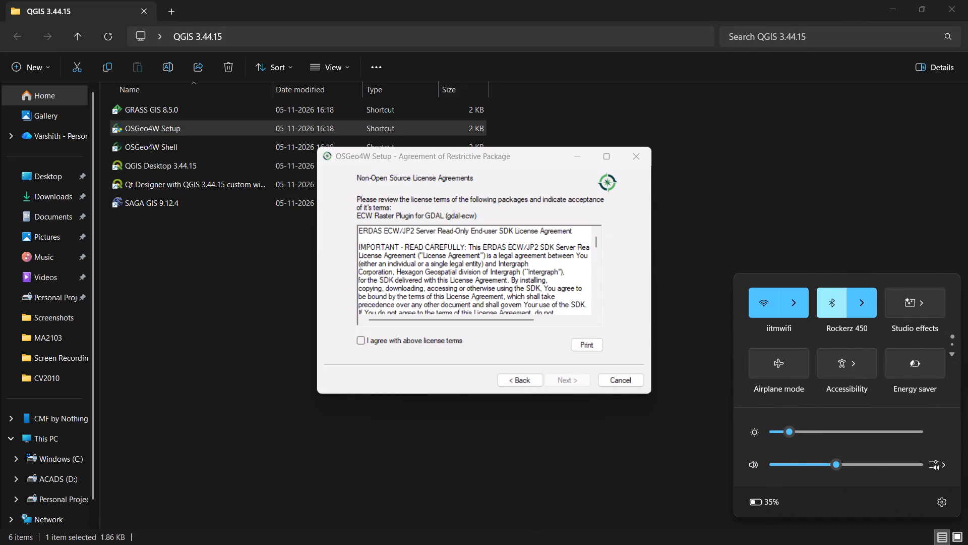
Turn off Bluetooth in the system quick settings and return to the QGIS 3.44.15 folder.
{"action": "left_click", "coordinate": [825, 305]}
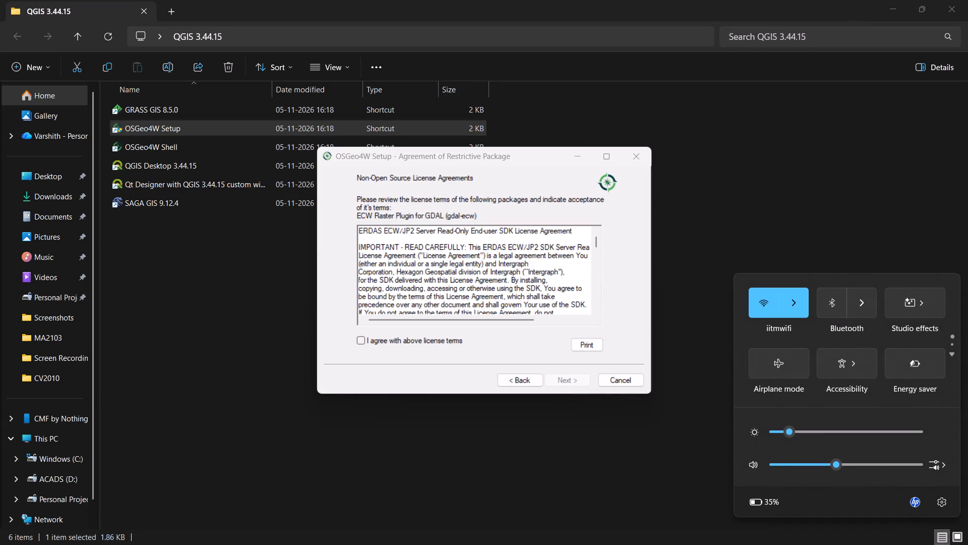
{"action": "left_click", "coordinate": [795, 207]}
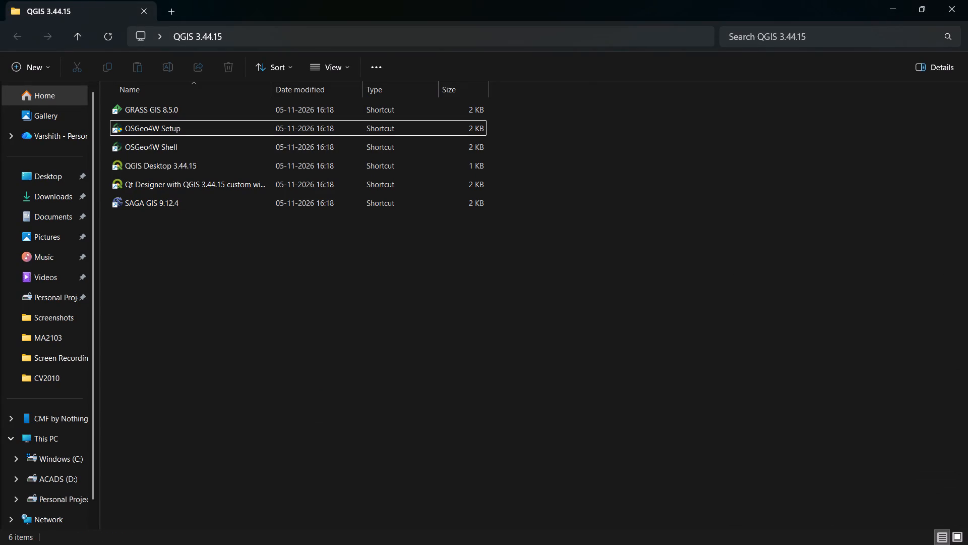
Switch back to the OSGeo4W Setup installer window.
{"action": "left_click", "coordinate": [609, 534]}
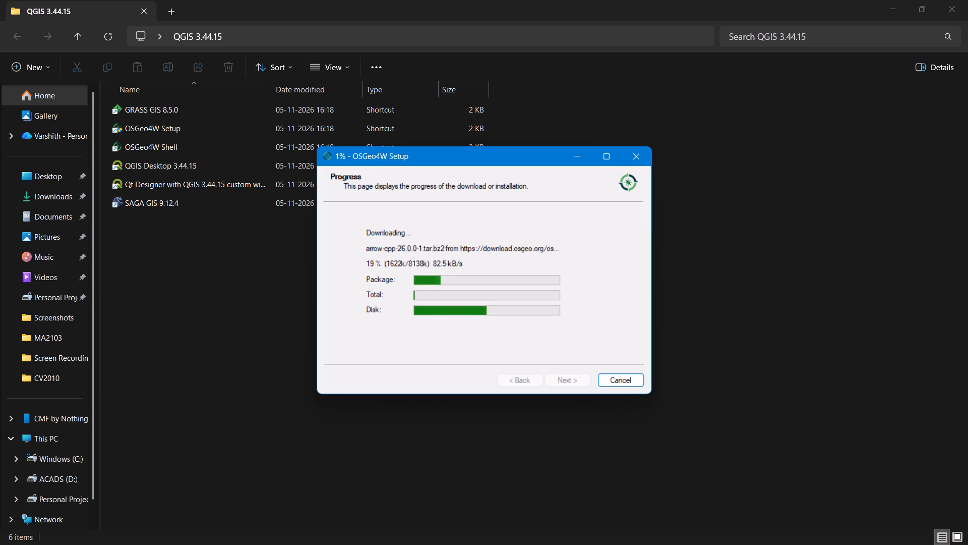
Leave the OSGeo4W Setup download running in the background and switch to the Chrome browser.
{"action": "left_click", "coordinate": [578, 423]}
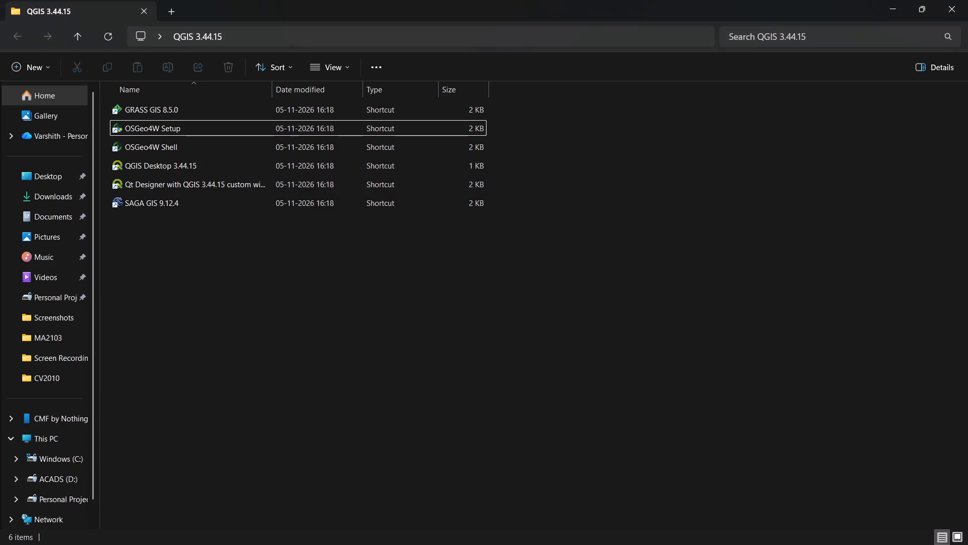
{"action": "left_click", "coordinate": [520, 539]}
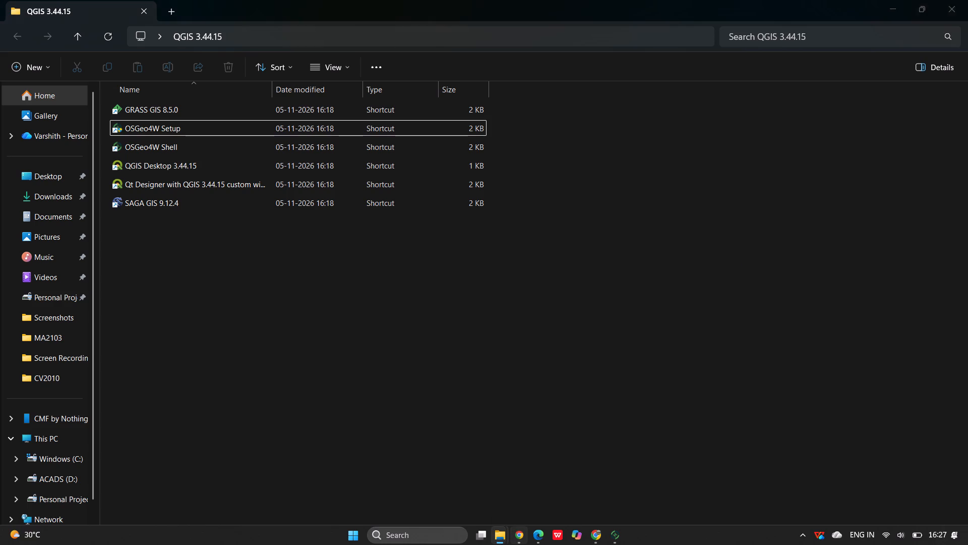
Look over Tutorial 3.pdf in Chrome down to the truss figure of problem 2.
{"action": "left_click", "coordinate": [919, 15]}
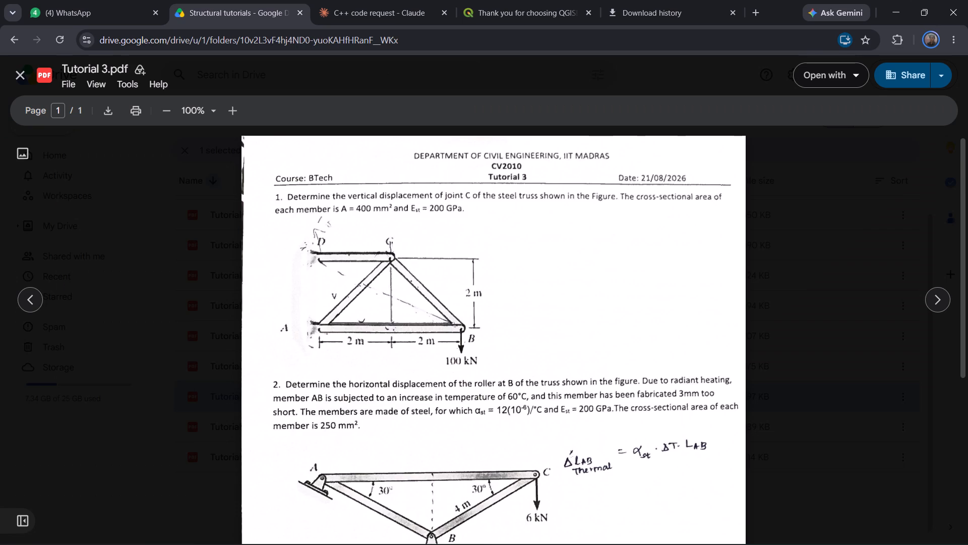
{"action": "scroll", "coordinate": [500, 320], "scroll_direction": "down", "scroll_amount": 1}
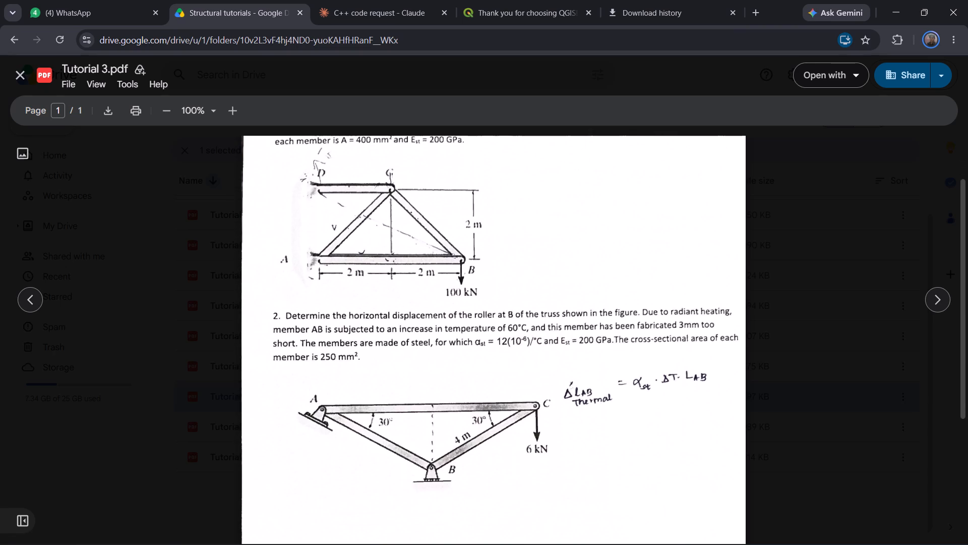
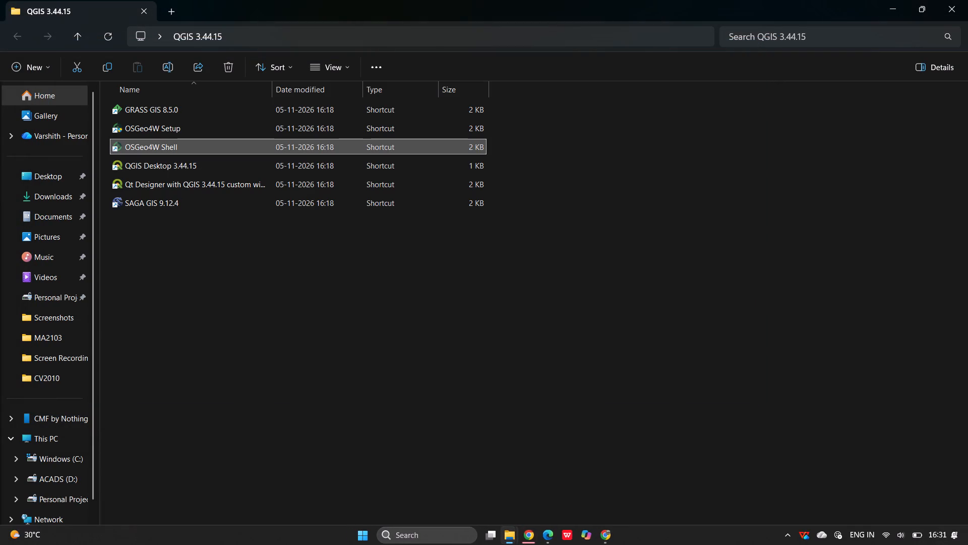
Launch QGIS Desktop 3.44.15 from the shortcuts folder and maximise its window.
{"action": "double_click", "coordinate": [467, 116]}
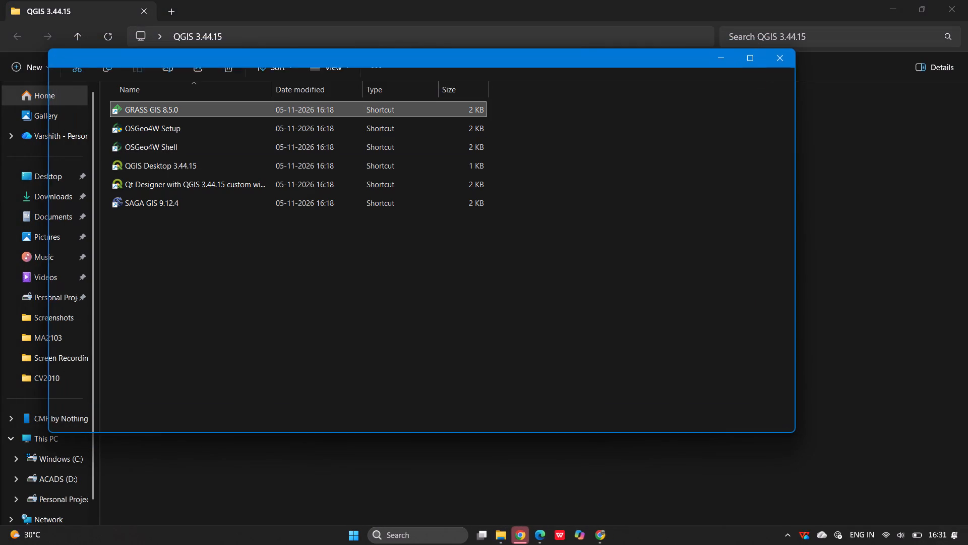
{"action": "left_click", "coordinate": [771, 64]}
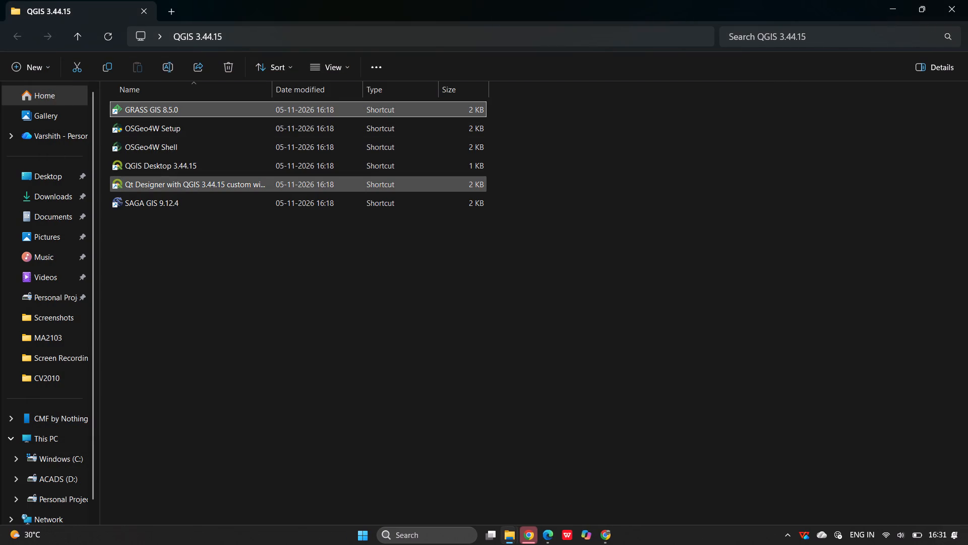
{"action": "double_click", "coordinate": [350, 164]}
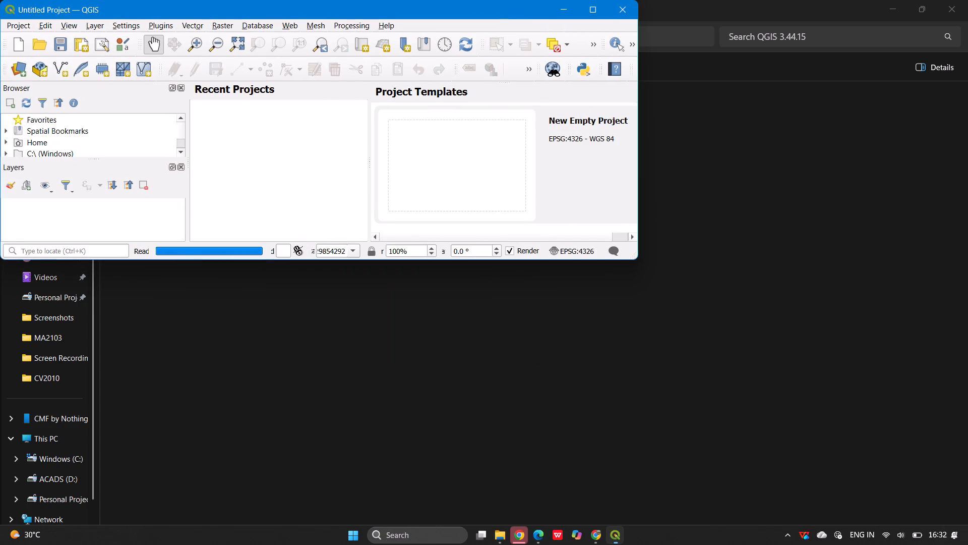
{"action": "left_click", "coordinate": [585, 11]}
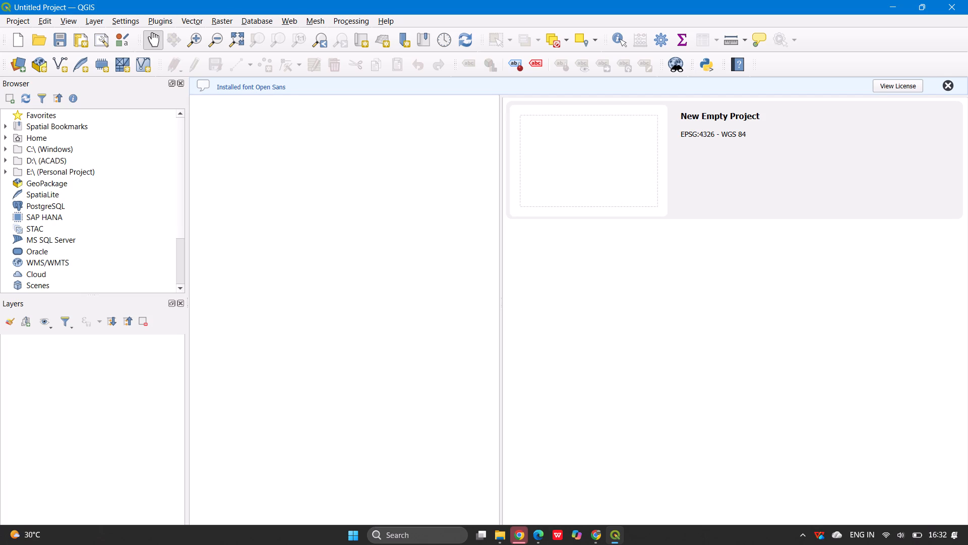
Create a new empty QGIS project.
{"action": "left_click", "coordinate": [612, 163]}
{"action": "left_click", "coordinate": [612, 163]}
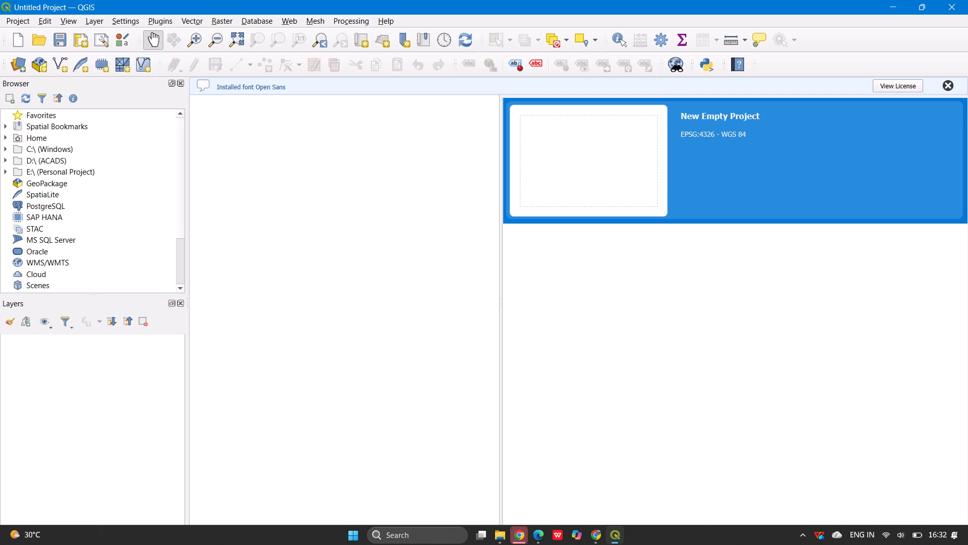
{"action": "left_click", "coordinate": [606, 288]}
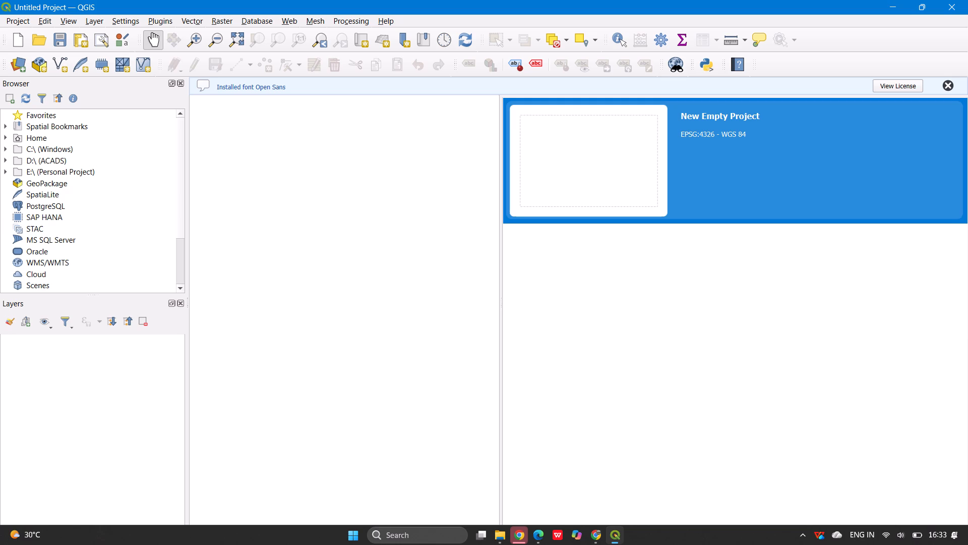
{"action": "left_click", "coordinate": [606, 288]}
{"action": "left_click", "coordinate": [6, 21]}
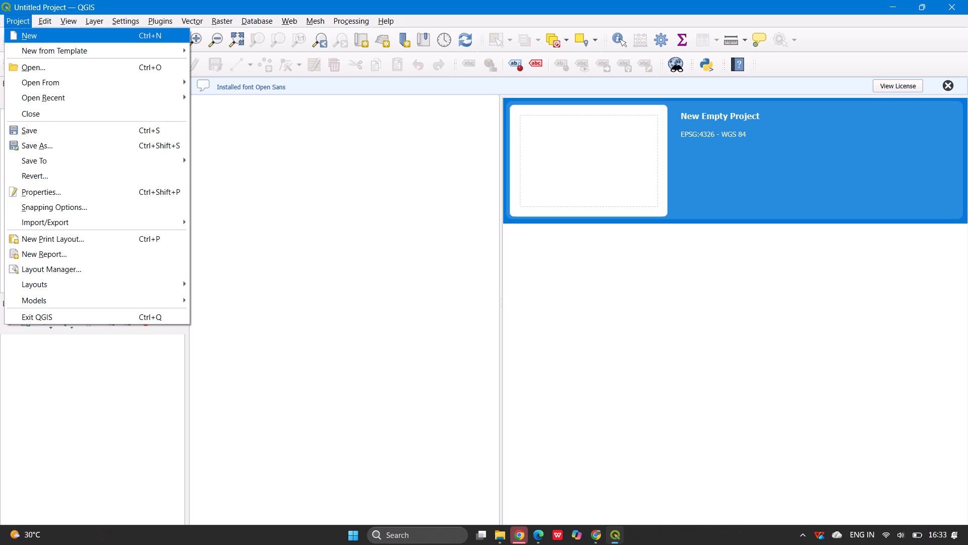
{"action": "left_click", "coordinate": [18, 30]}
{"action": "left_click", "coordinate": [344, 226]}
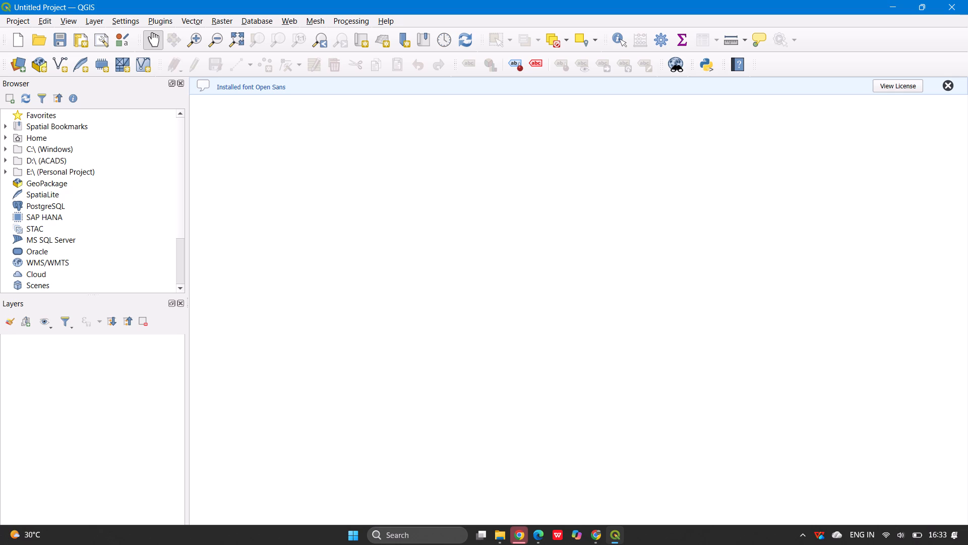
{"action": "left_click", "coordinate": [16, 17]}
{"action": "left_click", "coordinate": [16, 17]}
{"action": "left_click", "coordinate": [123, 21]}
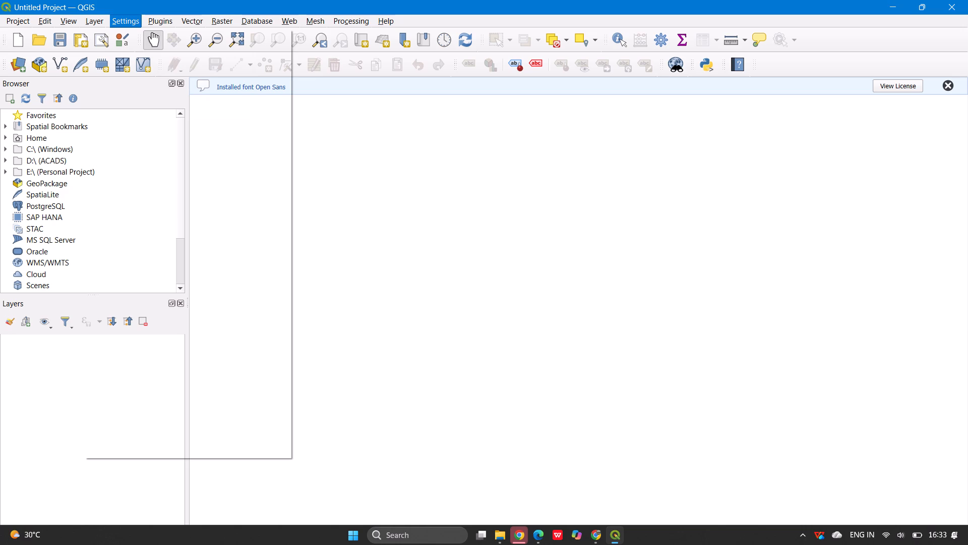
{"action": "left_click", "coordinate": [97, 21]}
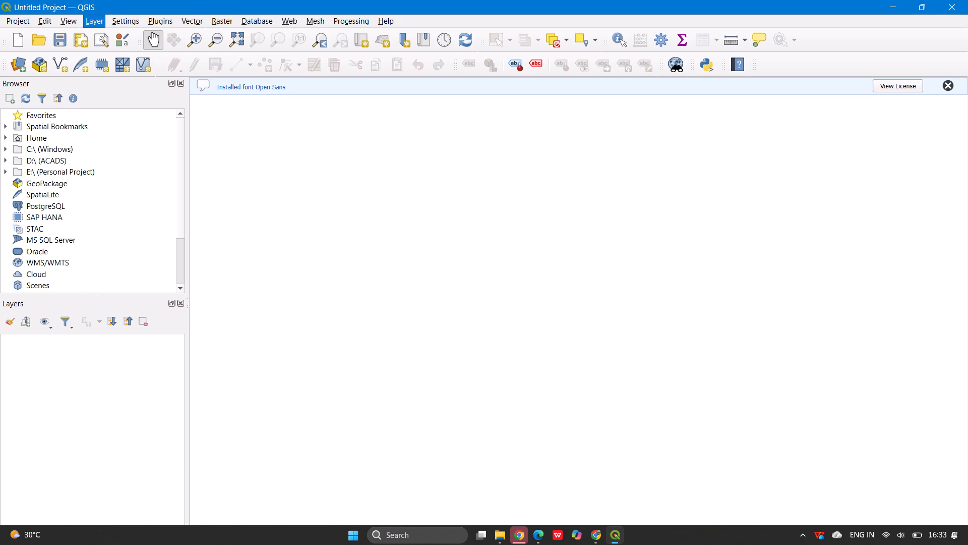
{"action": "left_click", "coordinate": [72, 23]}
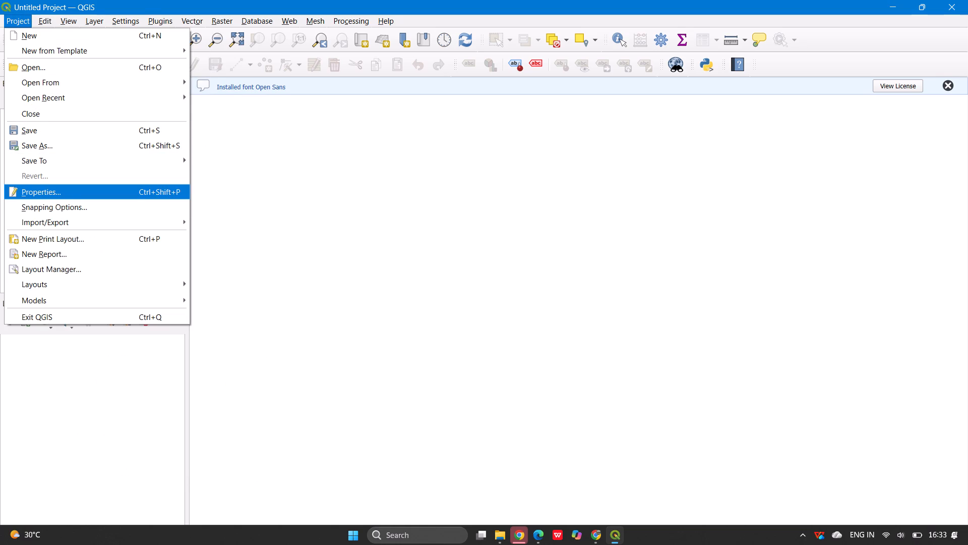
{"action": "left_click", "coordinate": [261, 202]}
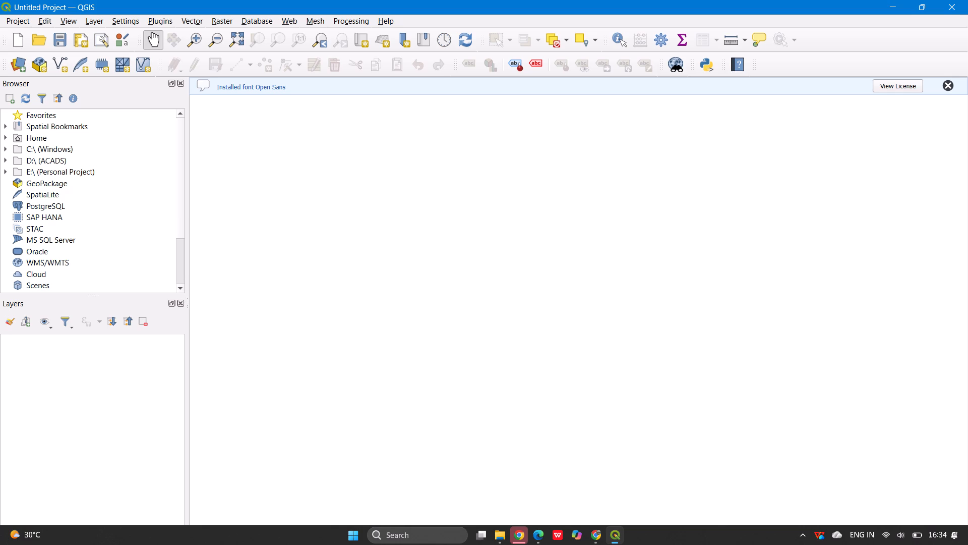
Look through the Home folder and the C:\ drive in the data source browser.
{"action": "left_click", "coordinate": [34, 135]}
{"action": "left_click", "coordinate": [34, 135]}
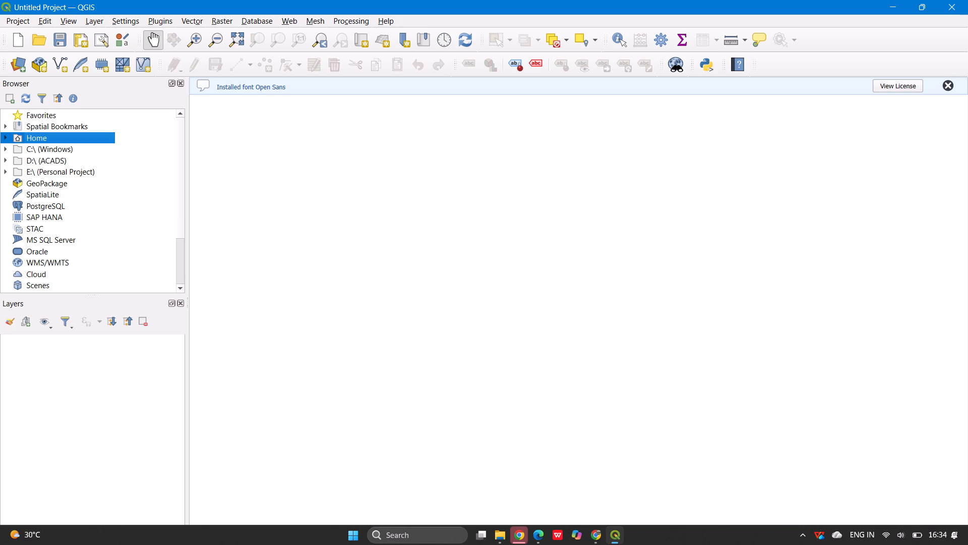
{"action": "left_click", "coordinate": [8, 139]}
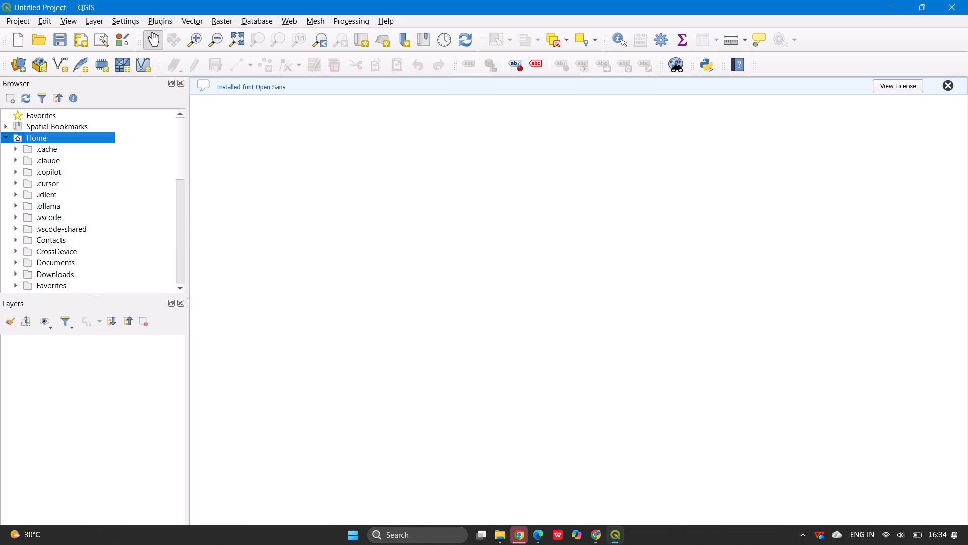
{"action": "left_click", "coordinate": [8, 139]}
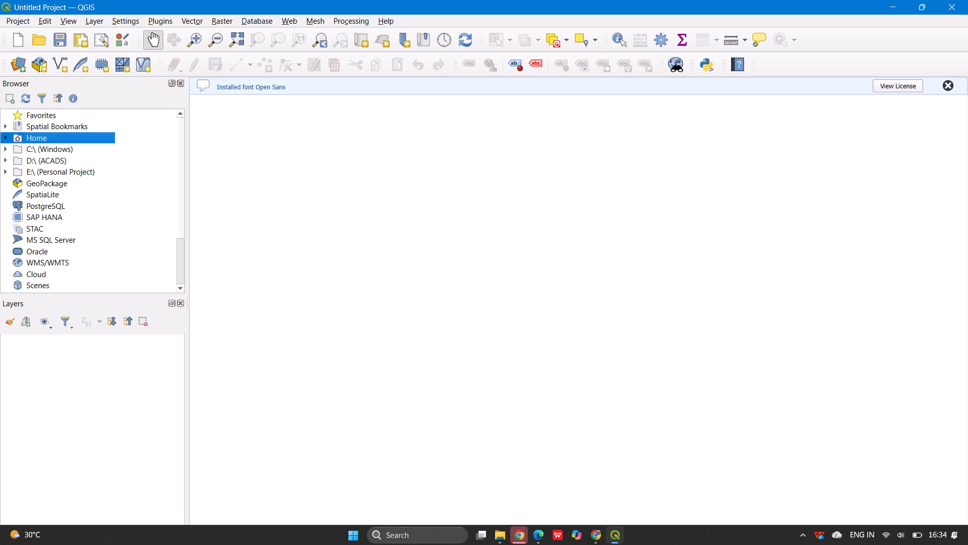
{"action": "left_click", "coordinate": [8, 180]}
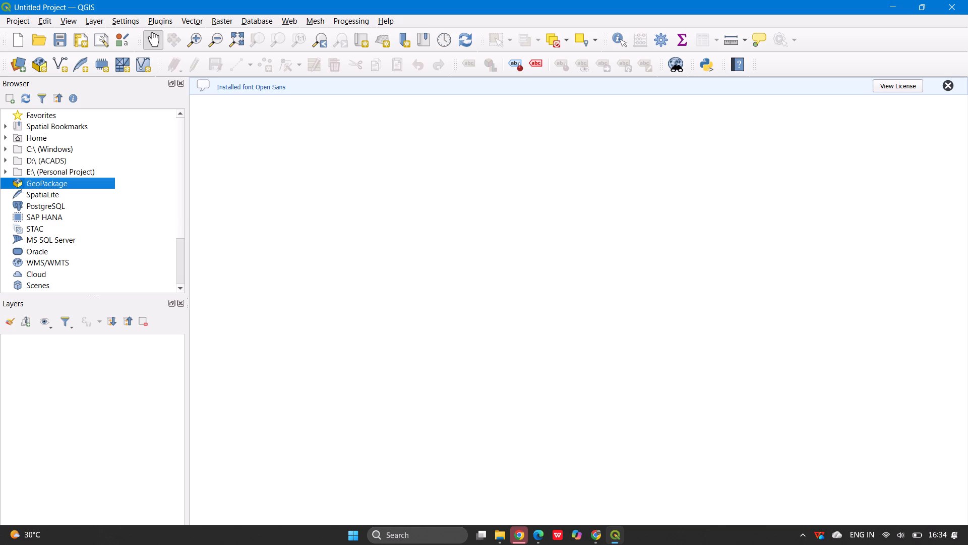
{"action": "left_click", "coordinate": [4, 146]}
{"action": "scroll", "coordinate": [61, 231], "scroll_direction": "left", "scroll_amount": 1}
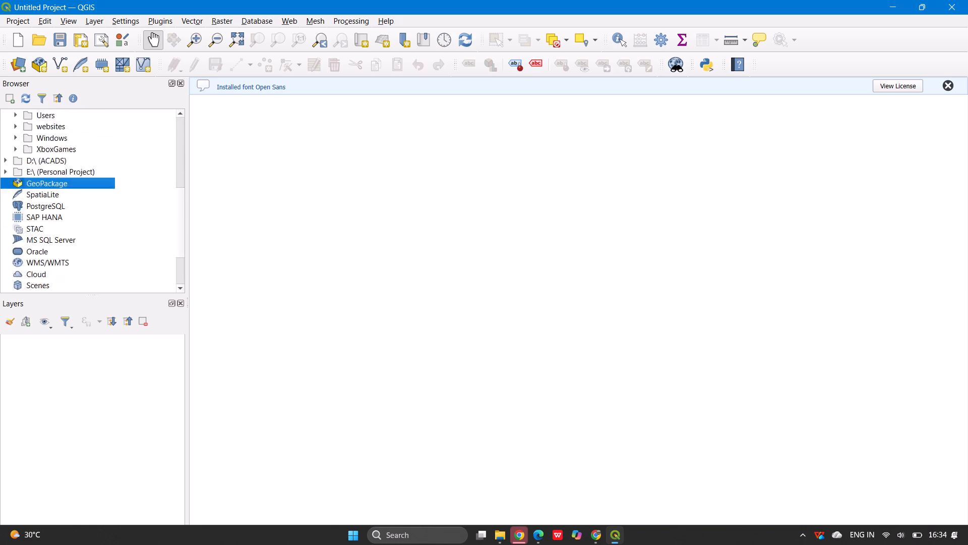
{"action": "scroll", "coordinate": [61, 231], "scroll_direction": "left", "scroll_amount": 1}
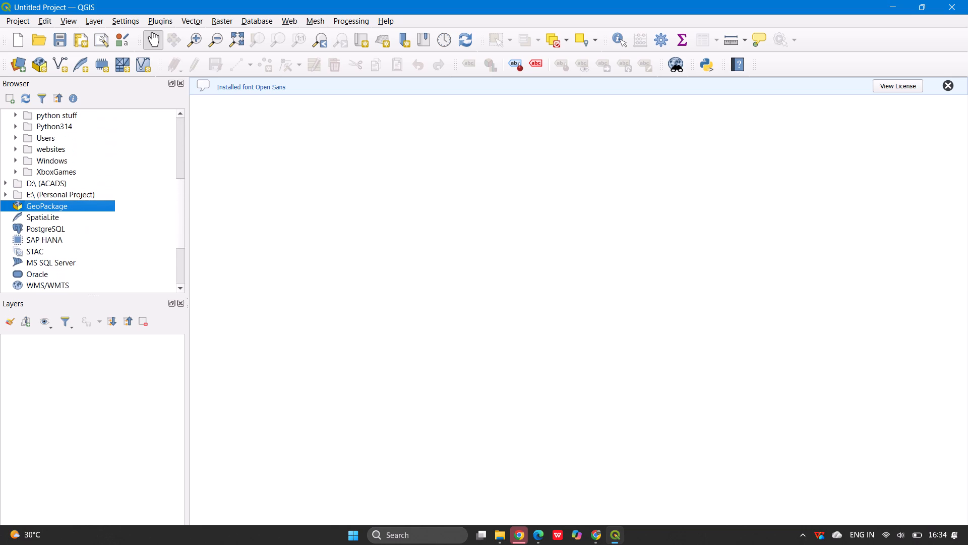
{"action": "scroll", "coordinate": [61, 231], "scroll_direction": "left", "scroll_amount": 1}
Add the OpenStreetMap layer from the XYZ Tiles sources to the project.
{"action": "scroll", "coordinate": [31, 257], "scroll_direction": "down", "scroll_amount": 1}
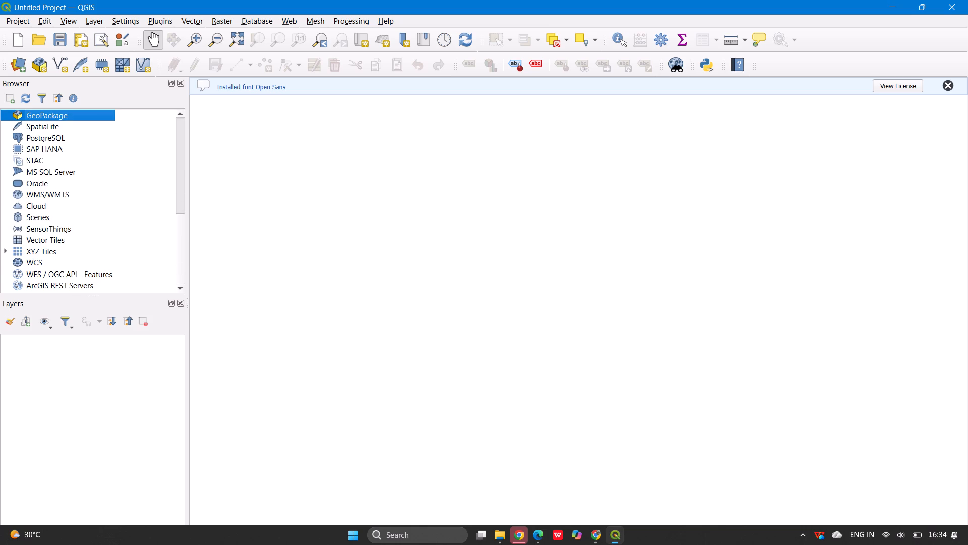
{"action": "left_click", "coordinate": [7, 251]}
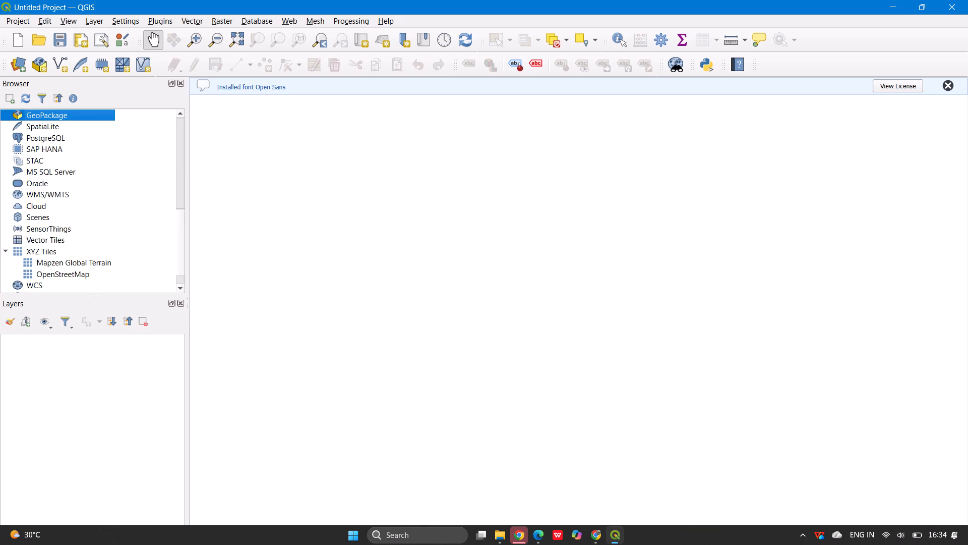
{"action": "left_click", "coordinate": [50, 274]}
{"action": "double_click", "coordinate": [50, 274]}
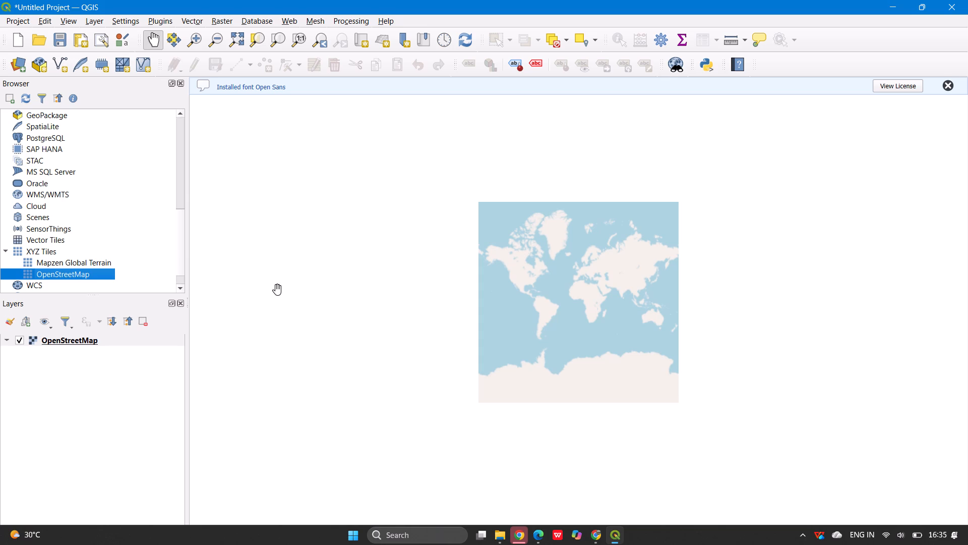
Examine the OpenStreetMap basemap from the world extent down to southern India and Sri Lanka.
{"action": "scroll", "coordinate": [596, 309], "scroll_direction": "up", "scroll_amount": 2, "text": "ctrl"}
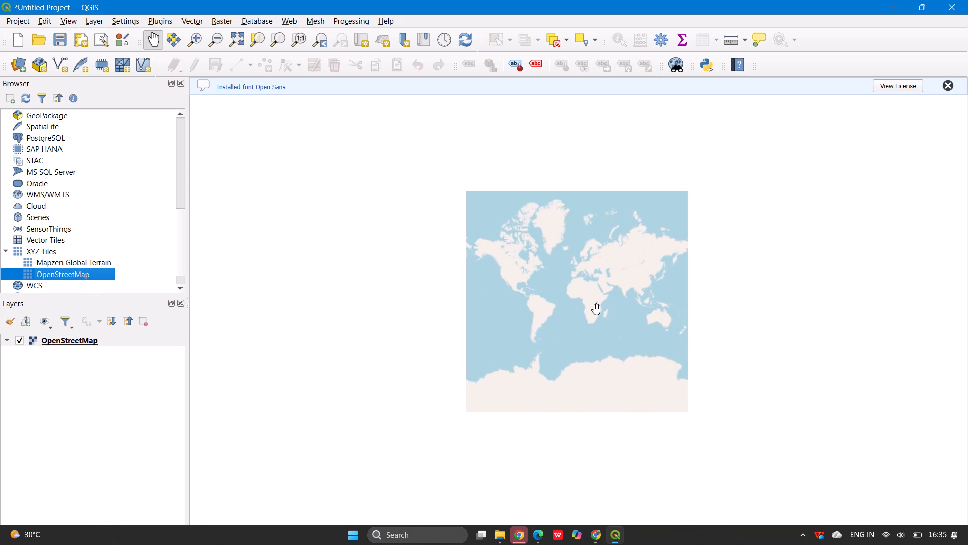
{"action": "scroll", "coordinate": [596, 309], "scroll_direction": "up", "scroll_amount": 7, "text": "ctrl"}
{"action": "scroll", "coordinate": [596, 309], "scroll_direction": "down", "scroll_amount": 1}
{"action": "scroll", "coordinate": [596, 309], "scroll_direction": "up", "scroll_amount": 4, "text": "ctrl"}
{"action": "double_click", "coordinate": [596, 309]}
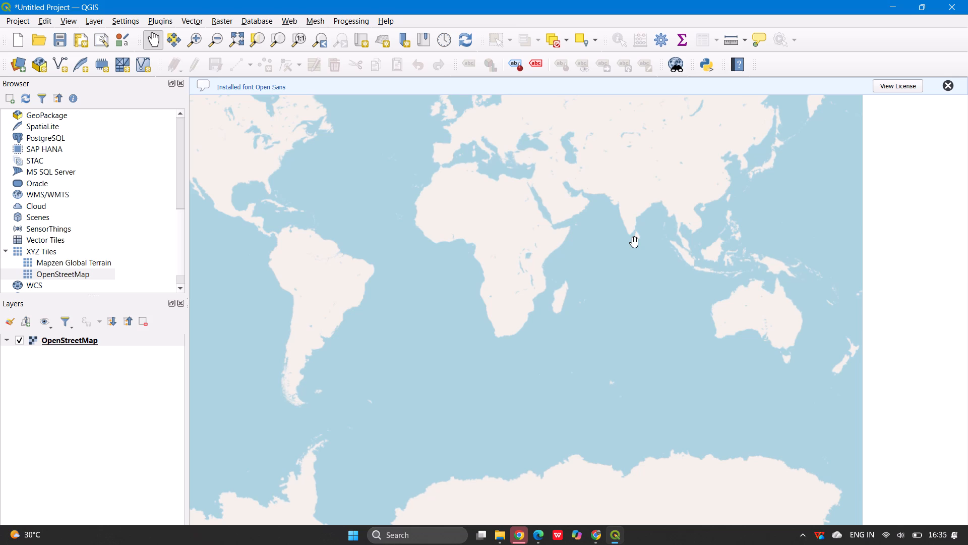
{"action": "scroll", "coordinate": [642, 208], "scroll_direction": "up", "scroll_amount": 5}
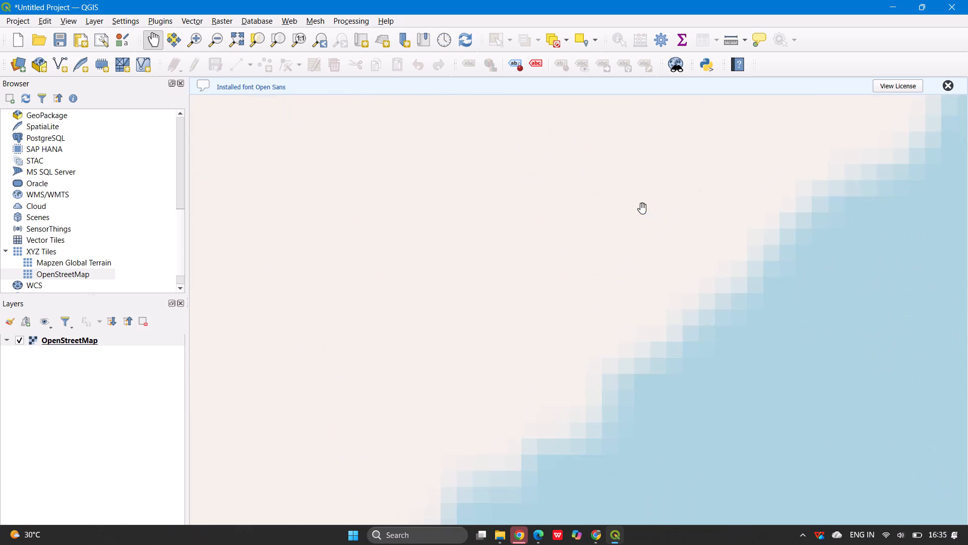
{"action": "scroll", "coordinate": [622, 236], "scroll_direction": "down", "scroll_amount": 6}
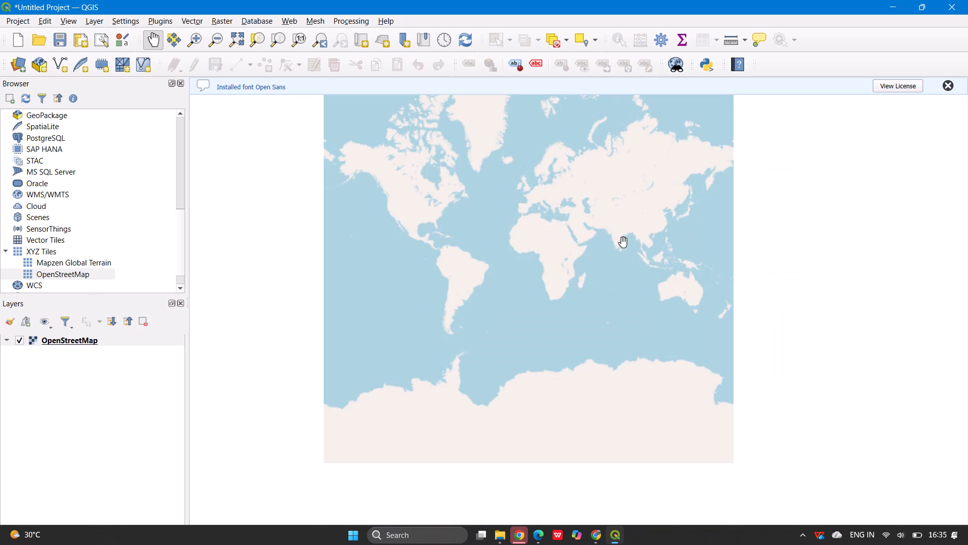
{"action": "scroll", "coordinate": [616, 243], "scroll_direction": "up", "scroll_amount": 4}
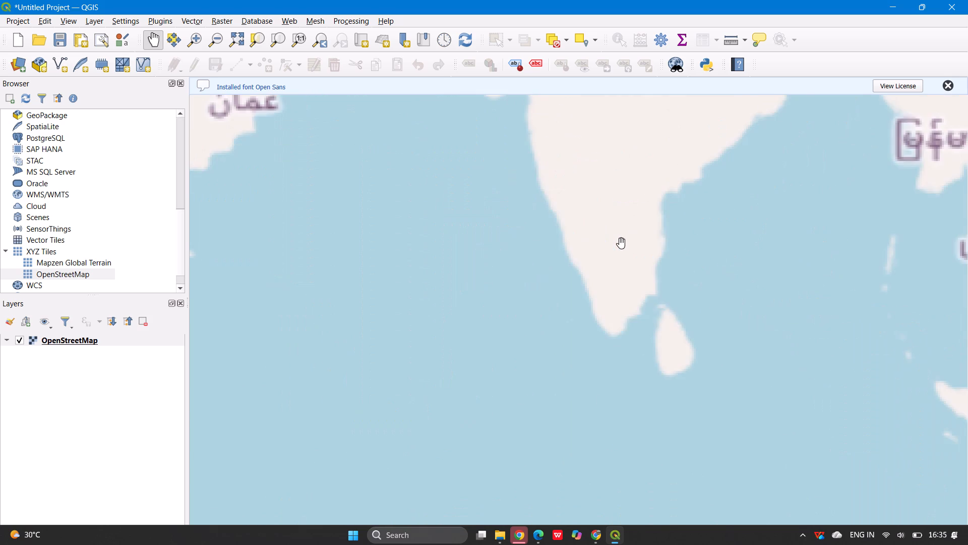
{"action": "left_click", "coordinate": [657, 257]}
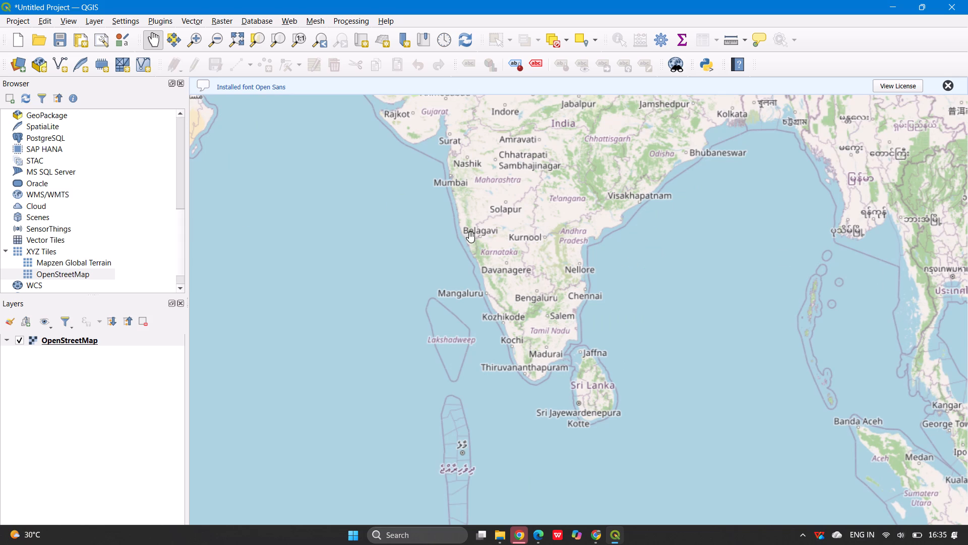
Examine the Chennai area on the OpenStreetMap basemap at street level.
{"action": "left_click", "coordinate": [578, 298]}
{"action": "left_click", "coordinate": [578, 298]}
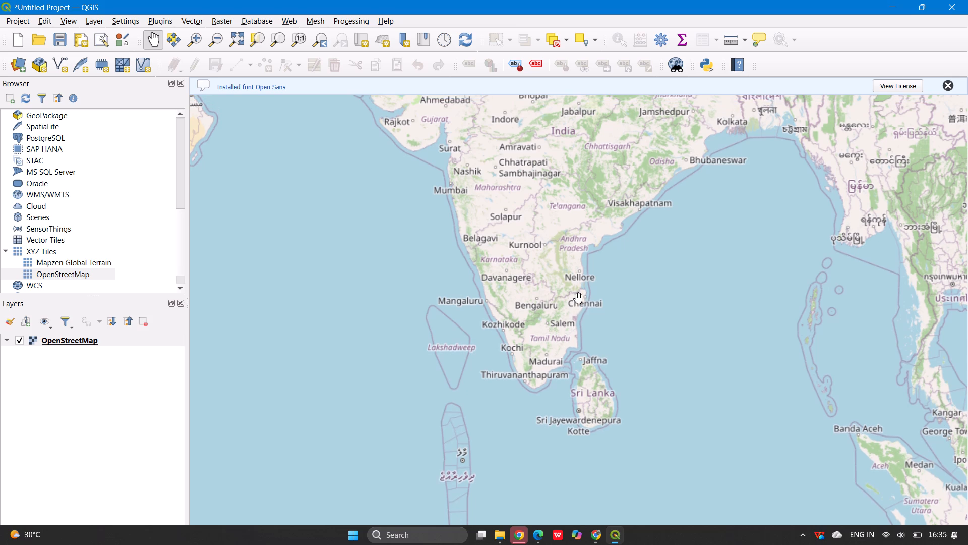
{"action": "left_click", "coordinate": [578, 306]}
{"action": "scroll", "coordinate": [578, 306], "scroll_direction": "down", "scroll_amount": 1}
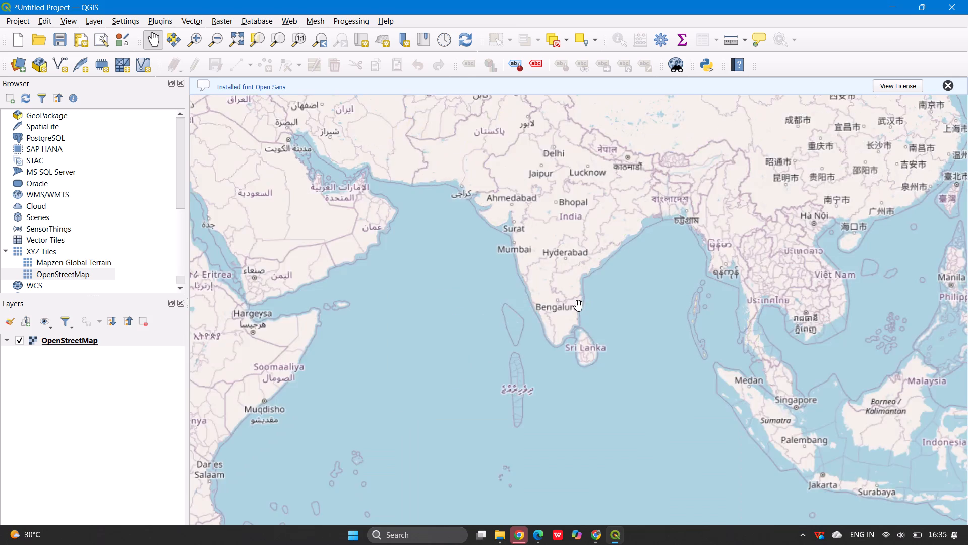
{"action": "scroll", "coordinate": [578, 306], "scroll_direction": "up", "scroll_amount": 3}
{"action": "scroll", "coordinate": [606, 259], "scroll_direction": "up", "scroll_amount": 3}
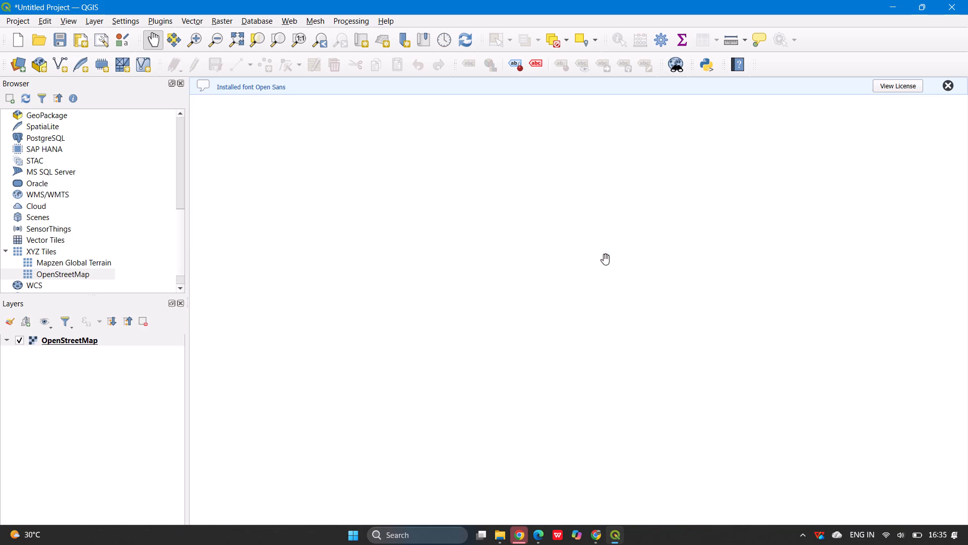
{"action": "scroll", "coordinate": [601, 189], "scroll_direction": "up", "scroll_amount": 3}
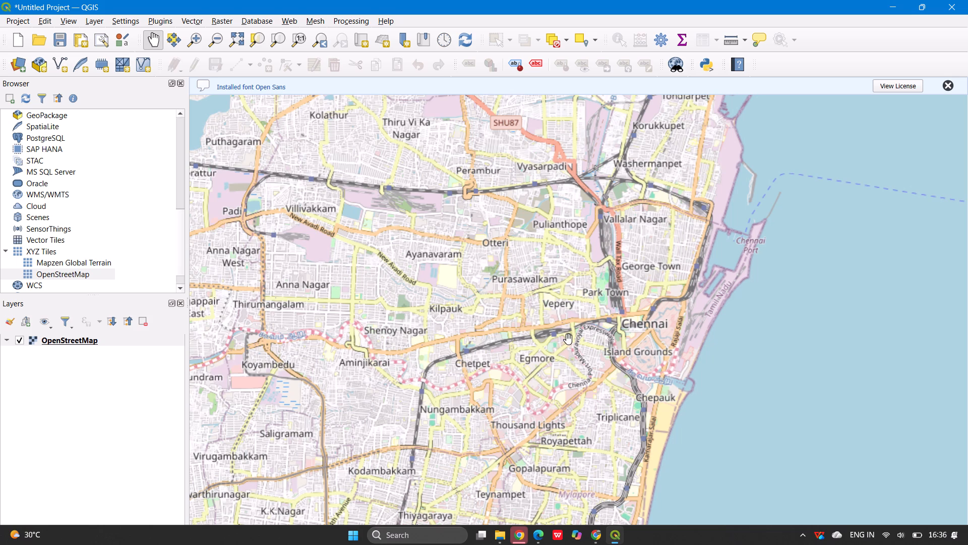
Examine the Chennai coastline on the basemap, from Kathivakkam in the north through central Chennai to the Tambaram area.
{"action": "left_click_drag", "start_coordinate": [569, 332], "coordinate": [537, 143]}
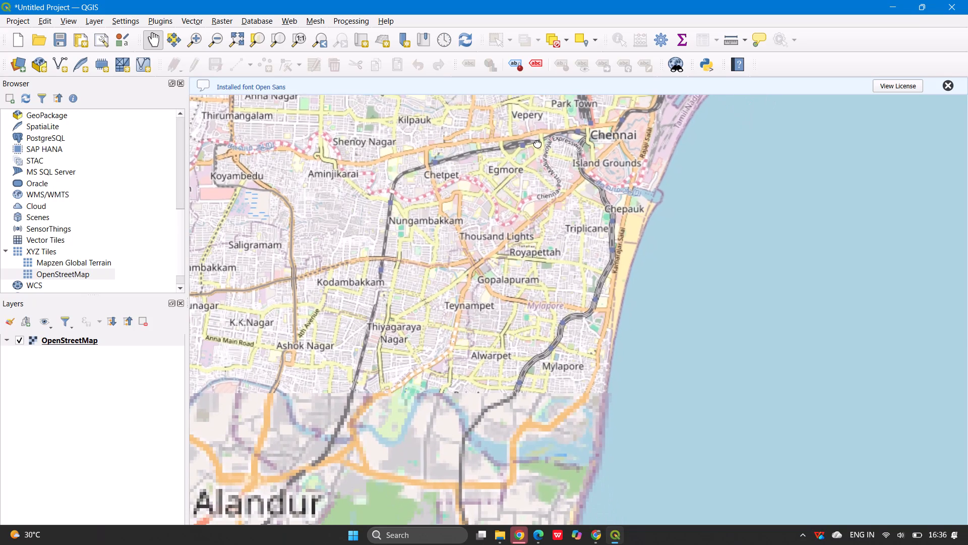
{"action": "left_click_drag", "start_coordinate": [537, 143], "coordinate": [504, 365]}
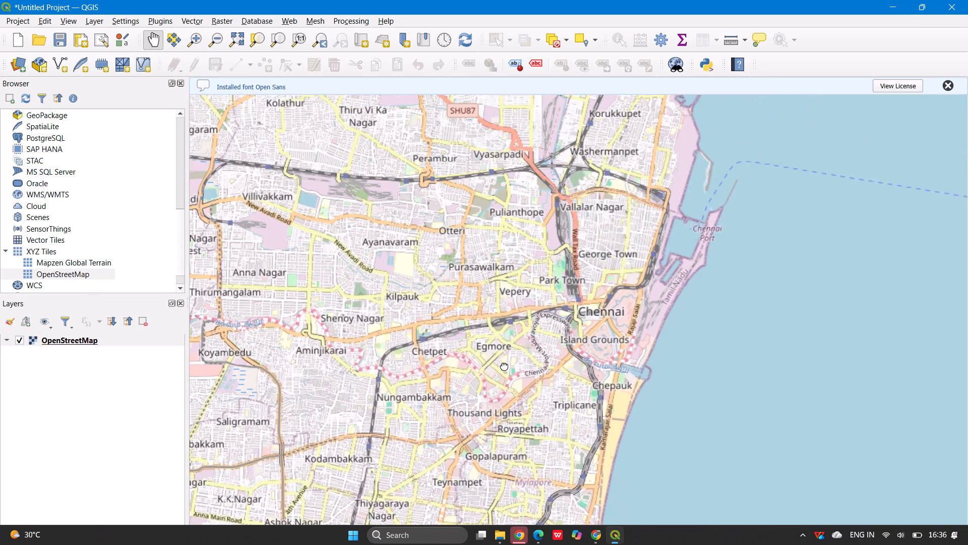
{"action": "left_click_drag", "start_coordinate": [504, 365], "coordinate": [610, 540]}
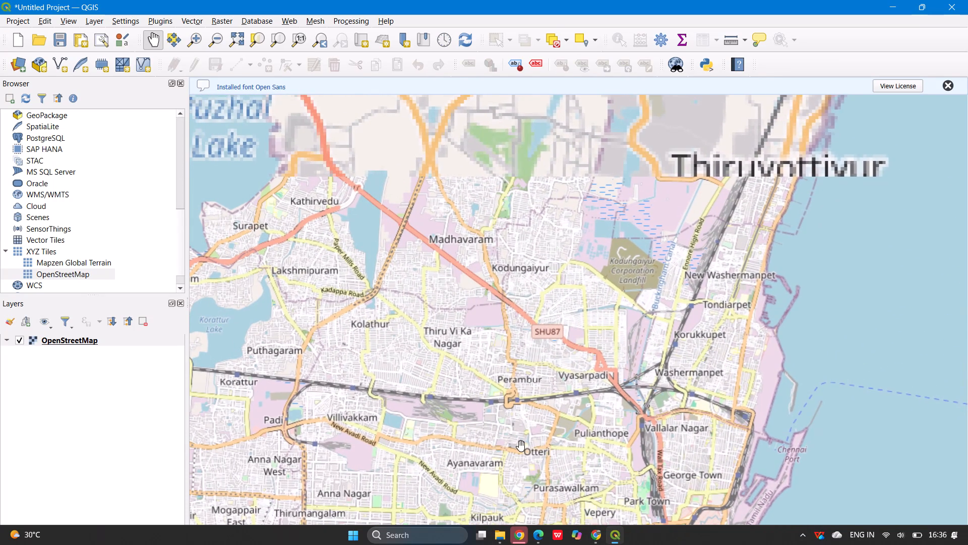
{"action": "left_click_drag", "start_coordinate": [560, 216], "coordinate": [446, 461]}
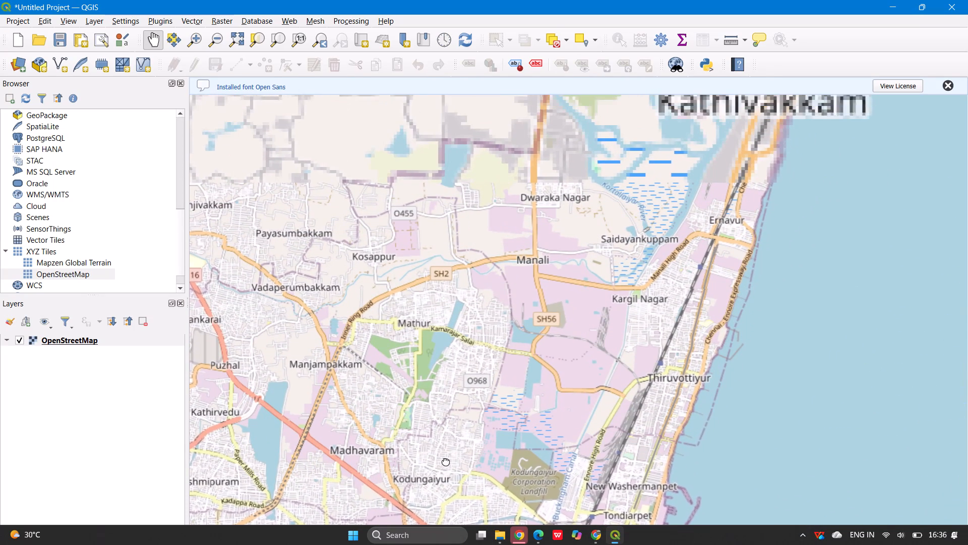
{"action": "left_click_drag", "start_coordinate": [446, 461], "coordinate": [440, 462]}
{"action": "scroll", "coordinate": [658, 115], "scroll_direction": "down", "scroll_amount": 2}
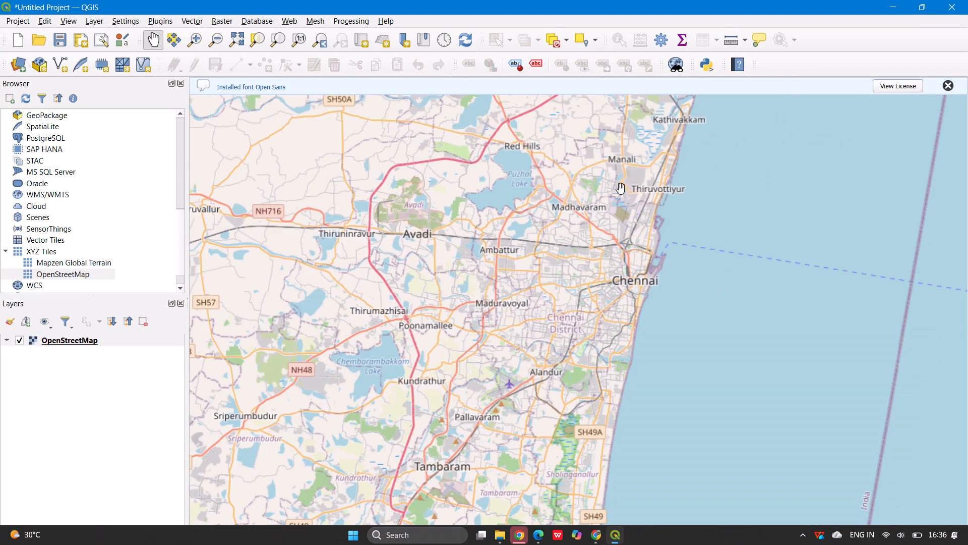
{"action": "scroll", "coordinate": [630, 279], "scroll_direction": "up", "scroll_amount": 2}
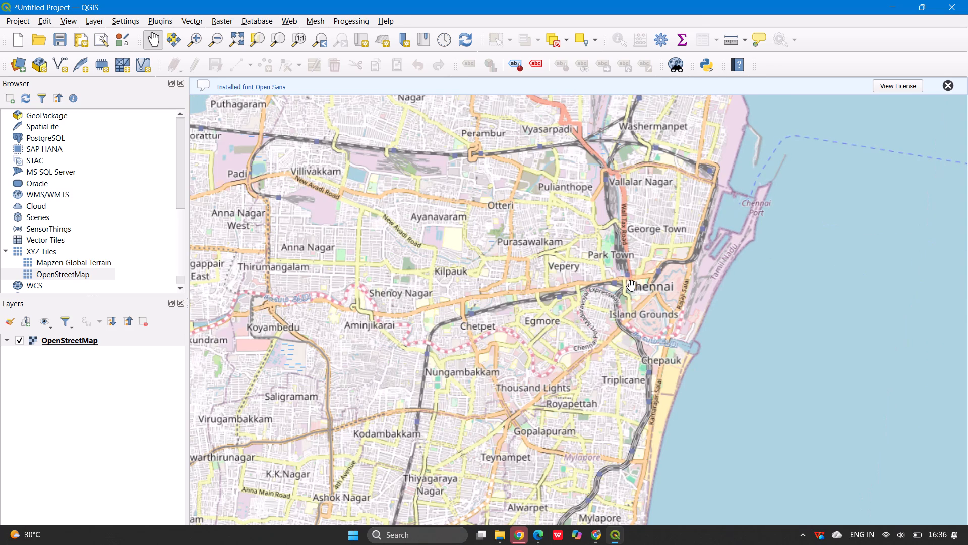
{"action": "scroll", "coordinate": [628, 284], "scroll_direction": "up", "scroll_amount": 4}
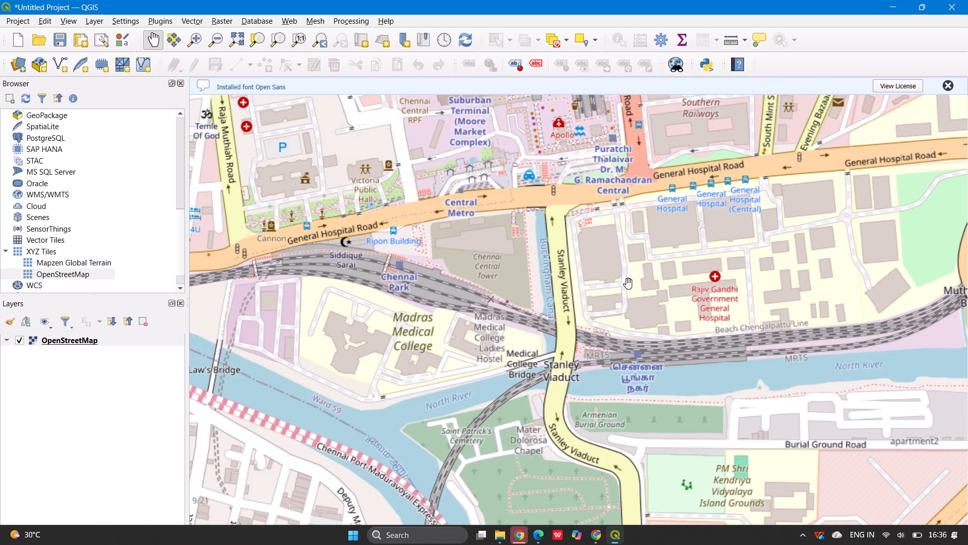
{"action": "scroll", "coordinate": [628, 284], "scroll_direction": "down", "scroll_amount": 3}
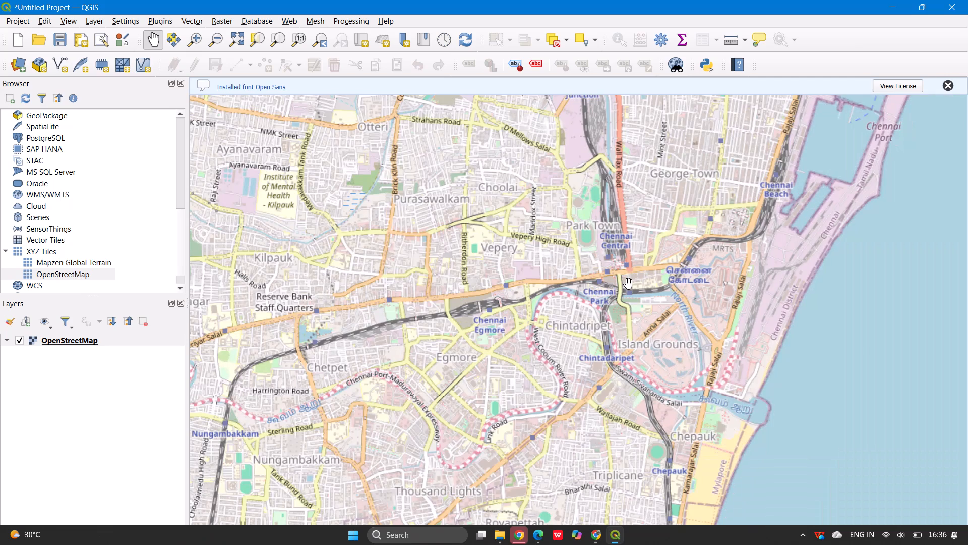
{"action": "scroll", "coordinate": [628, 284], "scroll_direction": "down", "scroll_amount": 2}
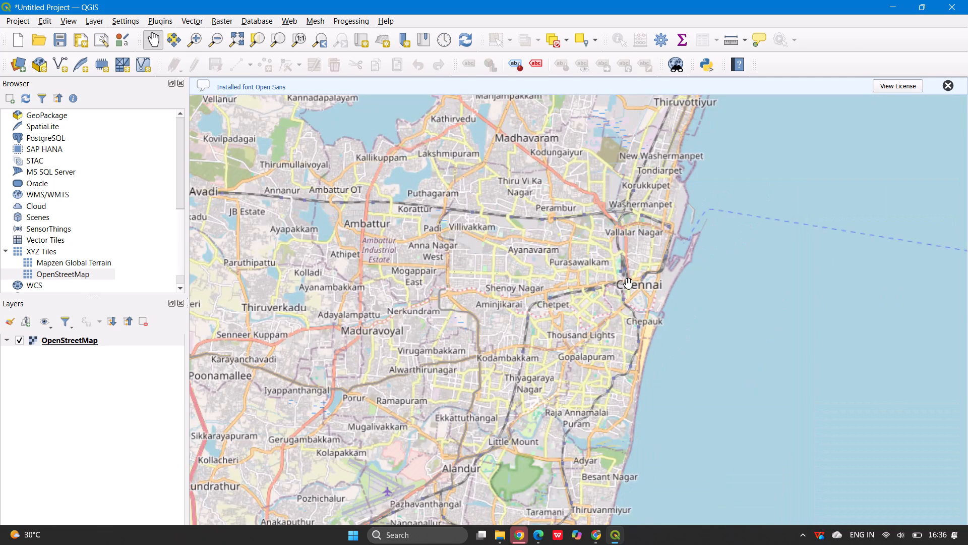
{"action": "left_click_drag", "start_coordinate": [544, 407], "coordinate": [570, 244]}
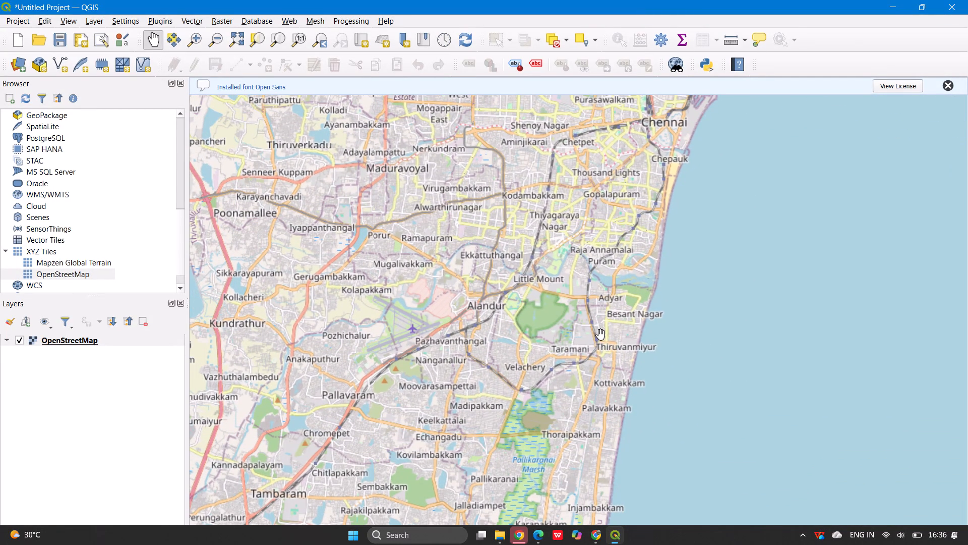
{"action": "left_click_drag", "start_coordinate": [547, 380], "coordinate": [584, 251]}
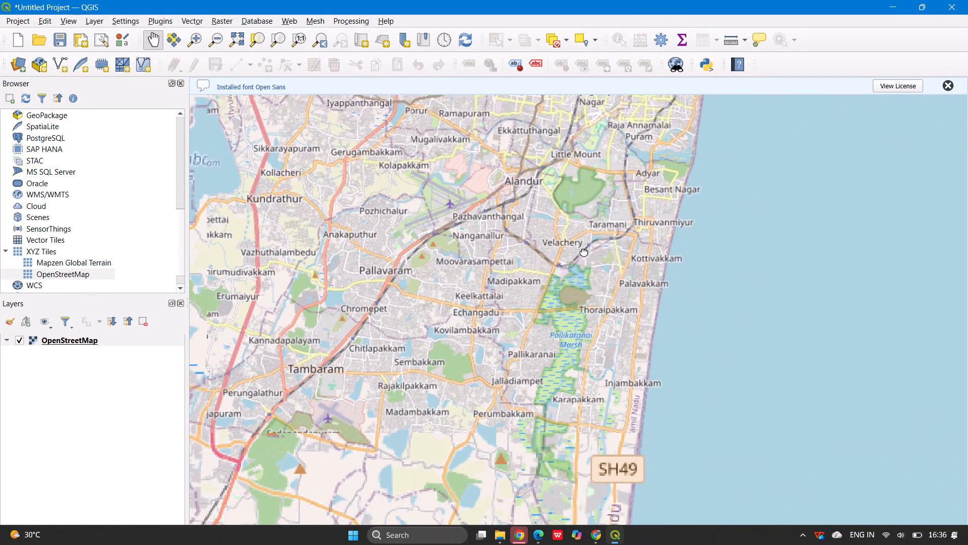
{"action": "left_click_drag", "start_coordinate": [584, 251], "coordinate": [499, 396]}
{"action": "scroll", "coordinate": [541, 321], "scroll_direction": "down", "scroll_amount": 1}
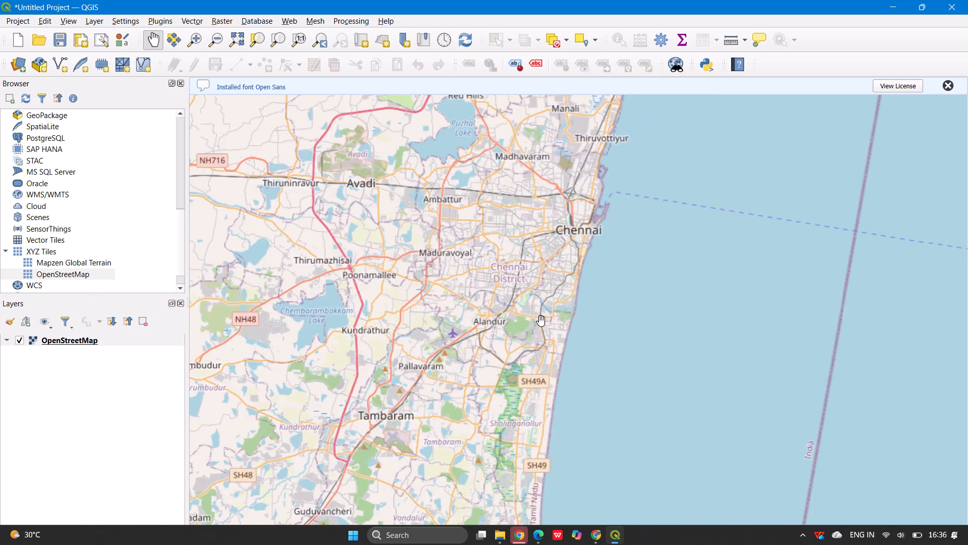
Locate the Indian Institute of Technology Madras campus beside Guindy National Park and examine it at street level.
{"action": "scroll", "coordinate": [541, 321], "scroll_direction": "up", "scroll_amount": 4}
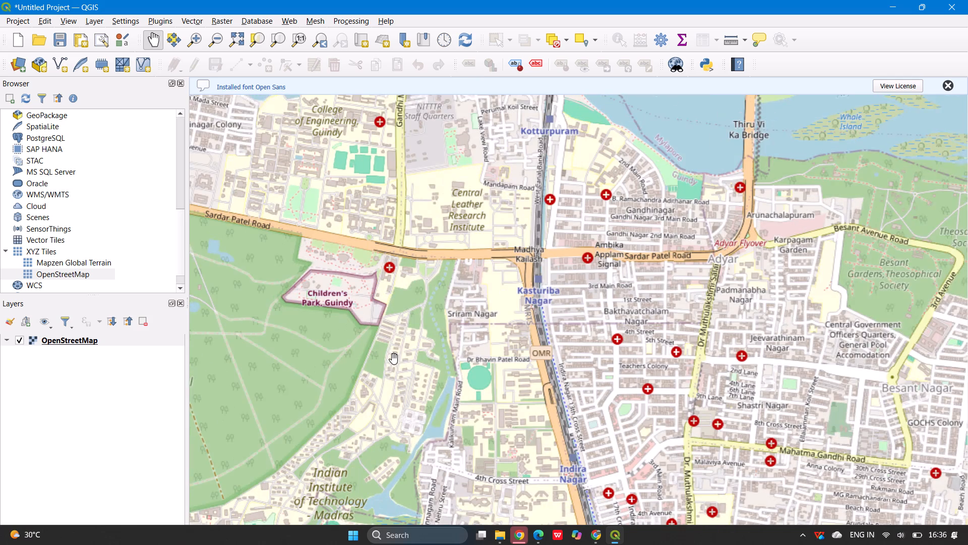
{"action": "left_click_drag", "start_coordinate": [394, 359], "coordinate": [581, 230]}
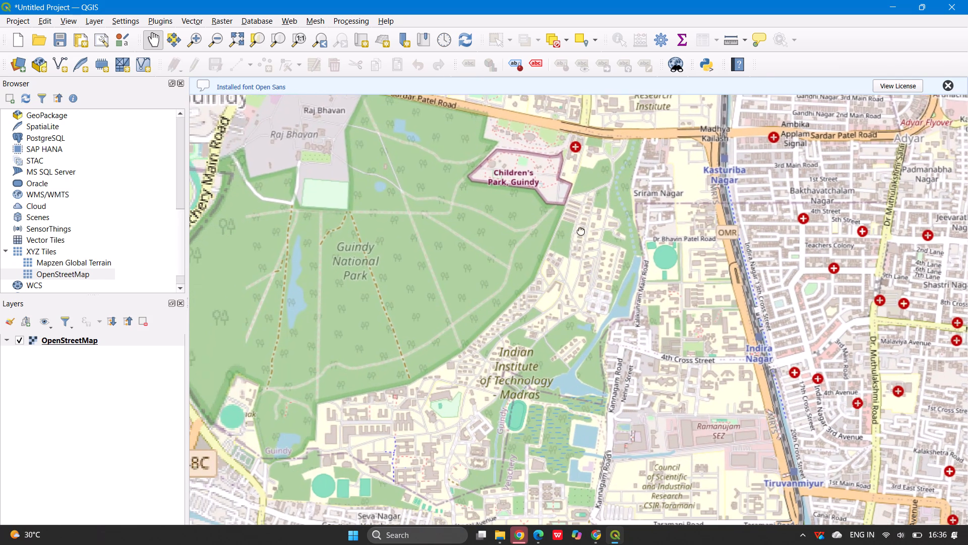
{"action": "left_click_drag", "start_coordinate": [581, 230], "coordinate": [589, 158]}
{"action": "left_click_drag", "start_coordinate": [523, 423], "coordinate": [528, 326]}
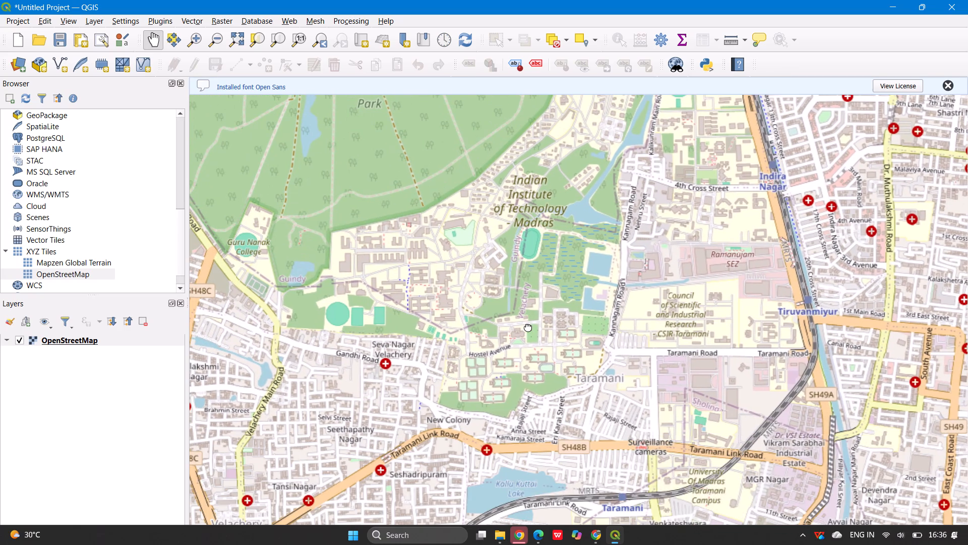
{"action": "left_click_drag", "start_coordinate": [528, 326], "coordinate": [518, 332]}
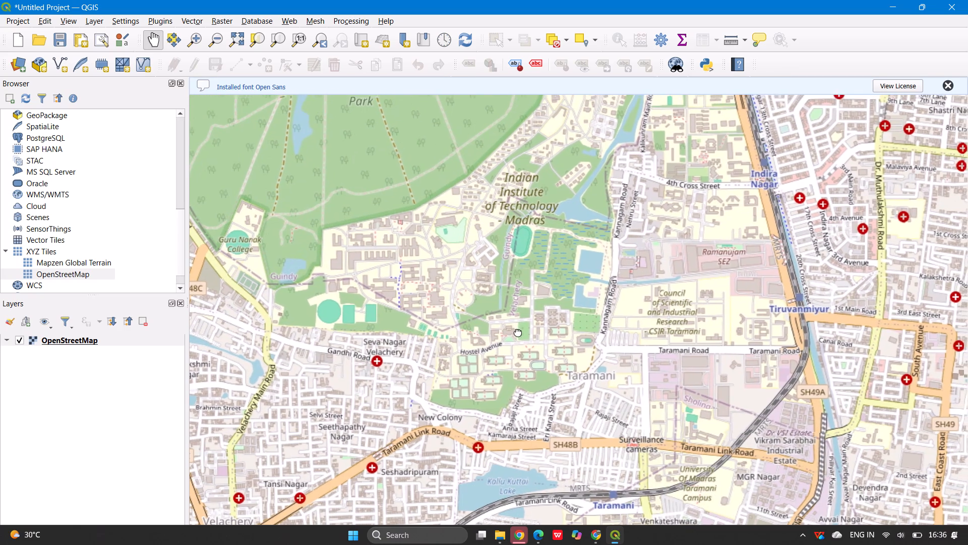
{"action": "left_click_drag", "start_coordinate": [518, 332], "coordinate": [516, 336]}
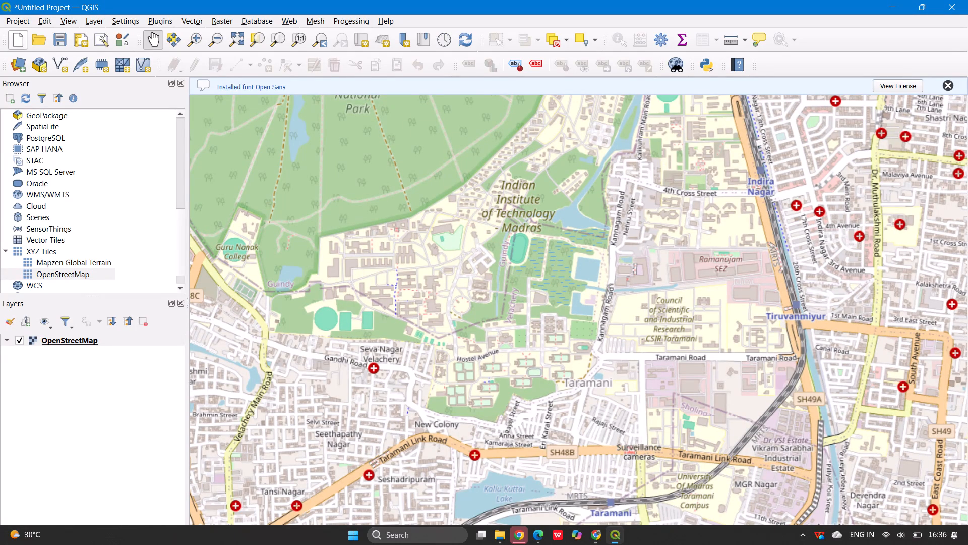
Start saving the untitled project to a file.
{"action": "left_click", "coordinate": [14, 16]}
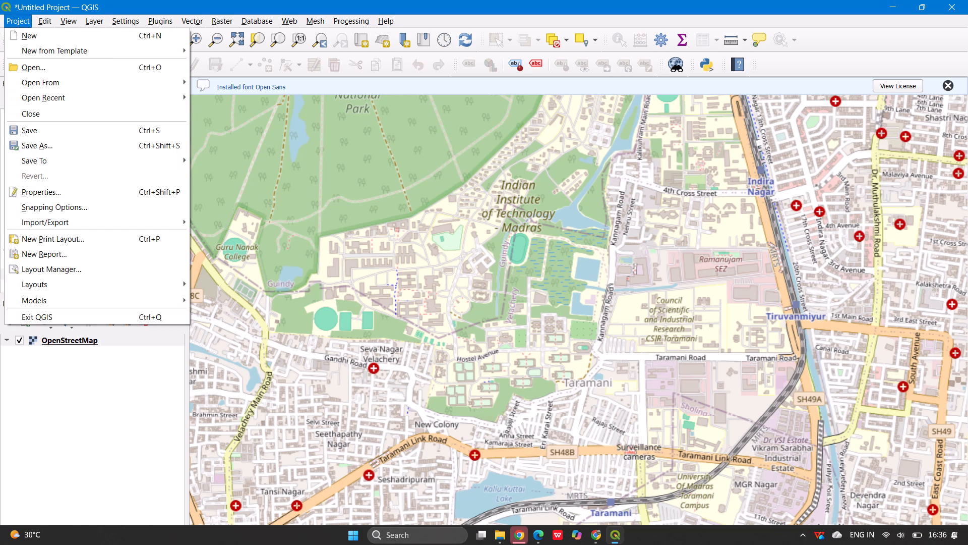
{"action": "left_click", "coordinate": [23, 123]}
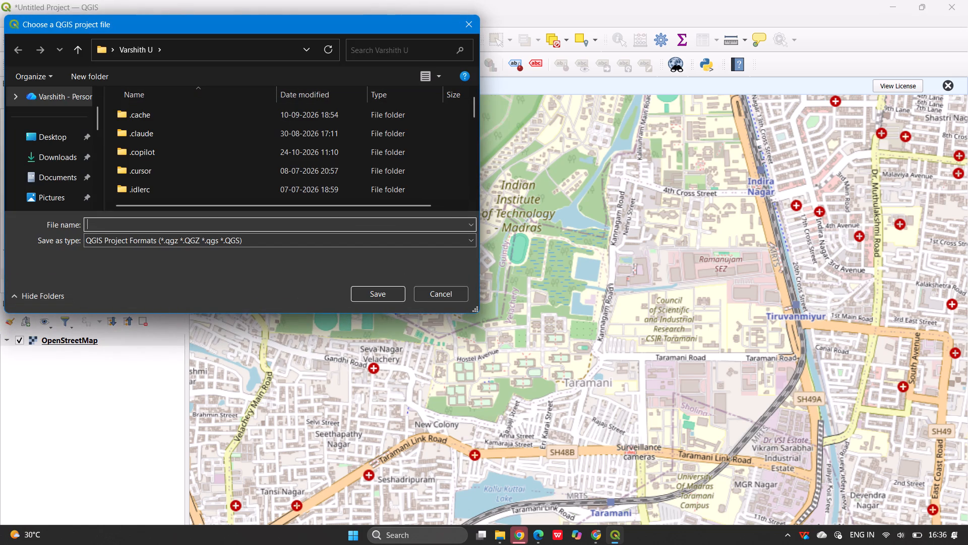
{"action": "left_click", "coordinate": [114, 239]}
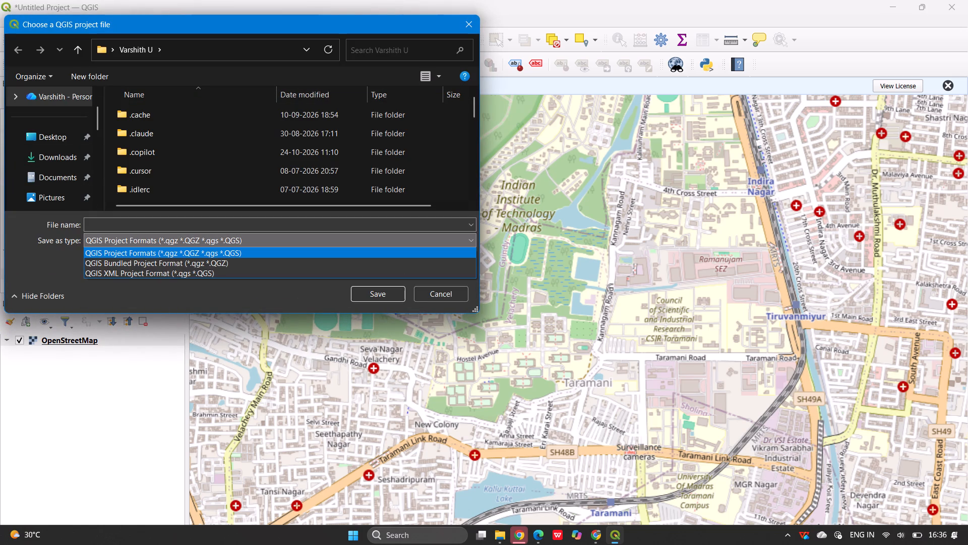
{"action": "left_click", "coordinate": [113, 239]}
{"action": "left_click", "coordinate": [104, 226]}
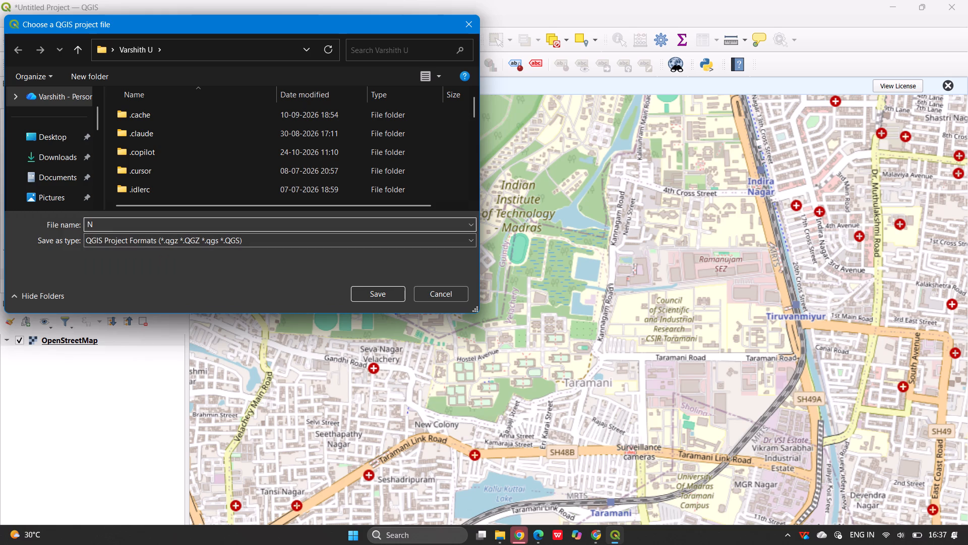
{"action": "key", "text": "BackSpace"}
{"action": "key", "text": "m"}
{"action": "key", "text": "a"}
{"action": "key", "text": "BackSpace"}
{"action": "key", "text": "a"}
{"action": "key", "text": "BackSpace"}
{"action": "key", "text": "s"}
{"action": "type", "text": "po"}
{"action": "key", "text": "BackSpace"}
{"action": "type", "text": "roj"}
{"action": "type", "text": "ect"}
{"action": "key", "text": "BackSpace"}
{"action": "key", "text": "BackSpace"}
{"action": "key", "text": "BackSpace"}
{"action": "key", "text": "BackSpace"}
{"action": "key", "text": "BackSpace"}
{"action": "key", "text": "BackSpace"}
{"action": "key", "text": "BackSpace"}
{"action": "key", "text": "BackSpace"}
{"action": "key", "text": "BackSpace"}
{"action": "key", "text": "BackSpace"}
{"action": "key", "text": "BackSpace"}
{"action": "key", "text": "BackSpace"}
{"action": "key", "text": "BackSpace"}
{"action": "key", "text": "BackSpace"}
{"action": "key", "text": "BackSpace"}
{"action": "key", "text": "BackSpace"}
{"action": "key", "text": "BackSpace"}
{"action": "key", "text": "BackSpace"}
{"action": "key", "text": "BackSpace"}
Name the project file with the student roll number followed by _QGIS.
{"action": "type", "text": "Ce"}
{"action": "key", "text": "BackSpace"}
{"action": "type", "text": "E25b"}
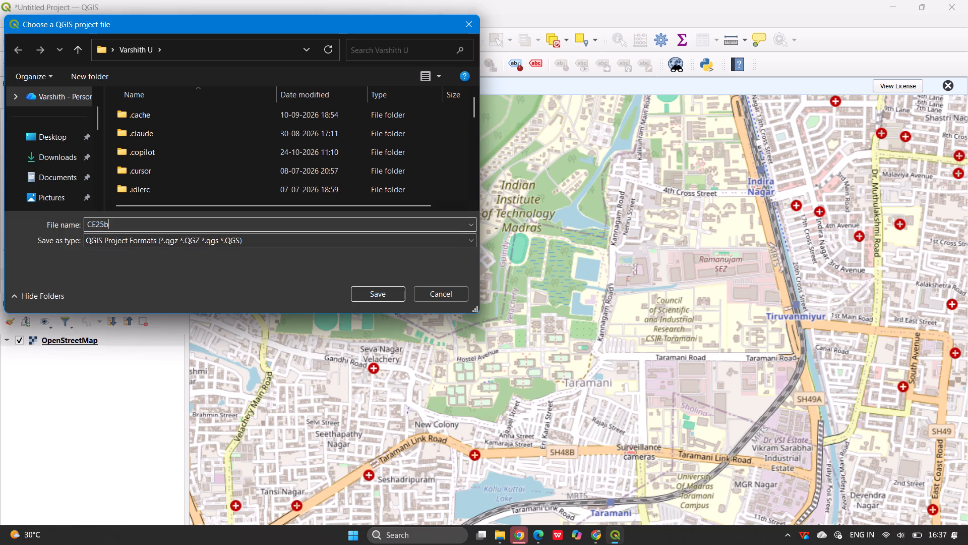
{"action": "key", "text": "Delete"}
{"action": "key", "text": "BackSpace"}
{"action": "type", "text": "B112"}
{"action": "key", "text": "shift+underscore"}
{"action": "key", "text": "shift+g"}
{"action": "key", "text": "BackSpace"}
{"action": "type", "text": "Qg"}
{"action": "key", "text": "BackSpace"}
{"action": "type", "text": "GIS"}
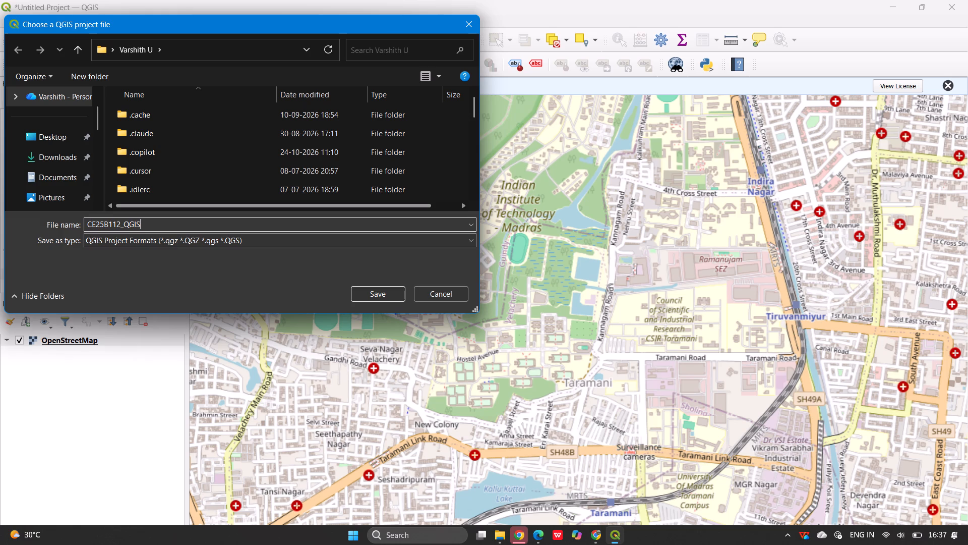
Save the named project file in the CV2030 folder on the ACADS (D:) drive.
{"action": "scroll", "coordinate": [50, 200], "scroll_direction": "down", "scroll_amount": 2}
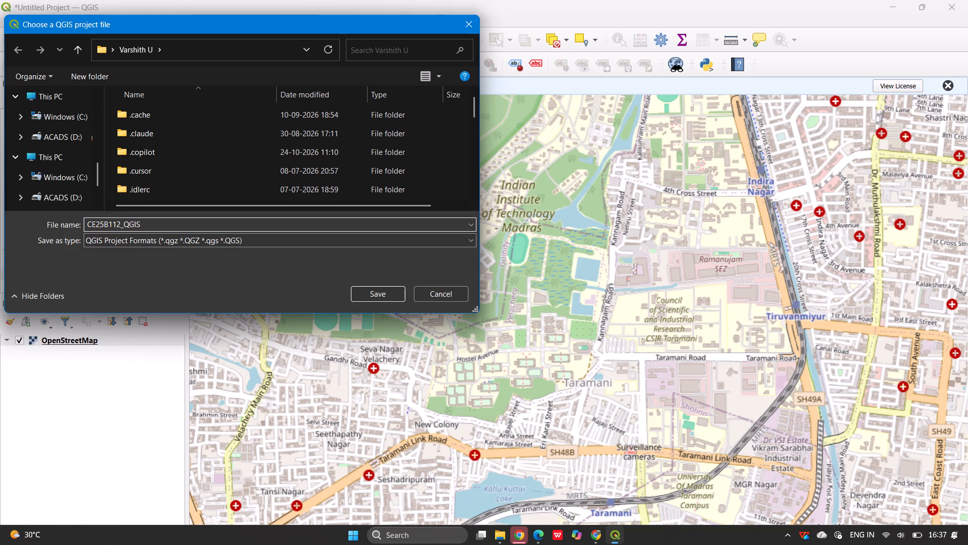
{"action": "scroll", "coordinate": [50, 200], "scroll_direction": "down", "scroll_amount": 1}
{"action": "double_click", "coordinate": [61, 141]}
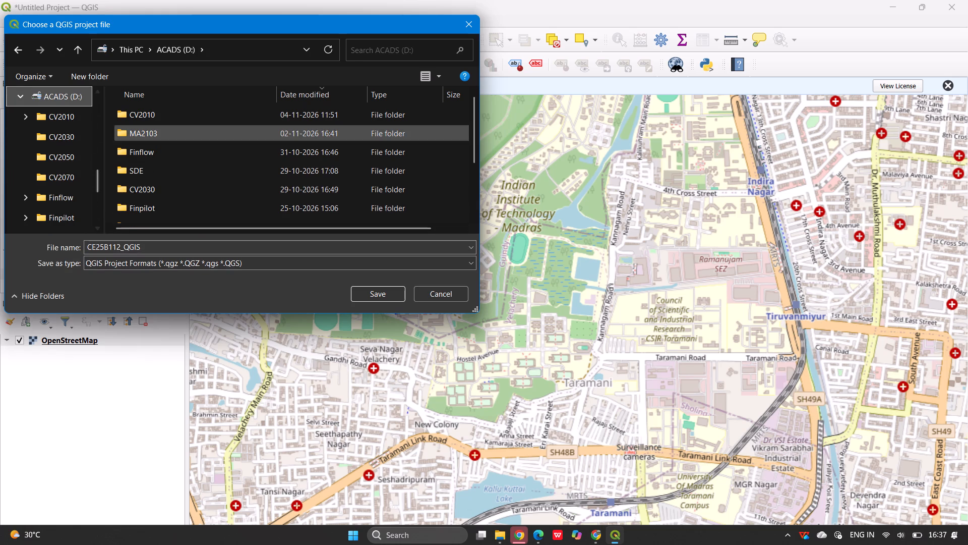
{"action": "scroll", "coordinate": [158, 140], "scroll_direction": "down", "scroll_amount": 1}
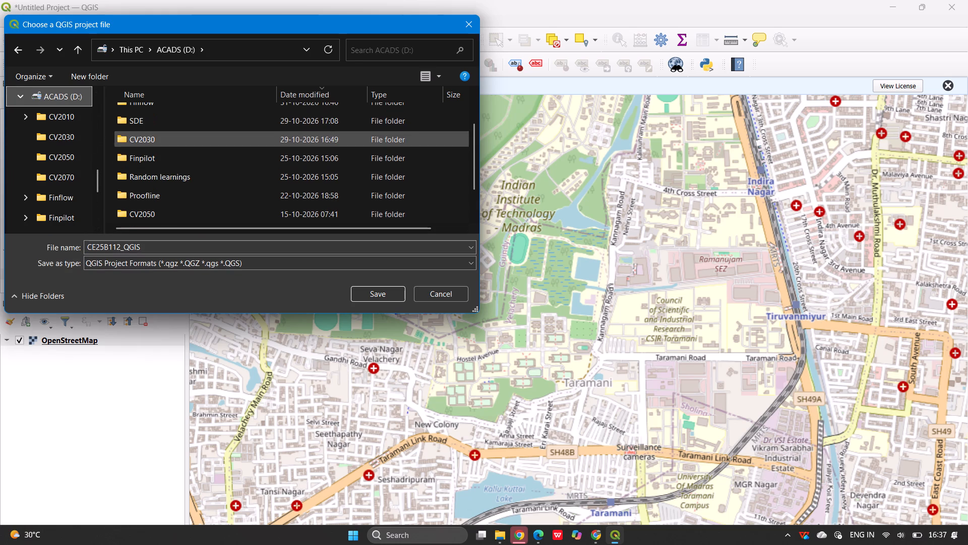
{"action": "double_click", "coordinate": [156, 135]}
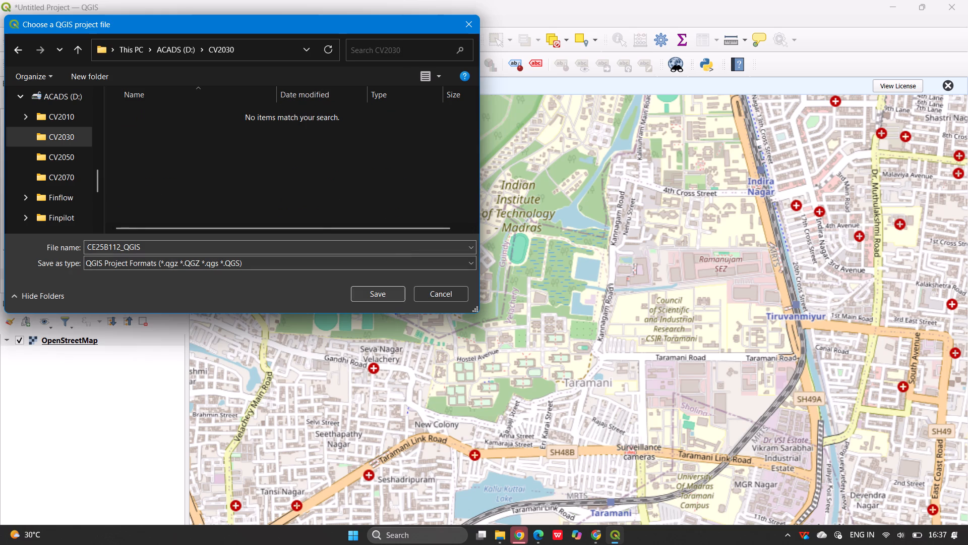
{"action": "left_click", "coordinate": [369, 292]}
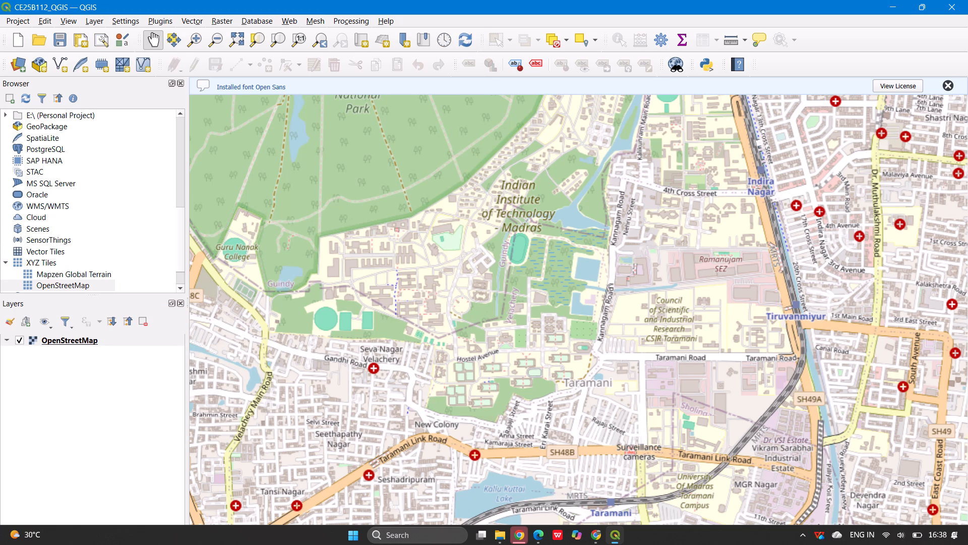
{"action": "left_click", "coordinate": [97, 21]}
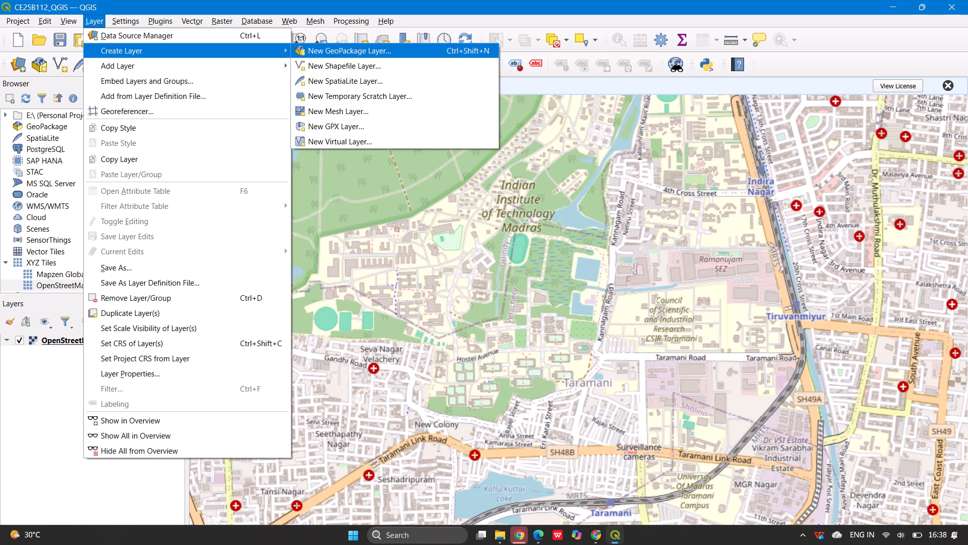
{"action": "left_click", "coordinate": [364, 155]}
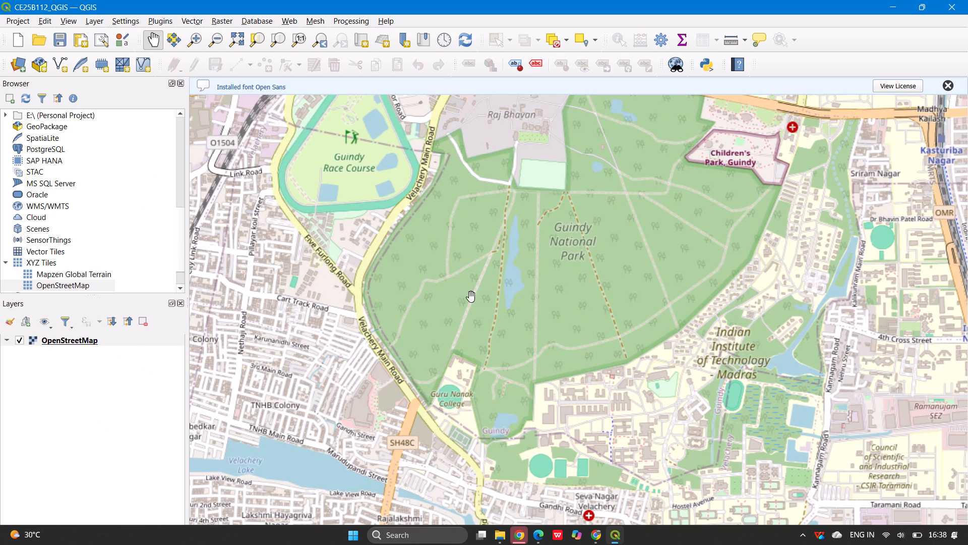
Examine the basemap around Guindy National Park and the Indian Institute of Technology Madras campus at several scales.
{"action": "left_click", "coordinate": [471, 297]}
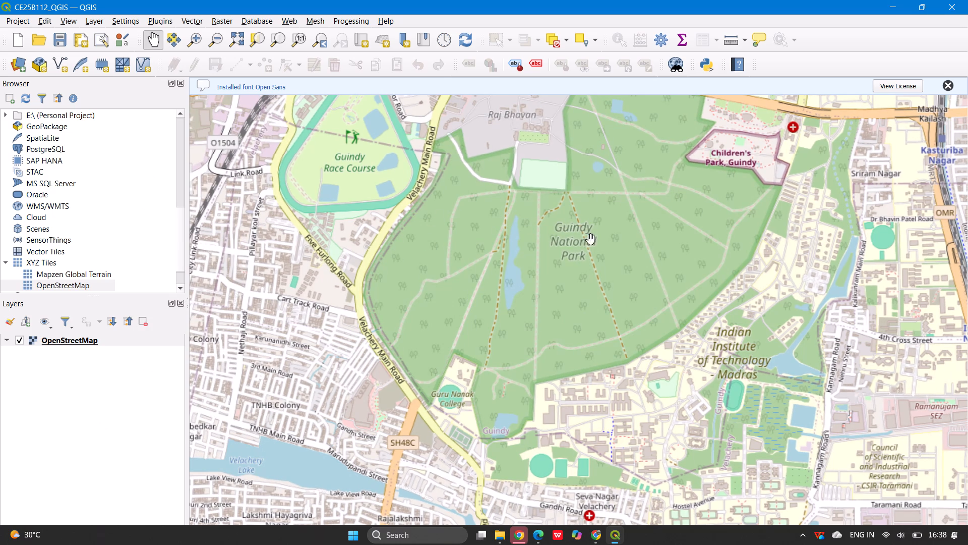
{"action": "left_click_drag", "start_coordinate": [639, 238], "coordinate": [426, 195]}
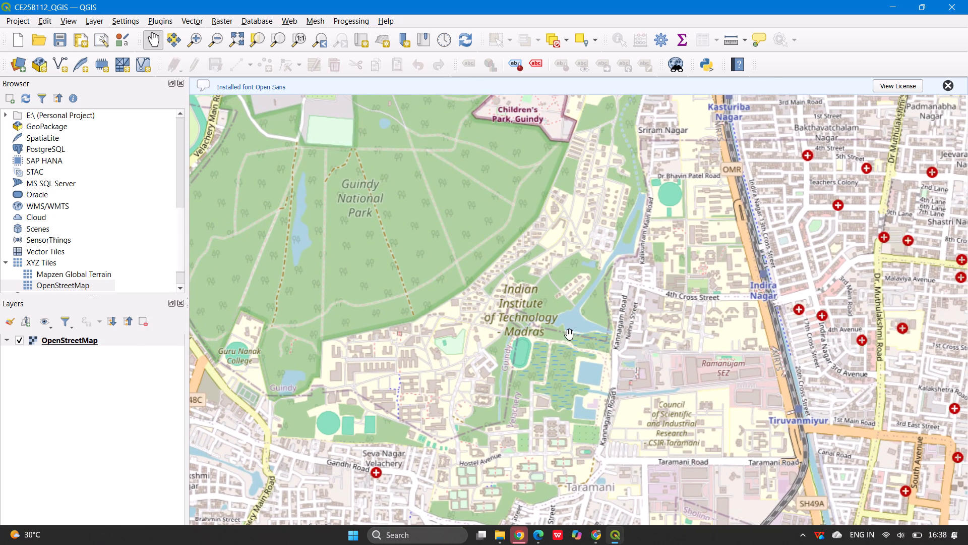
{"action": "scroll", "coordinate": [146, 198], "scroll_direction": "up", "scroll_amount": 4}
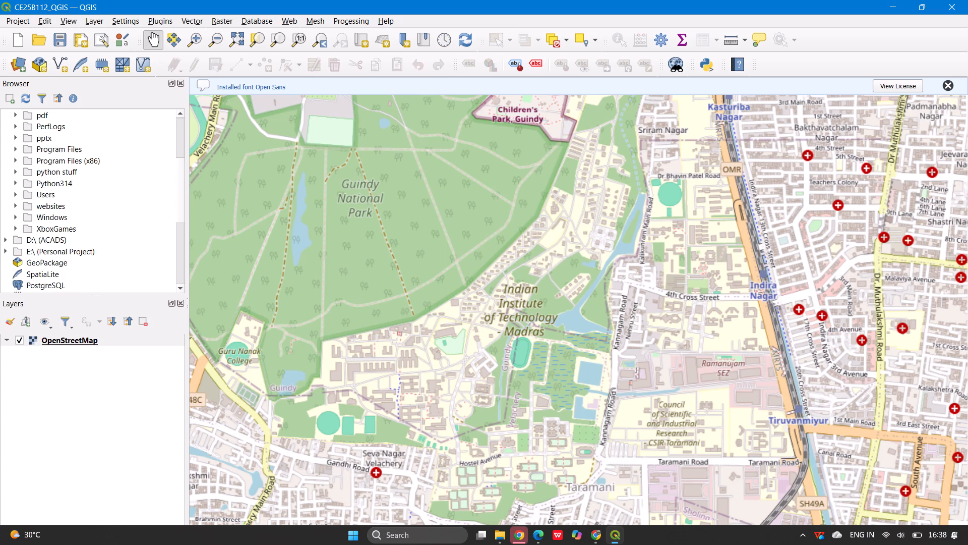
{"action": "scroll", "coordinate": [146, 199], "scroll_direction": "up", "scroll_amount": 6}
{"action": "scroll", "coordinate": [183, 312], "scroll_direction": "down", "scroll_amount": 5}
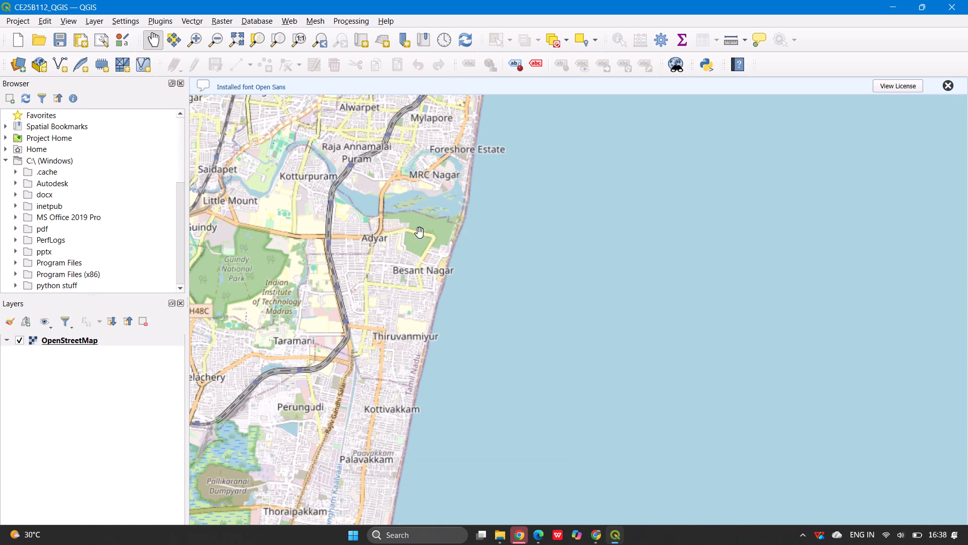
{"action": "scroll", "coordinate": [264, 302], "scroll_direction": "up", "scroll_amount": 2}
{"action": "scroll", "coordinate": [313, 300], "scroll_direction": "up", "scroll_amount": 3}
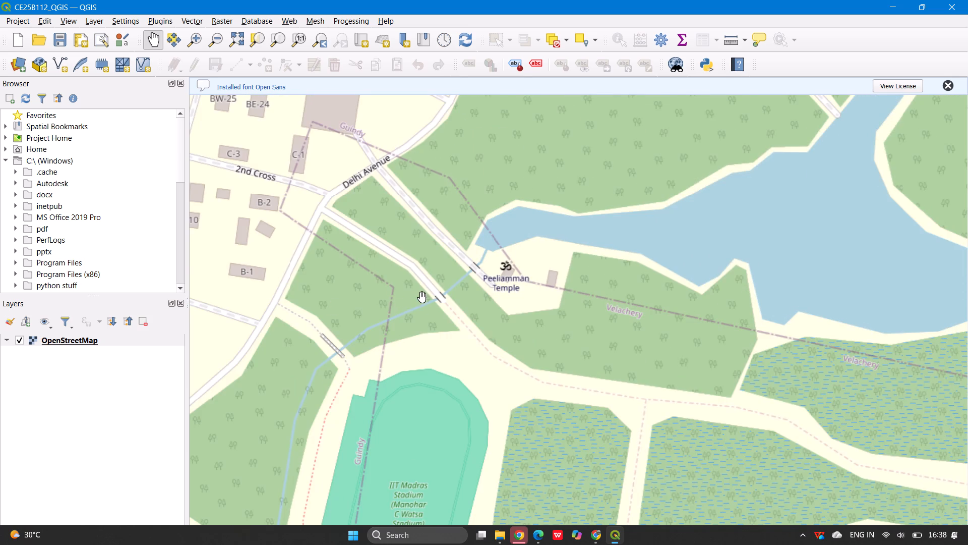
{"action": "scroll", "coordinate": [422, 297], "scroll_direction": "down", "scroll_amount": 3}
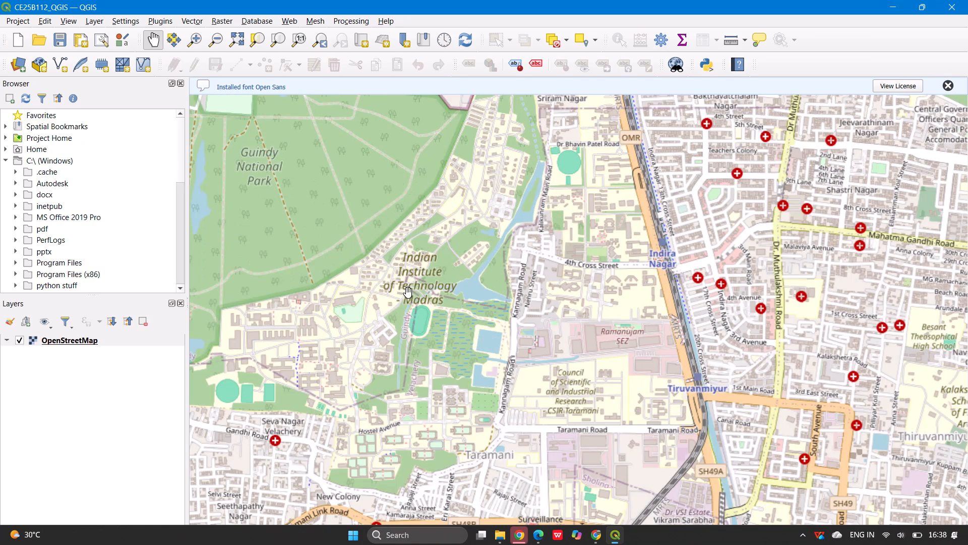
{"action": "left_click_drag", "start_coordinate": [403, 296], "coordinate": [398, 313]}
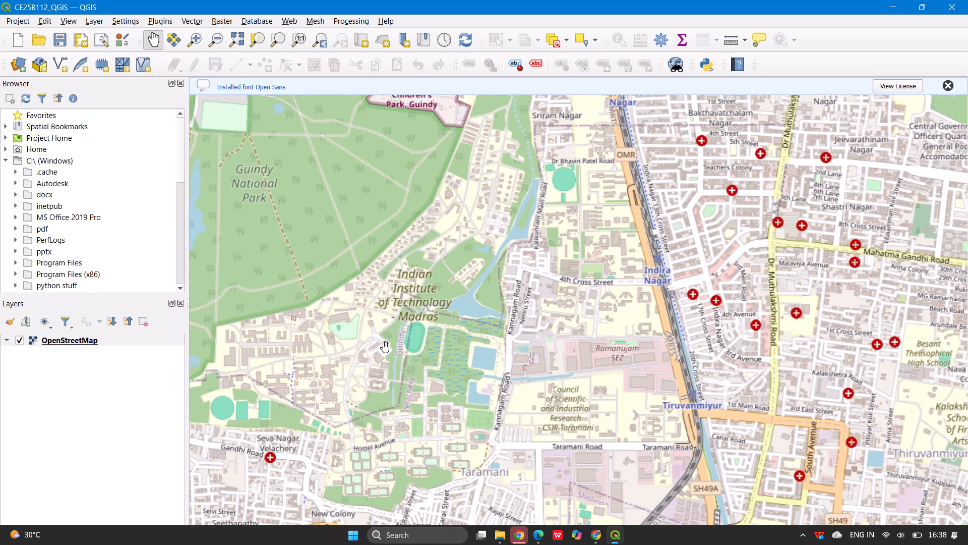
Examine the campus buildings and roads at close range, centring on the roundabout north of the Central Library.
{"action": "scroll", "coordinate": [422, 394], "scroll_direction": "up", "scroll_amount": 2}
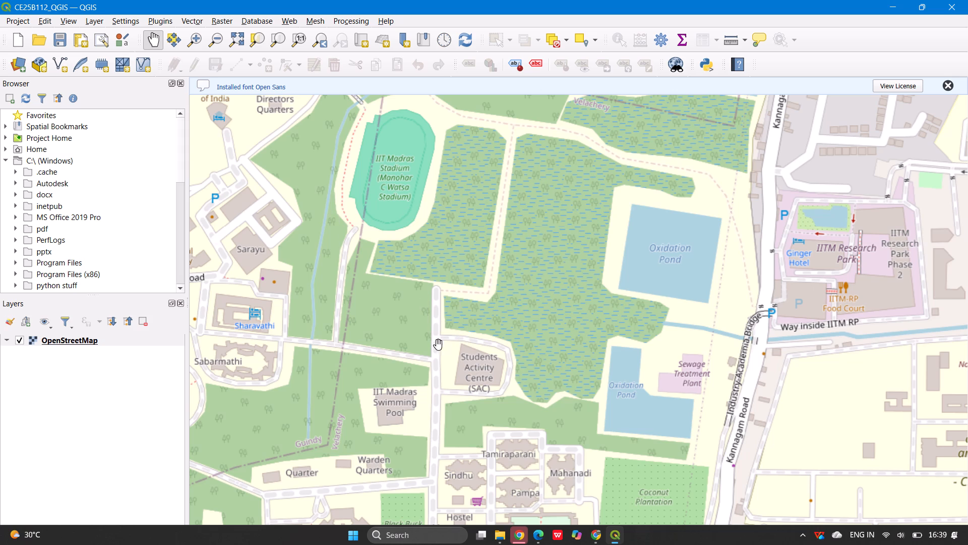
{"action": "left_click_drag", "start_coordinate": [405, 349], "coordinate": [625, 374]}
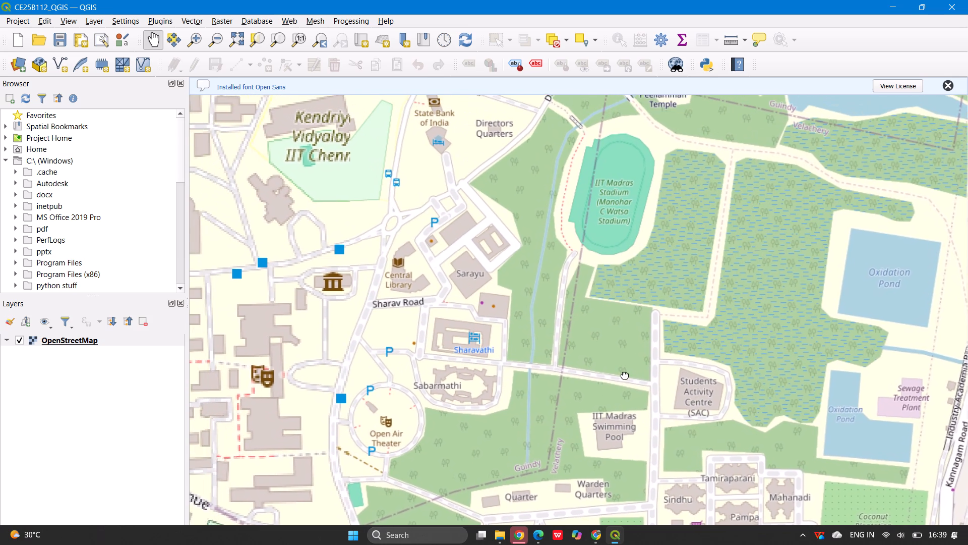
{"action": "left_click_drag", "start_coordinate": [625, 374], "coordinate": [645, 442]}
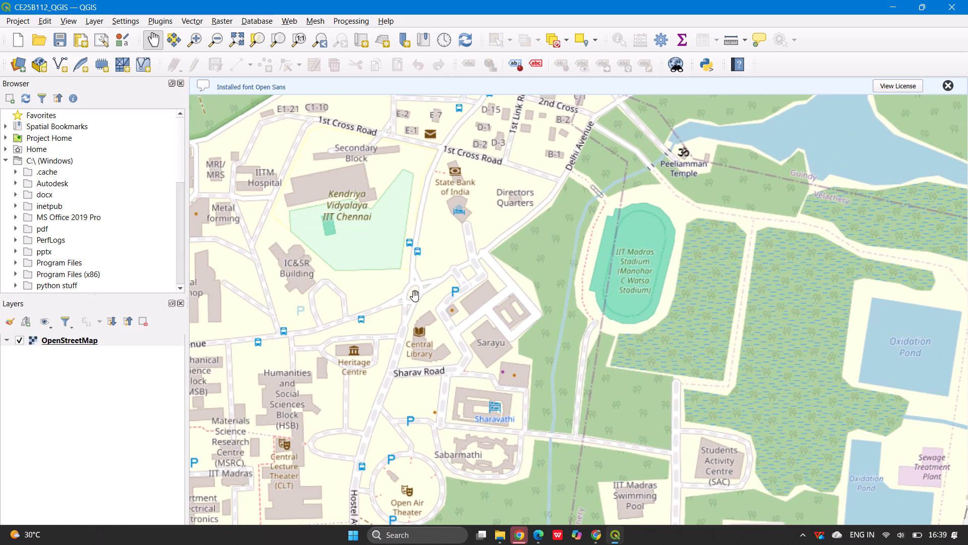
{"action": "left_click", "coordinate": [413, 293]}
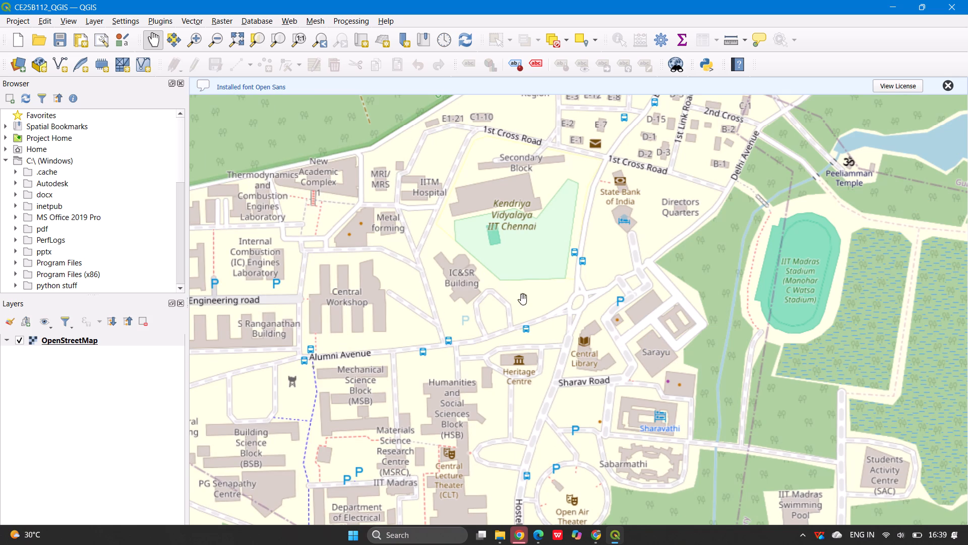
{"action": "left_click_drag", "start_coordinate": [533, 292], "coordinate": [373, 268]}
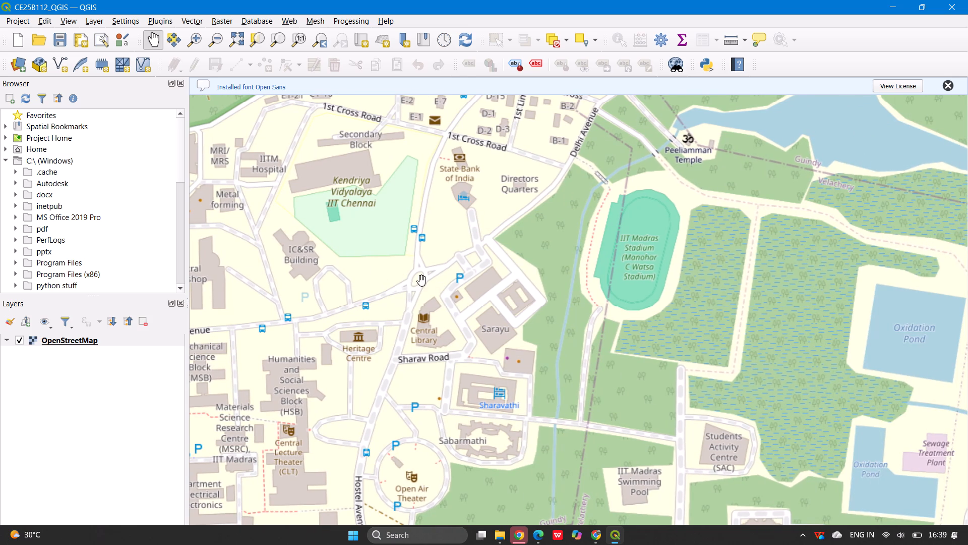
{"action": "right_click", "coordinate": [421, 281]}
{"action": "left_click", "coordinate": [411, 284]}
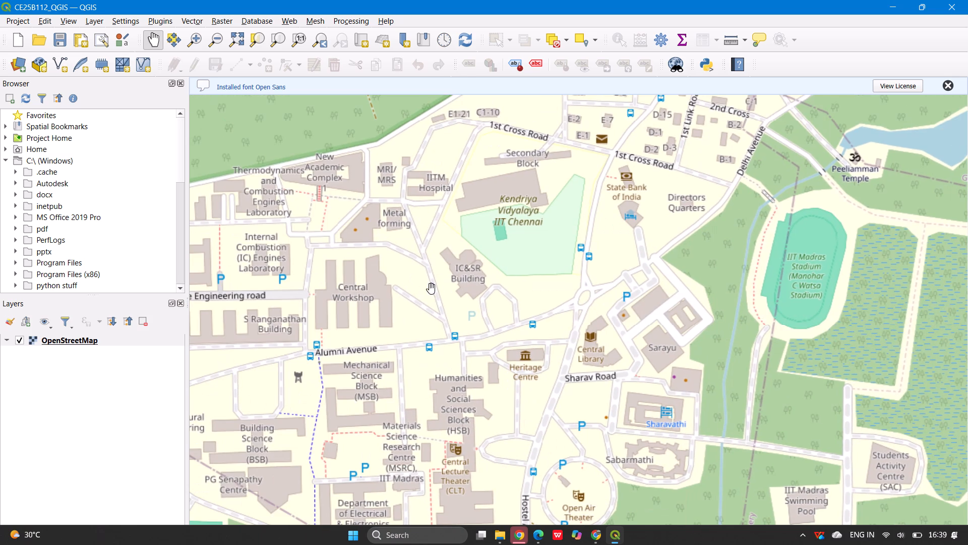
{"action": "left_click", "coordinate": [522, 404]}
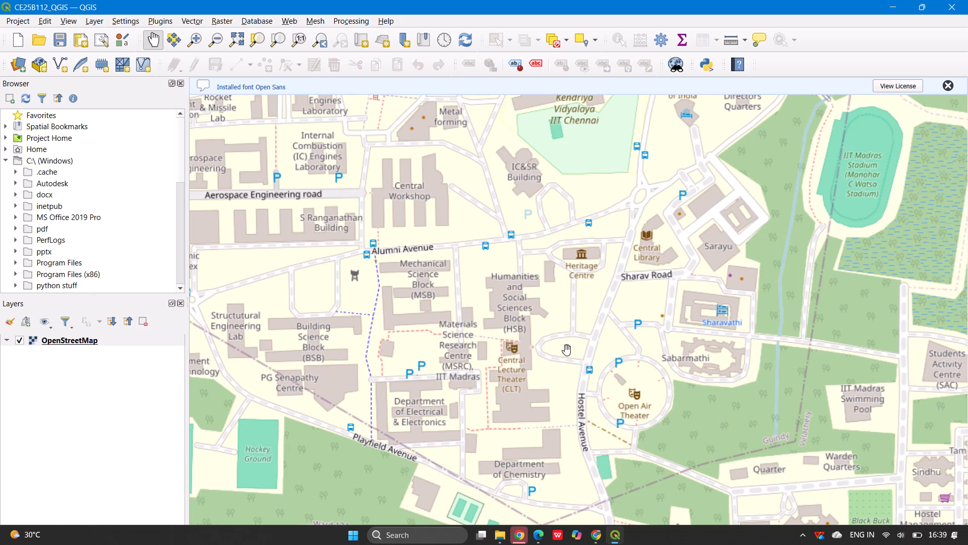
{"action": "left_click", "coordinate": [640, 196]}
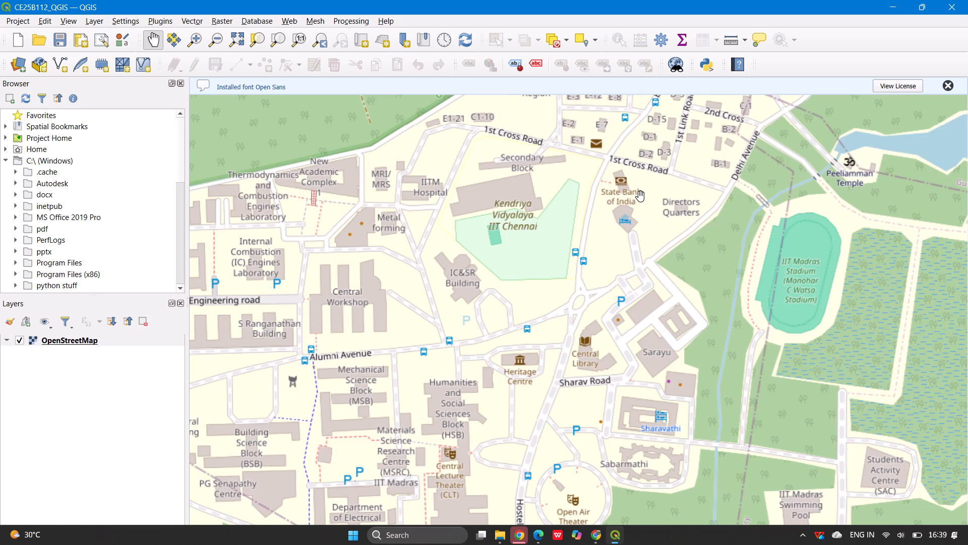
{"action": "left_click", "coordinate": [581, 304]}
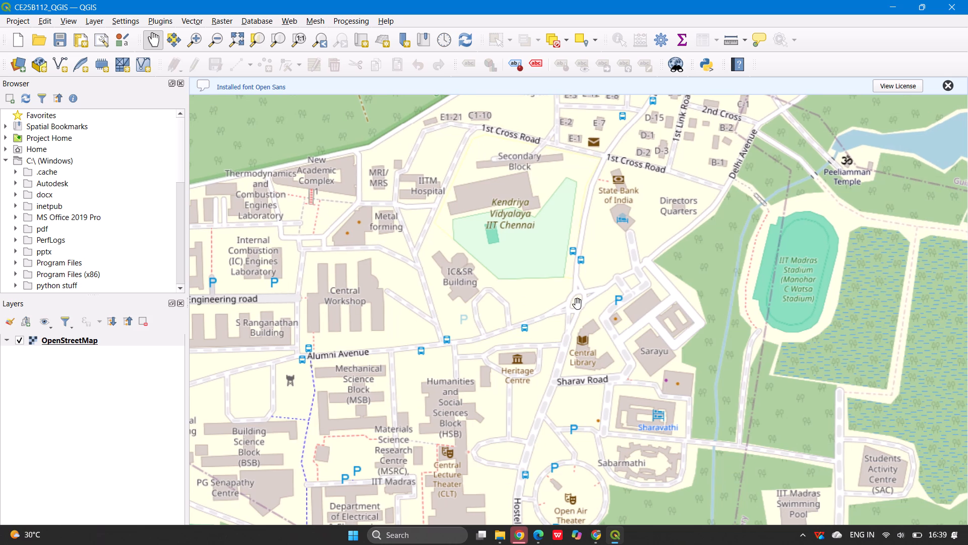
{"action": "left_click", "coordinate": [575, 304]}
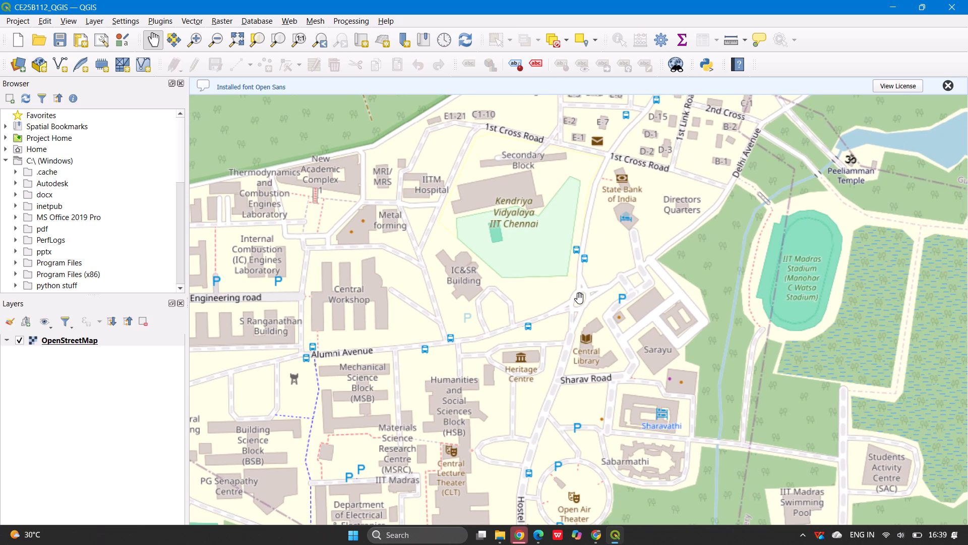
{"action": "left_click", "coordinate": [579, 298]}
{"action": "left_click", "coordinate": [581, 298]}
{"action": "left_click", "coordinate": [581, 298]}
{"action": "double_click", "coordinate": [581, 298]}
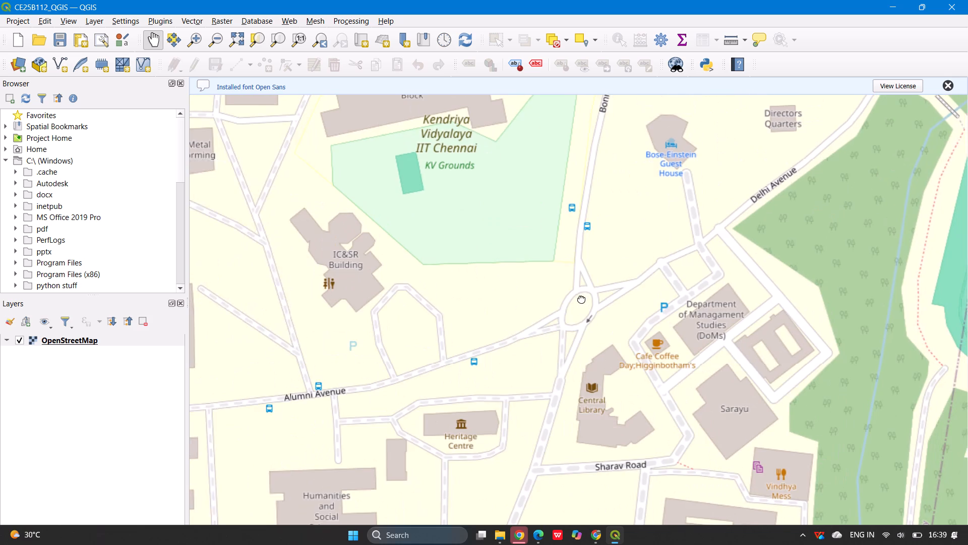
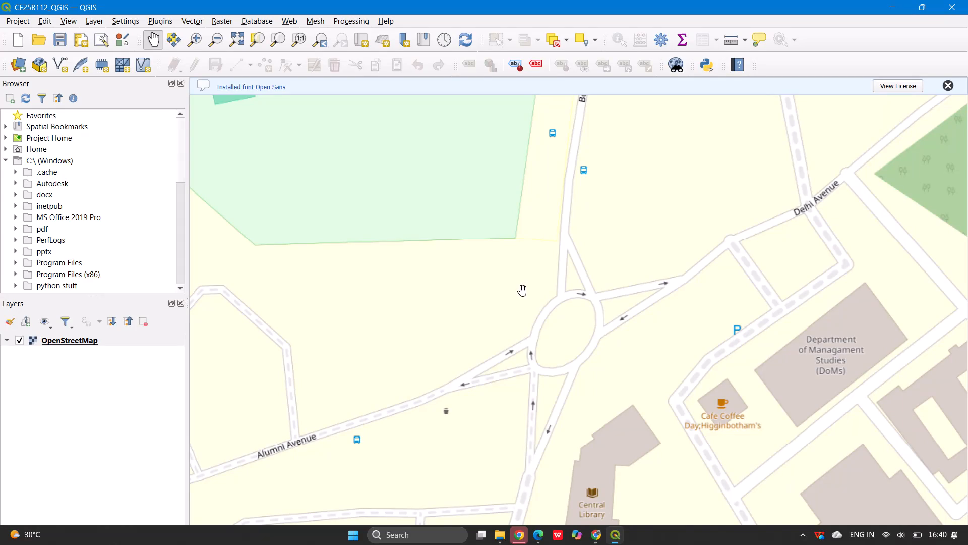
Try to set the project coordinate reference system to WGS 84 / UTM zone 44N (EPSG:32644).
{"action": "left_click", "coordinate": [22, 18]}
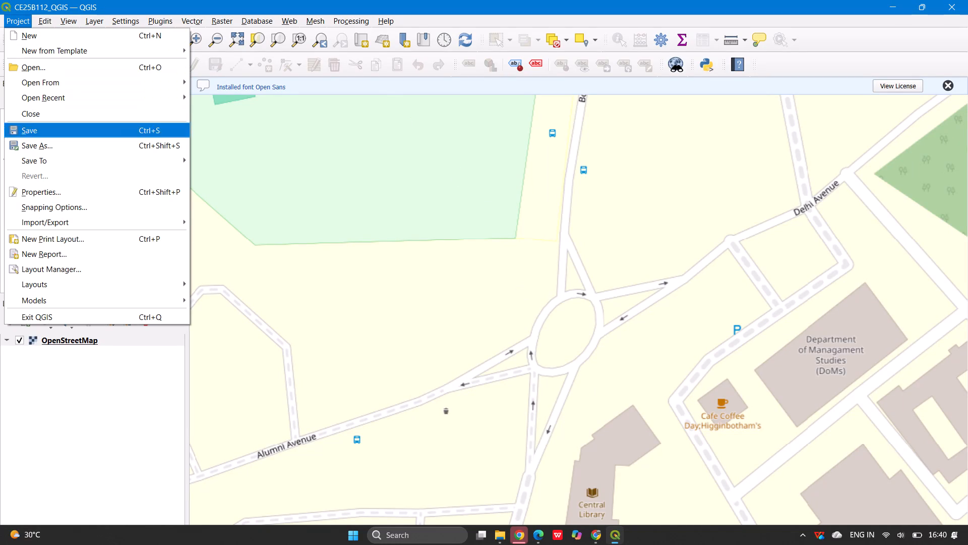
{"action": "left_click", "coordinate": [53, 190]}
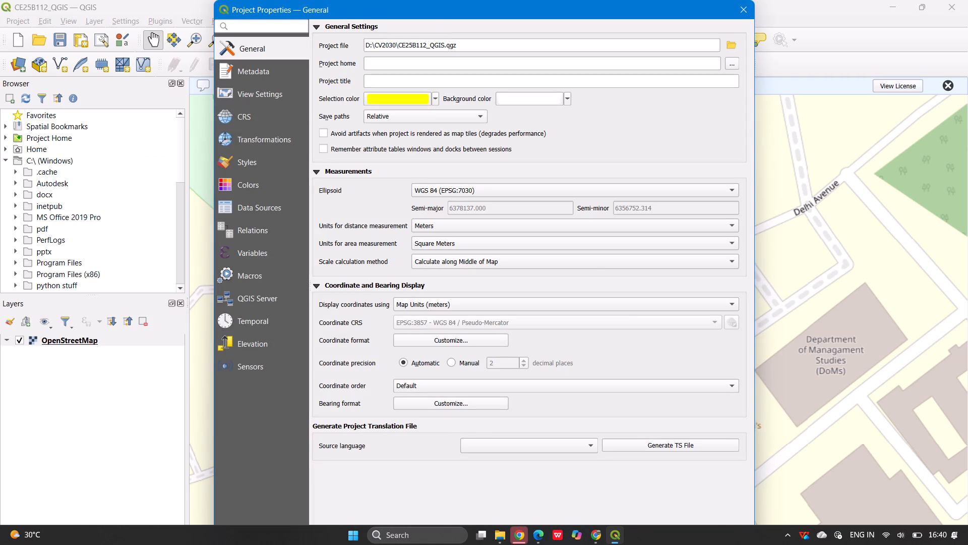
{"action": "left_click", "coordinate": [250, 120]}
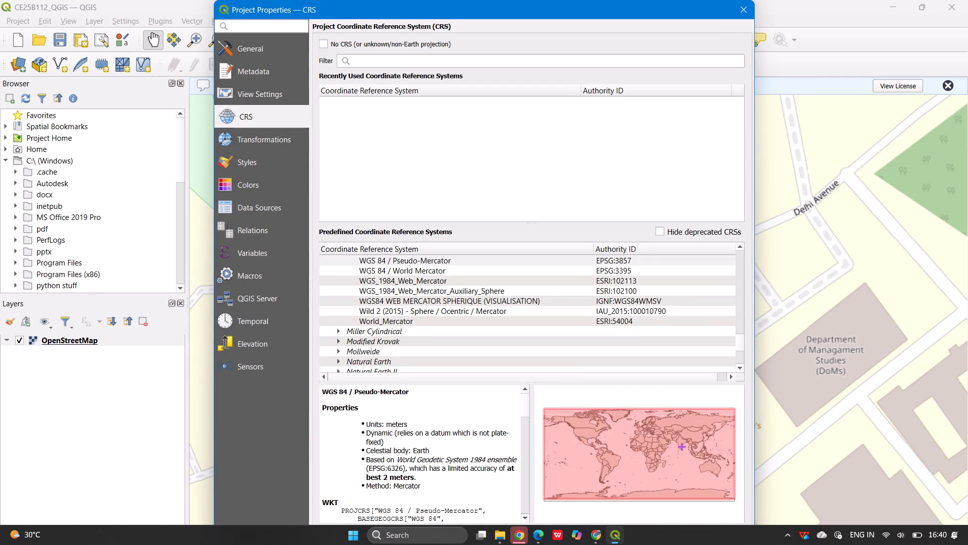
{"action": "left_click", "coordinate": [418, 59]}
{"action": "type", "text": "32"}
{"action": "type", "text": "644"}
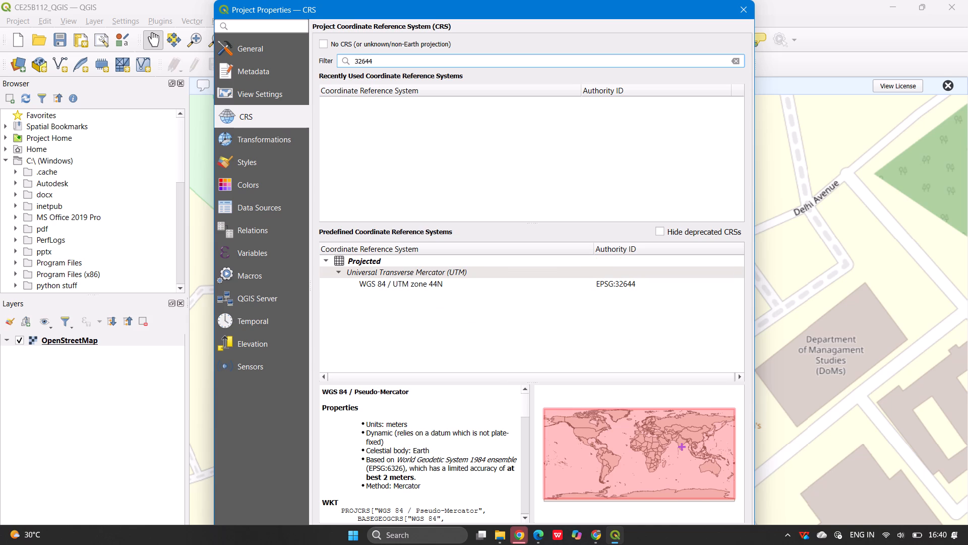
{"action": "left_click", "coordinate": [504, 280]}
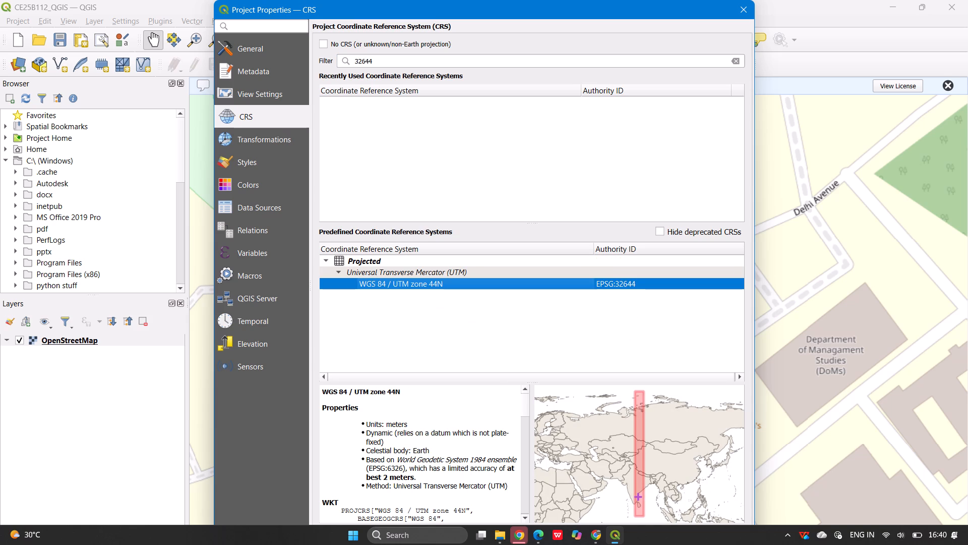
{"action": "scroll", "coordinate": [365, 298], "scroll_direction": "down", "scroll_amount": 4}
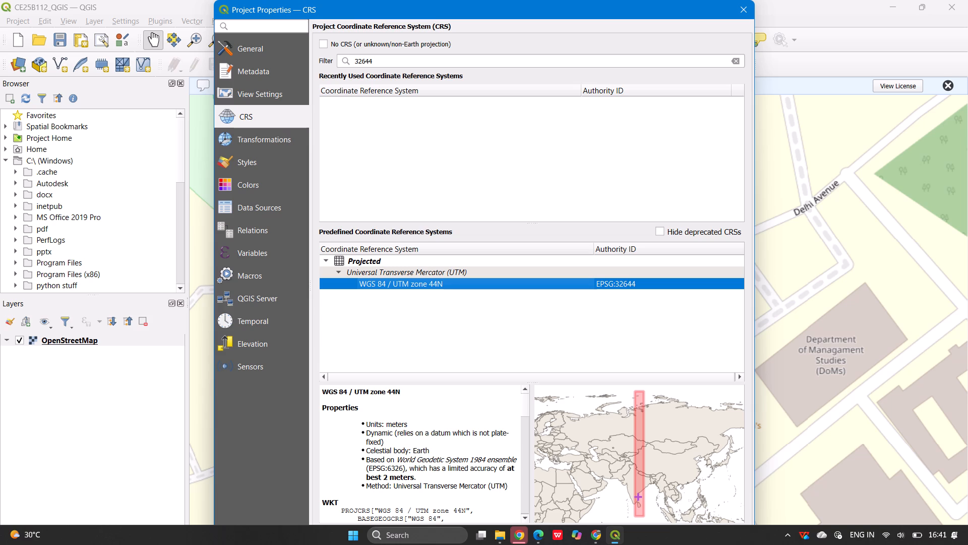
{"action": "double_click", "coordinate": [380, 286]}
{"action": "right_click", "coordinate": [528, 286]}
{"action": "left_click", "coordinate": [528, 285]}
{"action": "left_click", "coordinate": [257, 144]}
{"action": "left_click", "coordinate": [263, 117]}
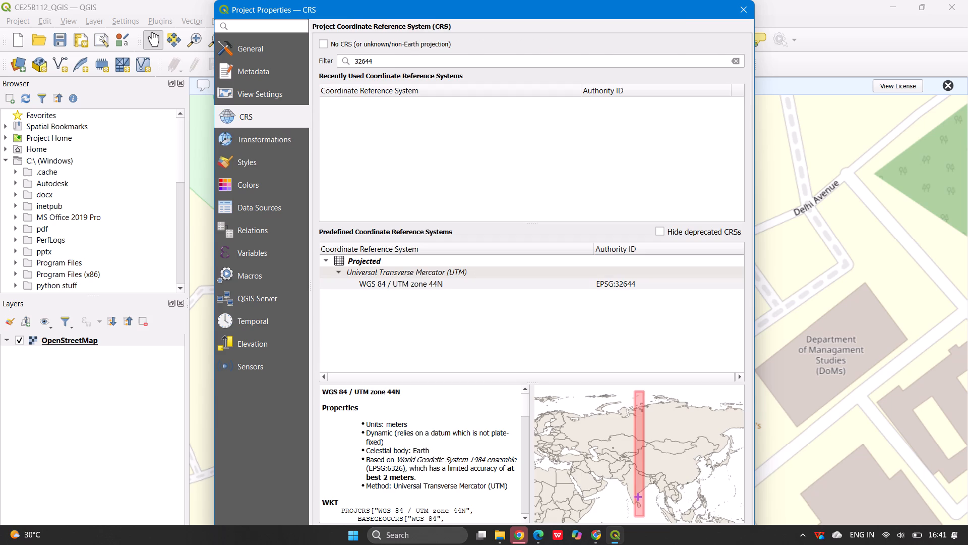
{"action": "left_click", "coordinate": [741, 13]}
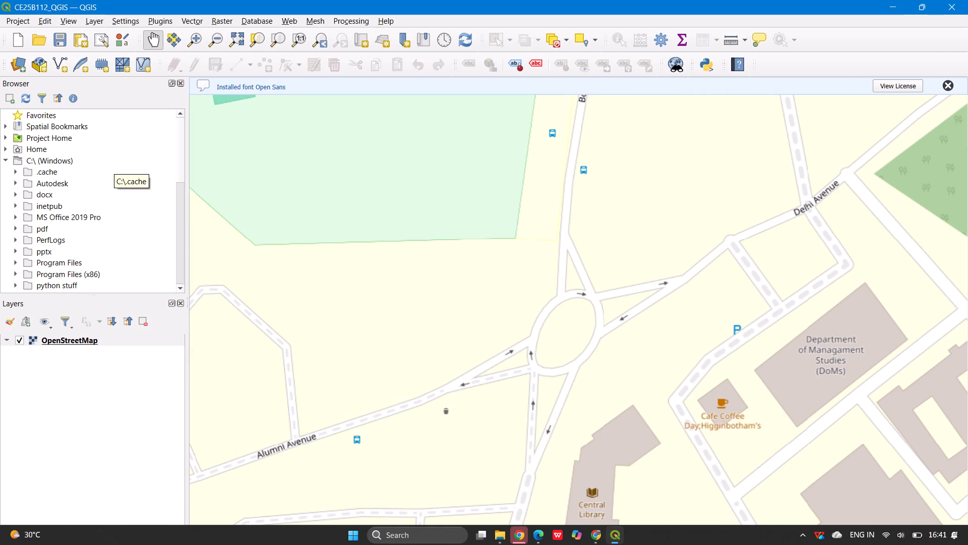
Start a new GeoPackage layer with the file name campus_points and Point geometry.
{"action": "left_click", "coordinate": [93, 21]}
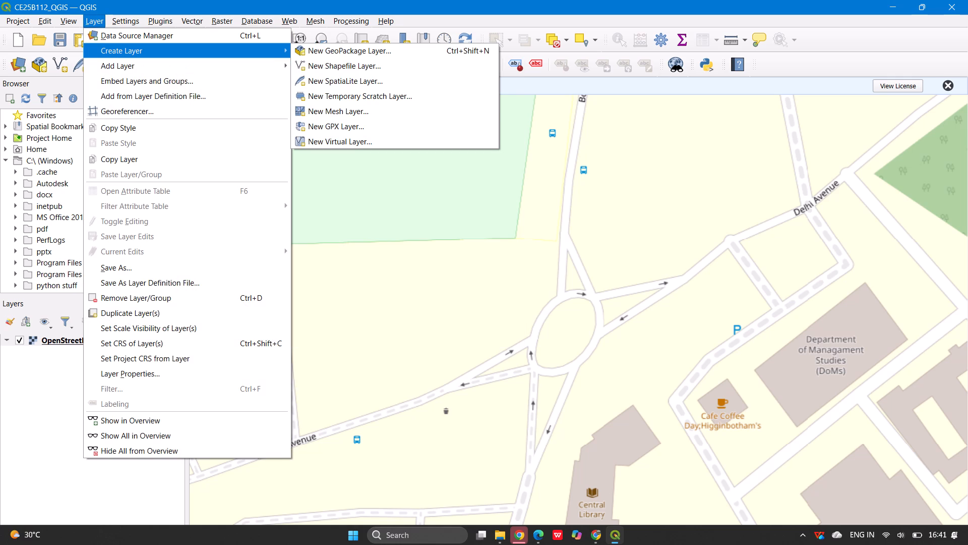
{"action": "left_click", "coordinate": [342, 53]}
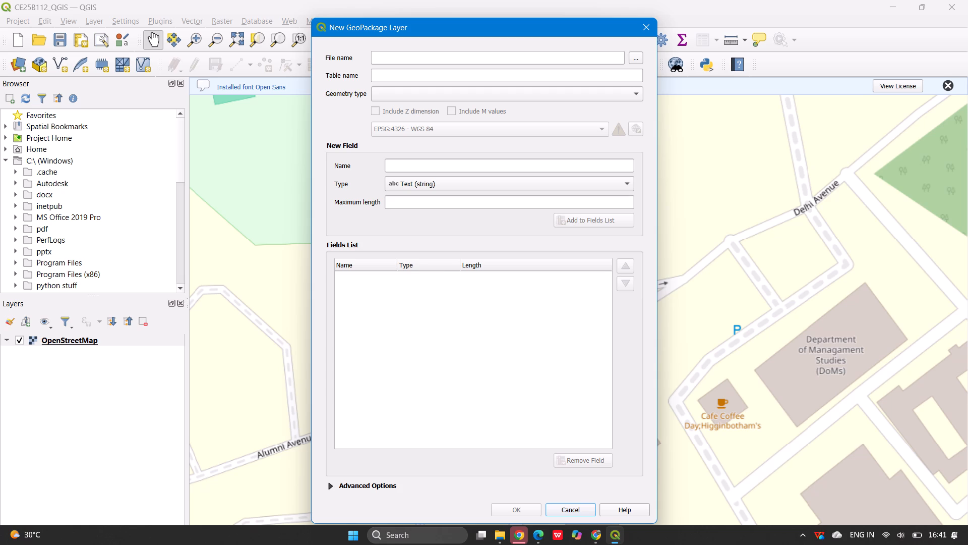
{"action": "left_click", "coordinate": [400, 57]}
{"action": "type", "text": "campus"}
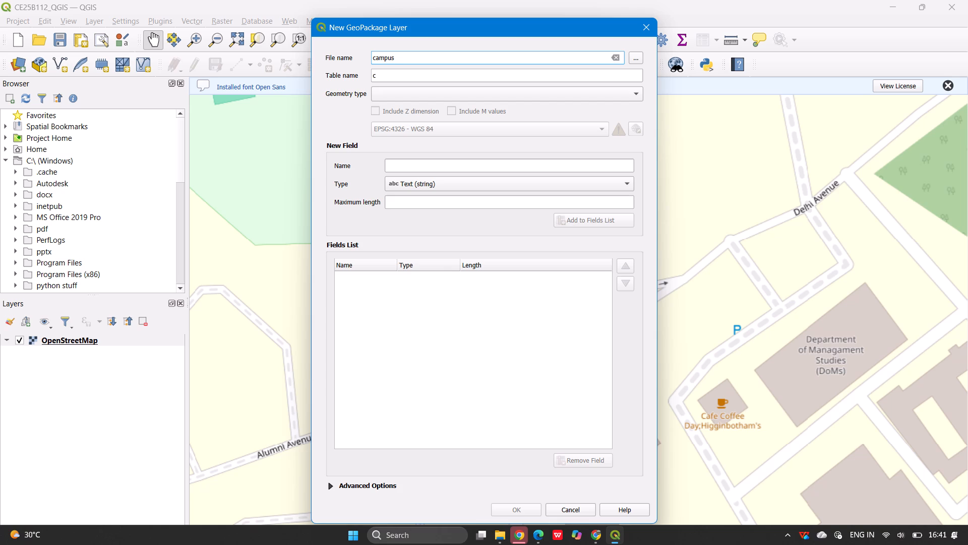
{"action": "type", "text": "_points"}
{"action": "left_click", "coordinate": [398, 91]}
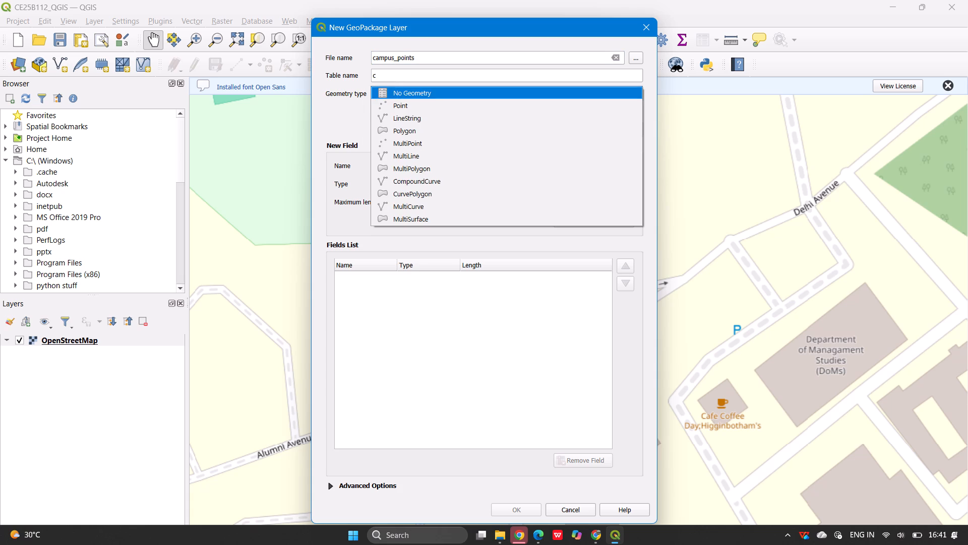
{"action": "left_click", "coordinate": [406, 101]}
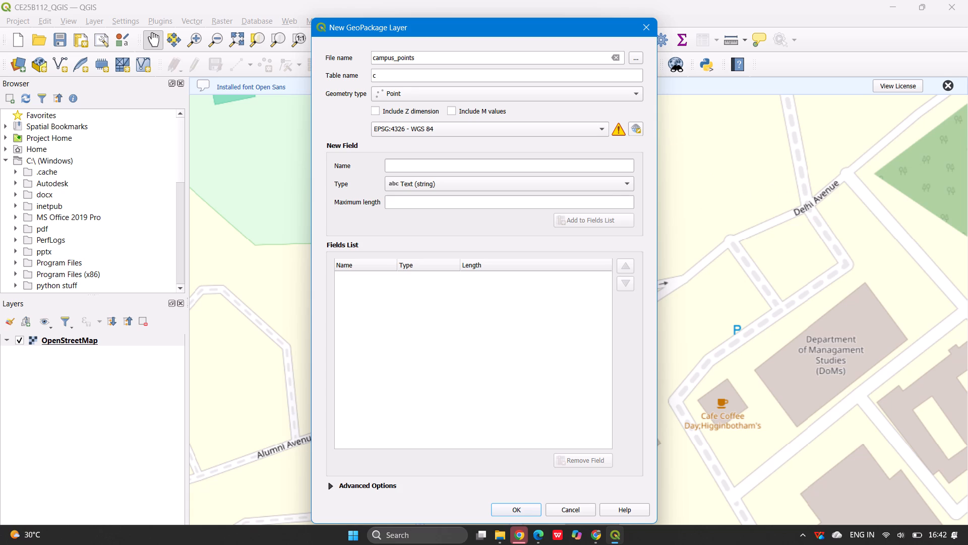
Add an Integer (32 bit) field named id to the new layer's fields.
{"action": "left_click", "coordinate": [439, 167]}
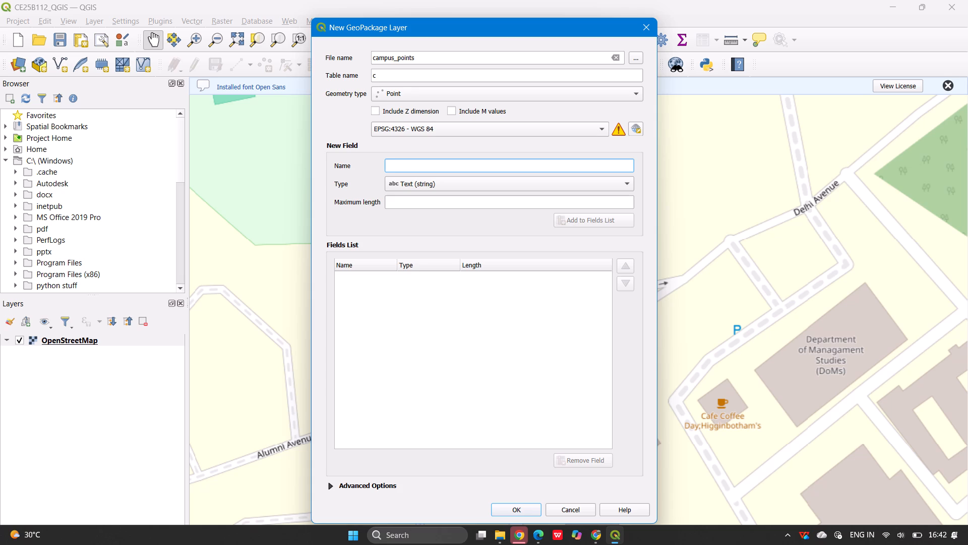
{"action": "type", "text": "id"}
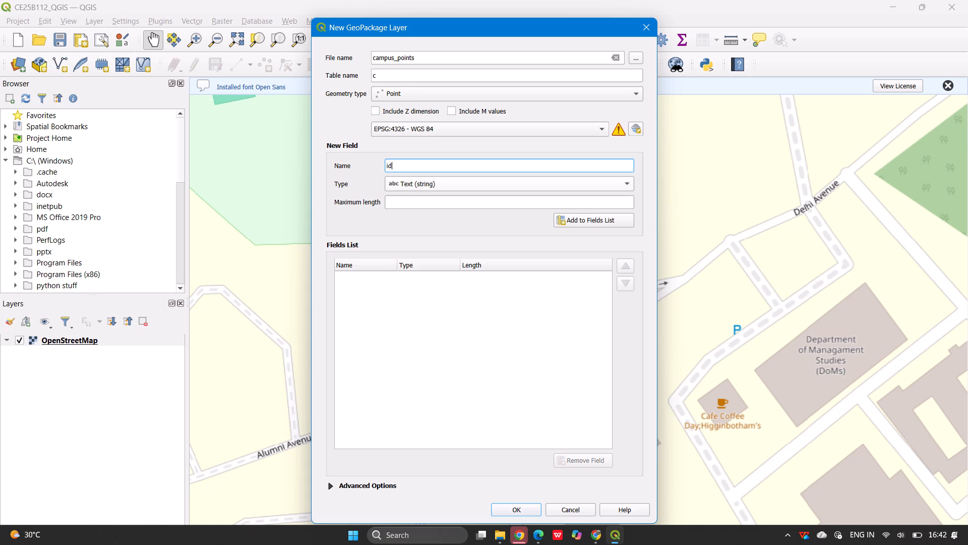
{"action": "left_click", "coordinate": [458, 186]}
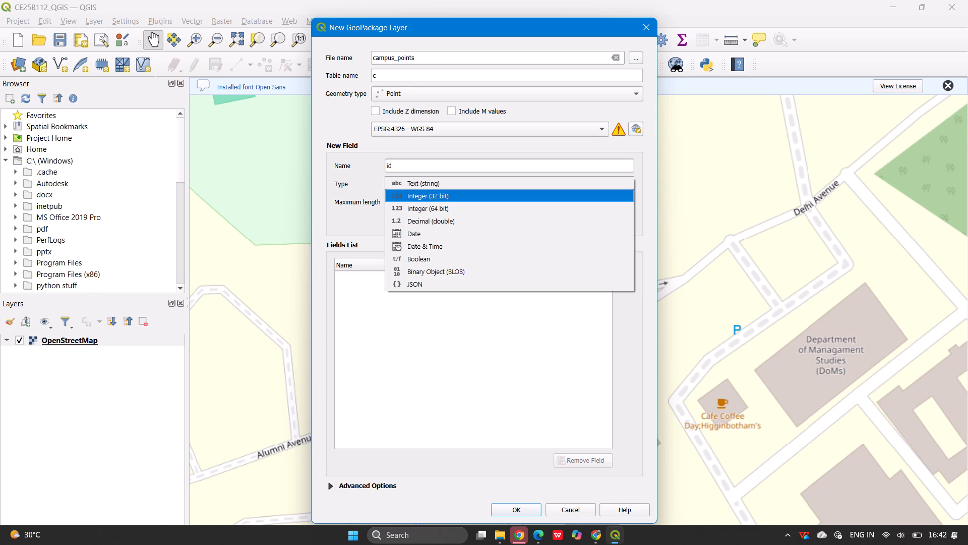
{"action": "left_click", "coordinate": [453, 199]}
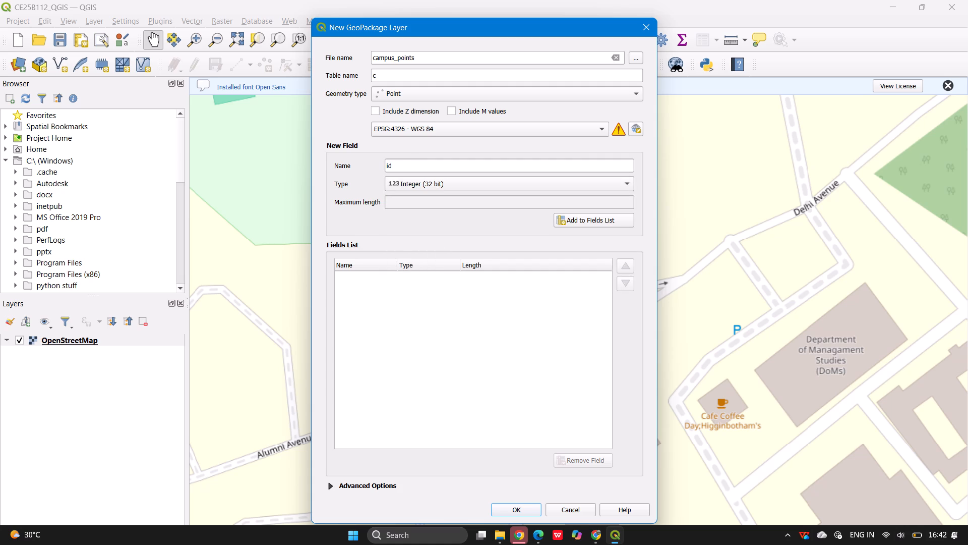
{"action": "left_click", "coordinate": [577, 225]}
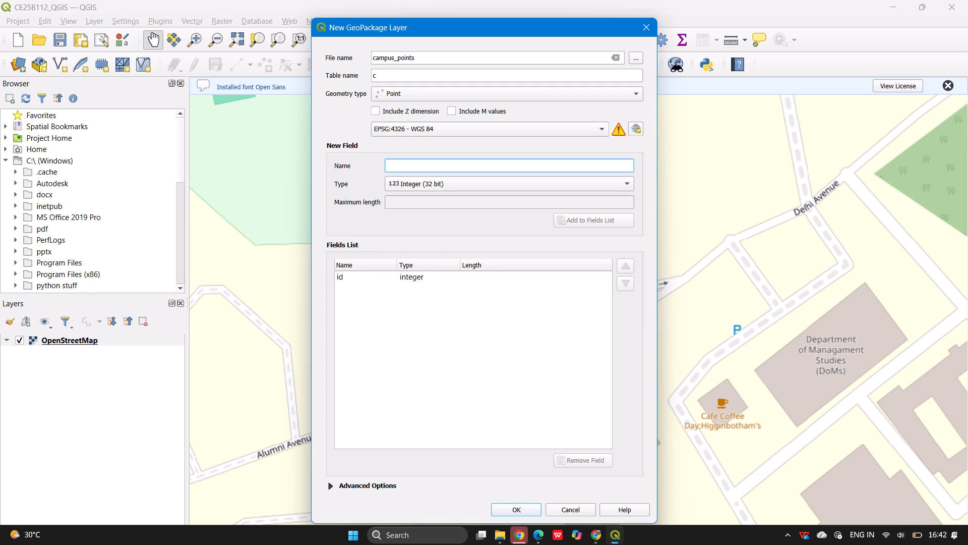
Add a Text (string) field named name with a maximum length of 80 to the new layer.
{"action": "left_click", "coordinate": [434, 164]}
{"action": "type", "text": "name"}
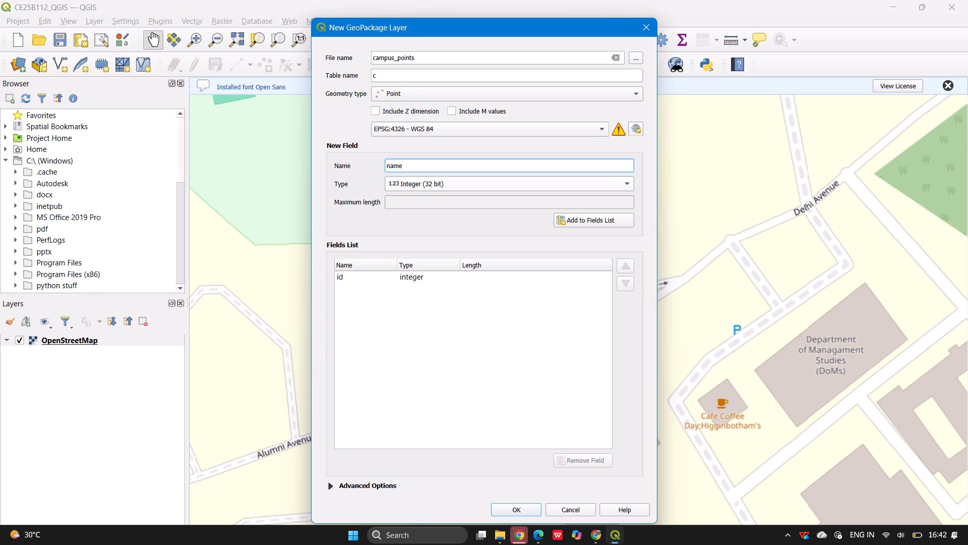
{"action": "left_click", "coordinate": [434, 178]}
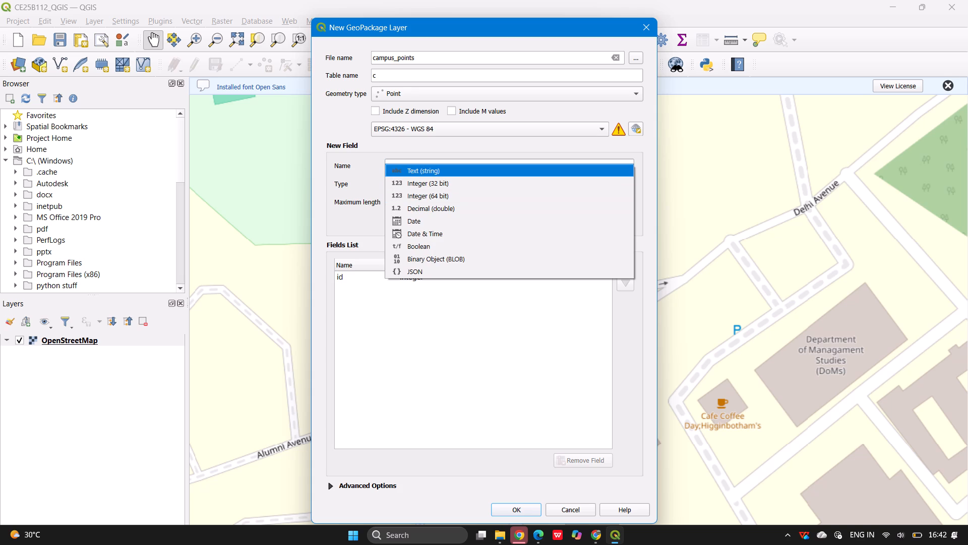
{"action": "left_click", "coordinate": [439, 173]}
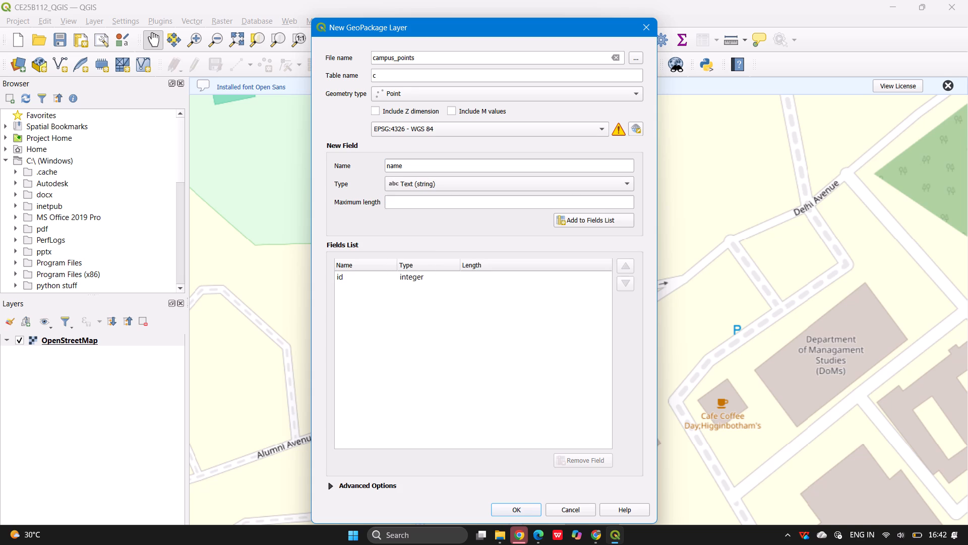
{"action": "left_click", "coordinate": [433, 199]}
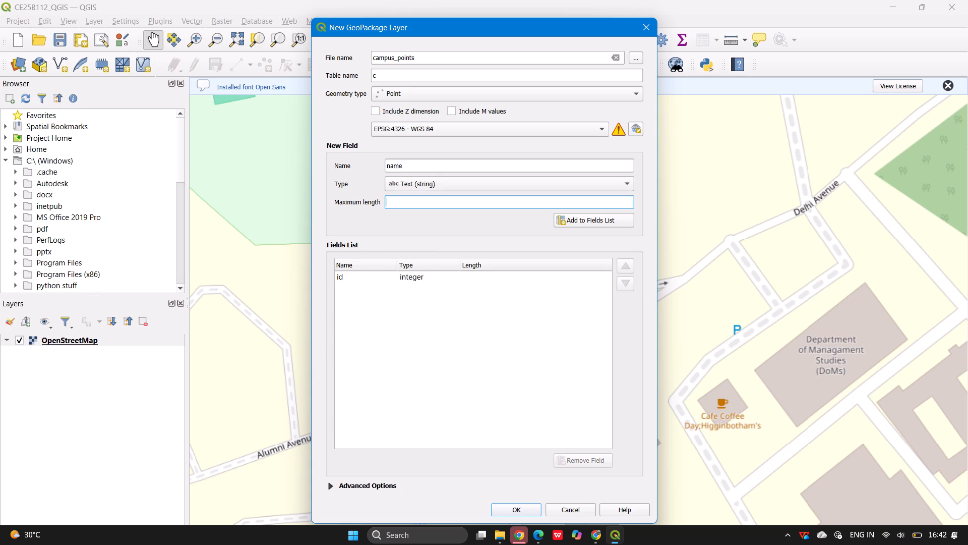
{"action": "type", "text": "80"}
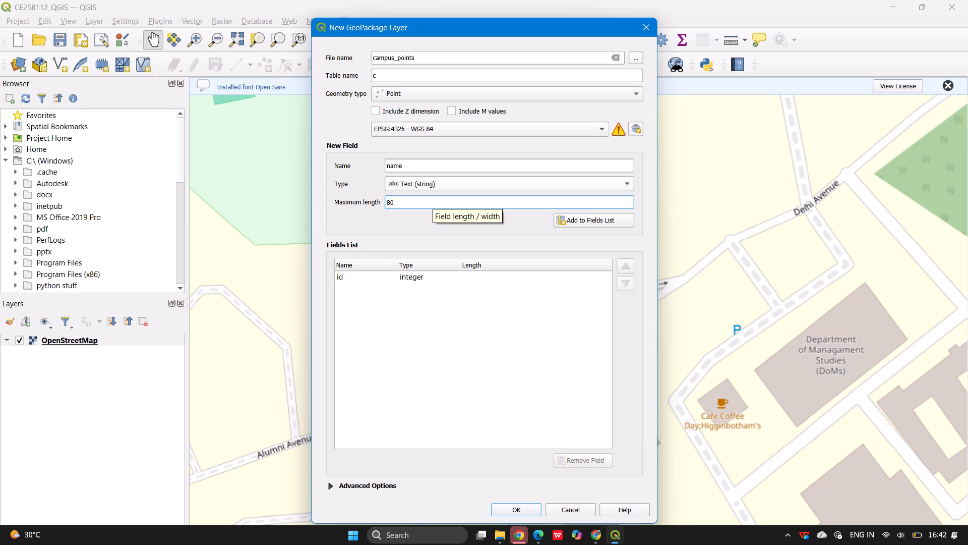
{"action": "left_click", "coordinate": [602, 223]}
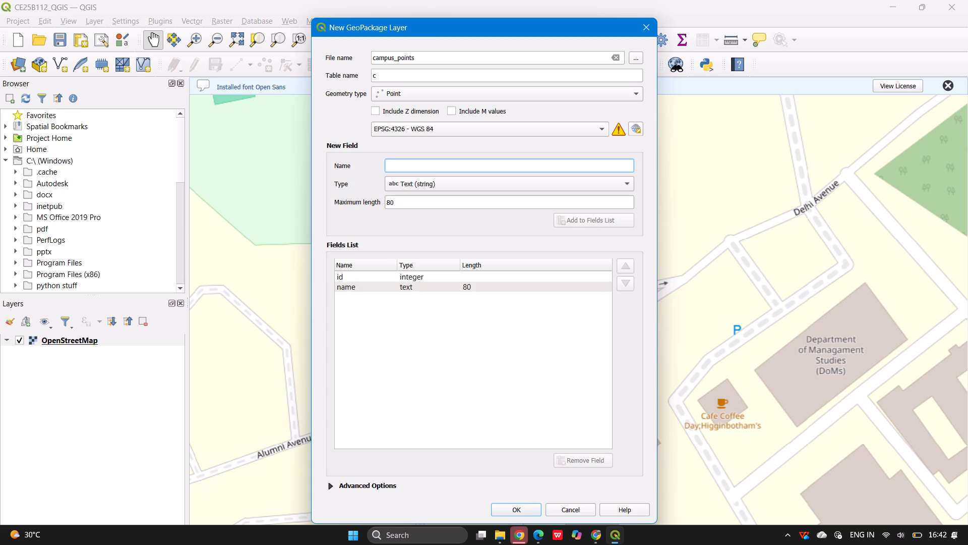
Add a Text (string) field named category with a maximum length of 40 to the new layer.
{"action": "left_click", "coordinate": [486, 165]}
{"action": "type", "text": "cate"}
{"action": "type", "text": "gory"}
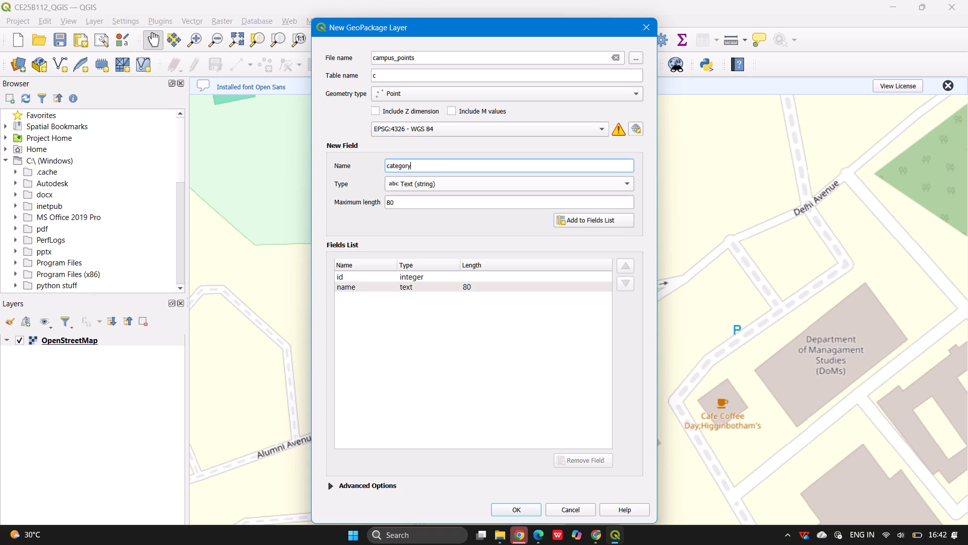
{"action": "left_click_drag", "start_coordinate": [446, 203], "coordinate": [344, 188]}
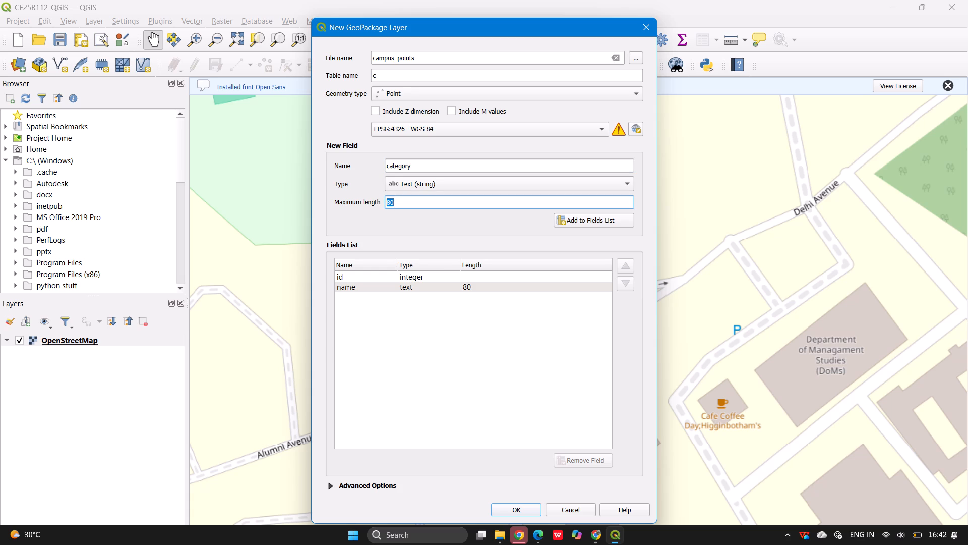
{"action": "left_click_drag", "start_coordinate": [344, 188], "coordinate": [343, 187]}
{"action": "type", "text": "40"}
{"action": "left_click", "coordinate": [609, 215]}
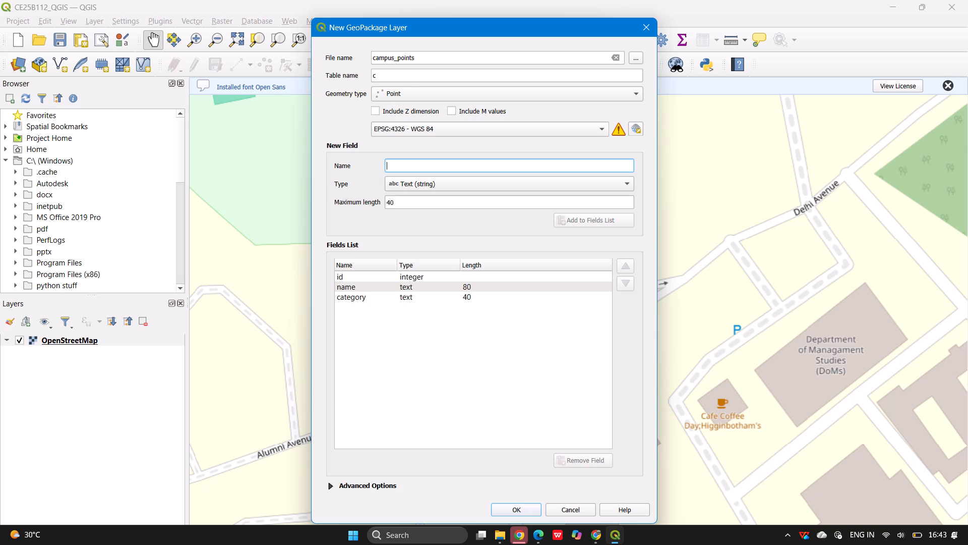
Replace the new layer's file name with the project's name, the roll number followed by _QGIS.
{"action": "left_click_drag", "start_coordinate": [423, 63], "coordinate": [366, 61]}
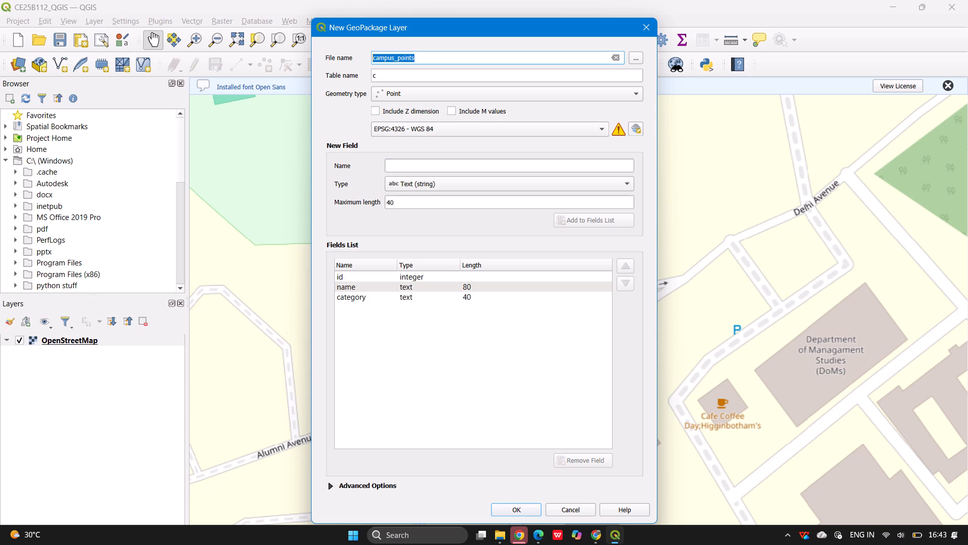
{"action": "left_click_drag", "start_coordinate": [366, 61], "coordinate": [365, 60]}
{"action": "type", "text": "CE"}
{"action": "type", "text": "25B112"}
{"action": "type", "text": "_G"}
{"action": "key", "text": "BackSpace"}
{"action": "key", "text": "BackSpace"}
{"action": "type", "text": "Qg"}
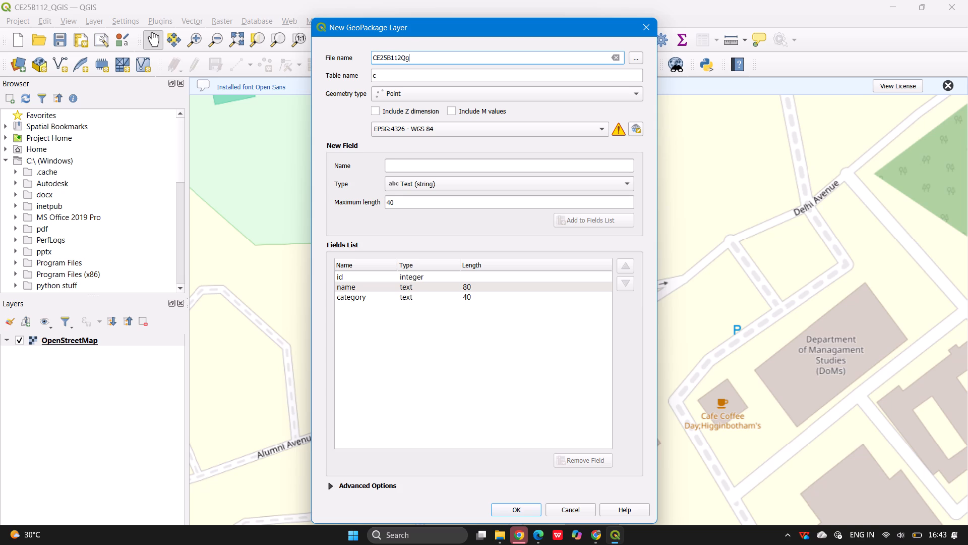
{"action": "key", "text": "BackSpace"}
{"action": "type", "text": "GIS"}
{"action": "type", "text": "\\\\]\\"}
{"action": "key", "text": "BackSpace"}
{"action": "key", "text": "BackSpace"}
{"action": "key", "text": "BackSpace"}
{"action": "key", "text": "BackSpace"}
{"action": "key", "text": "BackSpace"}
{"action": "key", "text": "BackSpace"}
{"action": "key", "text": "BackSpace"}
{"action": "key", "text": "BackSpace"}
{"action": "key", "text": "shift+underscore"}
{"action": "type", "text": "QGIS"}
Set the table name to campus_points and create the point layer.
{"action": "left_click", "coordinate": [377, 78]}
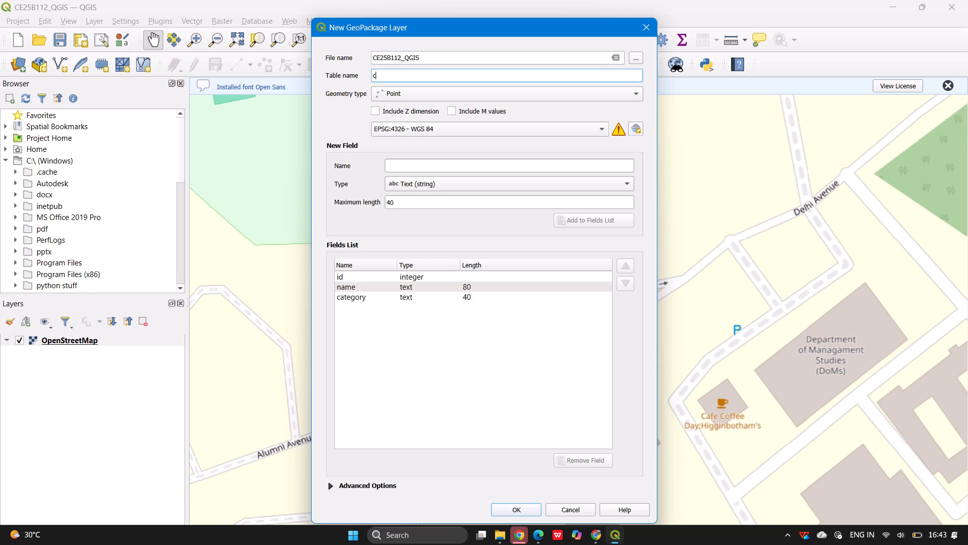
{"action": "type", "text": "ampus_po"}
{"action": "type", "text": "ints"}
{"action": "left_click", "coordinate": [517, 508]}
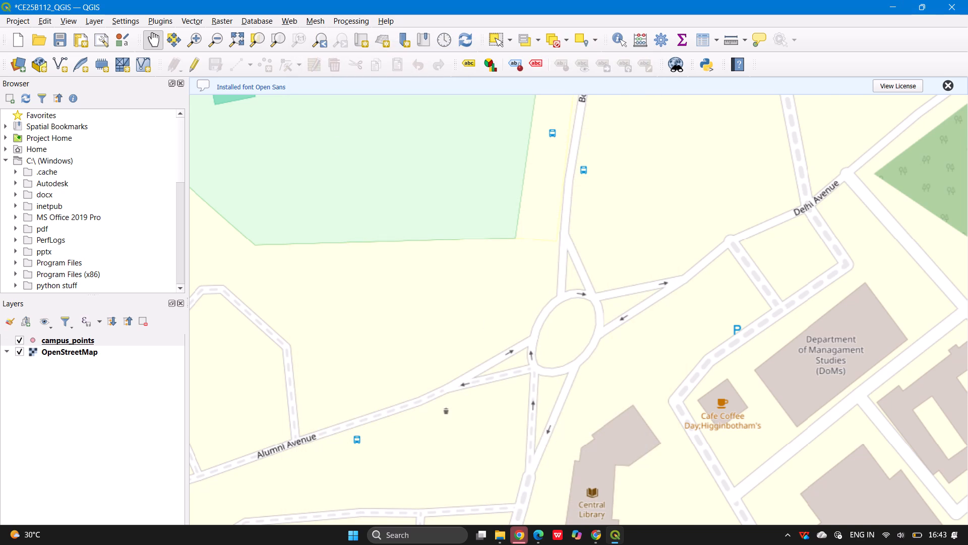
Start another GeoPackage layer with the same file name as the project, the roll number followed by _QGIS.
{"action": "left_click", "coordinate": [95, 19]}
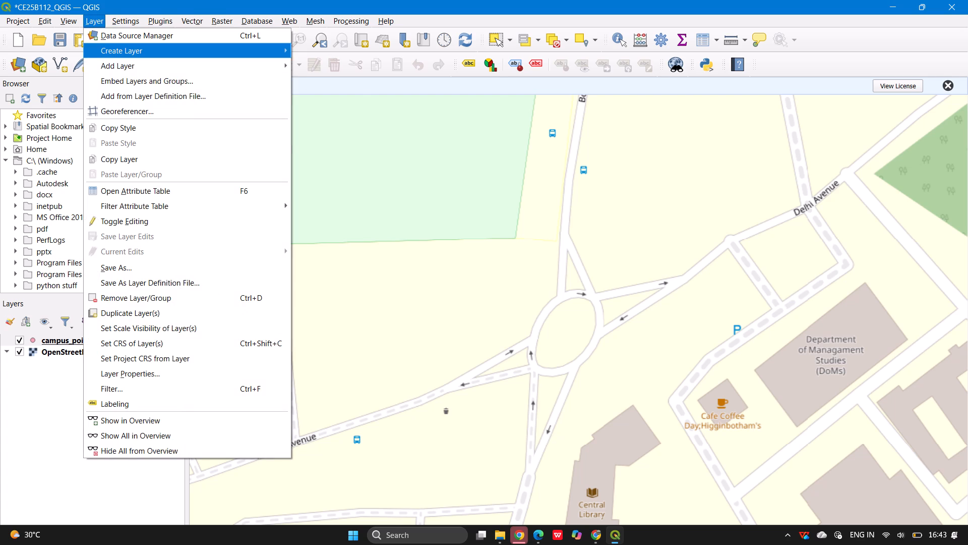
{"action": "left_click", "coordinate": [333, 56]}
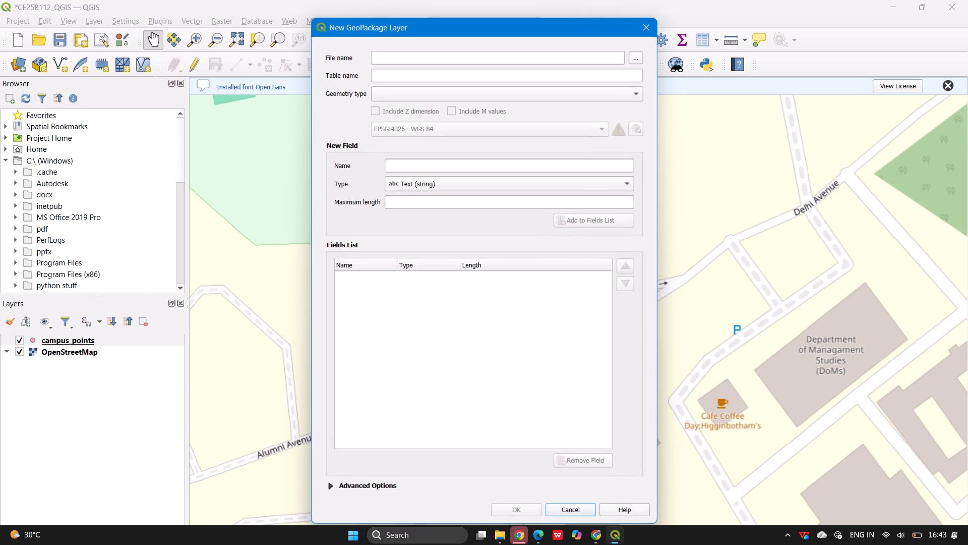
{"action": "left_click", "coordinate": [441, 54]}
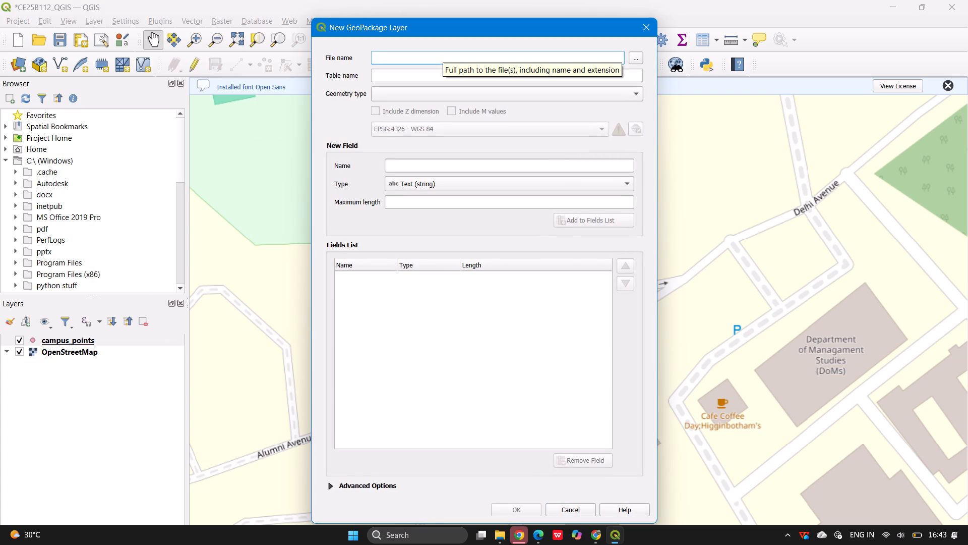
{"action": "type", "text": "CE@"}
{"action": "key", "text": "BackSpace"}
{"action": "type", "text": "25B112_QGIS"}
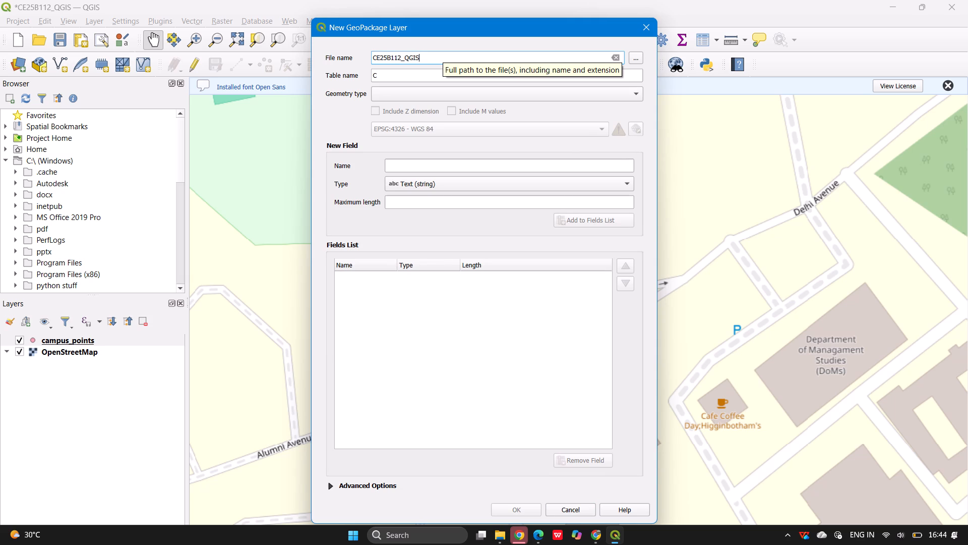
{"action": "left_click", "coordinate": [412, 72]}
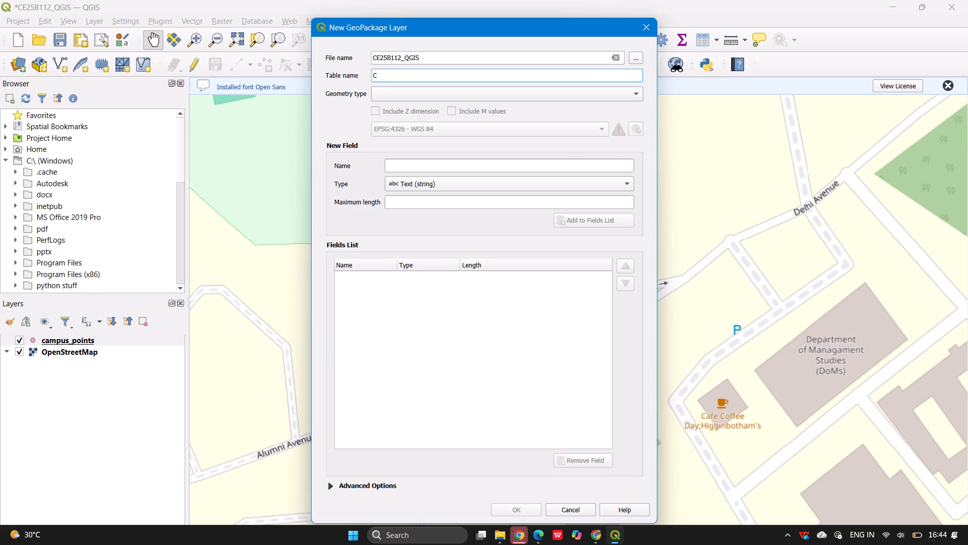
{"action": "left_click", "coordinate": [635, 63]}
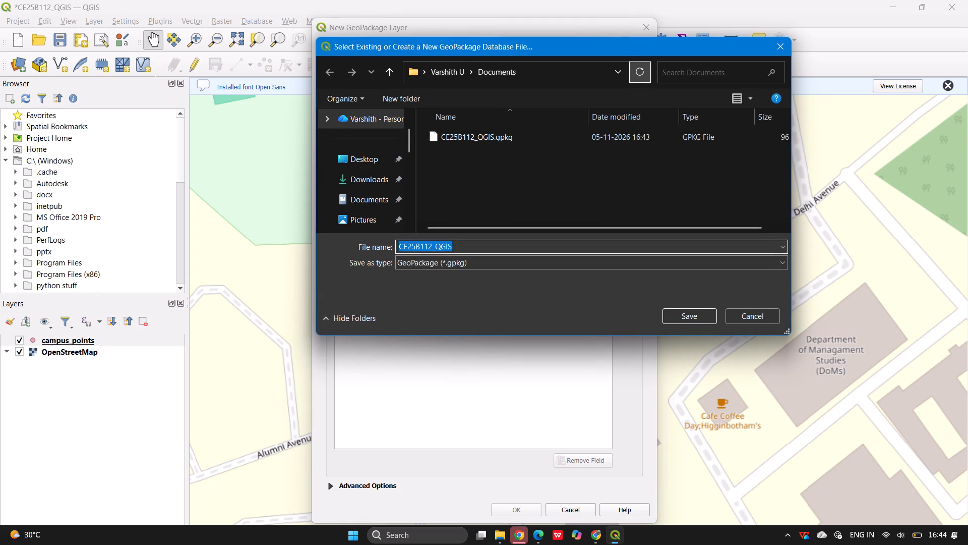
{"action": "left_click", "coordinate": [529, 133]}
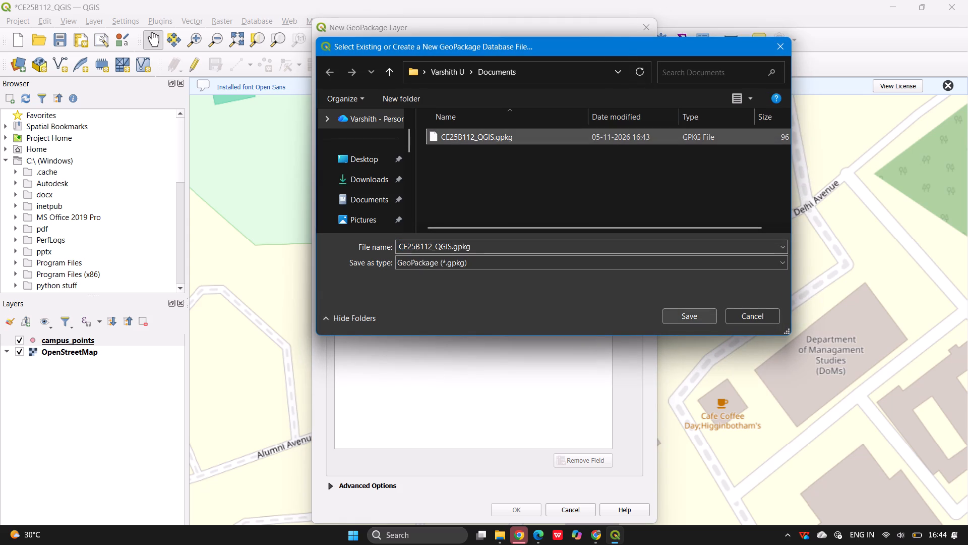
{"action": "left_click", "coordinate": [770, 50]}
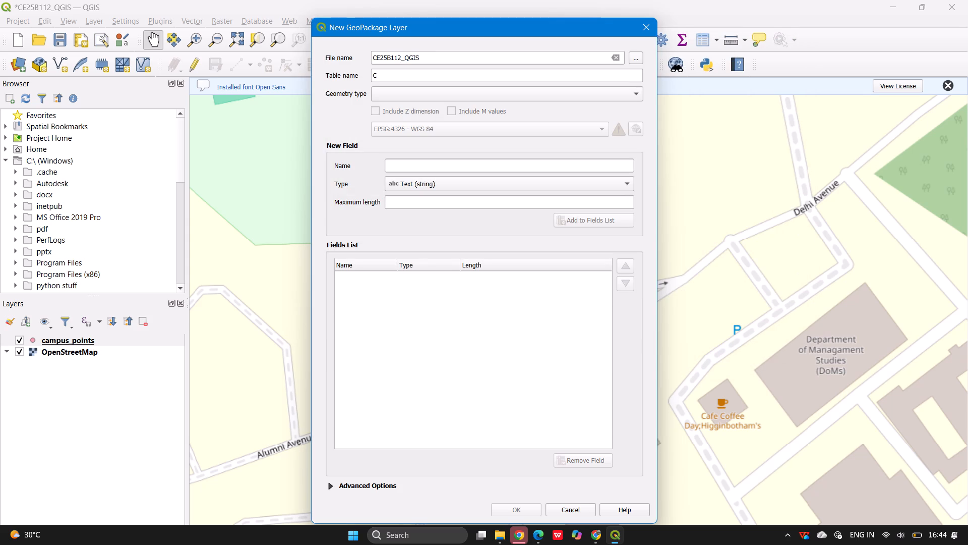
Set the new layer's table name to campus_roads and its geometry type to LineString.
{"action": "left_click", "coordinate": [438, 76]}
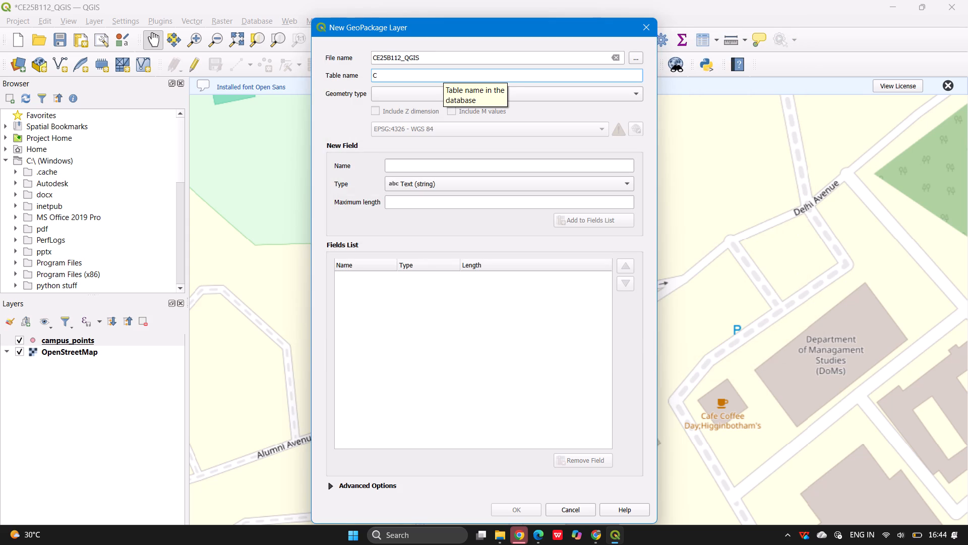
{"action": "key", "text": "BackSpace"}
{"action": "type", "text": "campus_roads"}
{"action": "left_click", "coordinate": [403, 96]}
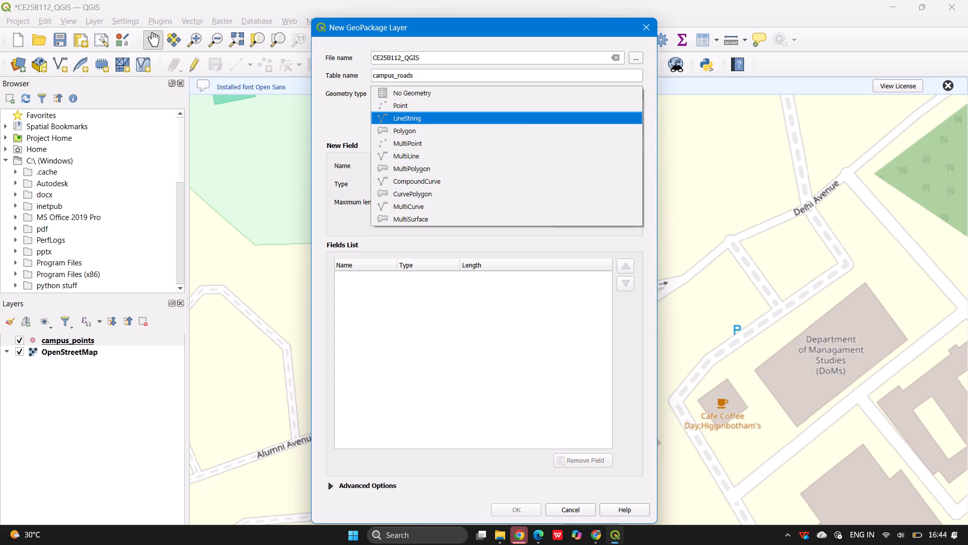
{"action": "left_click", "coordinate": [403, 118]}
Add an Integer (32 bit) field named id to the campus_roads layer's fields.
{"action": "left_click", "coordinate": [431, 168]}
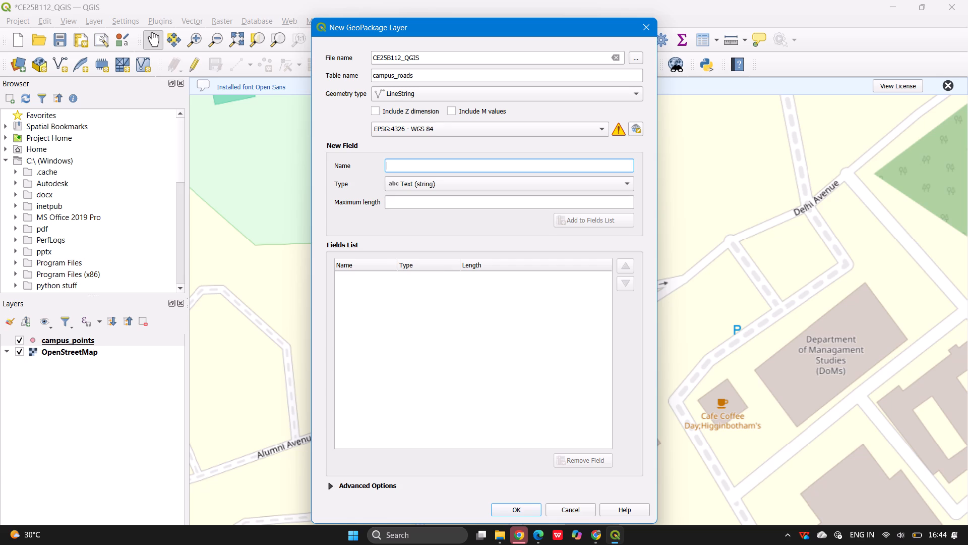
{"action": "type", "text": "if"}
{"action": "key", "text": "BackSpace"}
{"action": "key", "text": "d"}
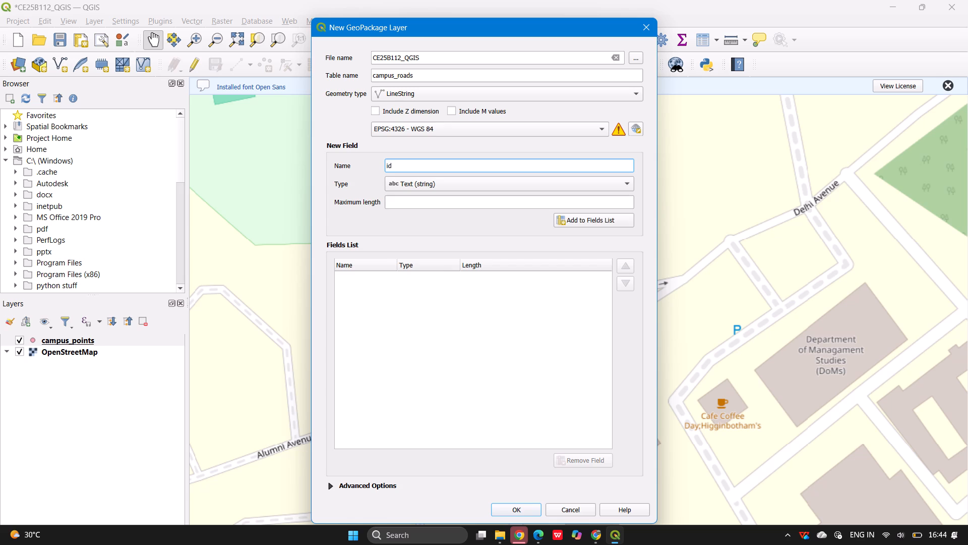
{"action": "left_click", "coordinate": [438, 182]}
{"action": "left_click", "coordinate": [435, 193]}
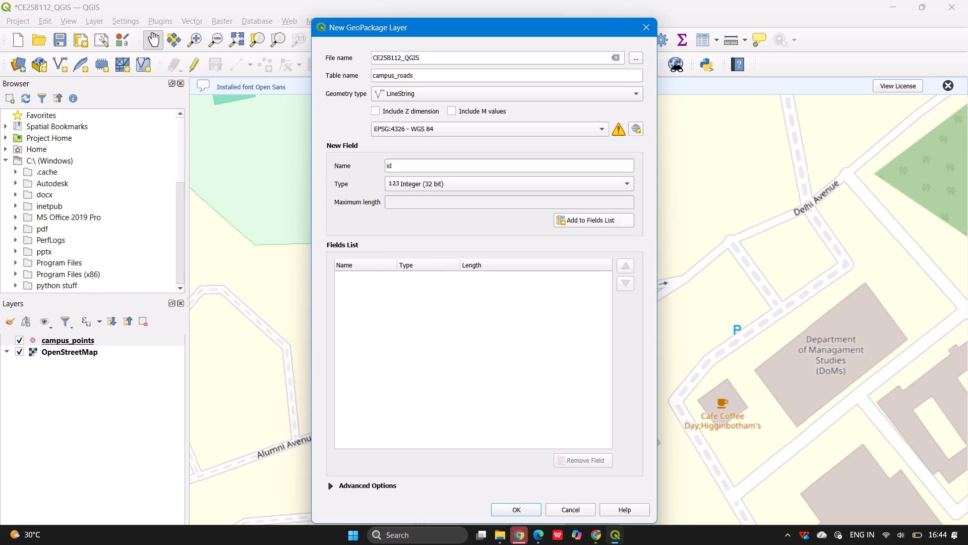
{"action": "left_click", "coordinate": [555, 224]}
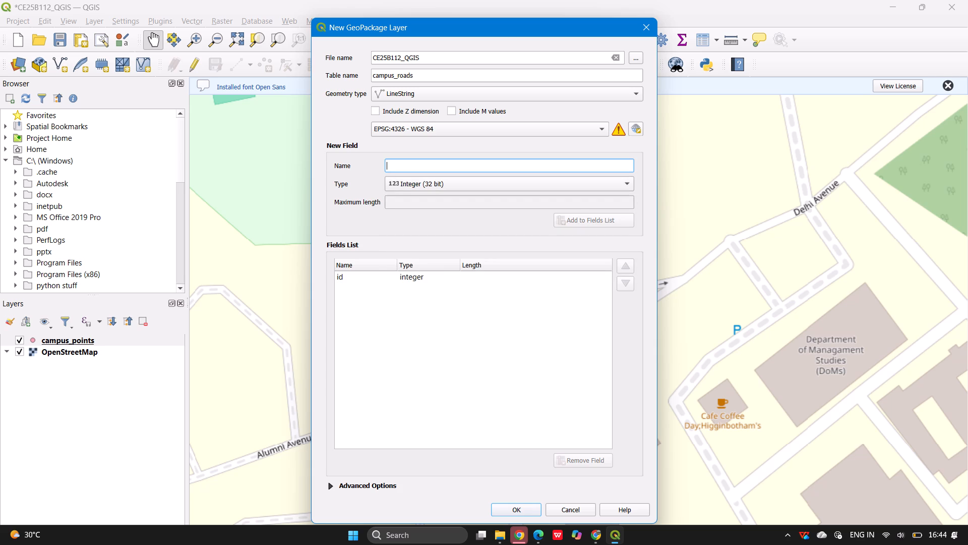
Add a Text (string) field named road_name with a maximum length of 80 to the campus_roads layer.
{"action": "type", "text": "rpad"}
{"action": "key", "text": "BackSpace"}
{"action": "key", "text": "BackSpace"}
{"action": "key", "text": "BackSpace"}
{"action": "type", "text": "oad_name"}
{"action": "left_click", "coordinate": [483, 187]}
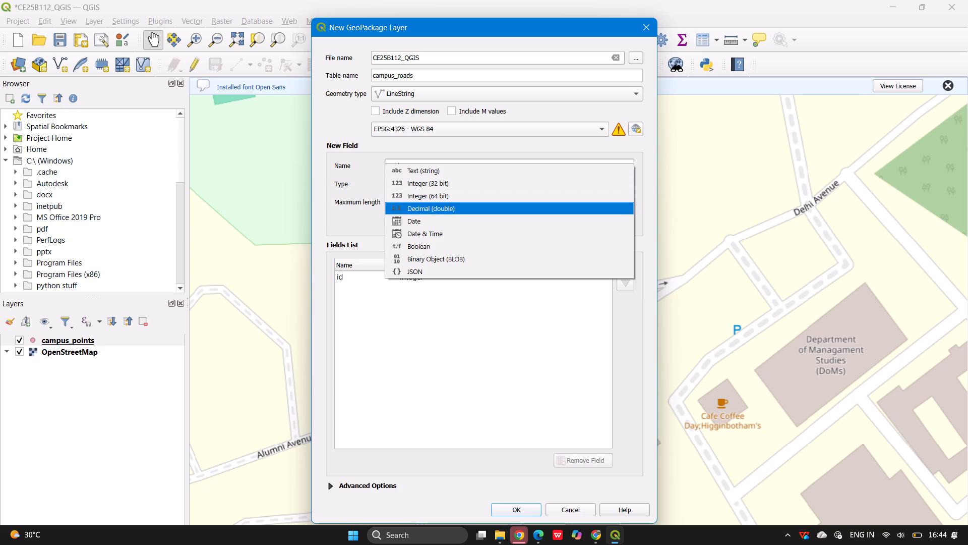
{"action": "left_click", "coordinate": [460, 171]}
{"action": "left_click", "coordinate": [449, 200]}
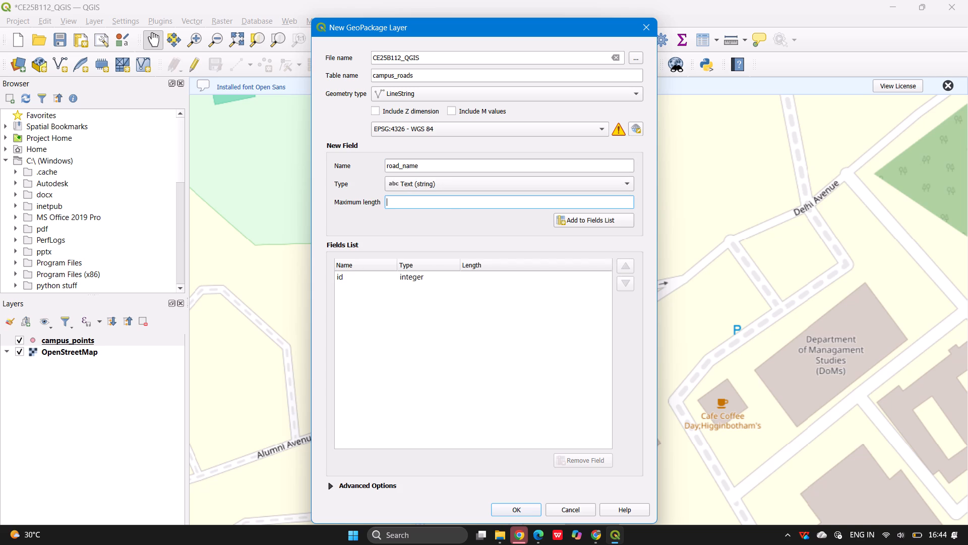
{"action": "type", "text": "80"}
{"action": "left_click", "coordinate": [618, 213]}
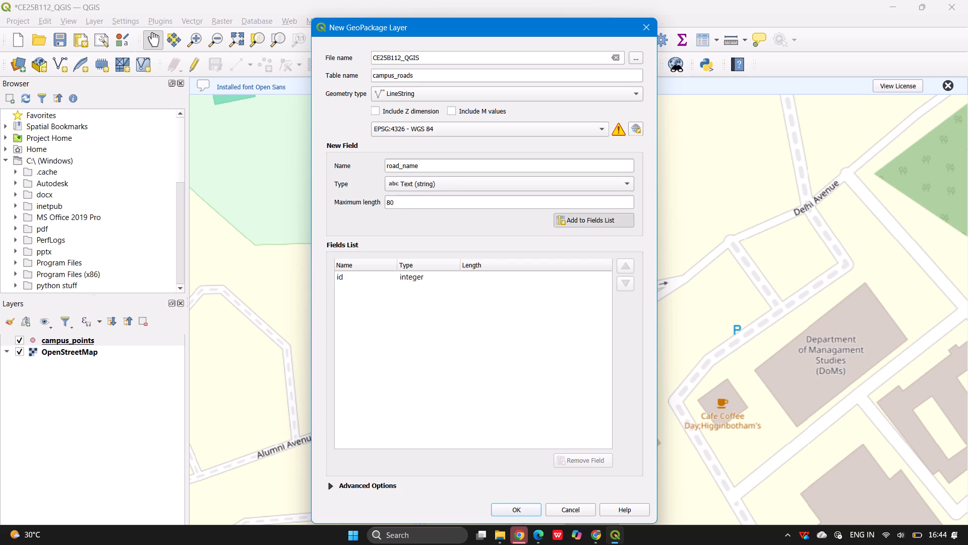
Create the campus_roads layer by adding it to the existing GeoPackage file rather than overwriting the file.
{"action": "left_click", "coordinate": [507, 507]}
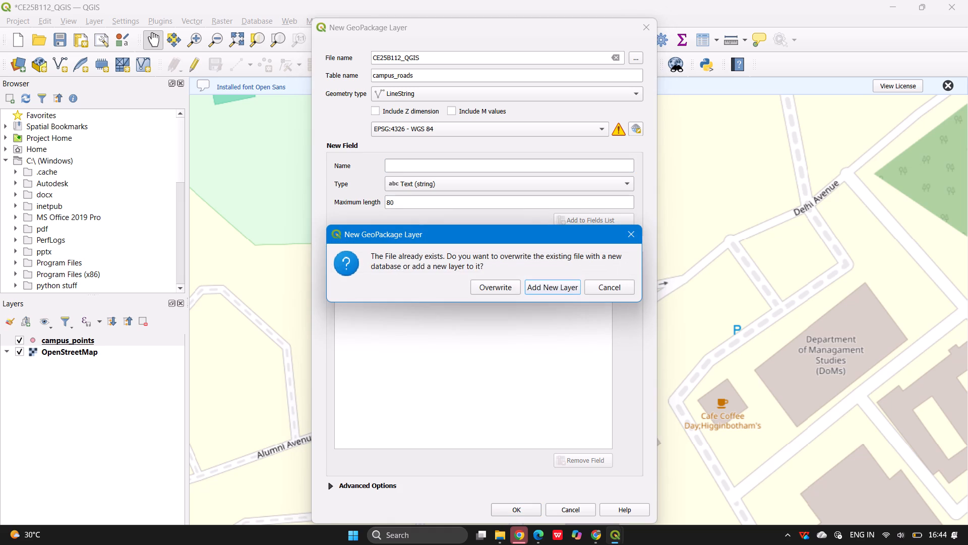
{"action": "left_click", "coordinate": [549, 288]}
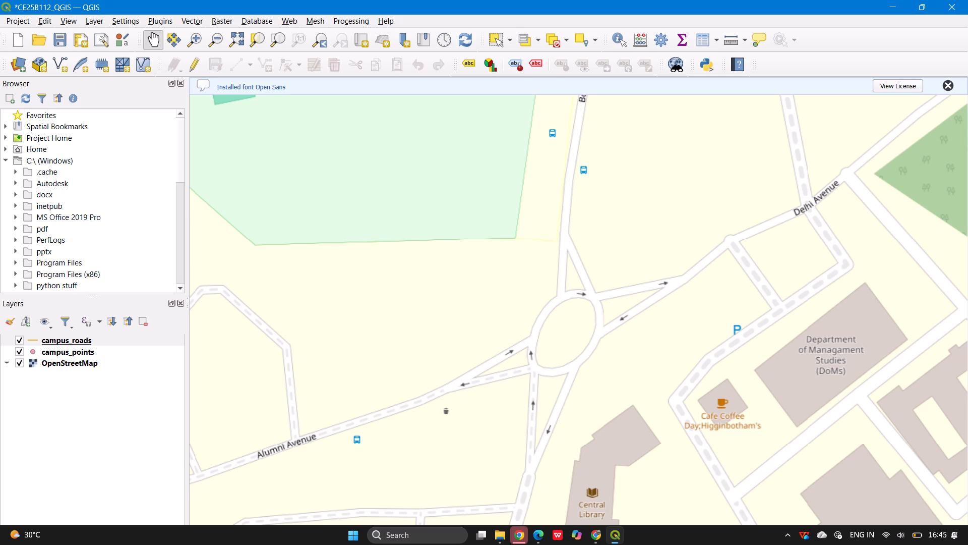
Start a new GeoPackage layer and enter the existing project GeoPackage's name as its file name.
{"action": "left_click", "coordinate": [96, 16]}
{"action": "left_click", "coordinate": [109, 43]}
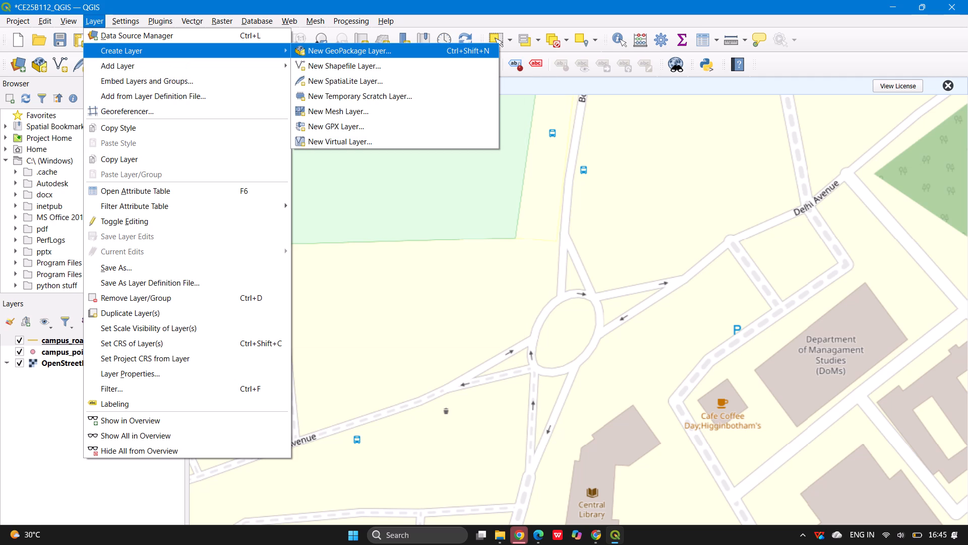
{"action": "left_click", "coordinate": [305, 49]}
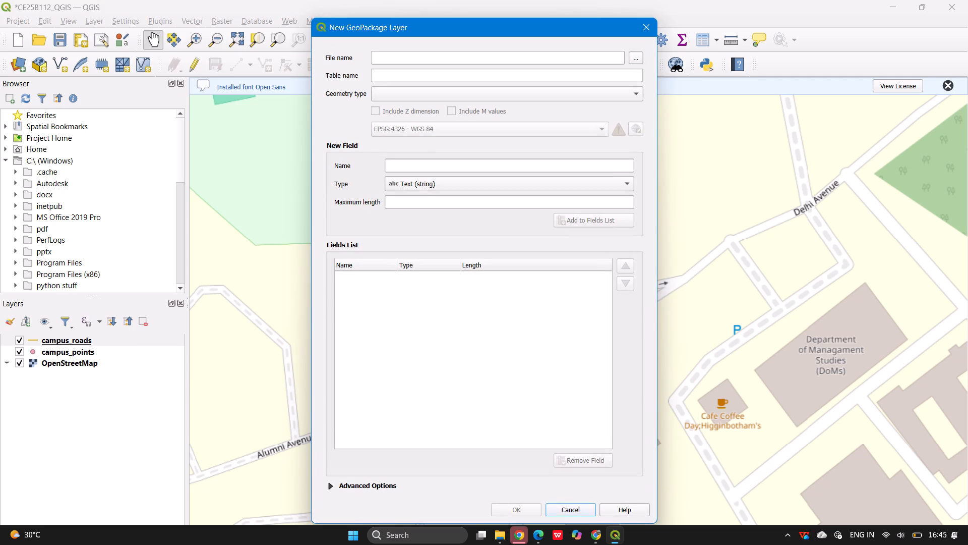
{"action": "left_click", "coordinate": [596, 58]}
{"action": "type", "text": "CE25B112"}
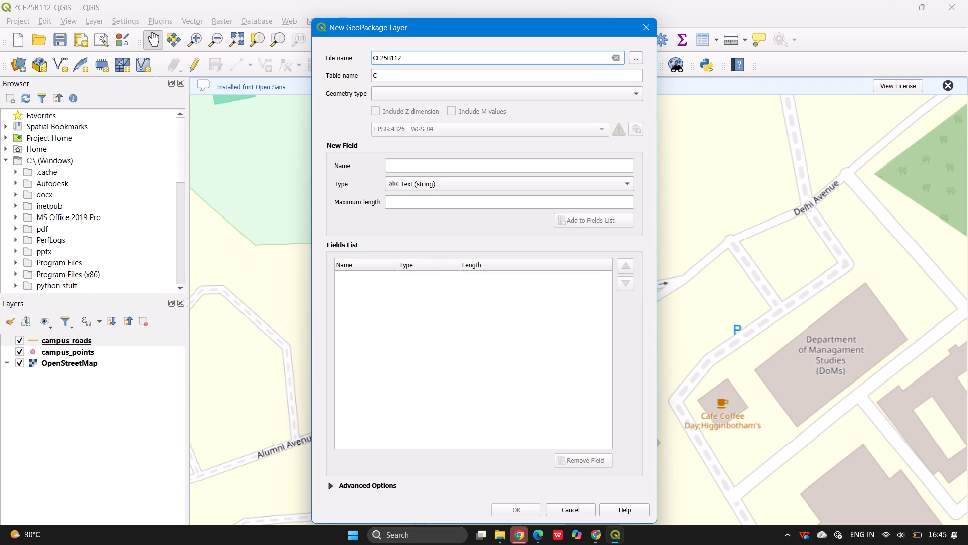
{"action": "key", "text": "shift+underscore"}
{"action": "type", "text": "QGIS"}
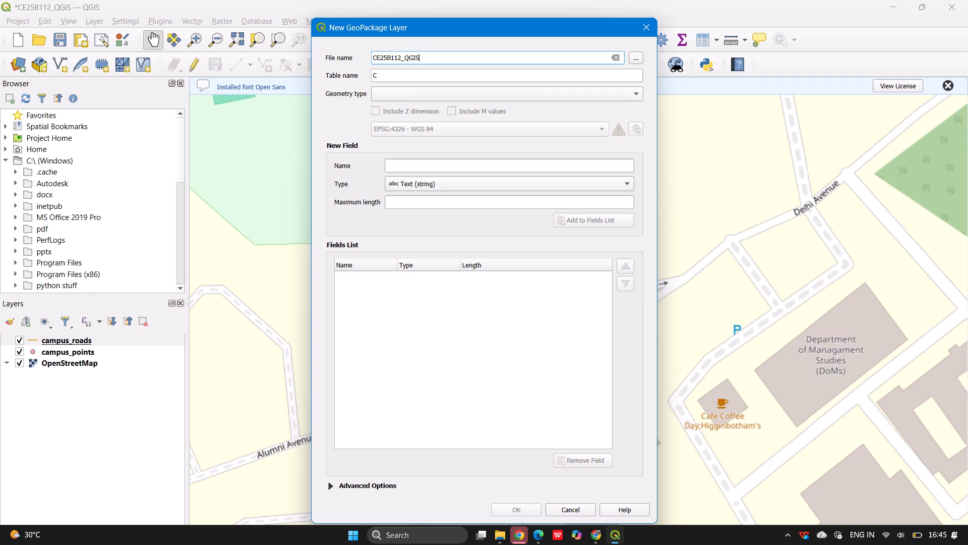
Set the new layer's table name to campus_zones and its geometry type to Polygon.
{"action": "left_click", "coordinate": [492, 76]}
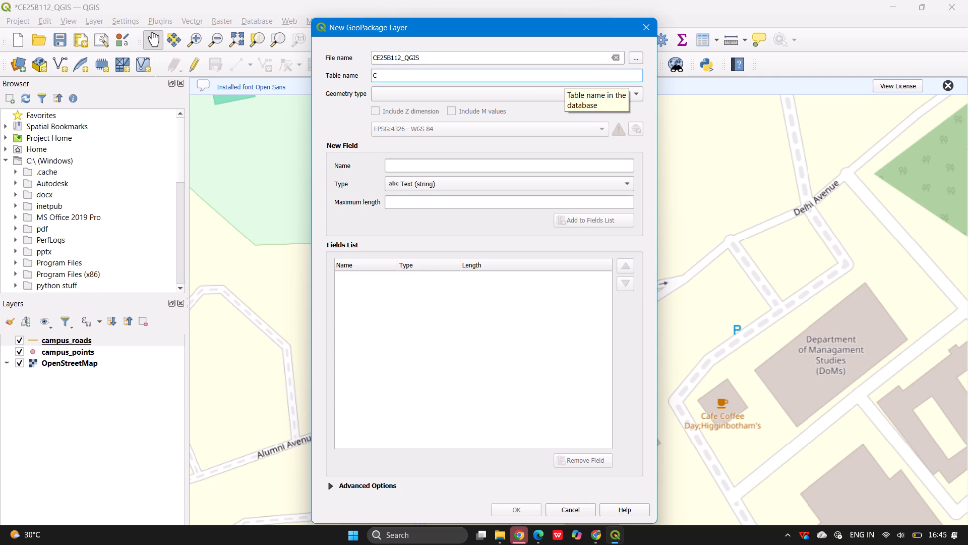
{"action": "key", "text": "c"}
{"action": "key", "text": "BackSpace"}
{"action": "key", "text": "BackSpace"}
{"action": "type", "text": "campus_zones"}
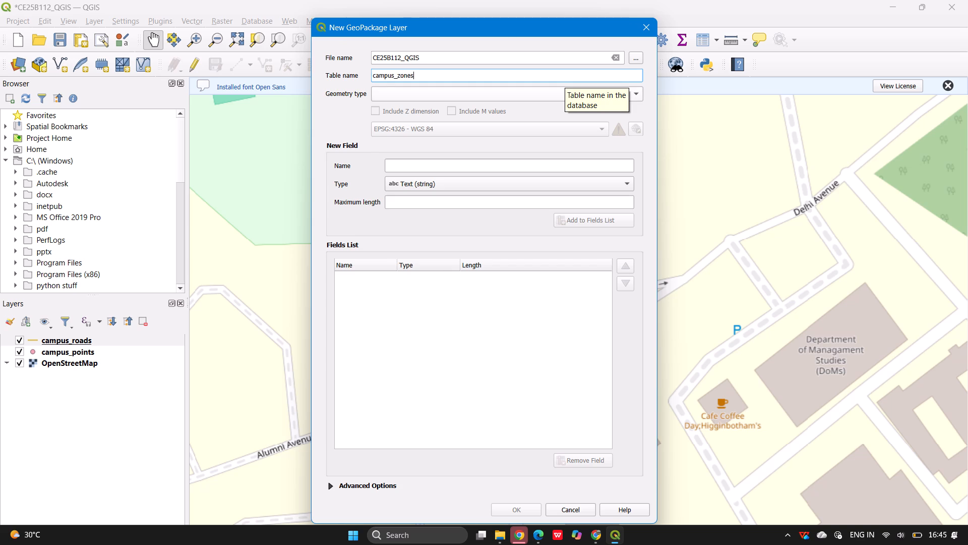
{"action": "left_click", "coordinate": [506, 94]}
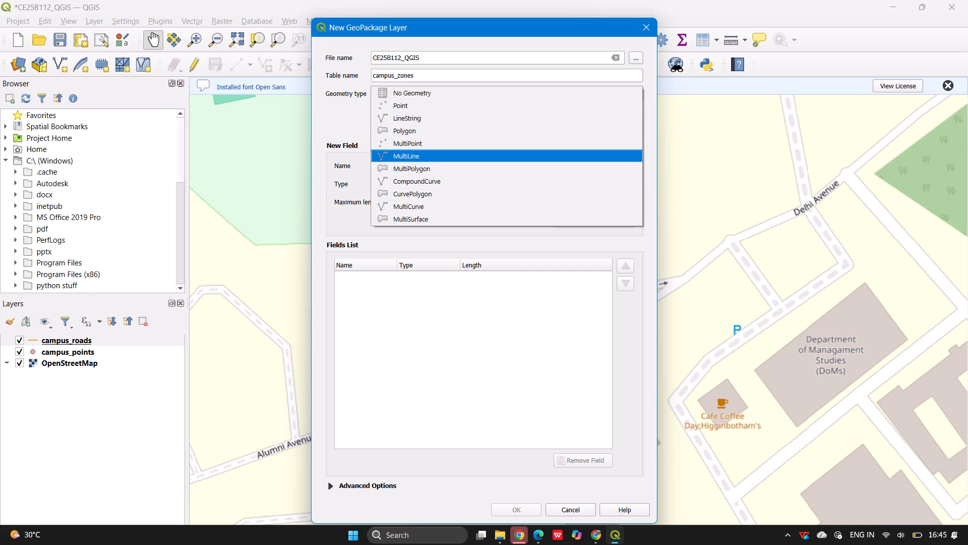
{"action": "left_click", "coordinate": [470, 136]}
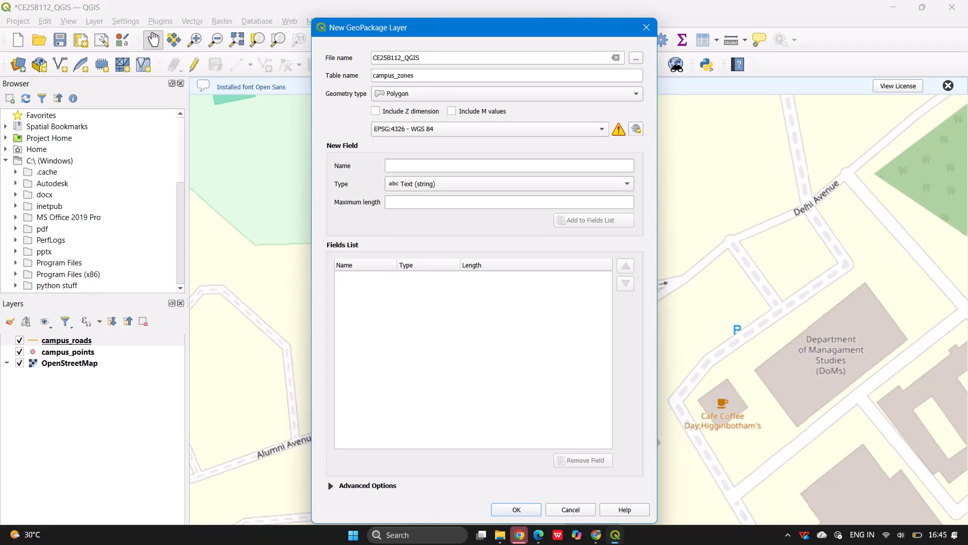
Add an Integer (32 bit) field named id to the campus_zones layer's fields.
{"action": "left_click", "coordinate": [464, 162]}
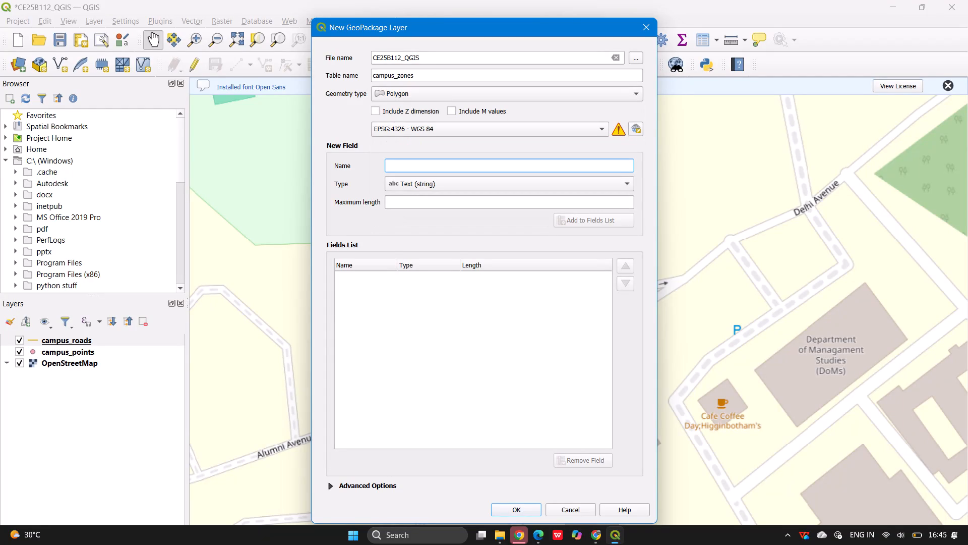
{"action": "type", "text": "id"}
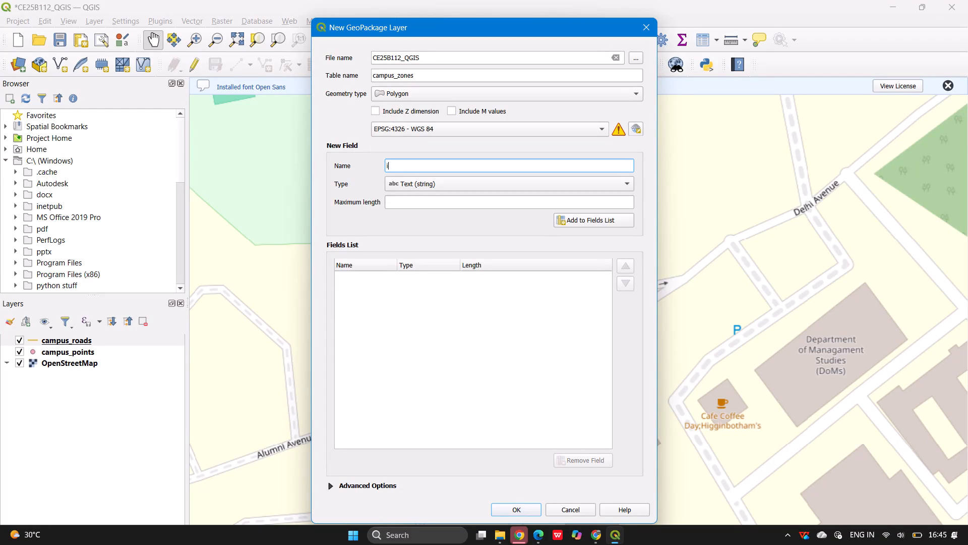
{"action": "left_click", "coordinate": [398, 190]}
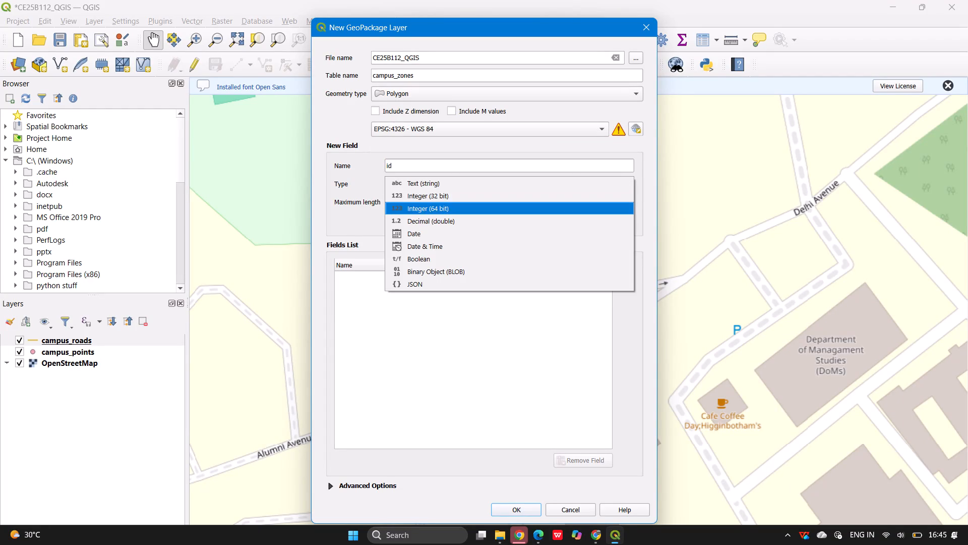
{"action": "left_click", "coordinate": [403, 197]}
{"action": "left_click", "coordinate": [562, 222]}
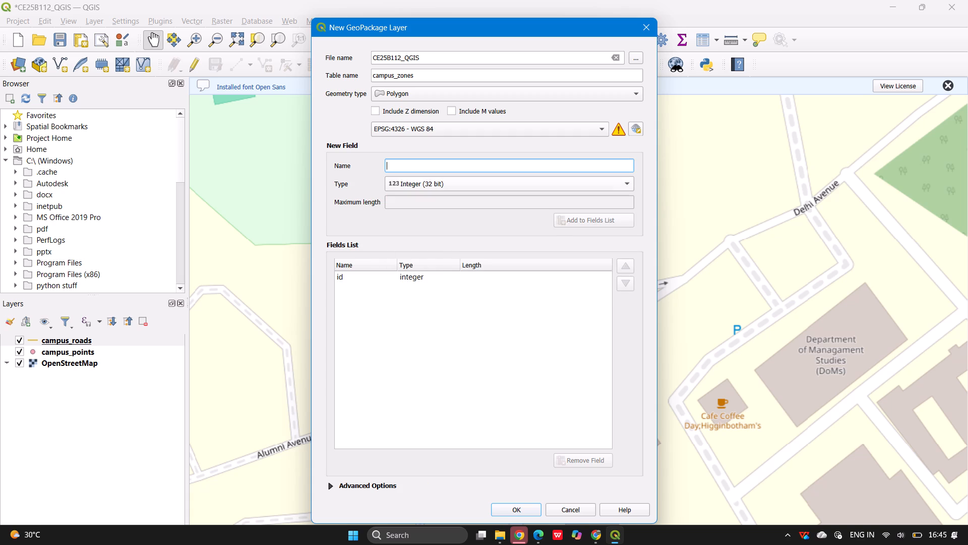
Add a Text (string) field named zone_name with a maximum length of 80 to the campus_zones layer.
{"action": "left_click", "coordinate": [502, 166]}
{"action": "type", "text": "zone_name"}
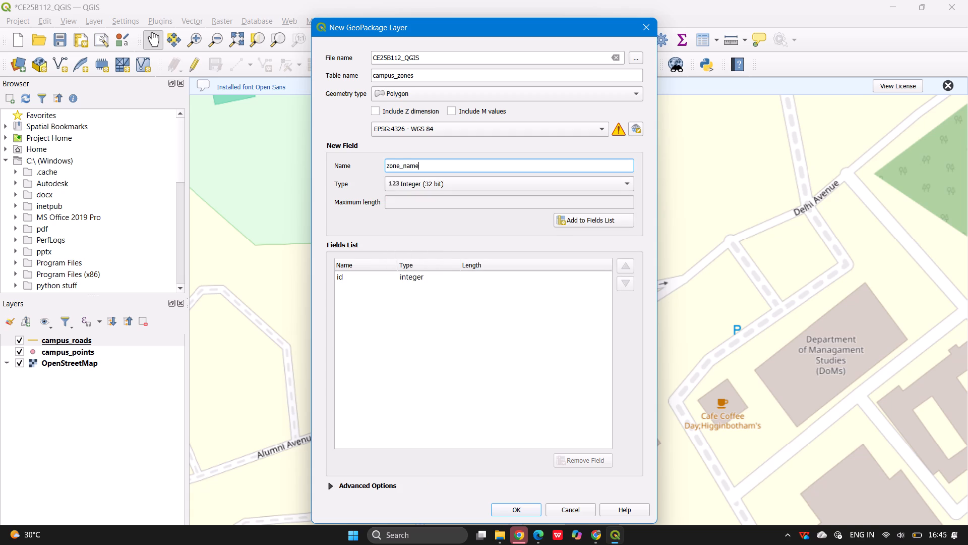
{"action": "left_click", "coordinate": [462, 182]}
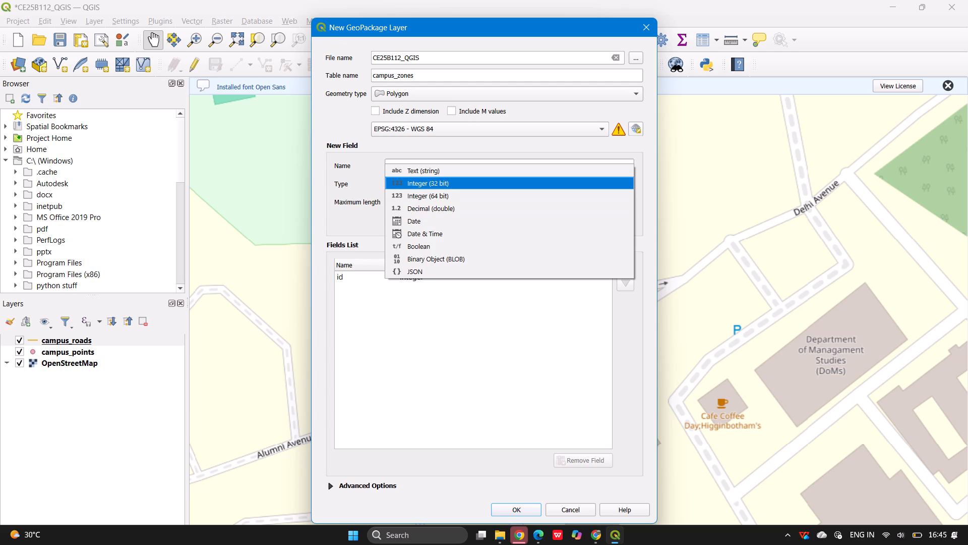
{"action": "left_click", "coordinate": [459, 173]}
{"action": "left_click", "coordinate": [452, 200]}
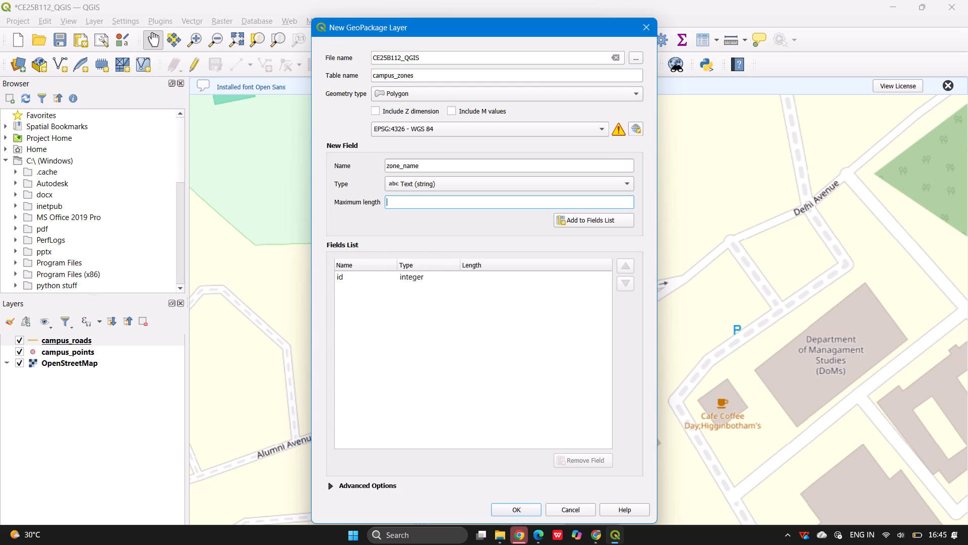
{"action": "type", "text": "80"}
{"action": "left_click", "coordinate": [562, 221]}
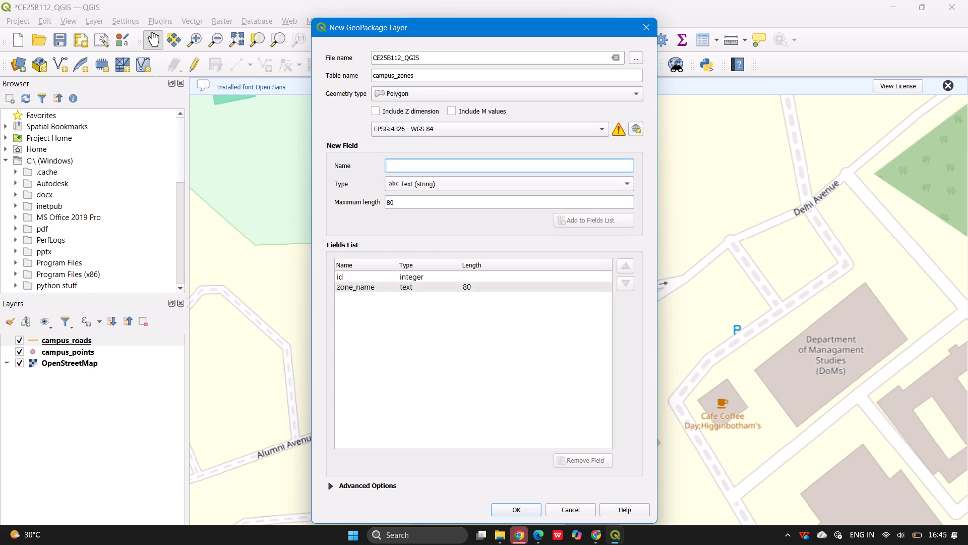
Add a Text (string) field named primary_use with a maximum length of 60 to the campus_zones layer.
{"action": "left_click", "coordinate": [462, 166]}
{"action": "type", "text": "primary_use"}
{"action": "left_click", "coordinate": [461, 206]}
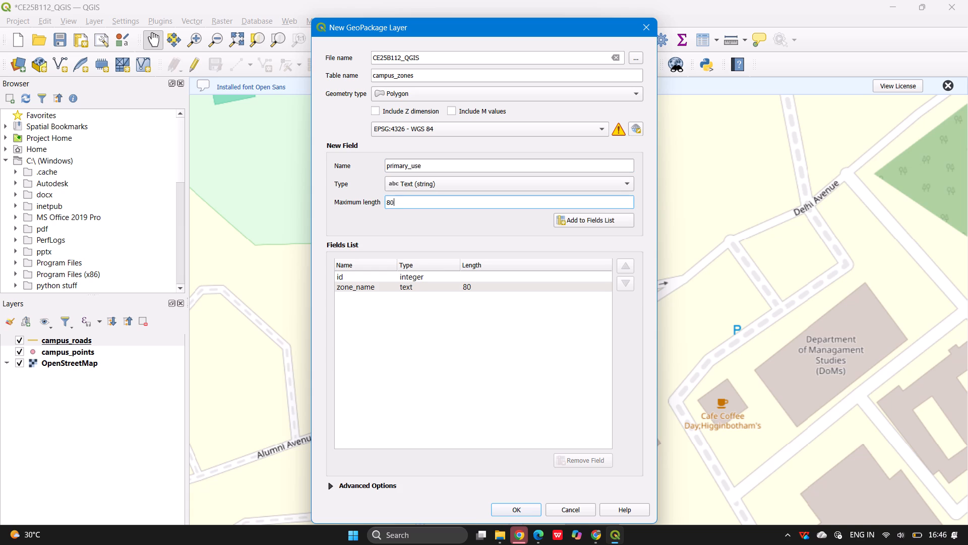
{"action": "key", "text": "BackSpace"}
{"action": "key", "text": "BackSpace"}
{"action": "type", "text": "60"}
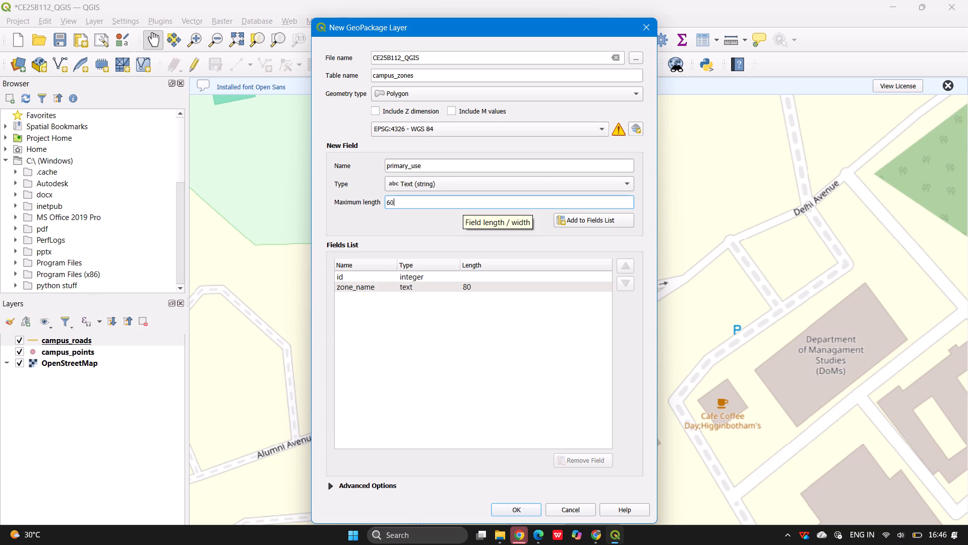
{"action": "key", "text": "BackSpace"}
{"action": "key", "text": "0"}
{"action": "left_click", "coordinate": [609, 216]}
Create the campus_zones layer by adding it to the existing GeoPackage file rather than overwriting the file.
{"action": "left_click", "coordinate": [526, 510]}
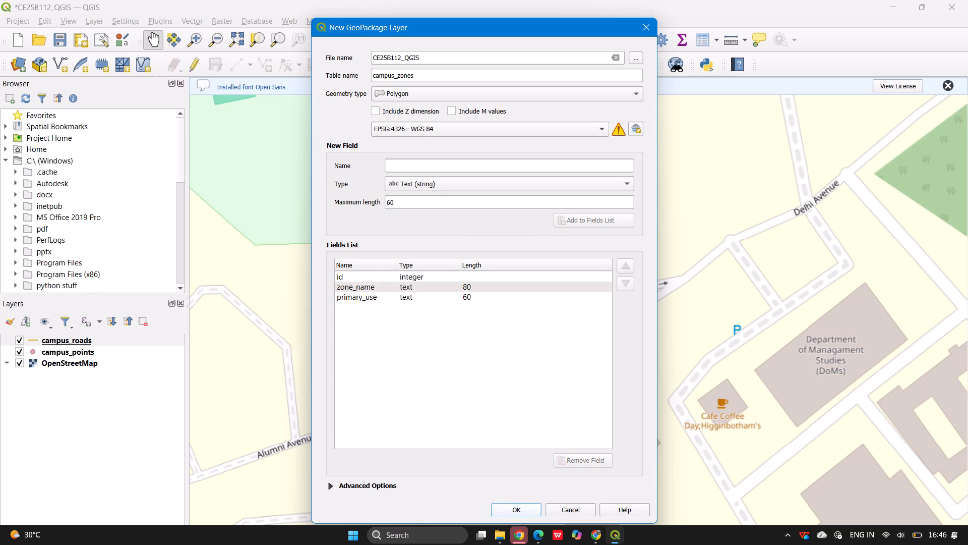
{"action": "left_click", "coordinate": [559, 285]}
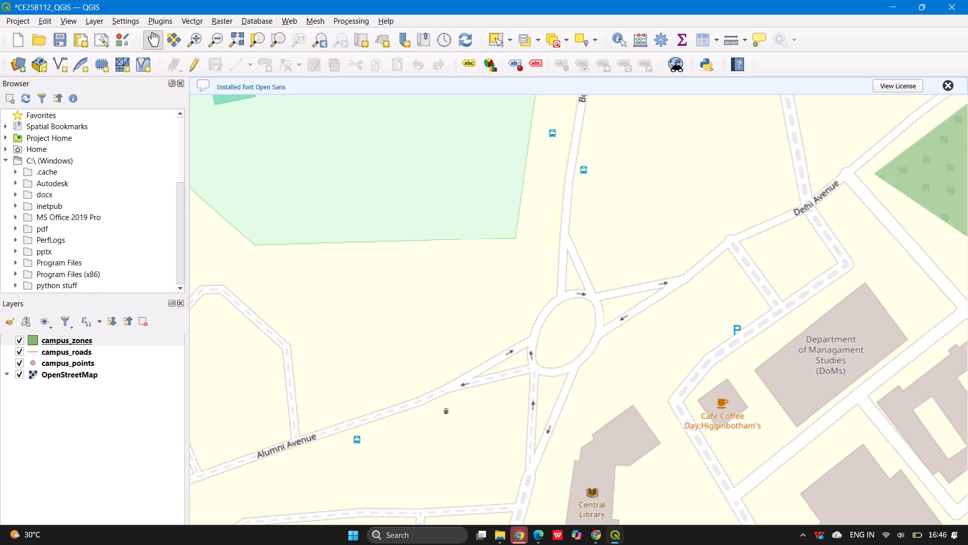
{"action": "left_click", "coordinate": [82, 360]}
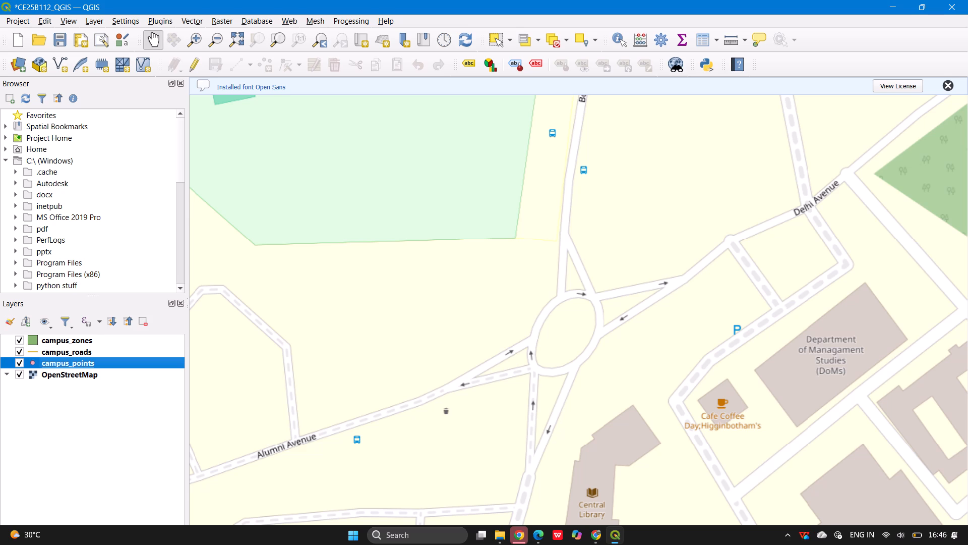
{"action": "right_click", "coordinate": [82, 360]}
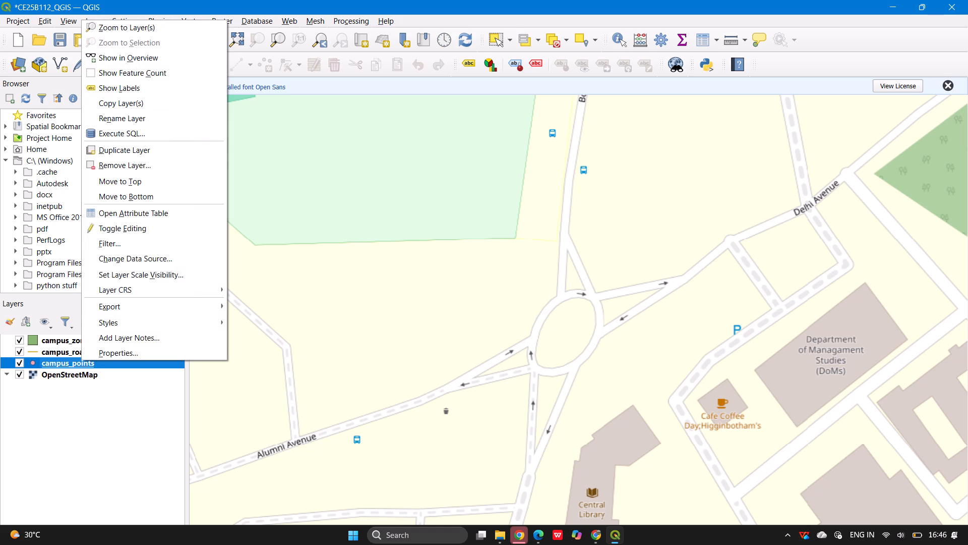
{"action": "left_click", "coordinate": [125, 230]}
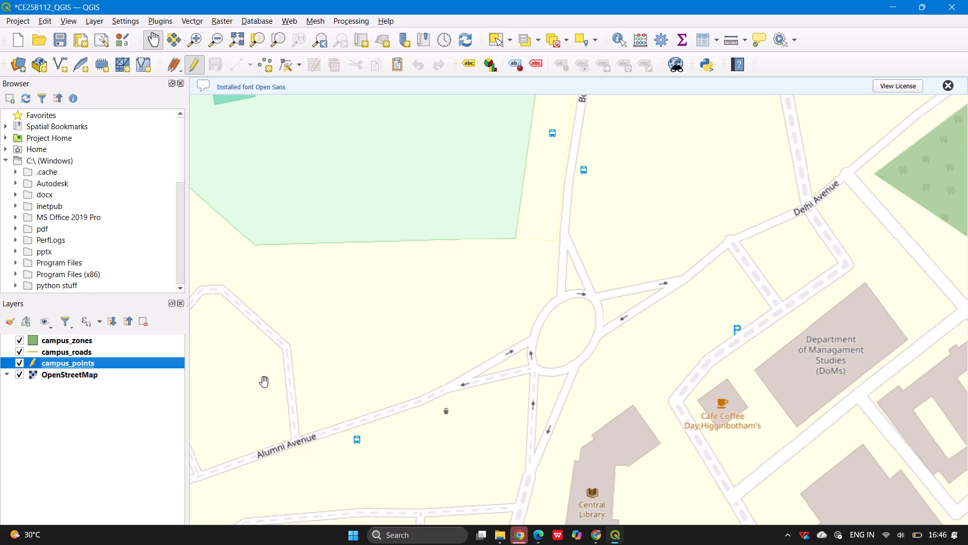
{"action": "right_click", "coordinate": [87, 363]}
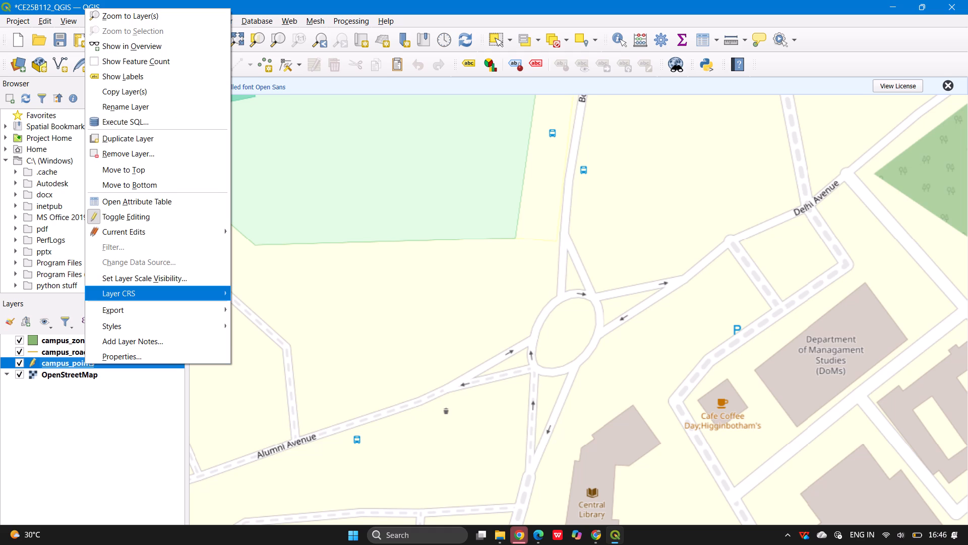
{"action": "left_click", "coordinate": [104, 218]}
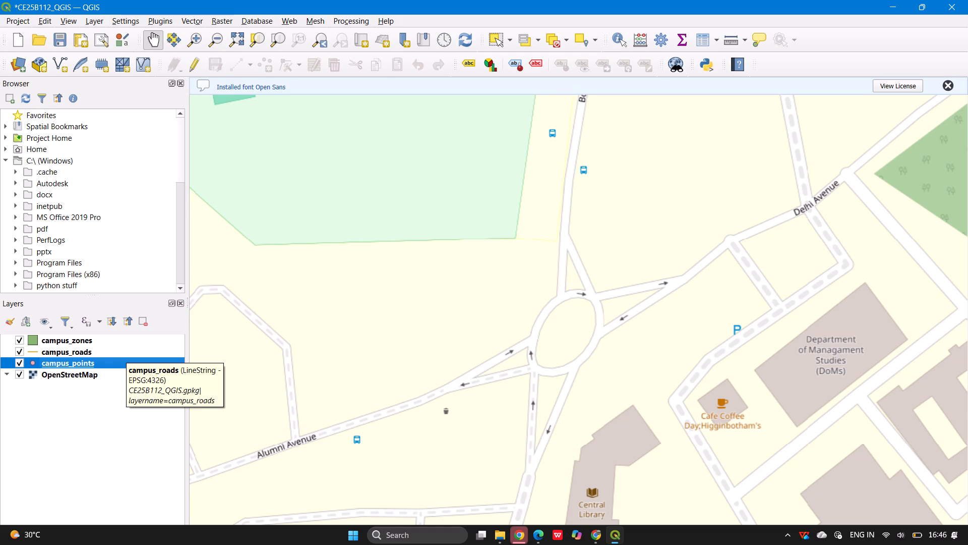
Turn on editing for the campus_points layer, with the map showing the roundabout northwest of the Central Library.
{"action": "key", "text": "ctrl+plus"}
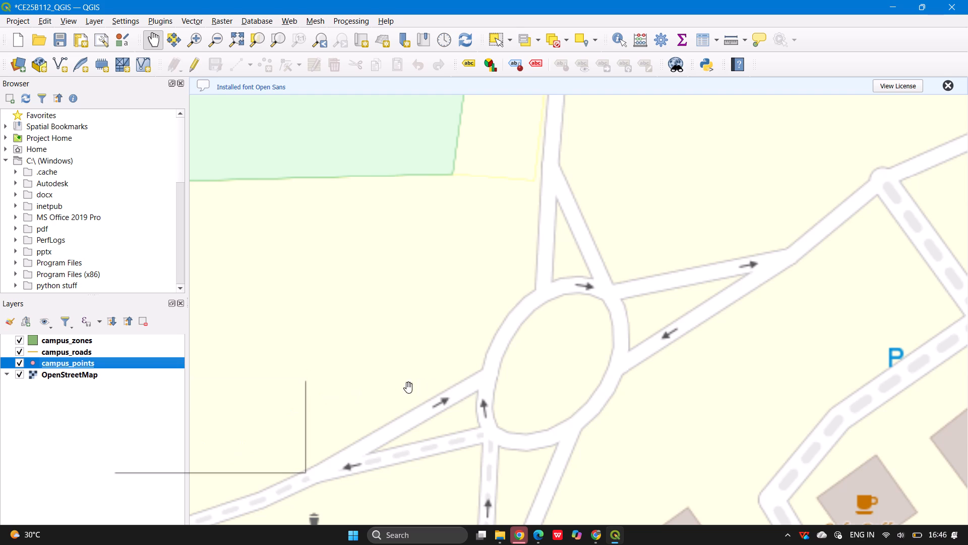
{"action": "left_click", "coordinate": [540, 380]}
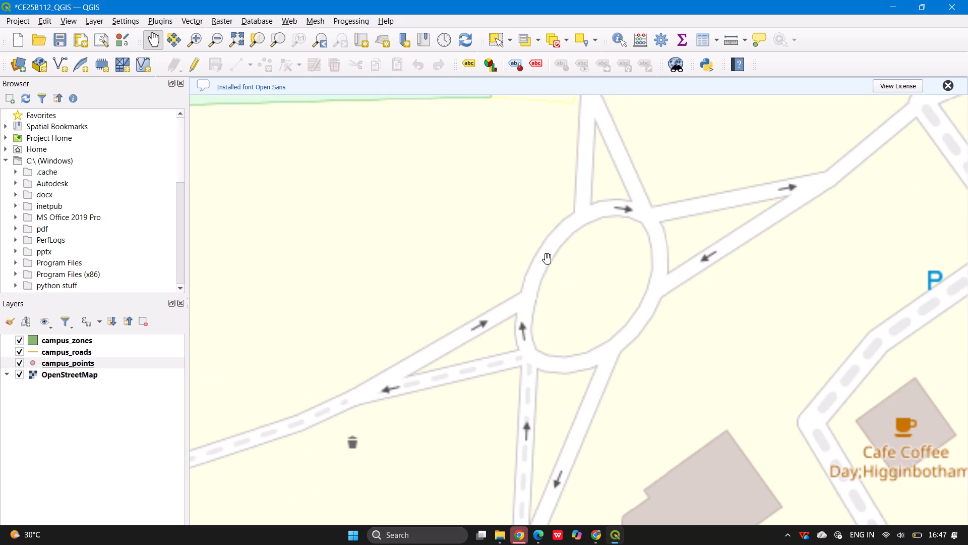
{"action": "left_click", "coordinate": [547, 259]}
{"action": "left_click_drag", "start_coordinate": [627, 310], "coordinate": [558, 279]}
{"action": "left_click", "coordinate": [541, 286]}
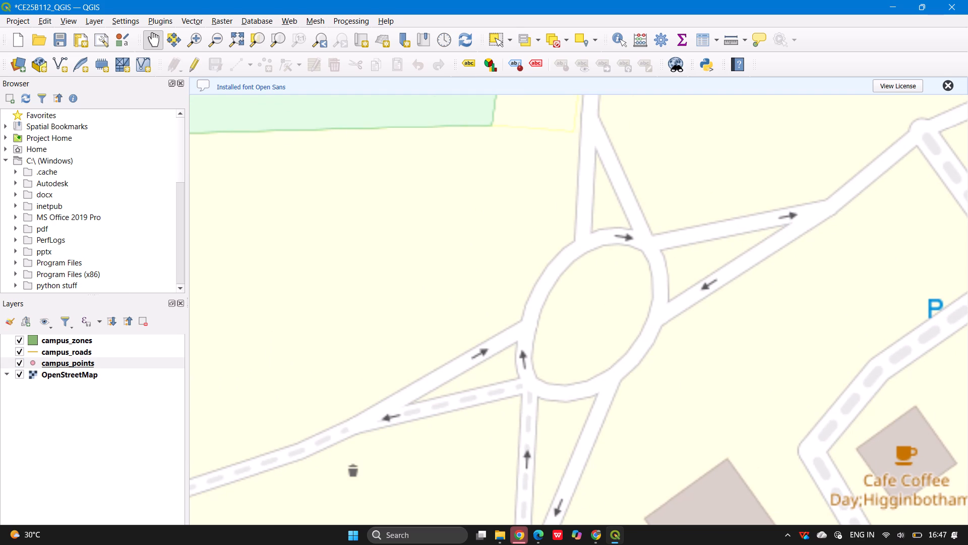
{"action": "right_click", "coordinate": [55, 361]}
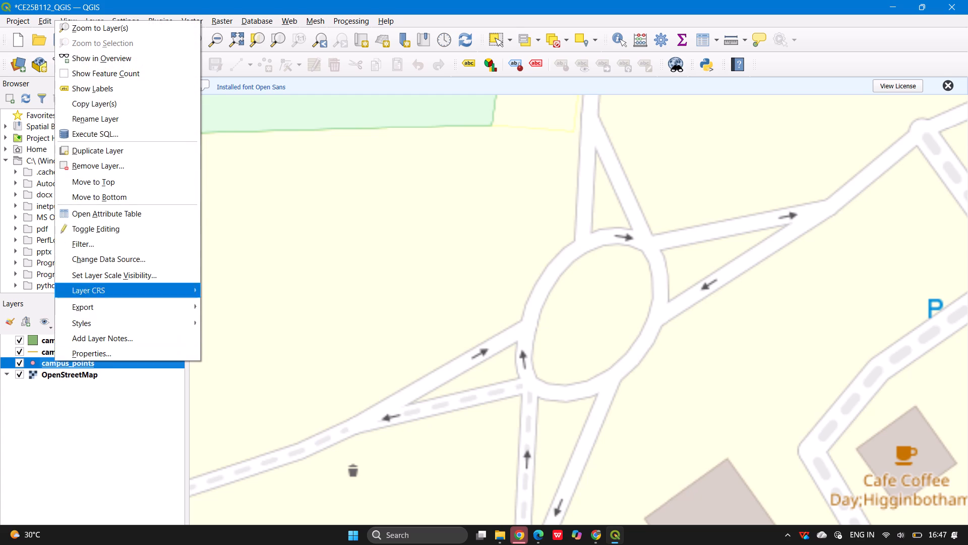
{"action": "left_click", "coordinate": [104, 221]}
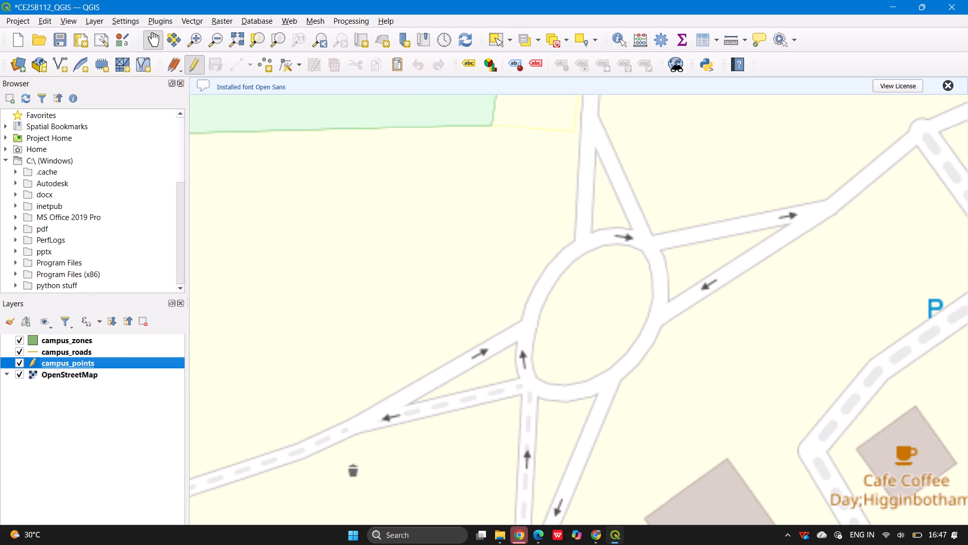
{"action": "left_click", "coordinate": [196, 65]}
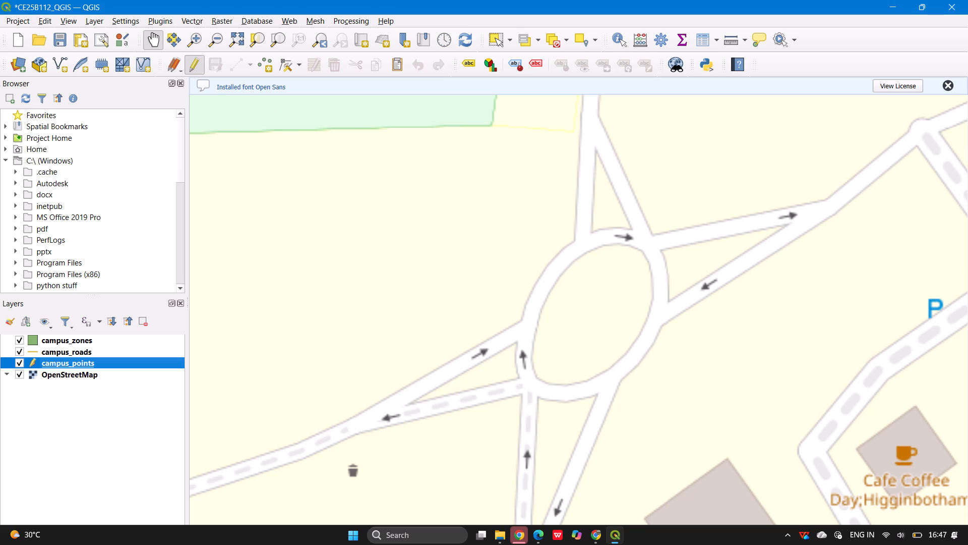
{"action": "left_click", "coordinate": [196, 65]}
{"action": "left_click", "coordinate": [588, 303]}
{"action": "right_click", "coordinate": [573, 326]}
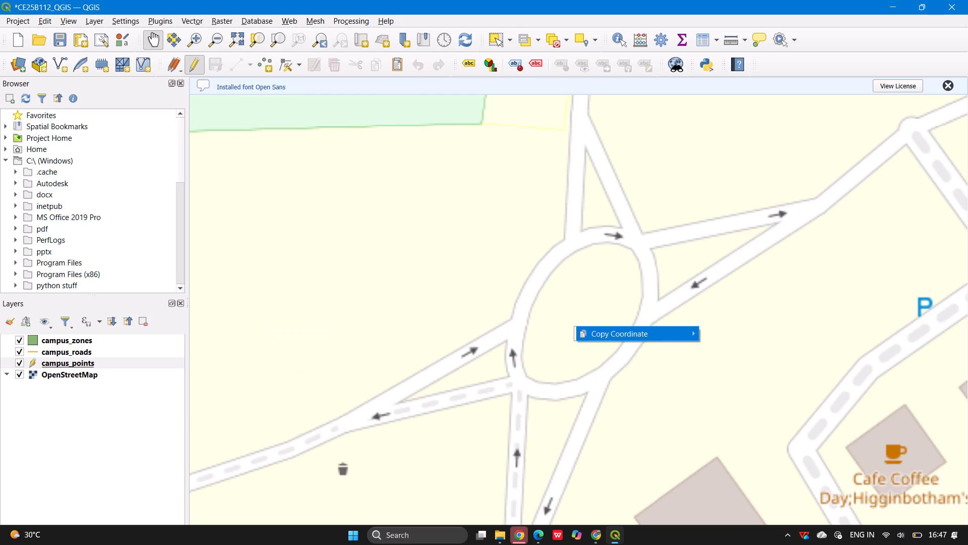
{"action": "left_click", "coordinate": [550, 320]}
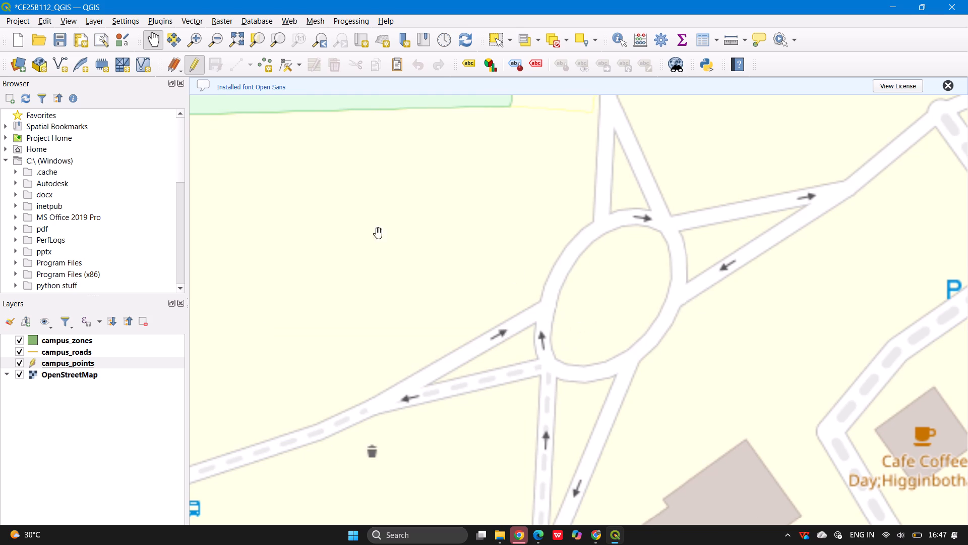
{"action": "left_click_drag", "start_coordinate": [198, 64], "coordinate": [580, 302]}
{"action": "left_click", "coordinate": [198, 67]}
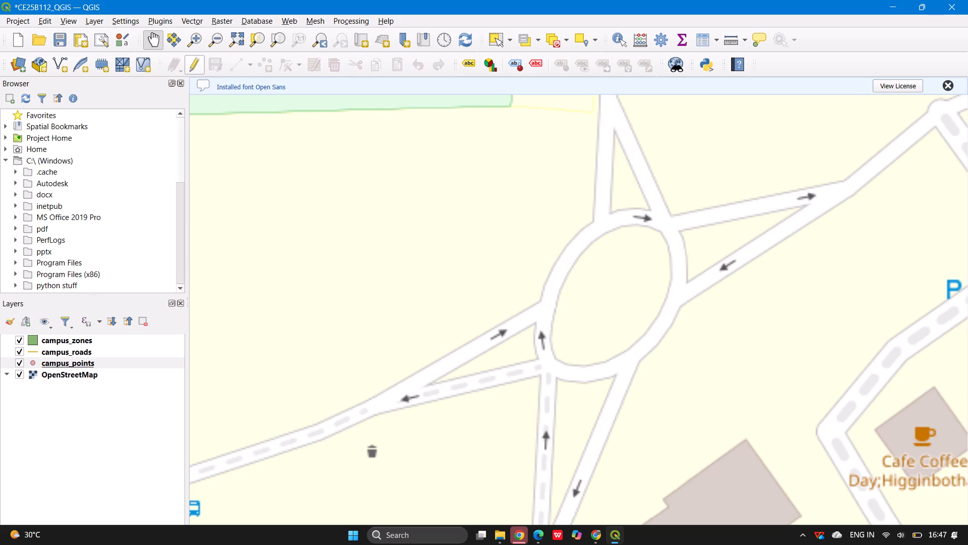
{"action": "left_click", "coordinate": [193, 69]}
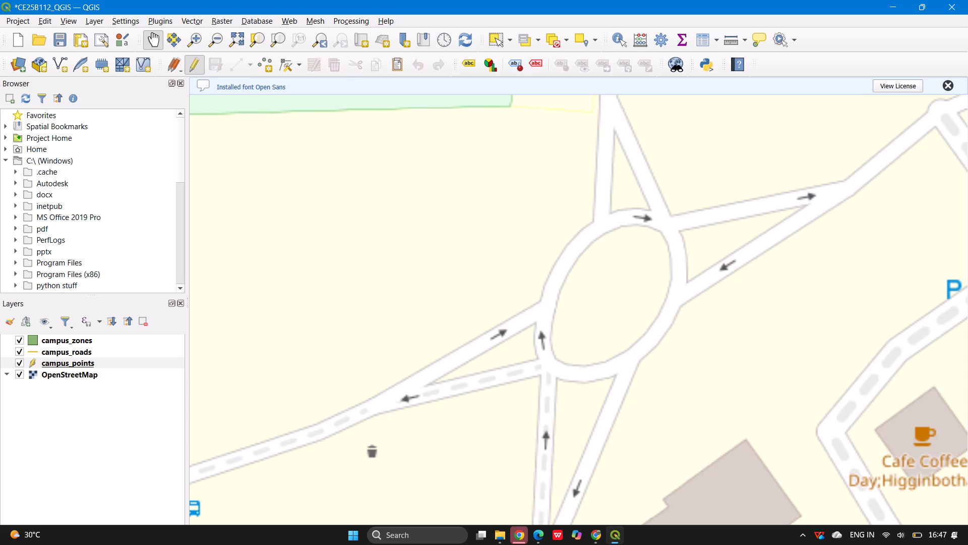
Add a point feature to campus_points at the centre of the roundabout, with name Gajendra Circle and category Amenities.
{"action": "left_click", "coordinate": [270, 72]}
{"action": "left_click", "coordinate": [606, 300]}
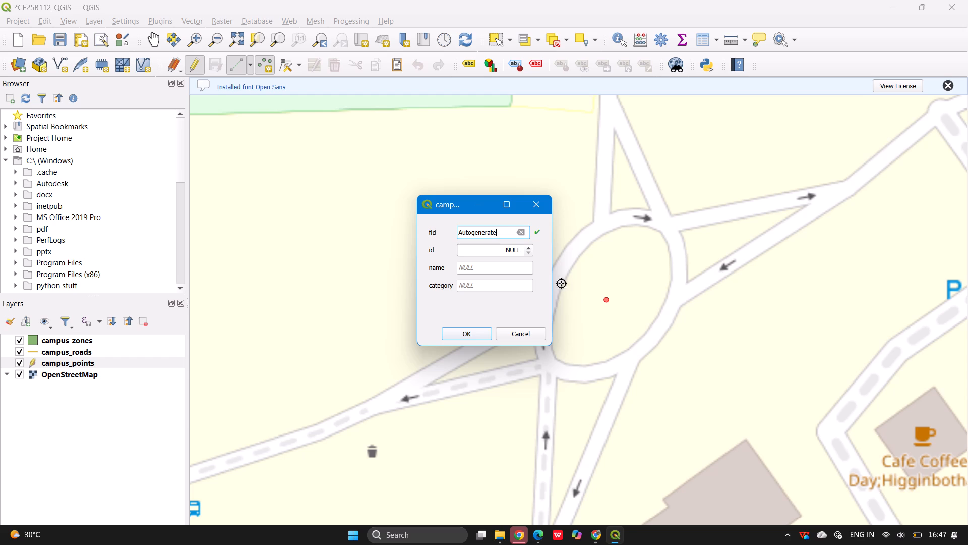
{"action": "left_click", "coordinate": [496, 269]}
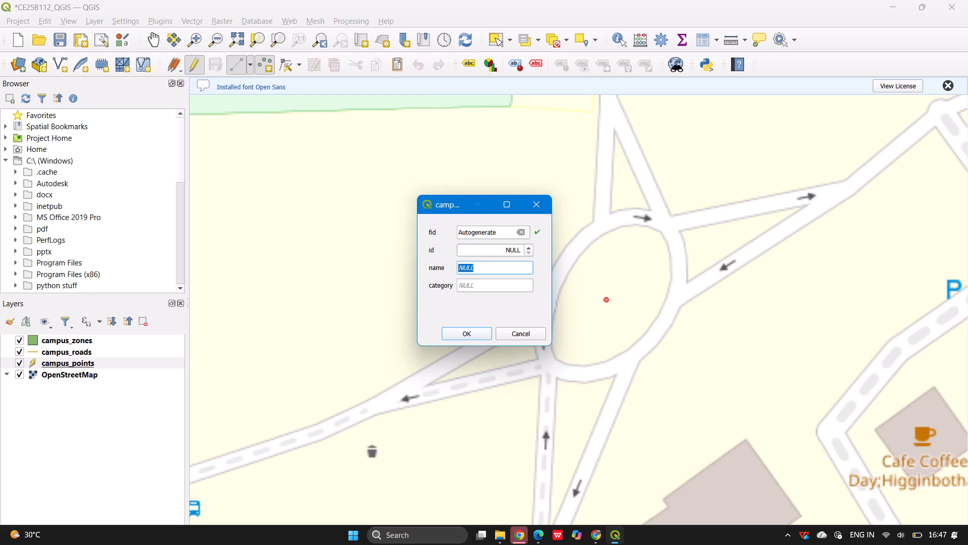
{"action": "type", "text": "Ga"}
{"action": "type", "text": "jendra"}
{"action": "key", "text": "space"}
{"action": "type", "text": "Circ;e"}
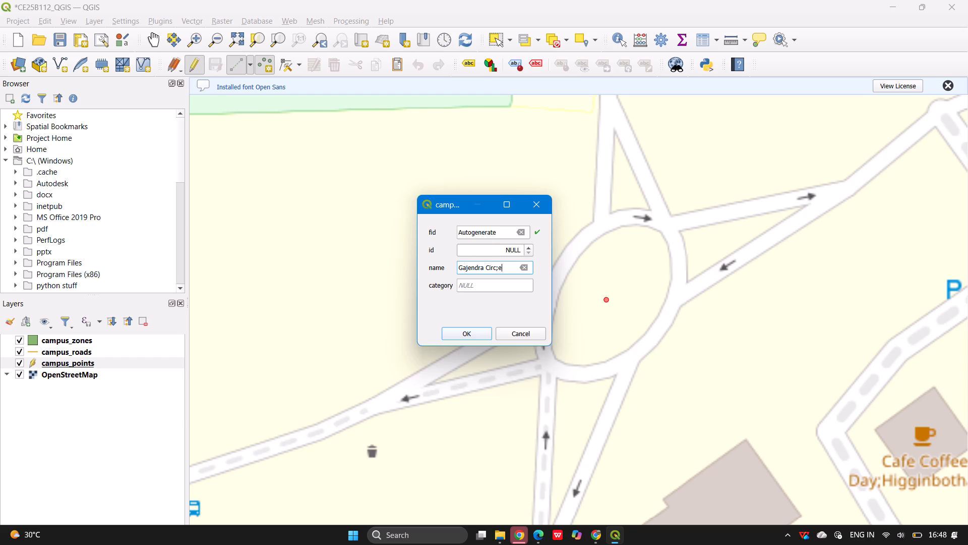
{"action": "key", "text": "BackSpace"}
{"action": "key", "text": "BackSpace"}
{"action": "key", "text": "BackSpace"}
{"action": "type", "text": "cle"}
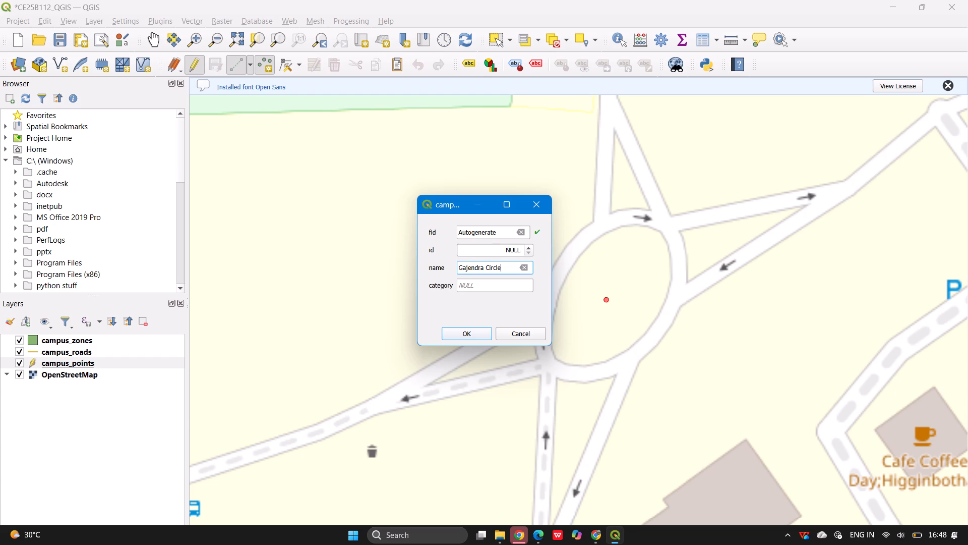
{"action": "left_click", "coordinate": [483, 282]}
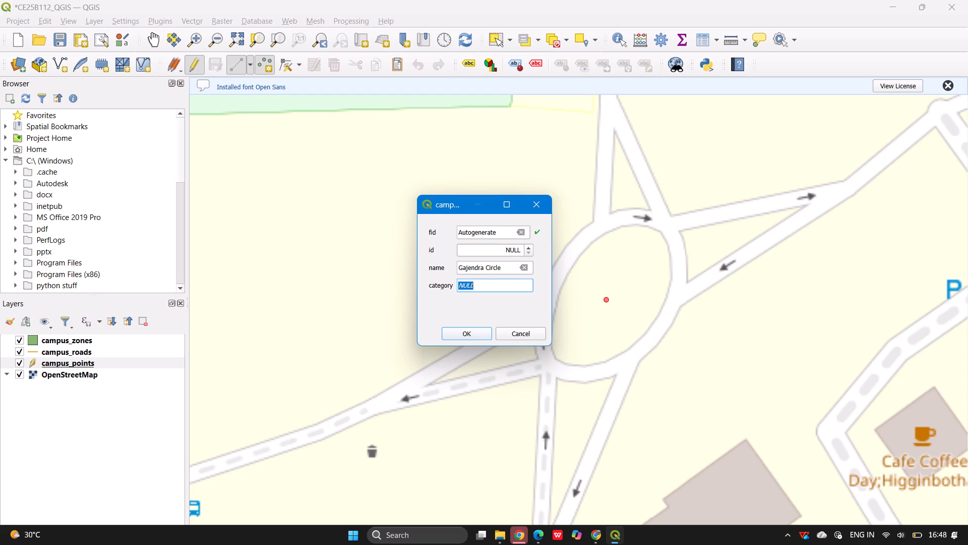
{"action": "type", "text": "Amenitir"}
{"action": "key", "text": "BackSpace"}
{"action": "type", "text": "es"}
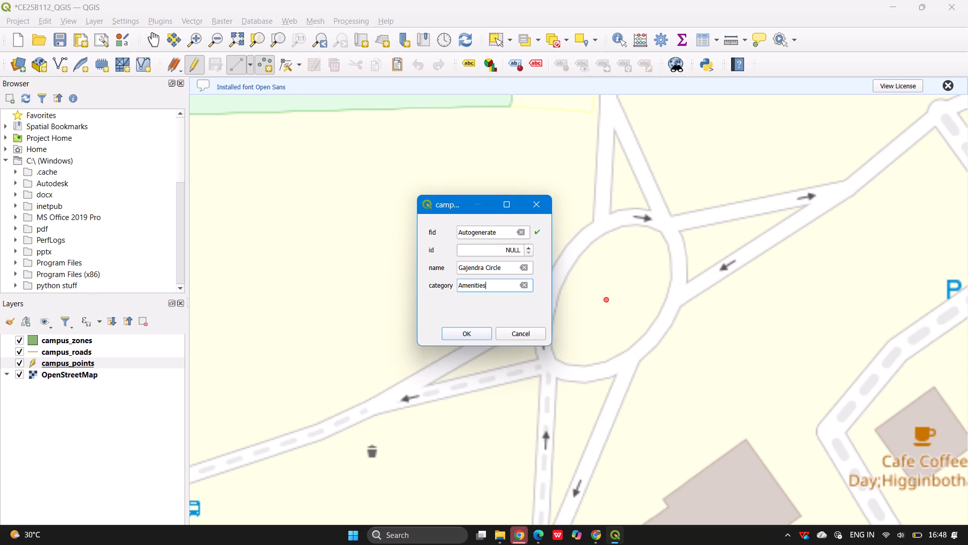
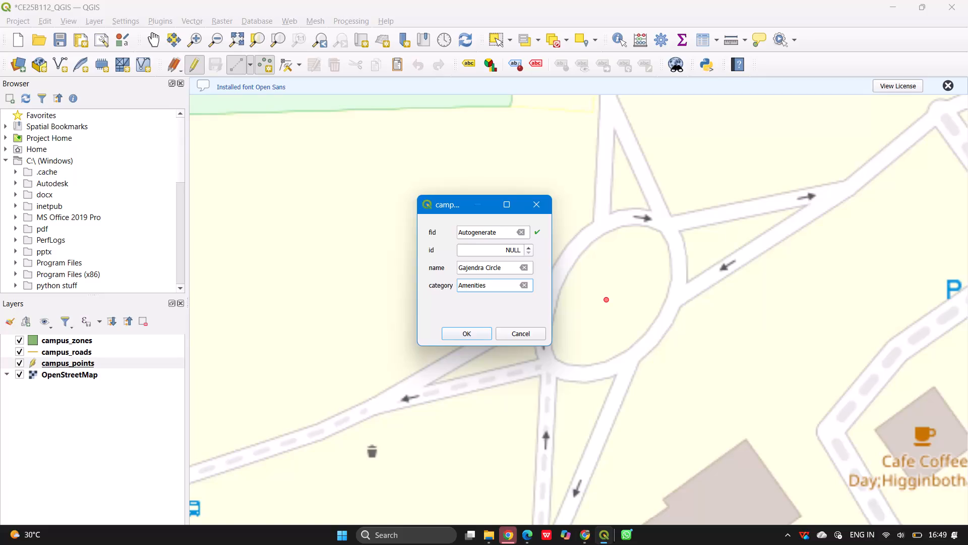
Set the Gajendra Circle point's id to 5 and accept the feature's attributes.
{"action": "left_click", "coordinate": [529, 245]}
{"action": "left_click", "coordinate": [529, 245]}
{"action": "left_click", "coordinate": [529, 245]}
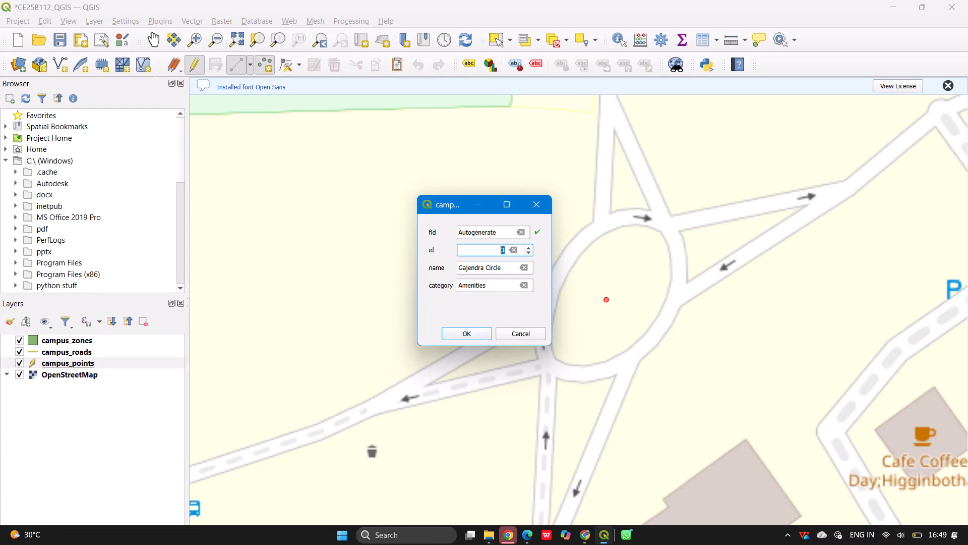
{"action": "double_click", "coordinate": [529, 252]}
{"action": "triple_click", "coordinate": [527, 245]}
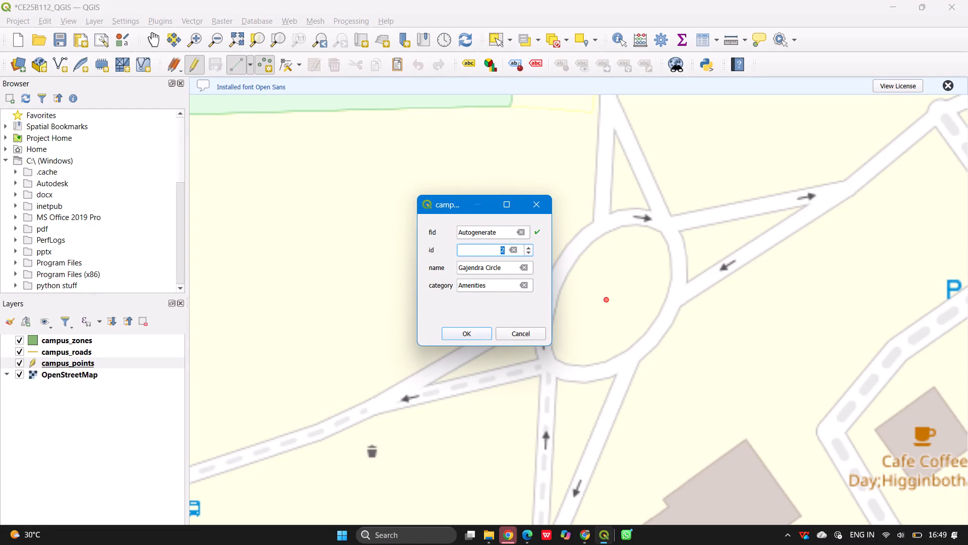
{"action": "left_click", "coordinate": [527, 245]}
{"action": "left_click", "coordinate": [469, 332]}
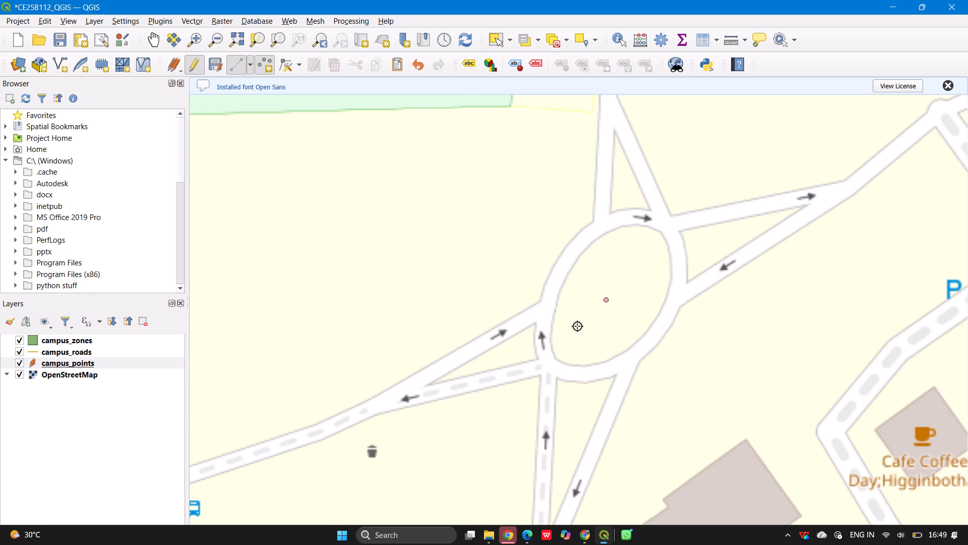
Stop editing the campus_points layer and save its changes.
{"action": "scroll", "coordinate": [576, 325], "scroll_direction": "down", "scroll_amount": 2}
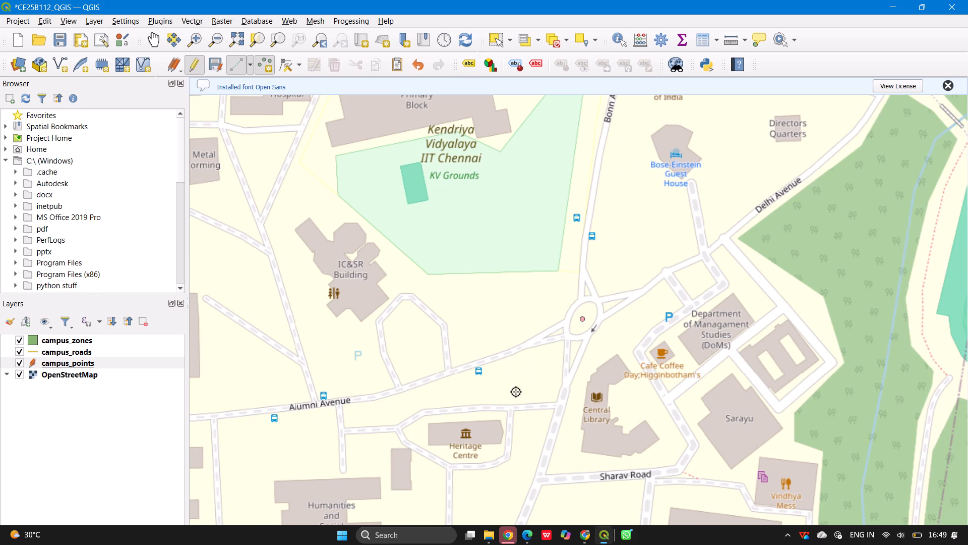
{"action": "left_click_drag", "start_coordinate": [516, 392], "coordinate": [523, 332]}
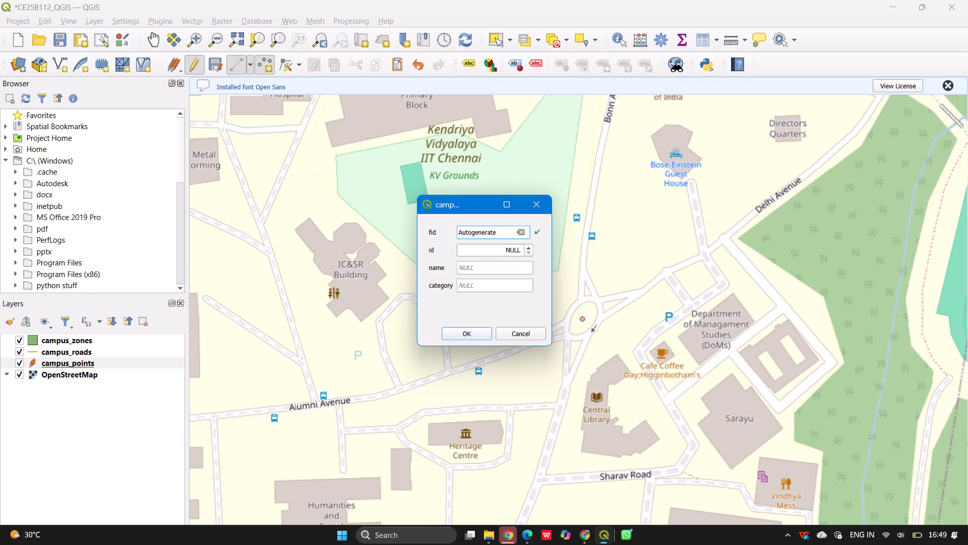
{"action": "left_click", "coordinate": [540, 207]}
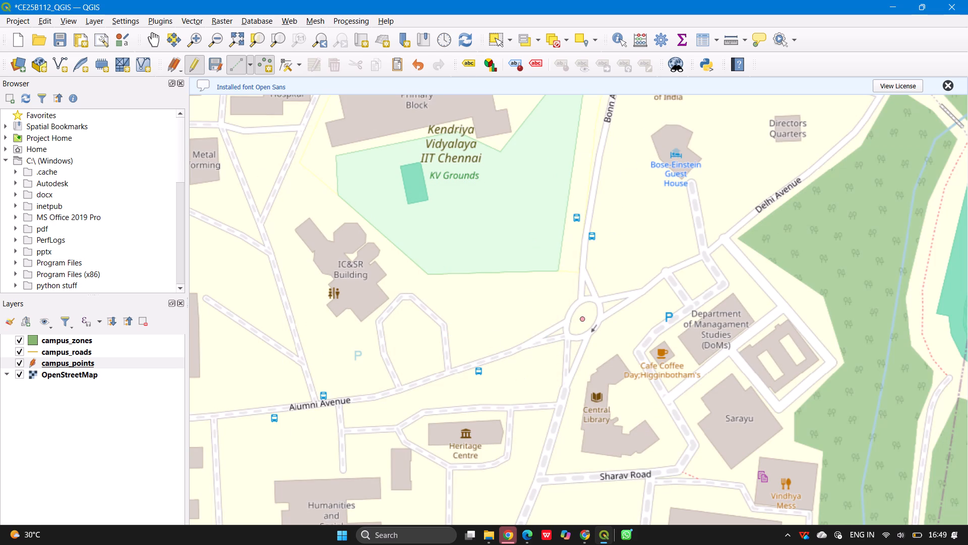
{"action": "left_click", "coordinate": [195, 65]}
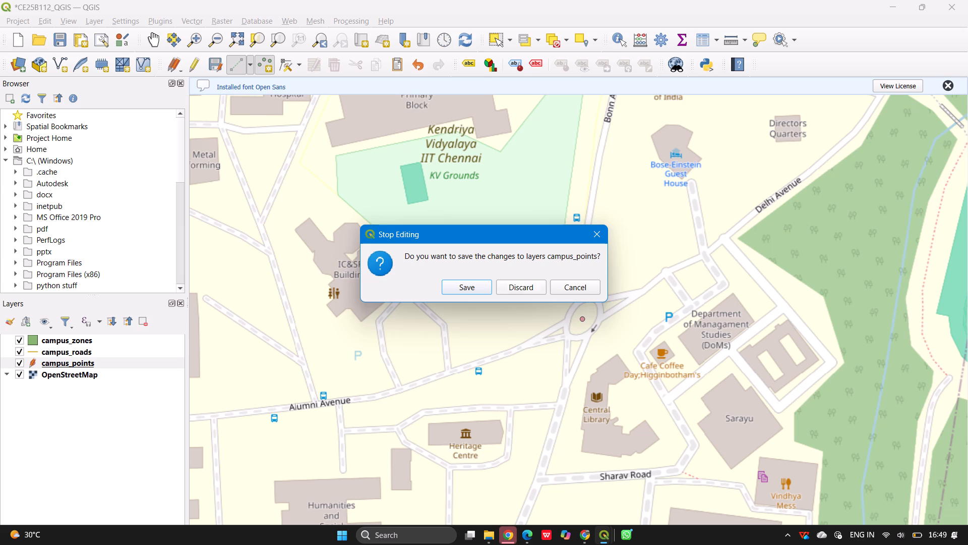
{"action": "left_click", "coordinate": [472, 289]}
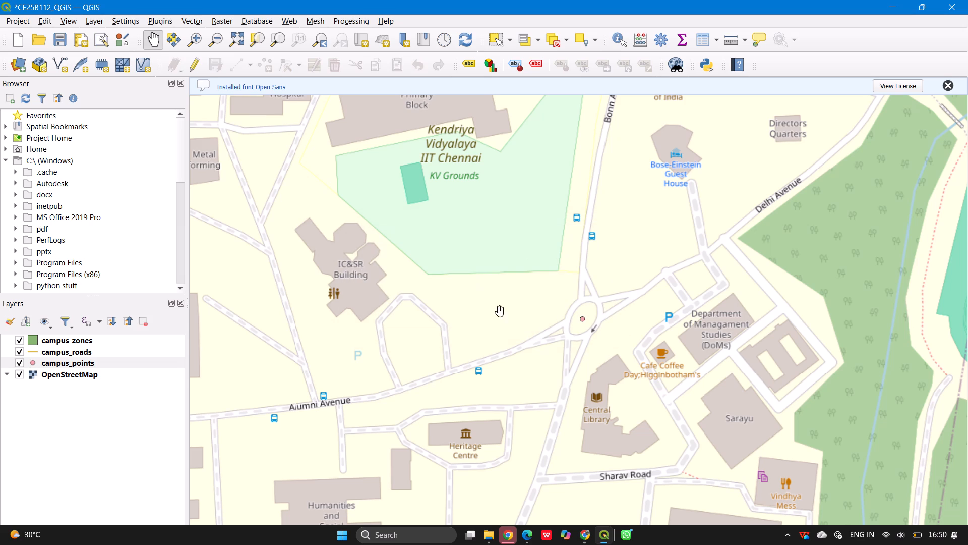
Turn on editing for the campus_points layer again, with the map showing the Central Library building.
{"action": "left_click_drag", "start_coordinate": [506, 381], "coordinate": [529, 147]}
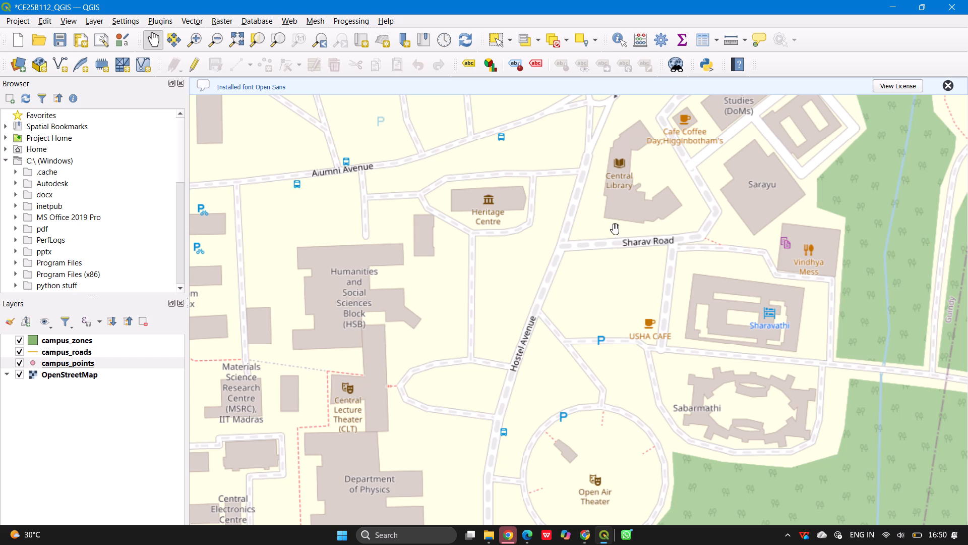
{"action": "left_click_drag", "start_coordinate": [613, 224], "coordinate": [537, 251]}
{"action": "scroll", "coordinate": [544, 209], "scroll_direction": "up", "scroll_amount": 2}
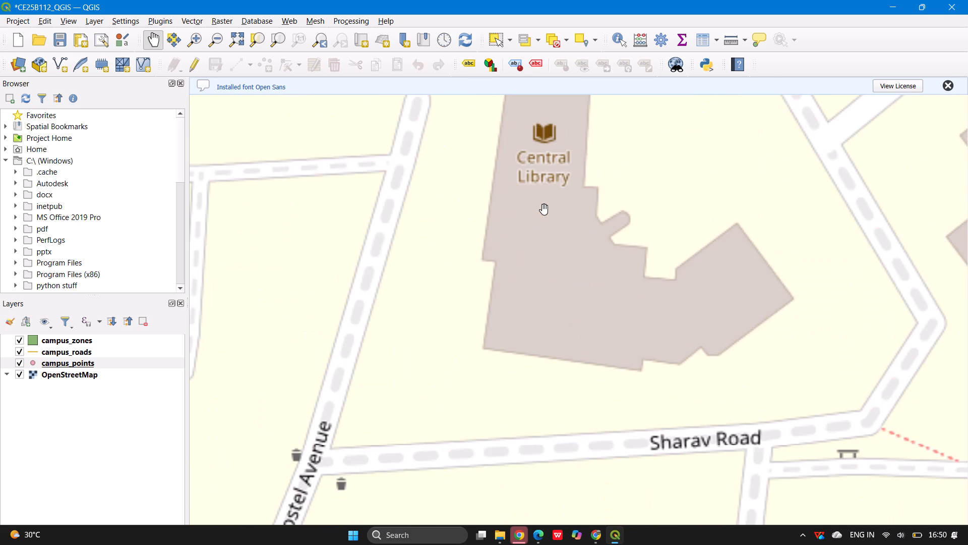
{"action": "left_click_drag", "start_coordinate": [544, 209], "coordinate": [507, 308]}
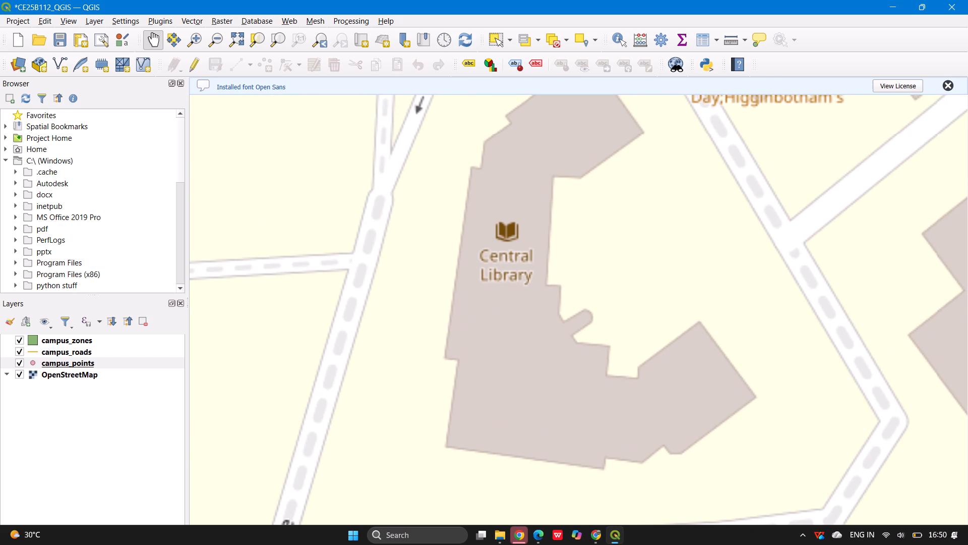
{"action": "left_click", "coordinate": [190, 67]}
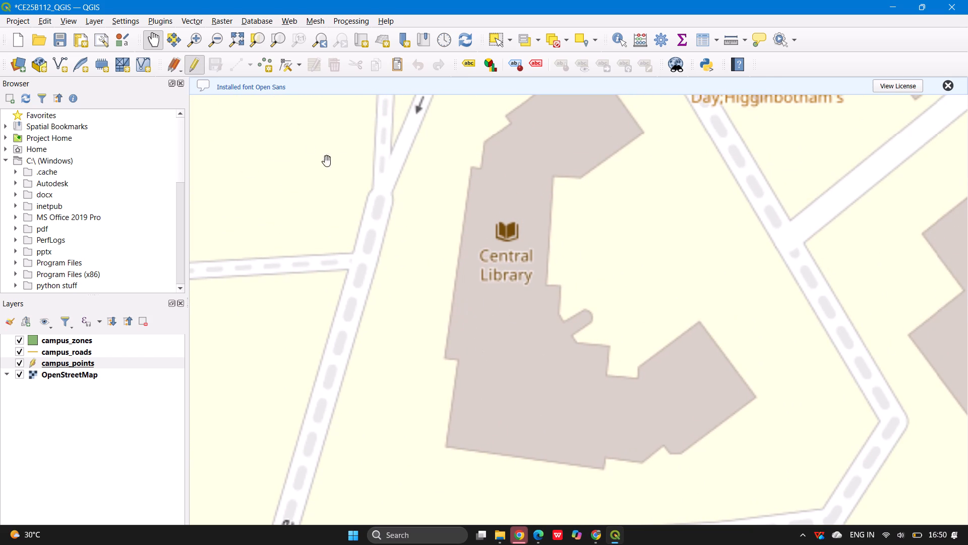
Add a point feature to campus_points on the Central Library symbol, with id 1, name Central Library and category Academic.
{"action": "left_click", "coordinate": [268, 66]}
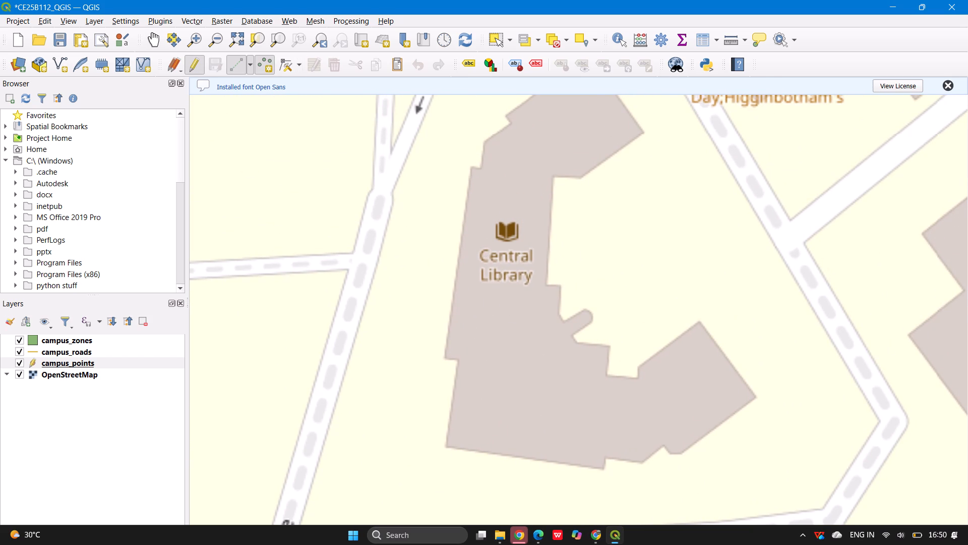
{"action": "left_click", "coordinate": [508, 232]}
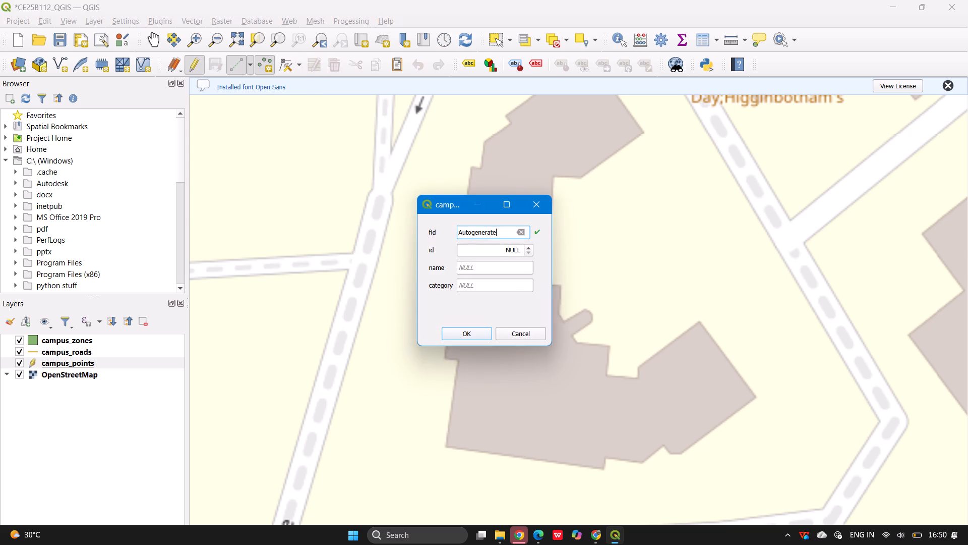
{"action": "left_click", "coordinate": [529, 250]}
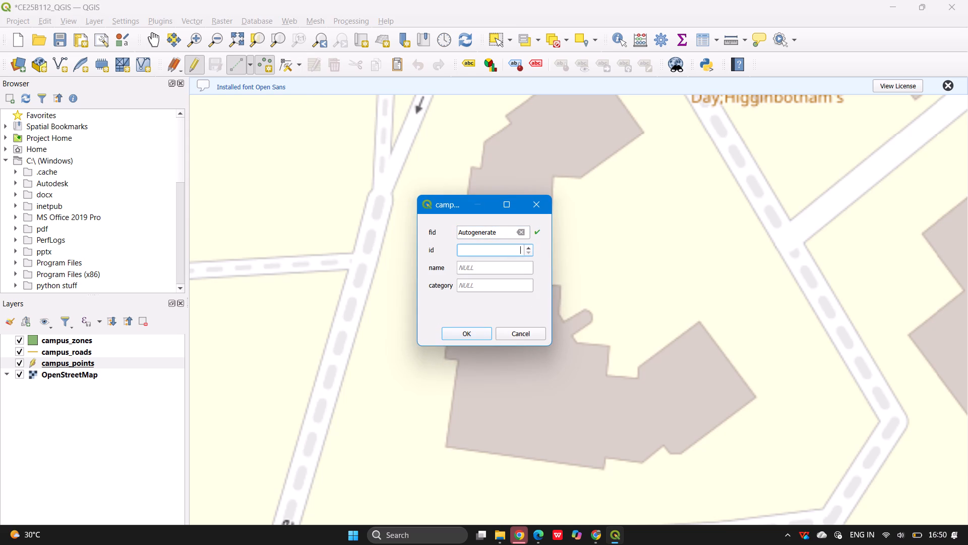
{"action": "left_click", "coordinate": [528, 246]}
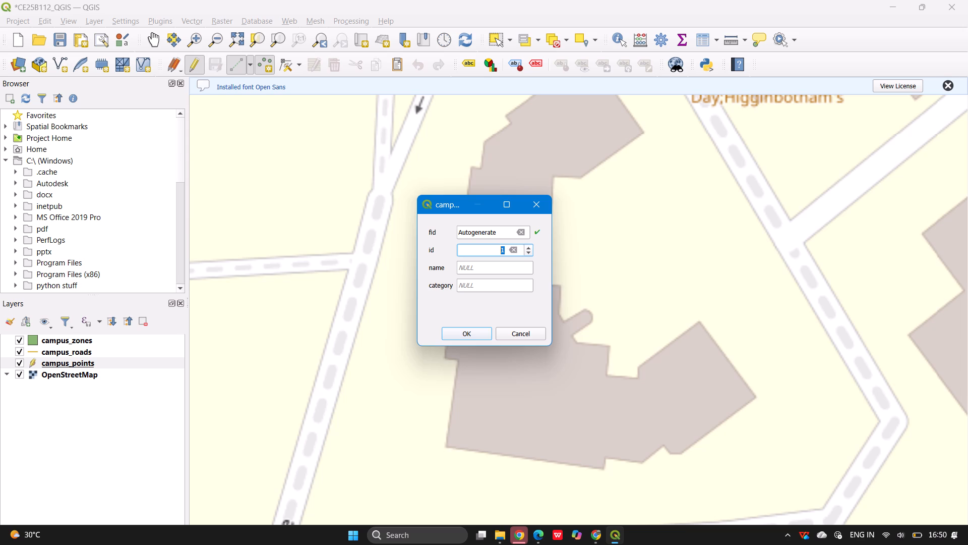
{"action": "left_click", "coordinate": [507, 262]}
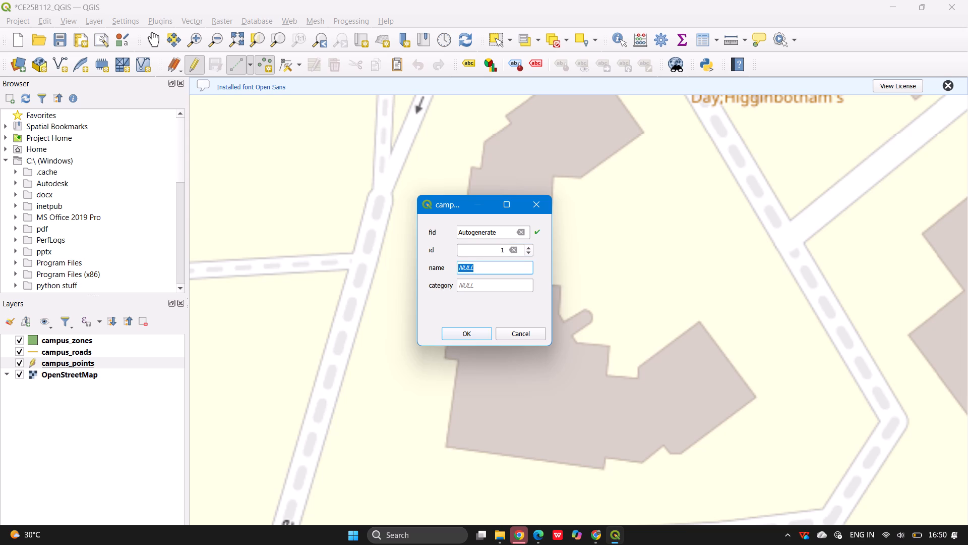
{"action": "type", "text": "Central Liba"}
{"action": "key", "text": "BackSpace"}
{"action": "type", "text": "rab"}
{"action": "key", "text": "BackSpace"}
{"action": "type", "text": "ry"}
{"action": "left_click", "coordinate": [479, 287]}
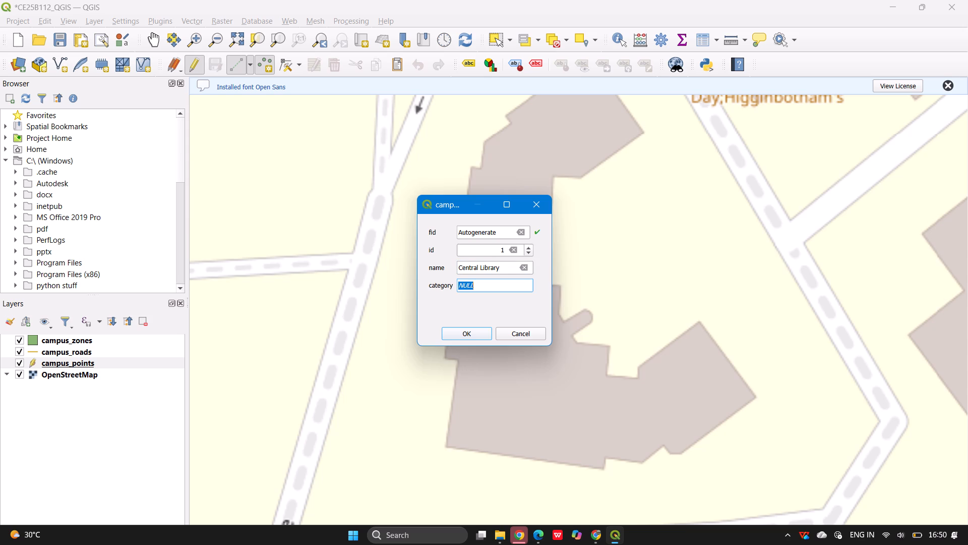
{"action": "type", "text": "Academic"}
{"action": "left_click", "coordinate": [469, 333]}
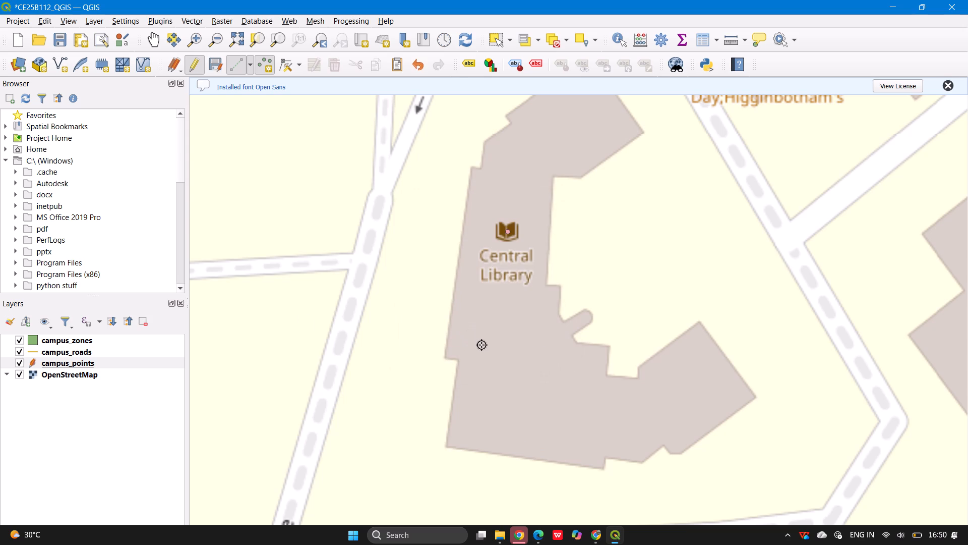
Add a point feature to campus_points on the IC&SR Building, with id 2, name IC & SR and category Administrative.
{"action": "scroll", "coordinate": [481, 344], "scroll_direction": "down", "scroll_amount": 3}
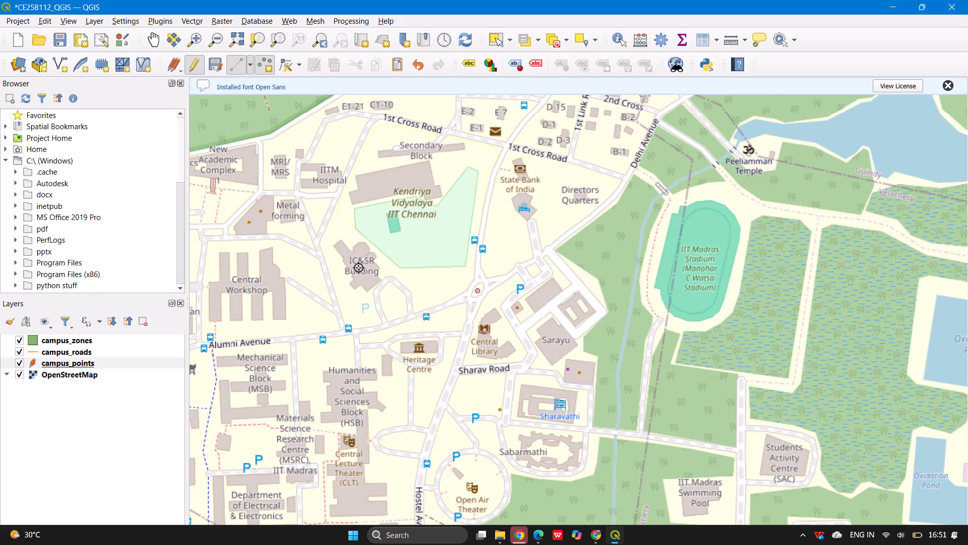
{"action": "scroll", "coordinate": [360, 267], "scroll_direction": "up", "scroll_amount": 4}
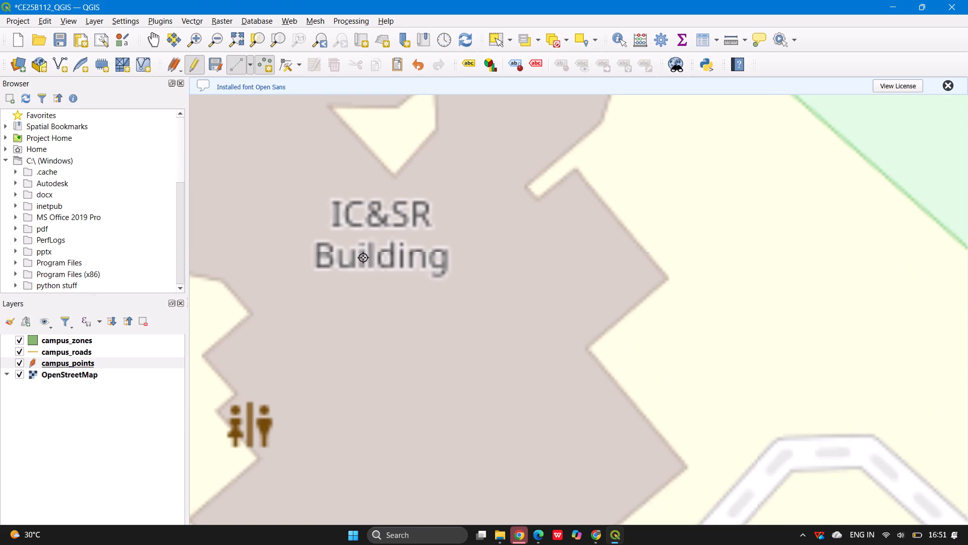
{"action": "left_click", "coordinate": [365, 251]}
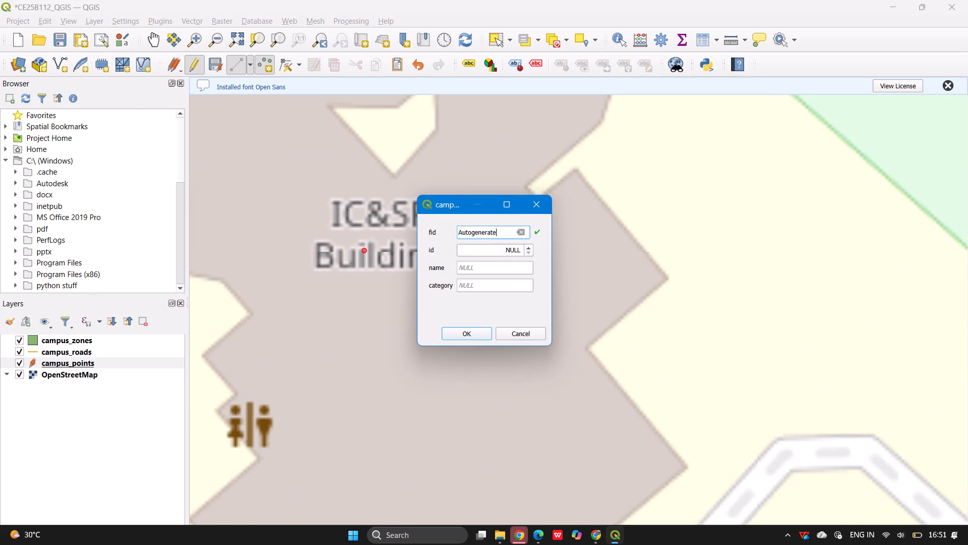
{"action": "left_click", "coordinate": [528, 248]}
{"action": "left_click", "coordinate": [528, 248]}
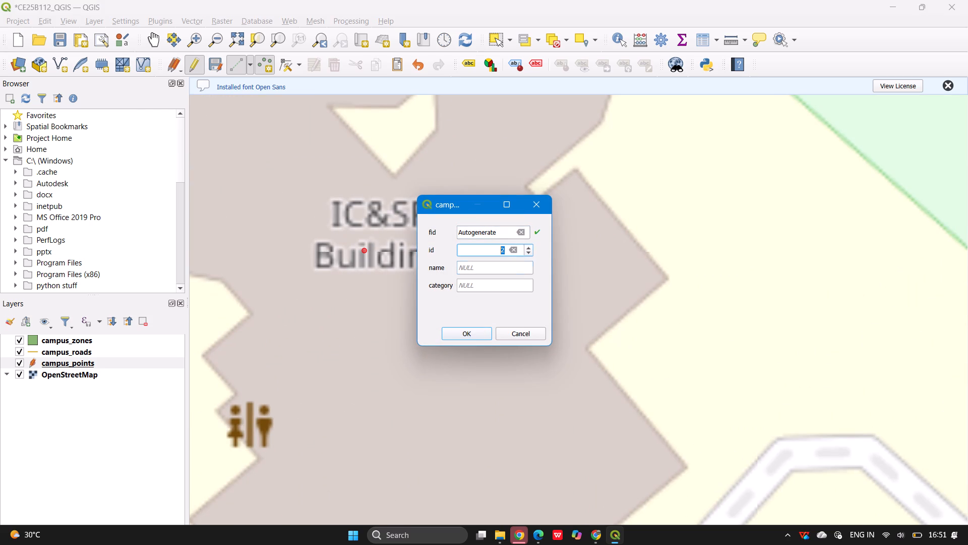
{"action": "left_click", "coordinate": [495, 267]}
{"action": "type", "text": "IC"}
{"action": "key", "text": "space"}
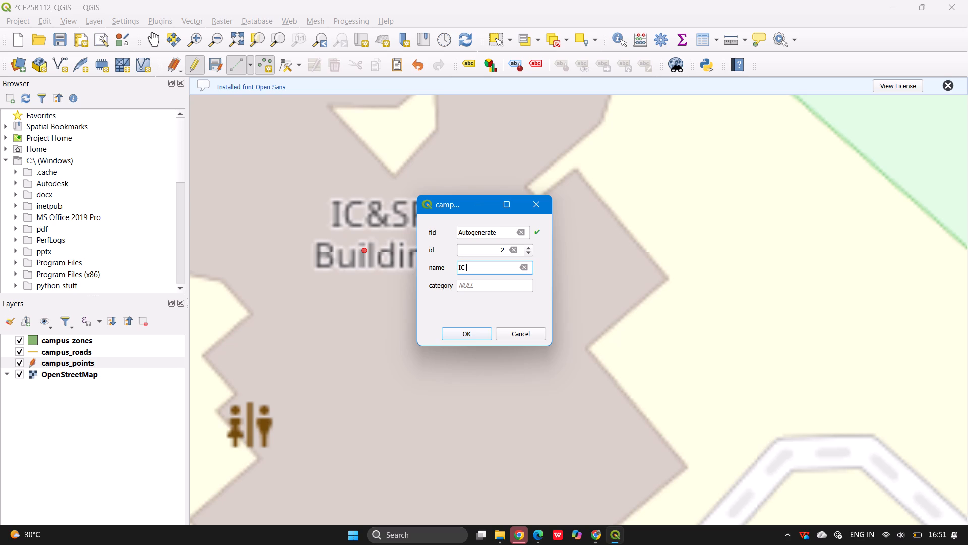
{"action": "type", "text": "& SR"}
{"action": "left_click", "coordinate": [484, 288]}
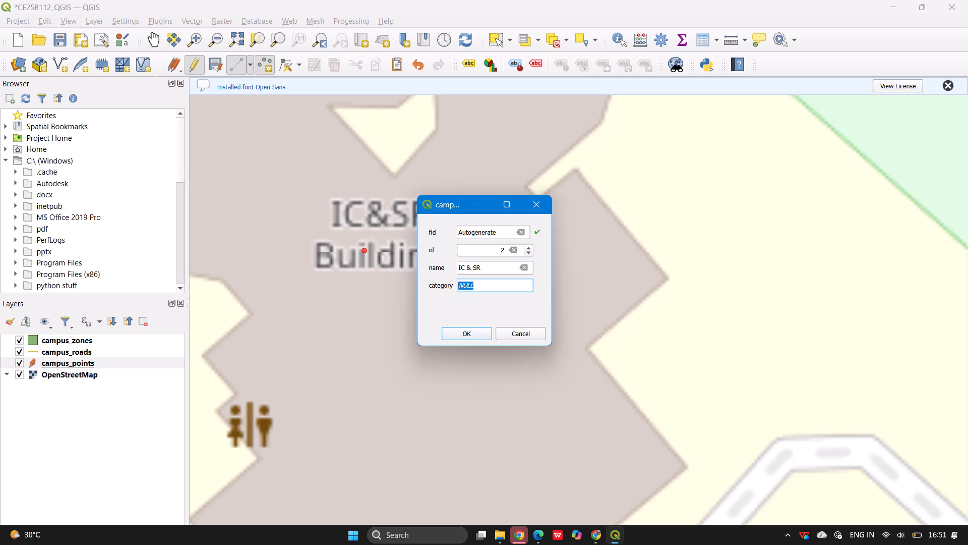
{"action": "type", "text": "Admini"}
{"action": "type", "text": "stratove"}
{"action": "key", "text": "BackSpace"}
{"action": "key", "text": "BackSpace"}
{"action": "key", "text": "BackSpace"}
{"action": "type", "text": "ive"}
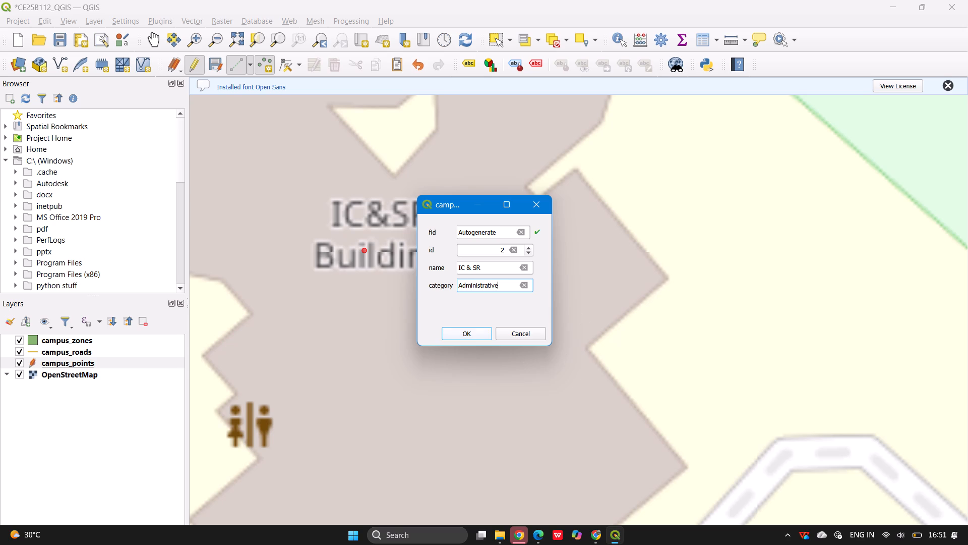
{"action": "left_click", "coordinate": [480, 337]}
Add a point feature to campus_points on the Building Science Block, with id 3, name BSB and category Academic.
{"action": "scroll", "coordinate": [457, 321], "scroll_direction": "down", "scroll_amount": 3}
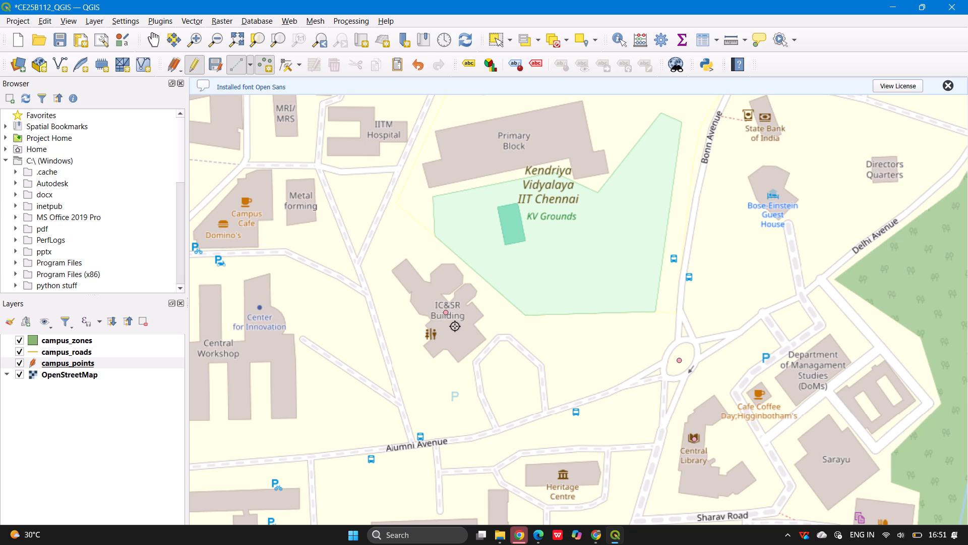
{"action": "scroll", "coordinate": [257, 498], "scroll_direction": "up", "scroll_amount": 1}
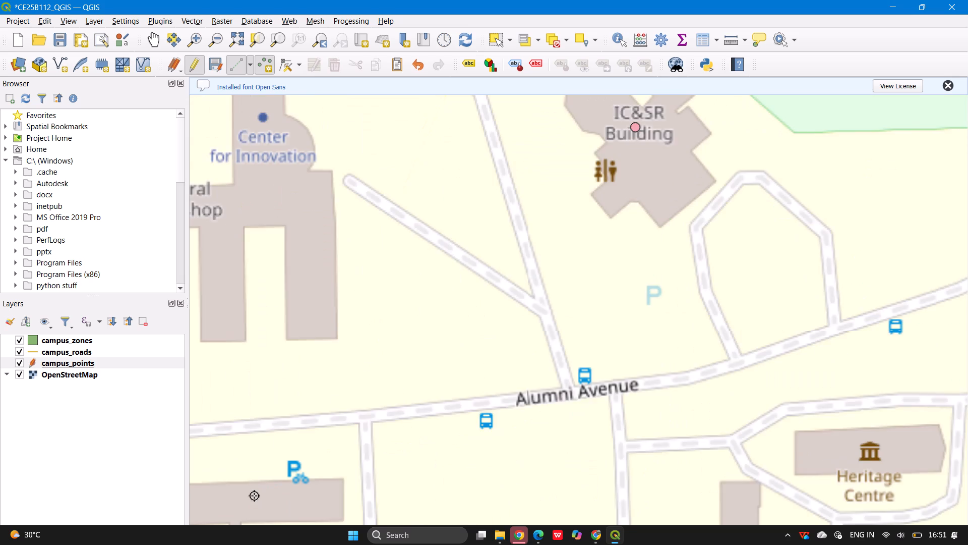
{"action": "scroll", "coordinate": [266, 488], "scroll_direction": "down", "scroll_amount": 1}
{"action": "scroll", "coordinate": [602, 354], "scroll_direction": "down", "scroll_amount": 2}
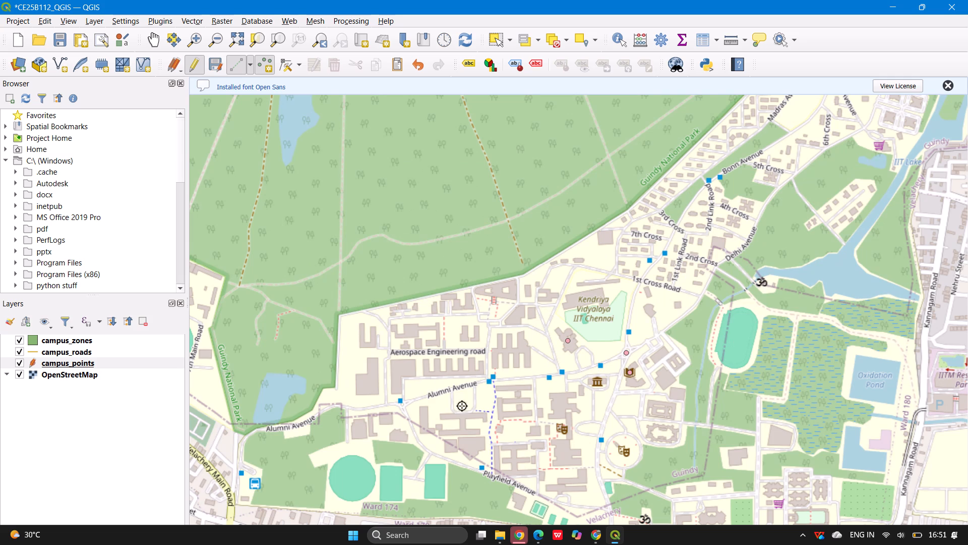
{"action": "scroll", "coordinate": [465, 419], "scroll_direction": "up", "scroll_amount": 1}
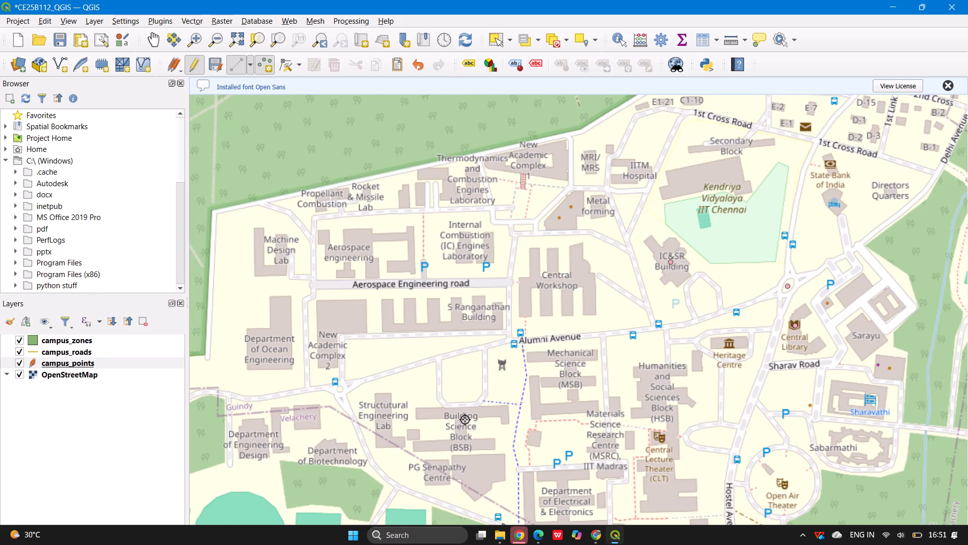
{"action": "scroll", "coordinate": [461, 427], "scroll_direction": "up", "scroll_amount": 2}
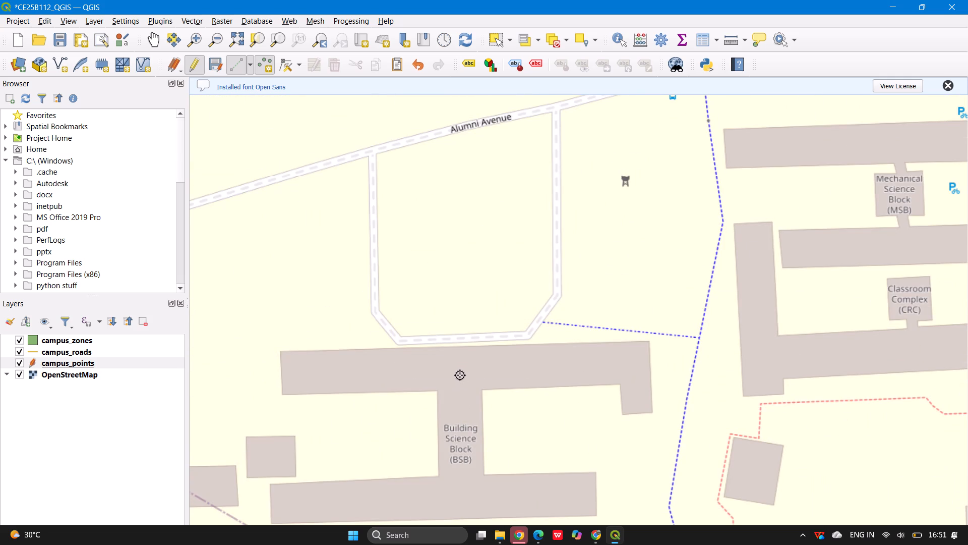
{"action": "left_click", "coordinate": [459, 376]}
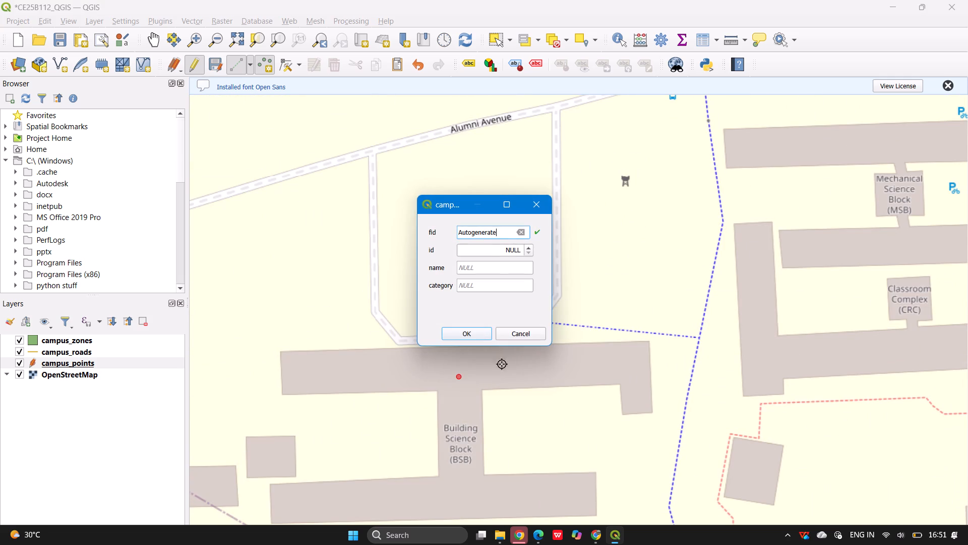
{"action": "triple_click", "coordinate": [531, 246]}
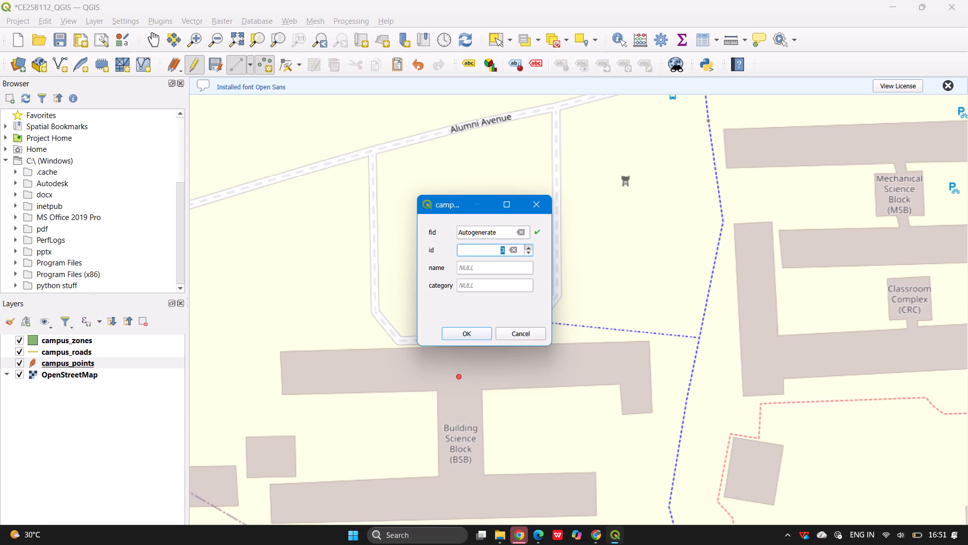
{"action": "left_click", "coordinate": [486, 272]}
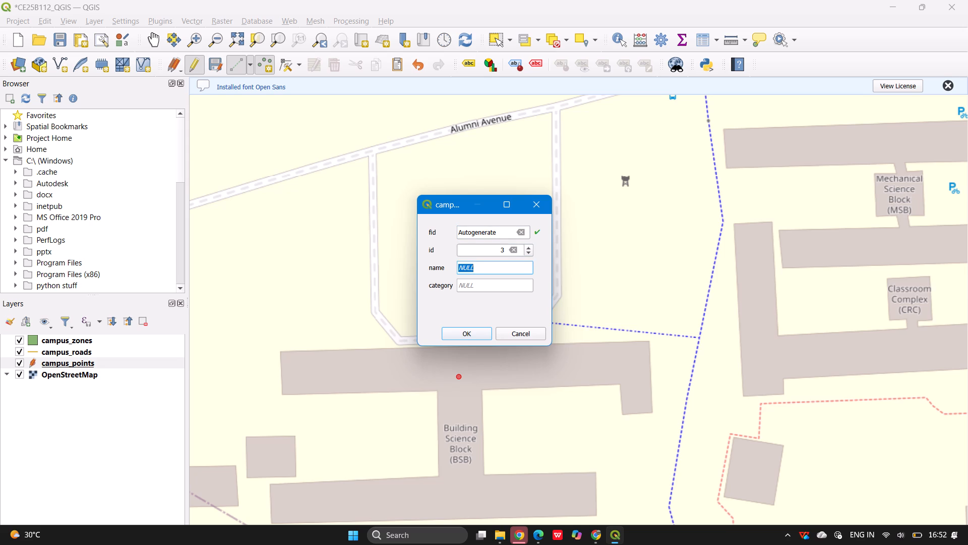
{"action": "type", "text": "BSB"}
{"action": "left_click", "coordinate": [477, 282]}
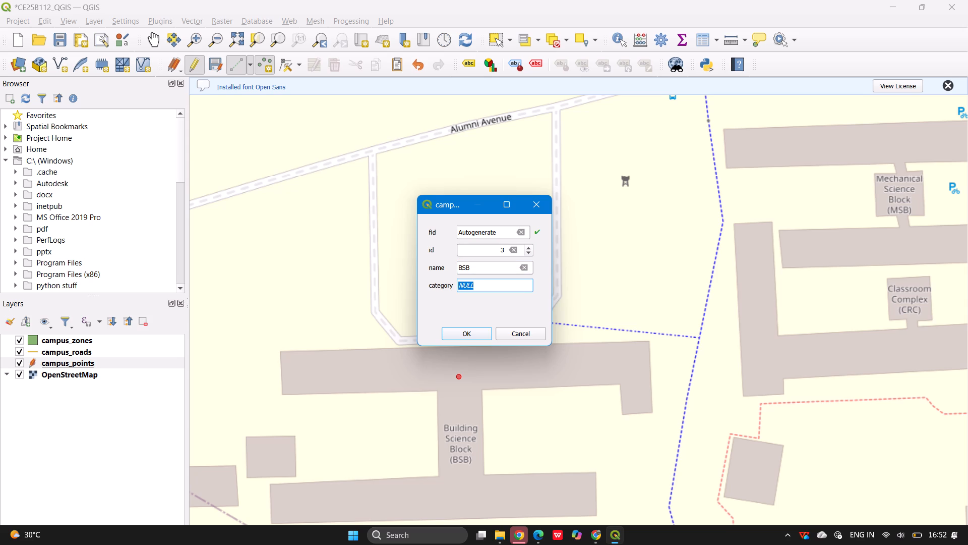
{"action": "key", "text": "shift+a"}
{"action": "type", "text": "ac"}
{"action": "key", "text": "BackSpace"}
{"action": "key", "text": "BackSpace"}
{"action": "type", "text": "cademic"}
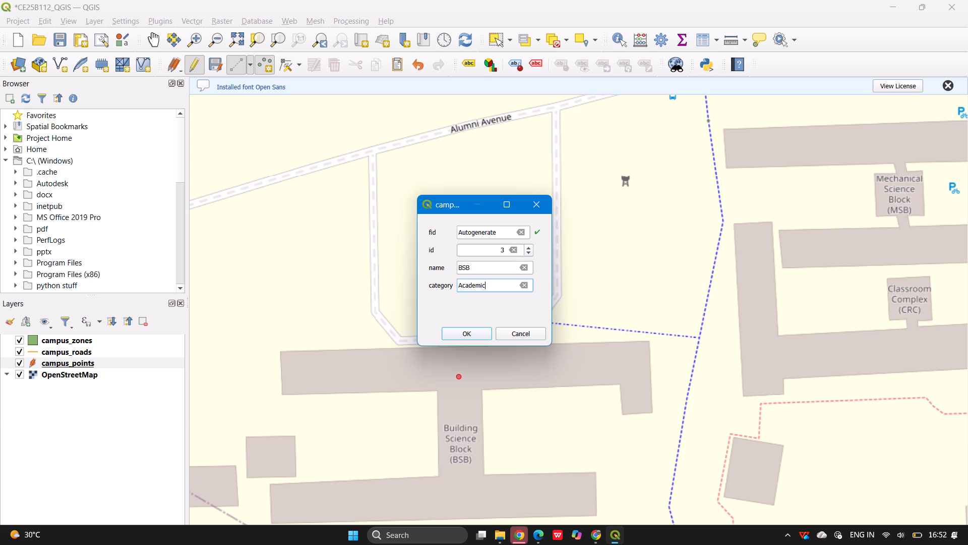
{"action": "left_click", "coordinate": [468, 339]}
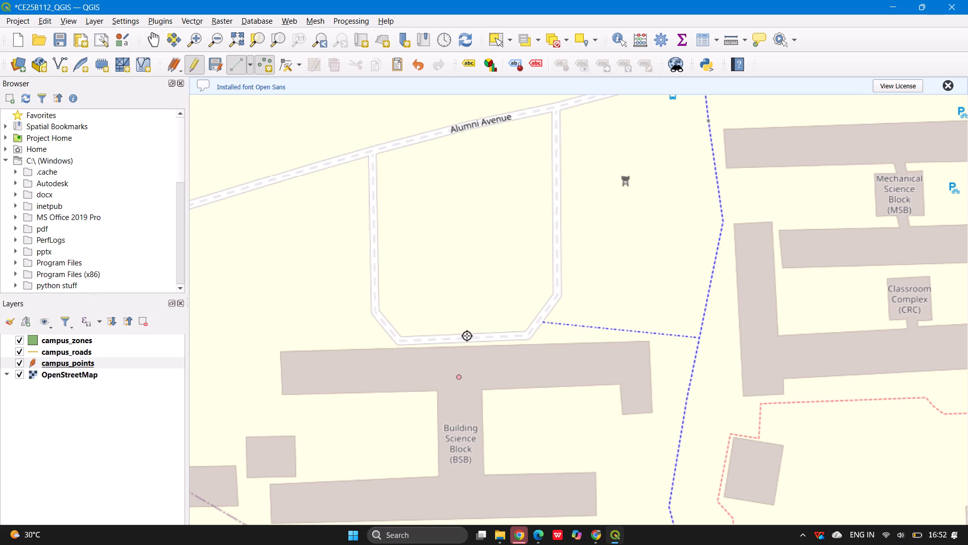
Add a point feature to campus_points on the Open Air Theater symbol, with id 4, name OAT and category Amenities.
{"action": "scroll", "coordinate": [401, 317], "scroll_direction": "down", "scroll_amount": 1}
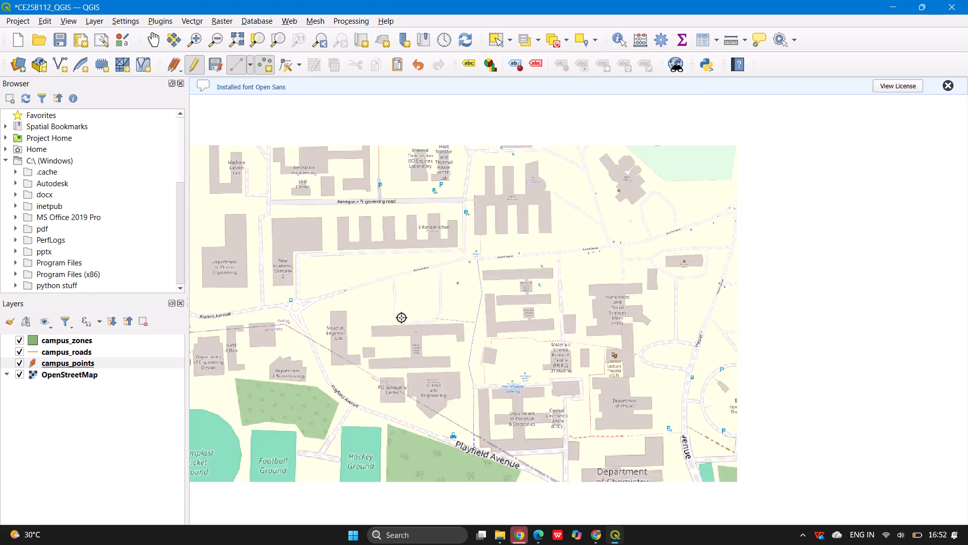
{"action": "scroll", "coordinate": [401, 317], "scroll_direction": "down", "scroll_amount": 2}
{"action": "scroll", "coordinate": [570, 356], "scroll_direction": "up", "scroll_amount": 4}
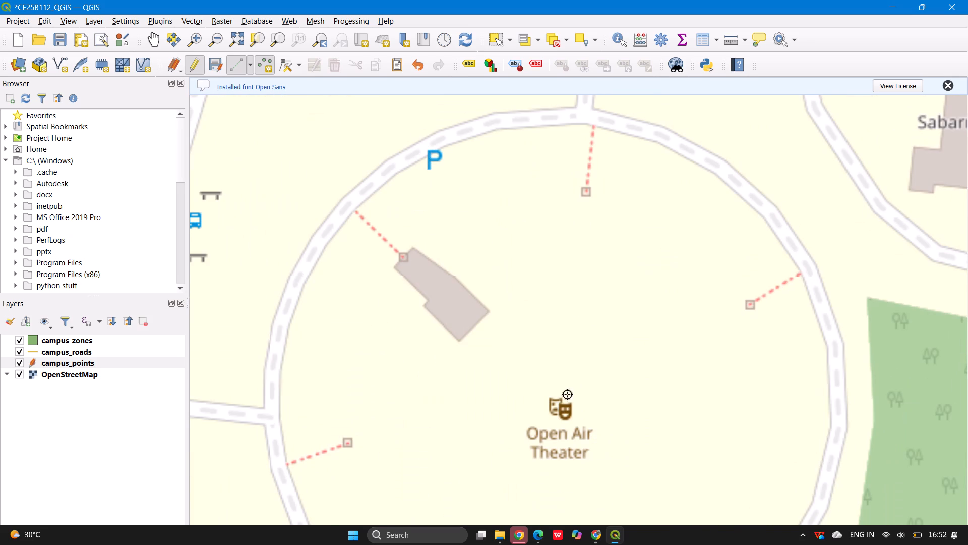
{"action": "left_click", "coordinate": [562, 414]}
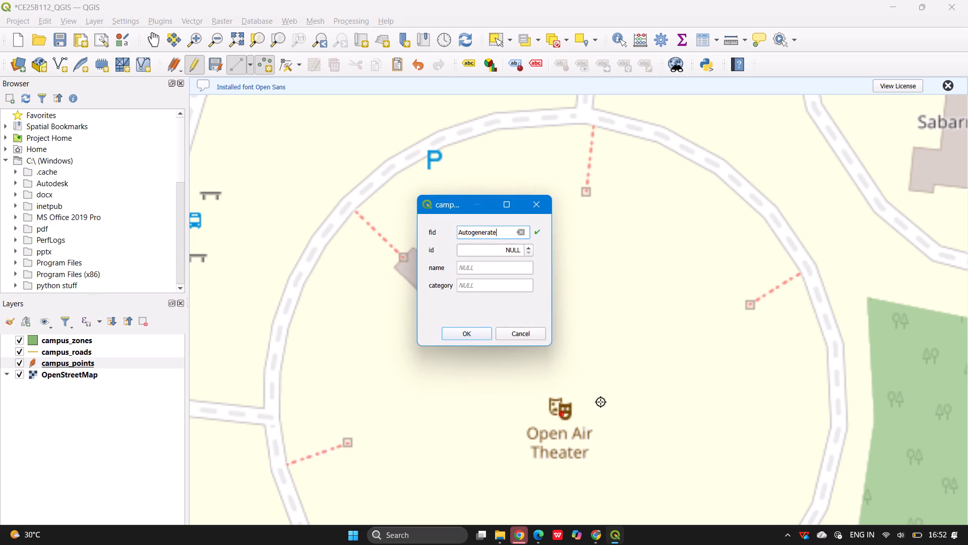
{"action": "triple_click", "coordinate": [526, 246]}
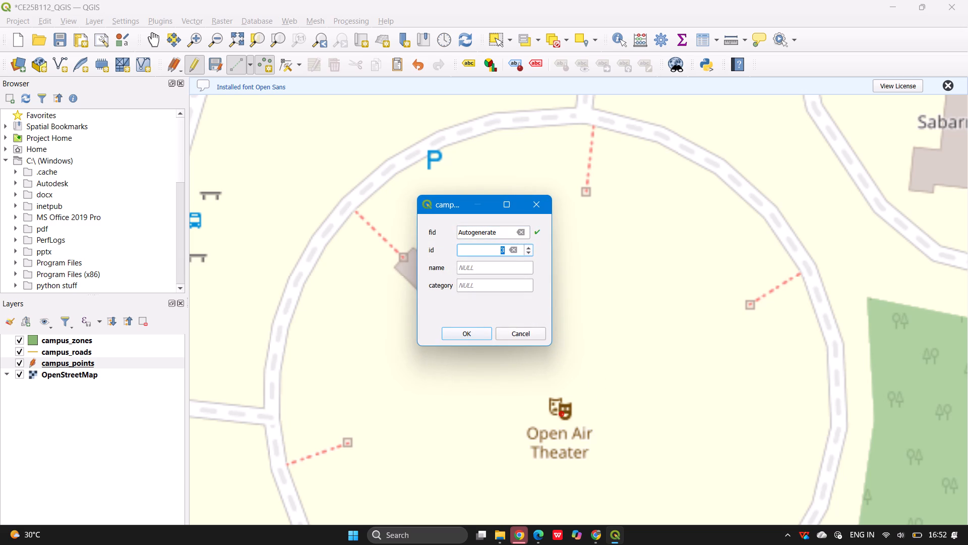
{"action": "left_click", "coordinate": [526, 246]}
{"action": "left_click", "coordinate": [496, 266]}
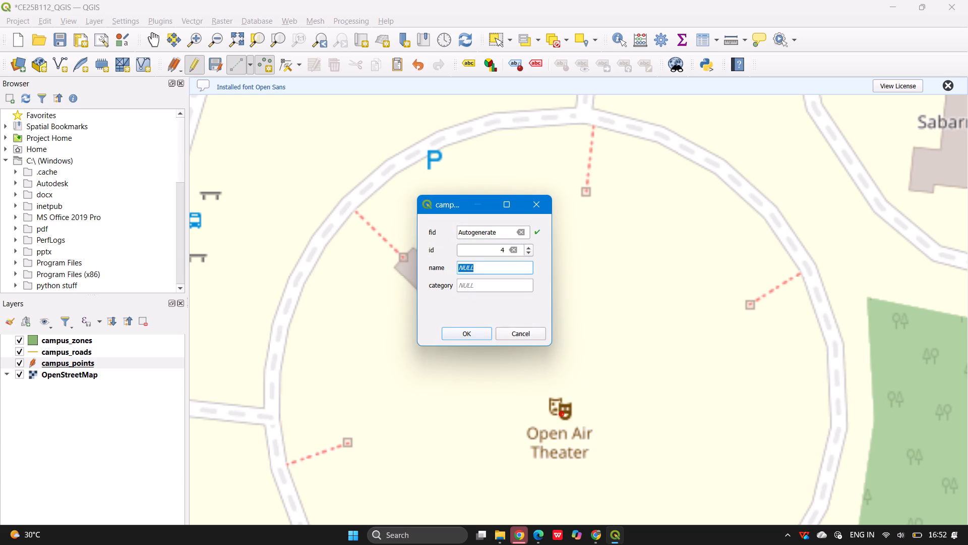
{"action": "type", "text": "OAT"}
{"action": "left_click", "coordinate": [479, 280]}
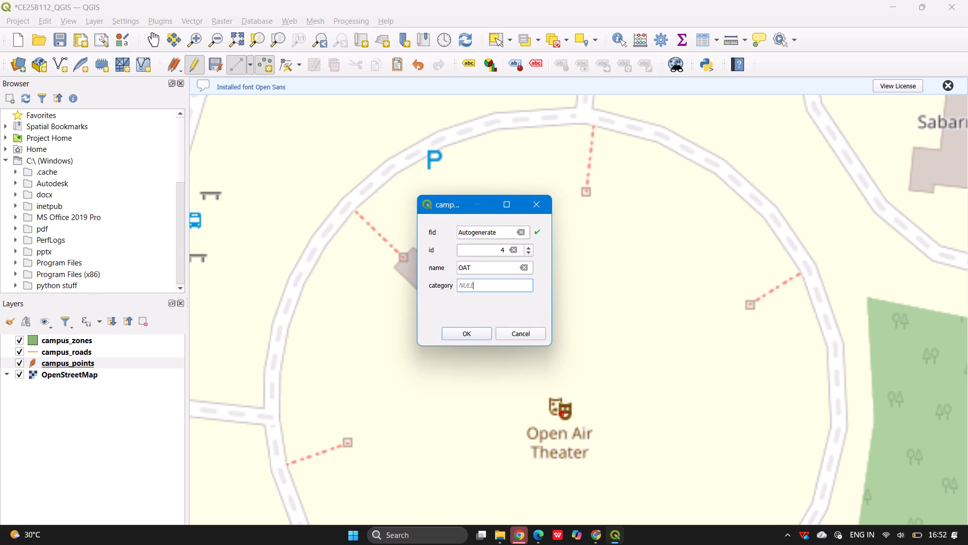
{"action": "type", "text": "Ameni"}
{"action": "type", "text": "ties"}
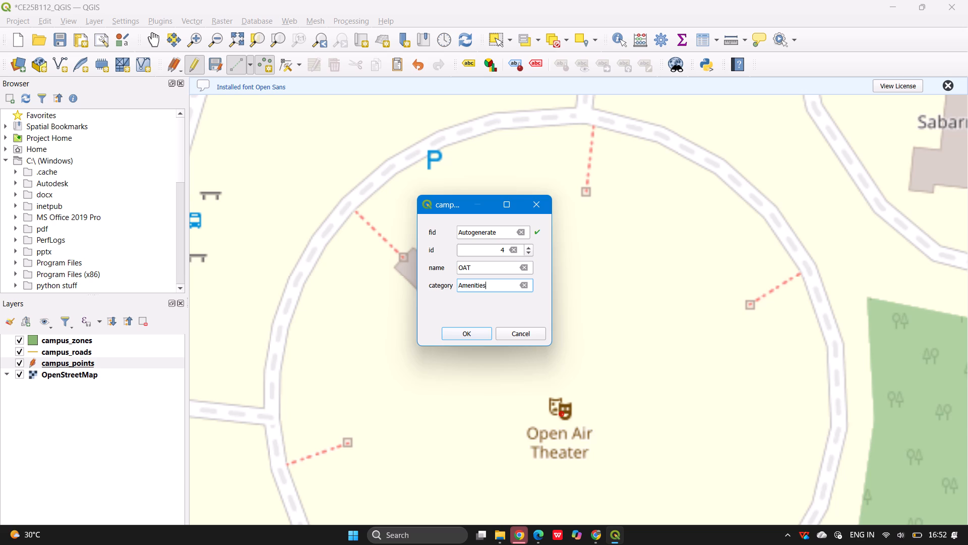
{"action": "left_click", "coordinate": [468, 326]}
{"action": "left_click", "coordinate": [468, 335]}
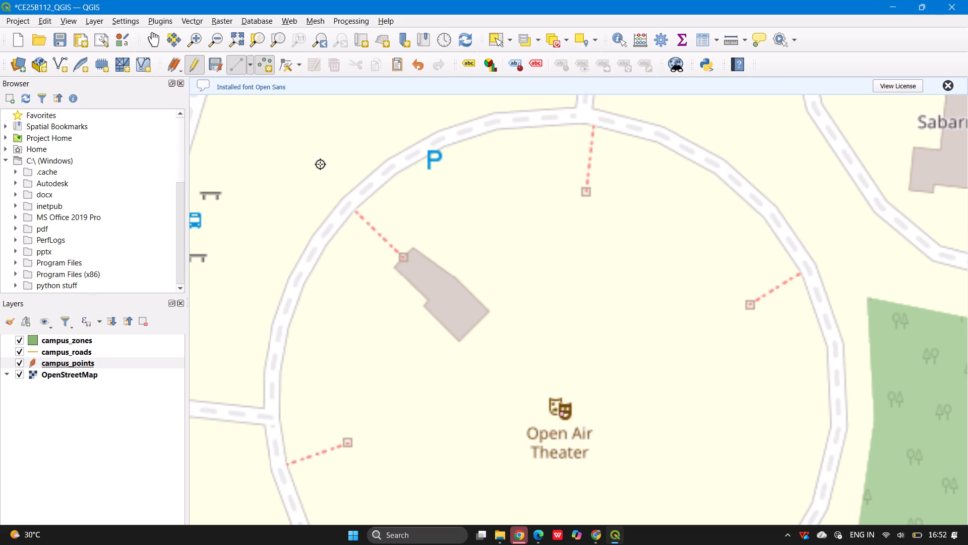
Stop editing the campus_points layer and save its changes.
{"action": "left_click", "coordinate": [190, 66]}
{"action": "left_click", "coordinate": [467, 285]}
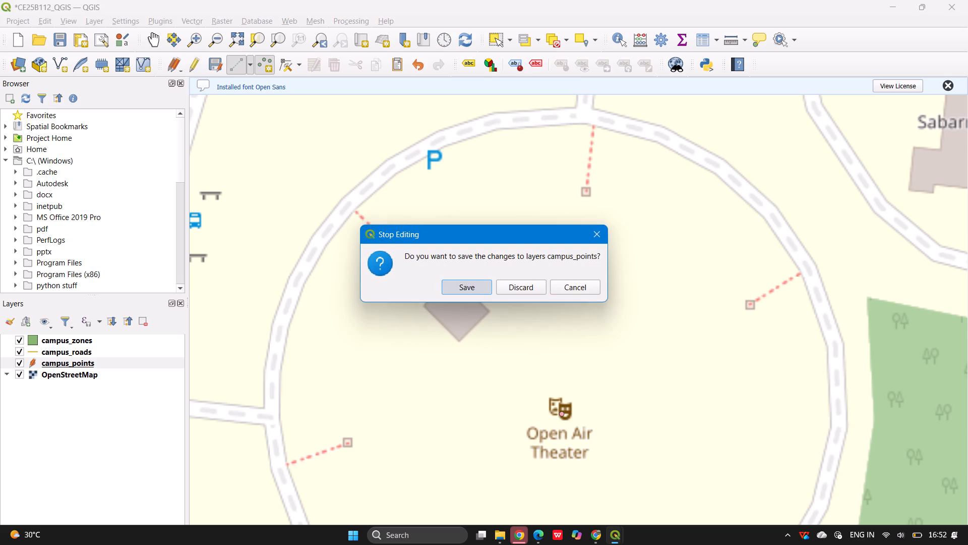
Turn on editing for the campus_roads layer, with the map showing Delhi Avenue and the nearby roundabout.
{"action": "scroll", "coordinate": [398, 332], "scroll_direction": "down", "scroll_amount": 3}
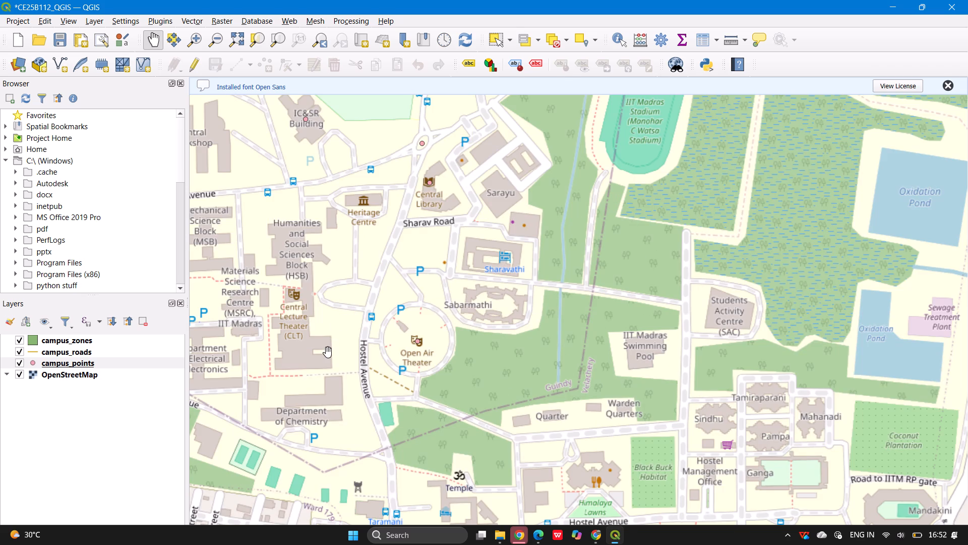
{"action": "left_click_drag", "start_coordinate": [325, 331], "coordinate": [486, 388]}
{"action": "scroll", "coordinate": [489, 383], "scroll_direction": "down", "scroll_amount": 3}
{"action": "scroll", "coordinate": [489, 383], "scroll_direction": "up", "scroll_amount": 1}
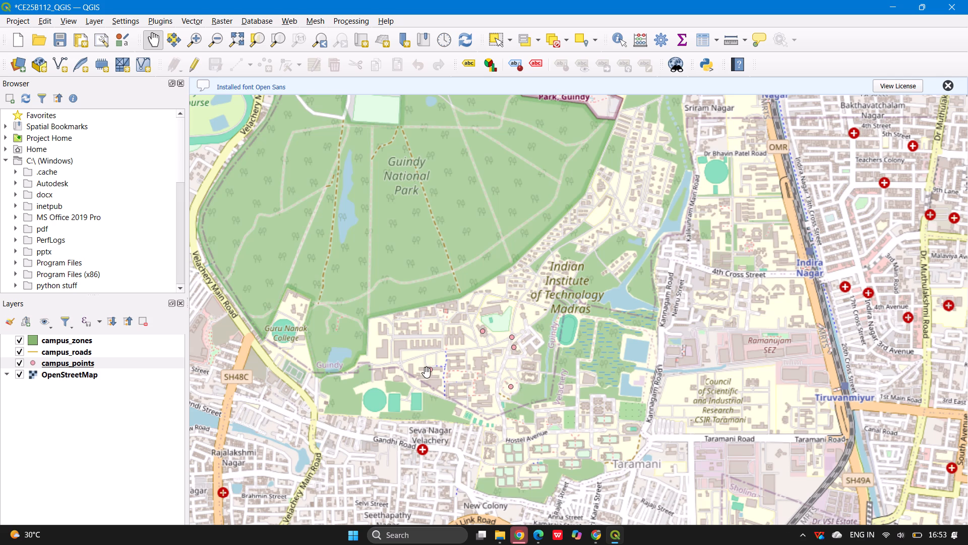
{"action": "scroll", "coordinate": [523, 347], "scroll_direction": "up", "scroll_amount": 2}
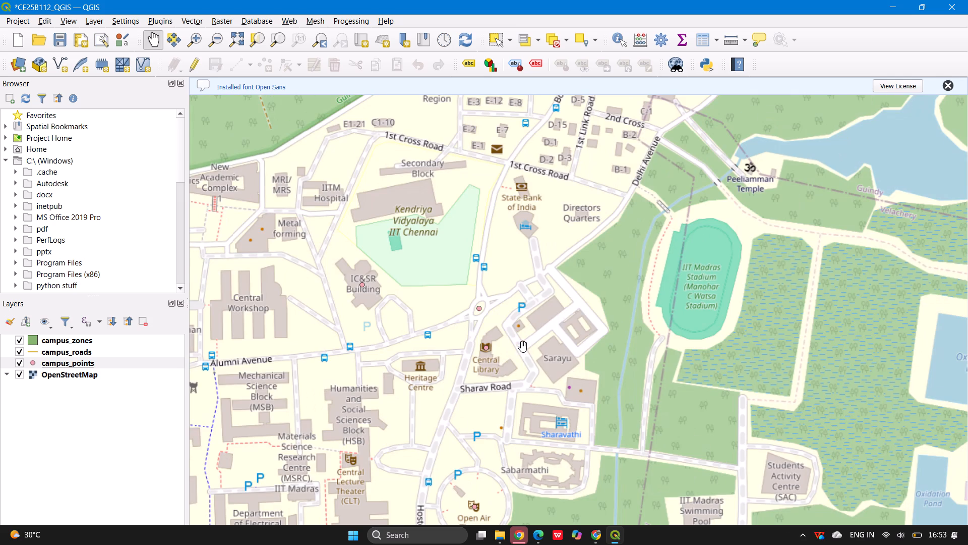
{"action": "scroll", "coordinate": [523, 346], "scroll_direction": "down", "scroll_amount": 1}
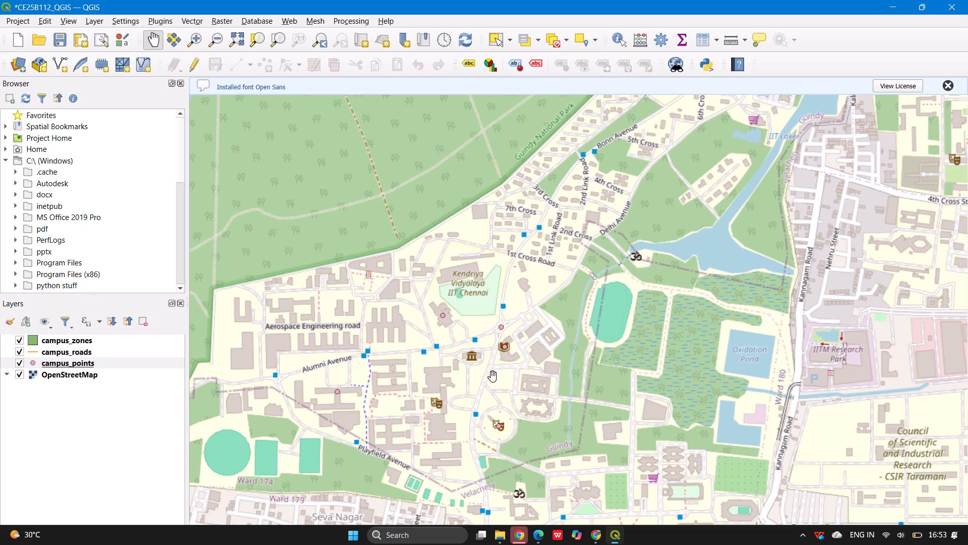
{"action": "scroll", "coordinate": [496, 389], "scroll_direction": "up", "scroll_amount": 1}
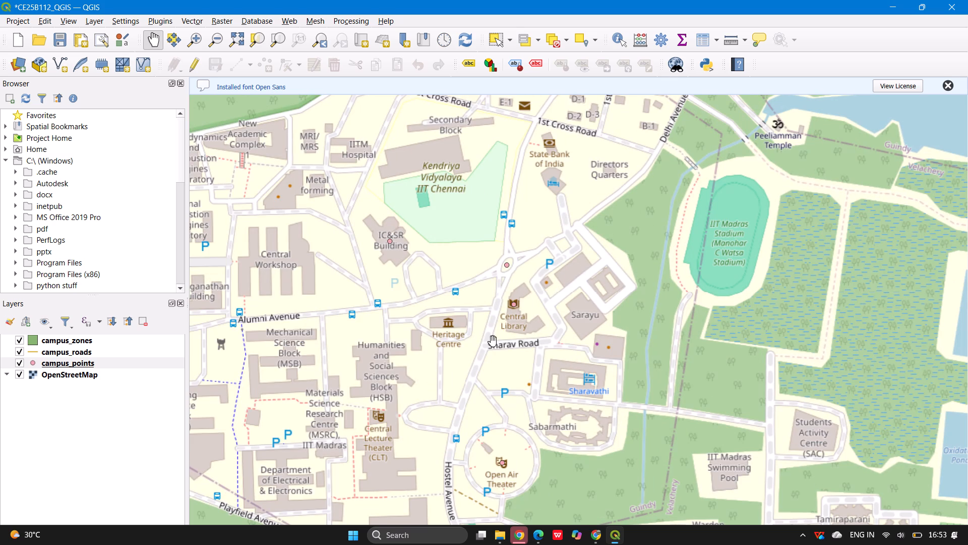
{"action": "scroll", "coordinate": [596, 243], "scroll_direction": "up", "scroll_amount": 1}
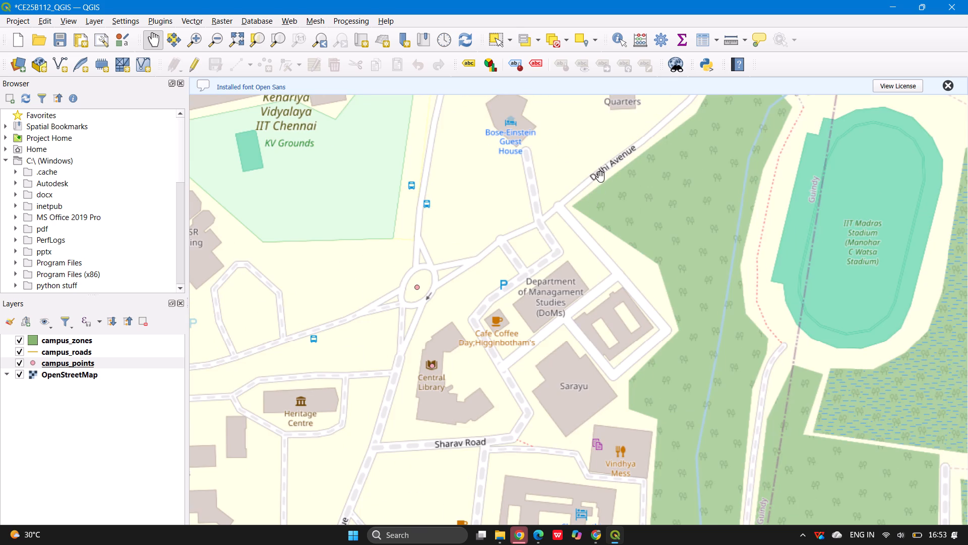
{"action": "left_click", "coordinate": [600, 177]}
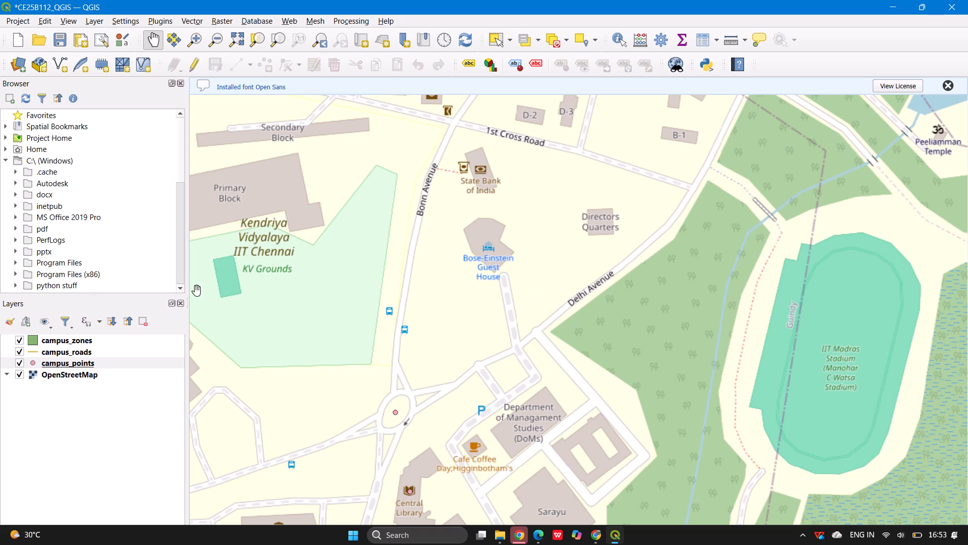
{"action": "left_click", "coordinate": [72, 352]}
{"action": "right_click", "coordinate": [72, 350]}
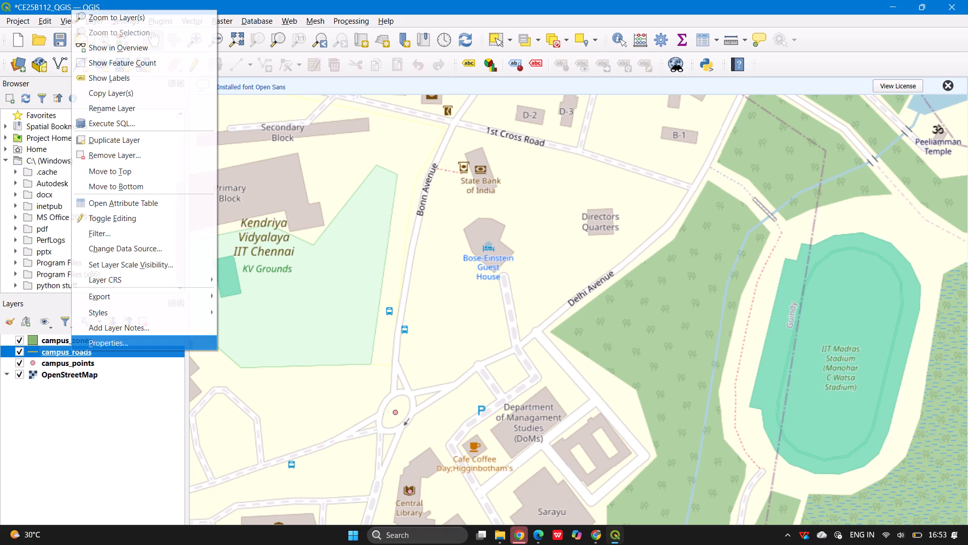
{"action": "left_click", "coordinate": [156, 216]}
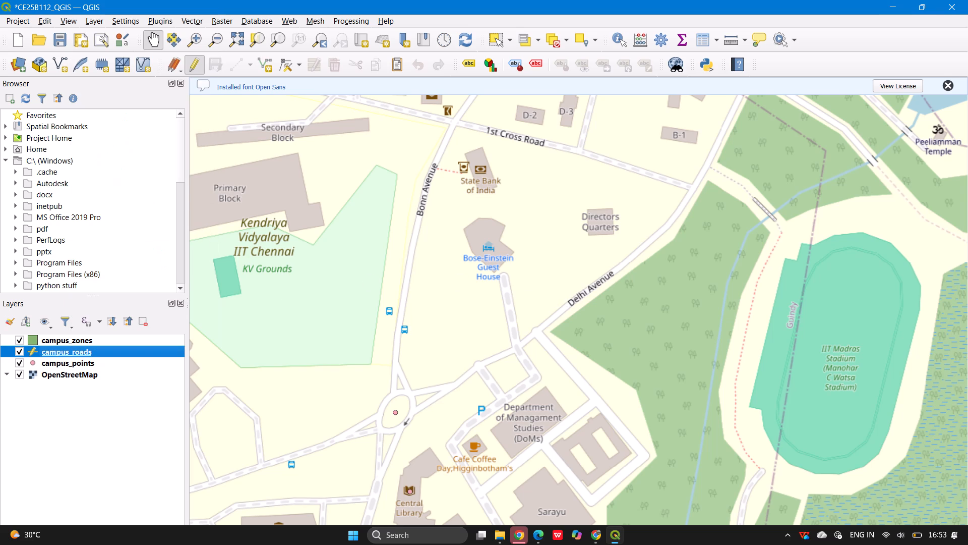
Activate the Add Line Feature tool for the campus_roads layer.
{"action": "left_click", "coordinate": [268, 66]}
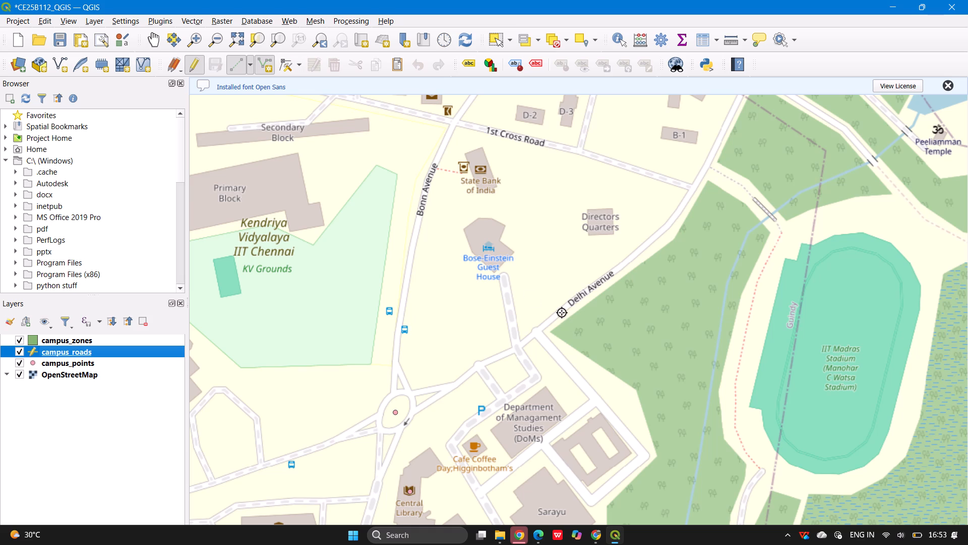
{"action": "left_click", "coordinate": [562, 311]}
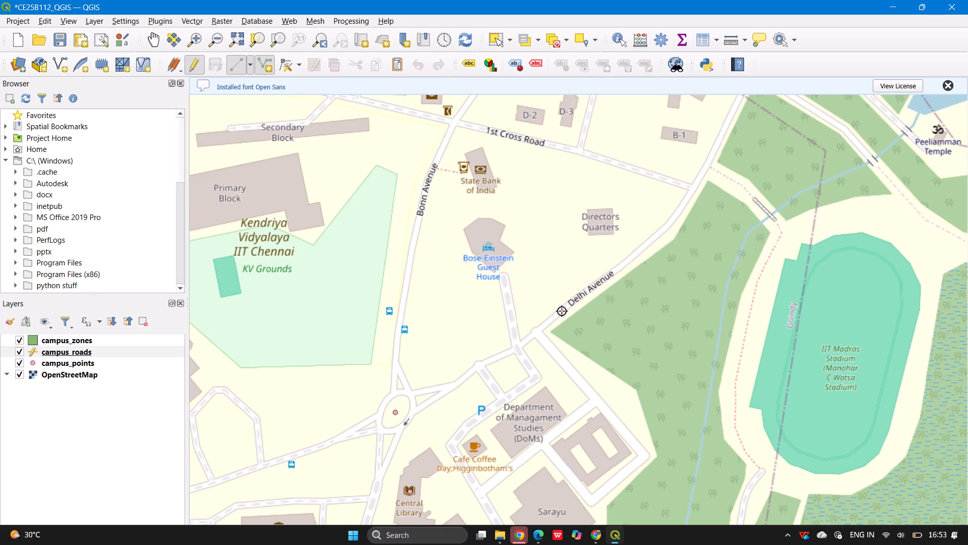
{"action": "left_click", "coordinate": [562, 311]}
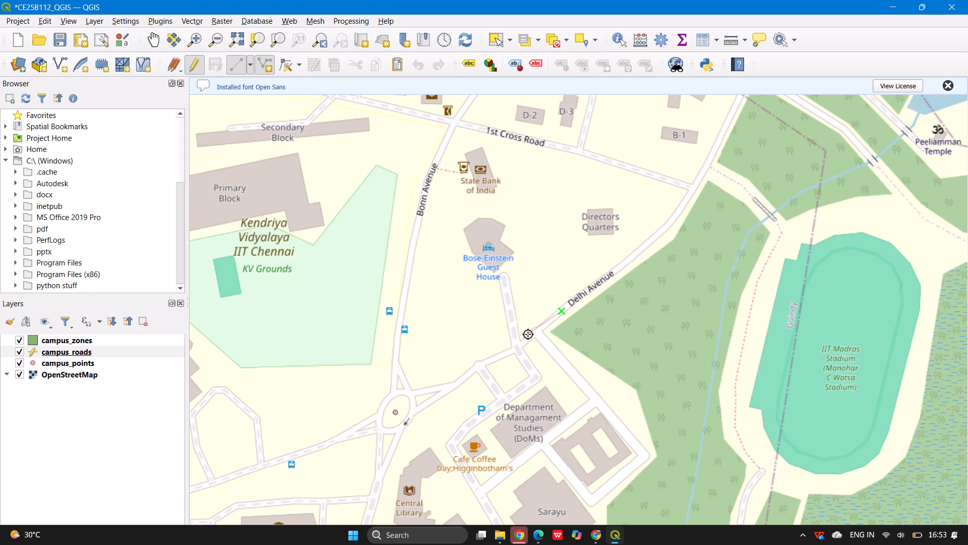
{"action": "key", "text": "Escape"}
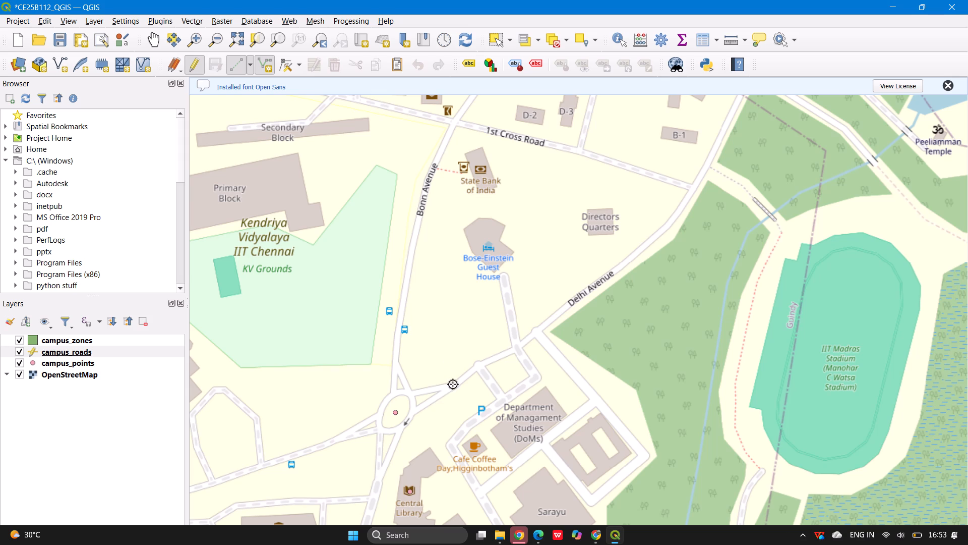
Begin a campus_roads line just east of the roundabout and trace Delhi Avenue northeast up to the 1st Cross Road junction.
{"action": "left_click", "coordinate": [449, 387]}
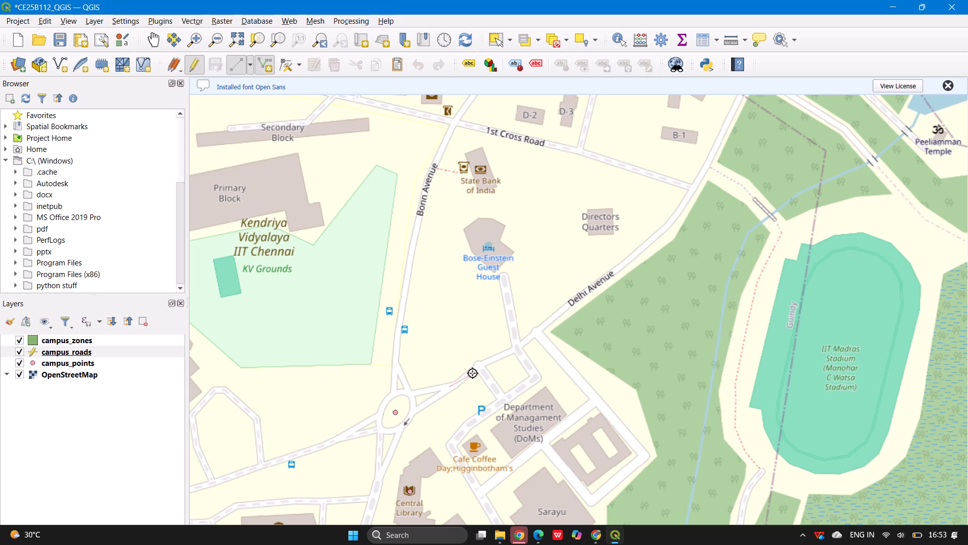
{"action": "left_click", "coordinate": [476, 367]}
{"action": "left_click", "coordinate": [537, 332]}
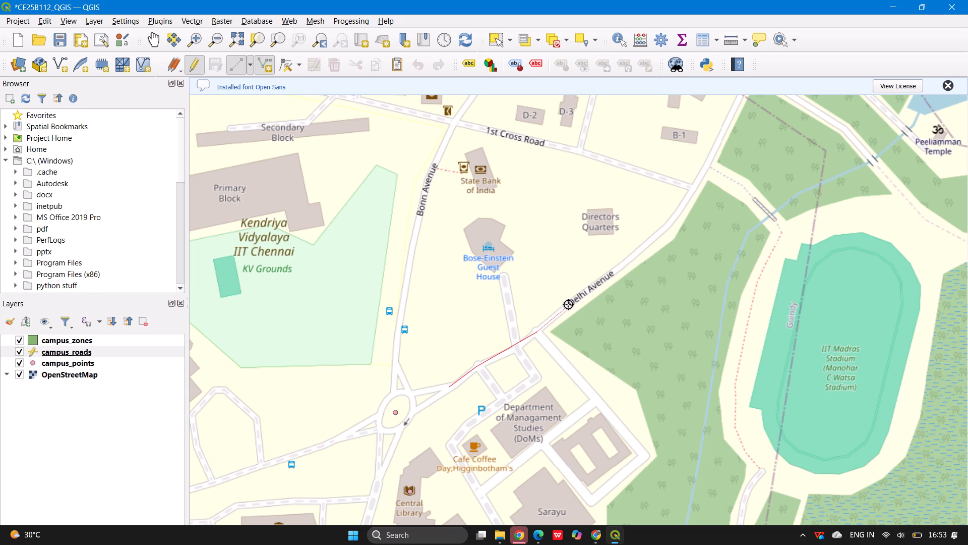
{"action": "left_click", "coordinate": [568, 304]}
{"action": "scroll", "coordinate": [656, 235], "scroll_direction": "up", "scroll_amount": 2}
{"action": "scroll", "coordinate": [656, 235], "scroll_direction": "down", "scroll_amount": 1}
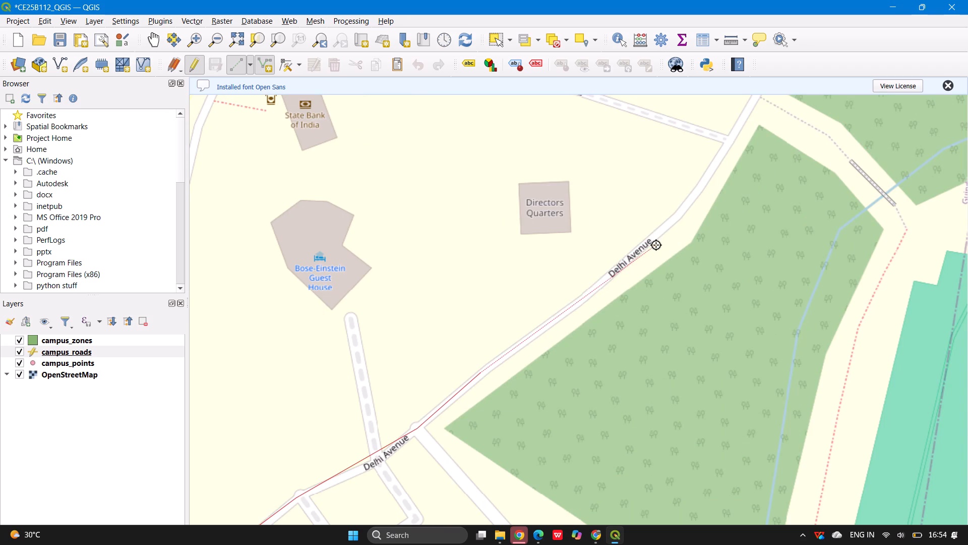
{"action": "left_click", "coordinate": [572, 308]}
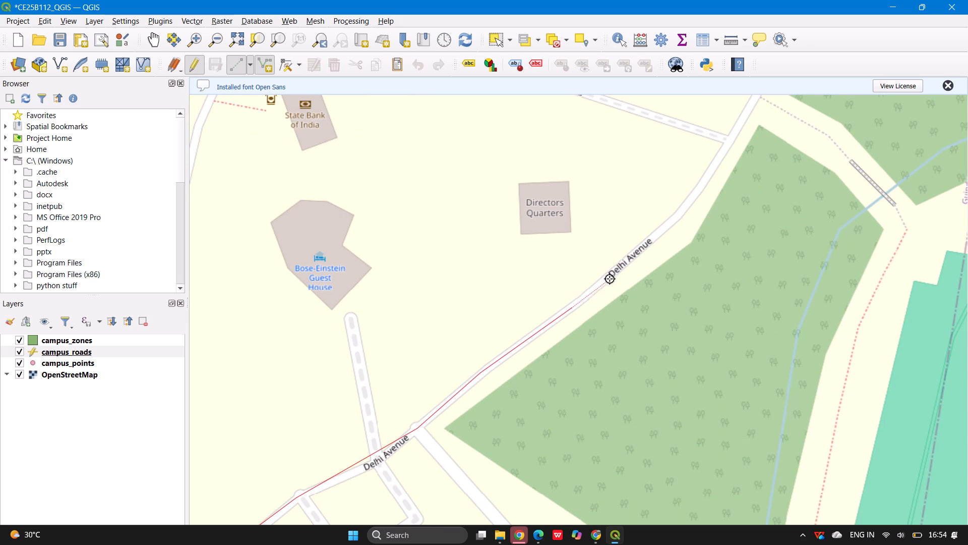
{"action": "left_click", "coordinate": [616, 270]}
{"action": "left_click", "coordinate": [677, 218]}
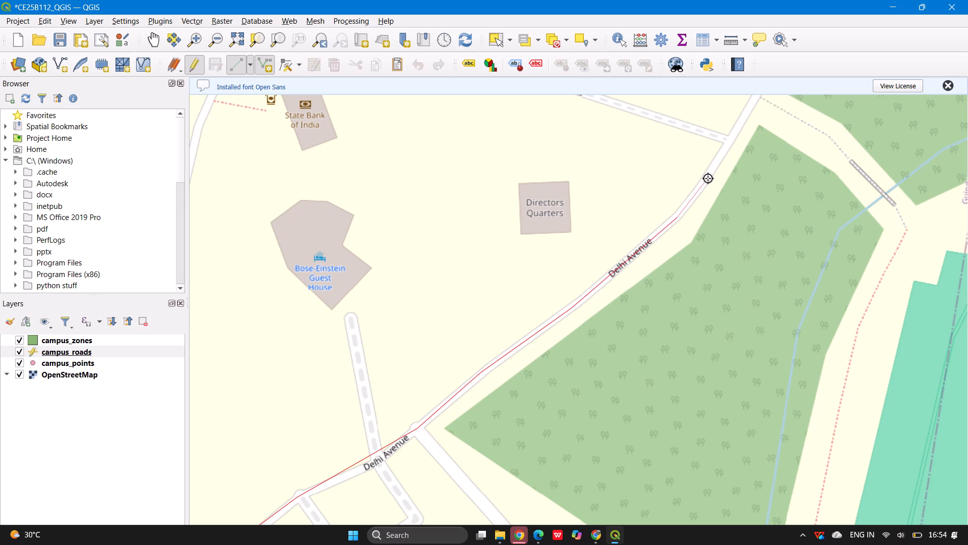
{"action": "left_click", "coordinate": [725, 151]}
Continue the road line along Delhi Avenue from the 1st Cross Road junction, past building B-1, to the 2nd Cross junction.
{"action": "scroll", "coordinate": [723, 153], "scroll_direction": "up", "scroll_amount": 1}
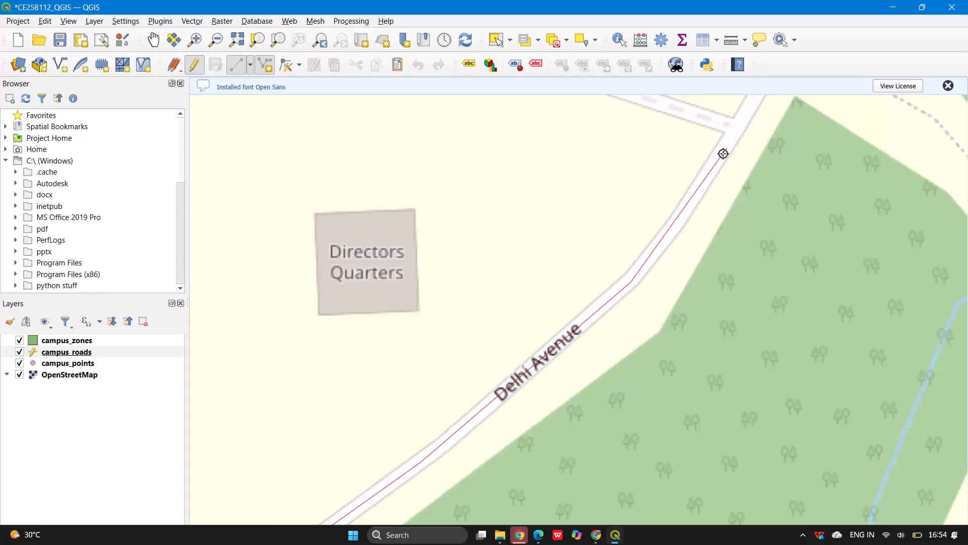
{"action": "scroll", "coordinate": [721, 154], "scroll_direction": "down", "scroll_amount": 1}
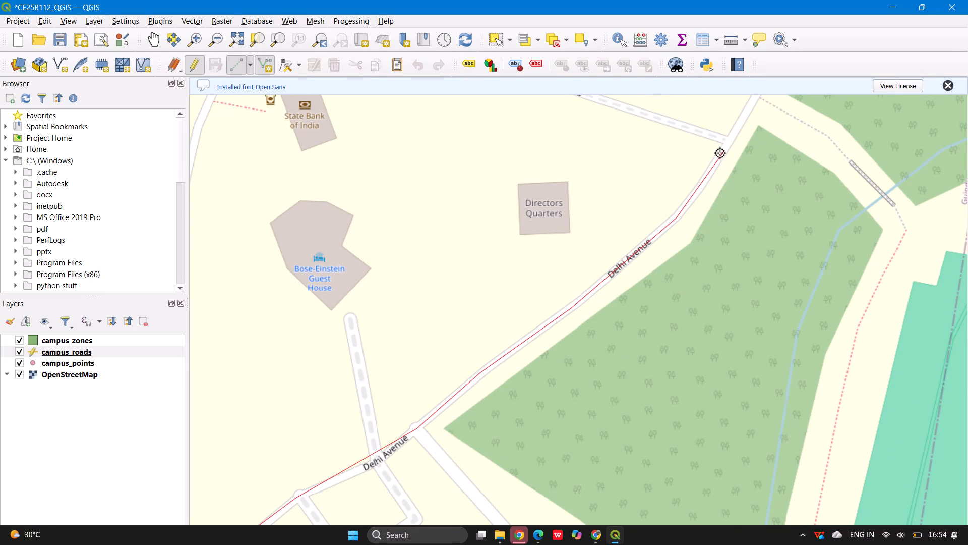
{"action": "scroll", "coordinate": [649, 219], "scroll_direction": "down", "scroll_amount": 2}
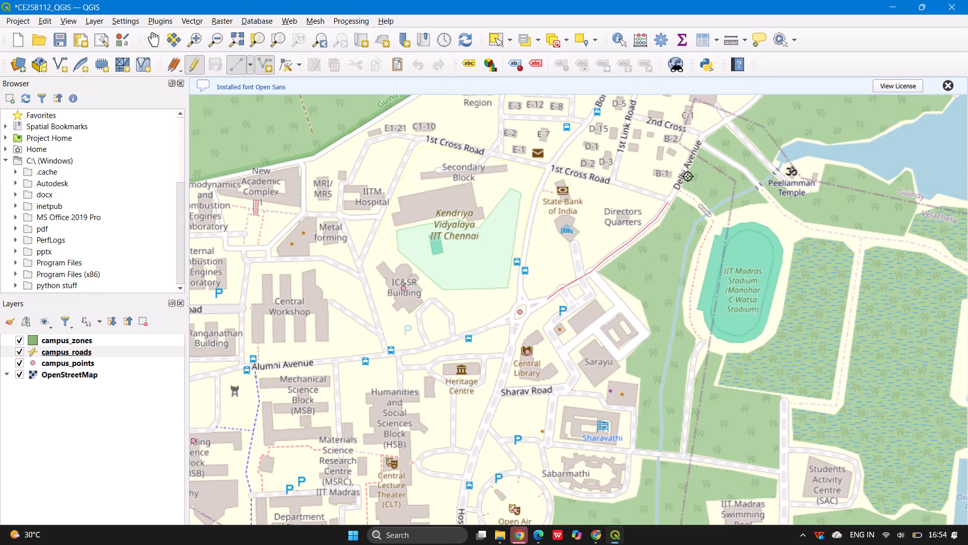
{"action": "scroll", "coordinate": [710, 136], "scroll_direction": "up", "scroll_amount": 2}
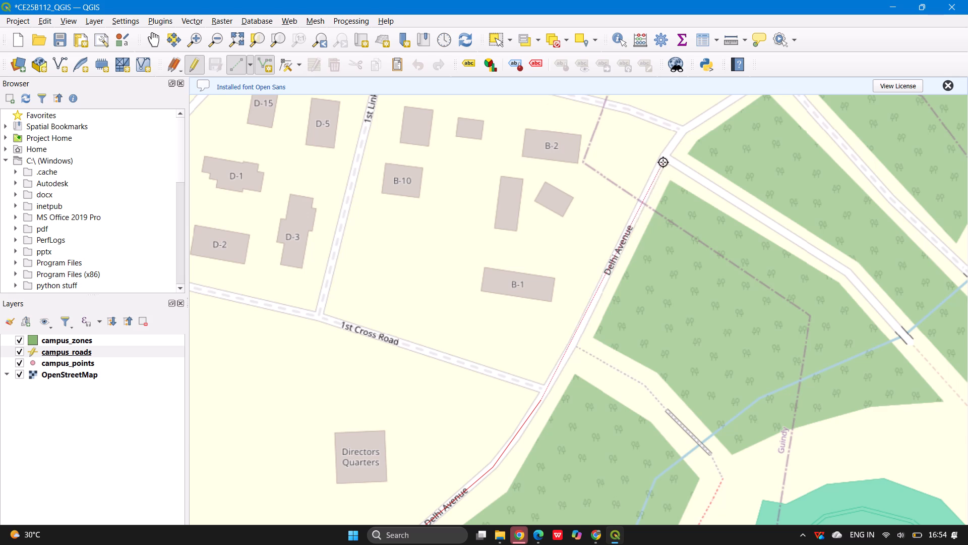
{"action": "left_click", "coordinate": [578, 335]}
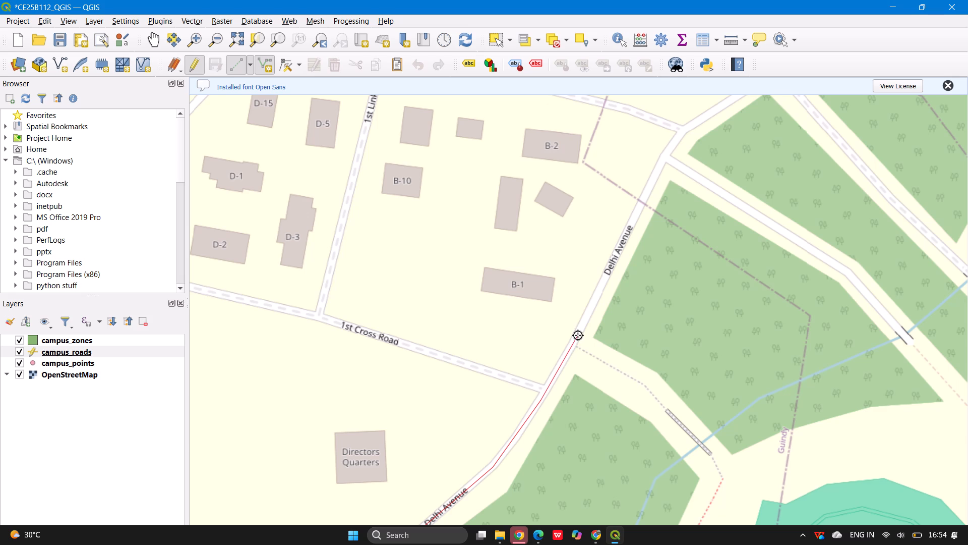
{"action": "left_click", "coordinate": [661, 160]}
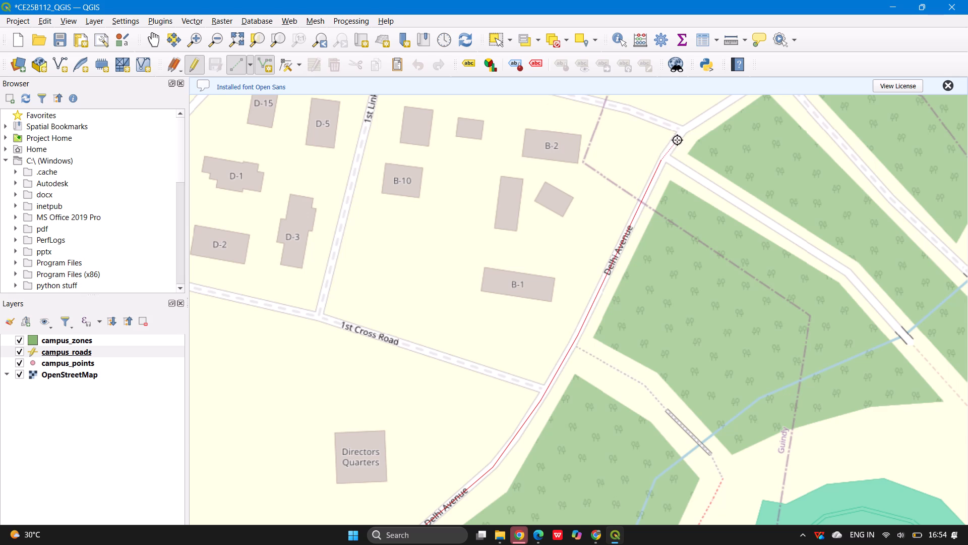
{"action": "left_click", "coordinate": [683, 131]}
Continue the campus_roads line along Delhi Avenue from the 2nd Cross junction, around the bend east of B-4, to the 4th Cross junction.
{"action": "scroll", "coordinate": [614, 268], "scroll_direction": "up", "scroll_amount": 2}
{"action": "scroll", "coordinate": [614, 266], "scroll_direction": "down", "scroll_amount": 2}
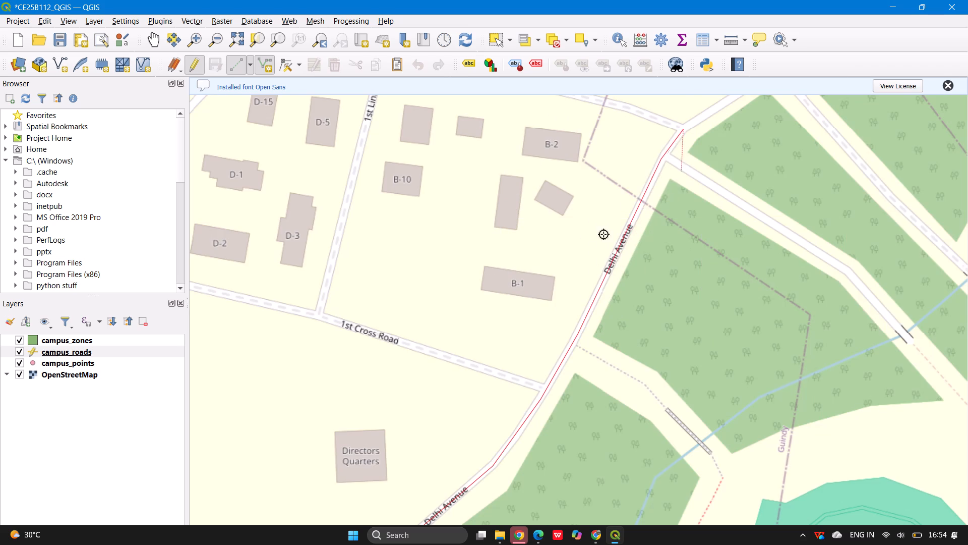
{"action": "scroll", "coordinate": [599, 250], "scroll_direction": "down", "scroll_amount": 3}
{"action": "scroll", "coordinate": [661, 187], "scroll_direction": "up", "scroll_amount": 3}
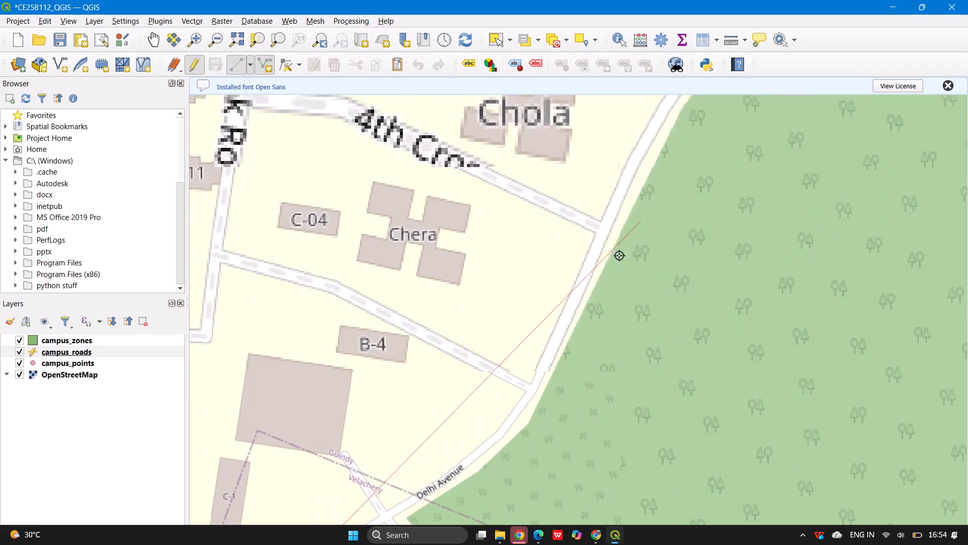
{"action": "scroll", "coordinate": [524, 391], "scroll_direction": "down", "scroll_amount": 1}
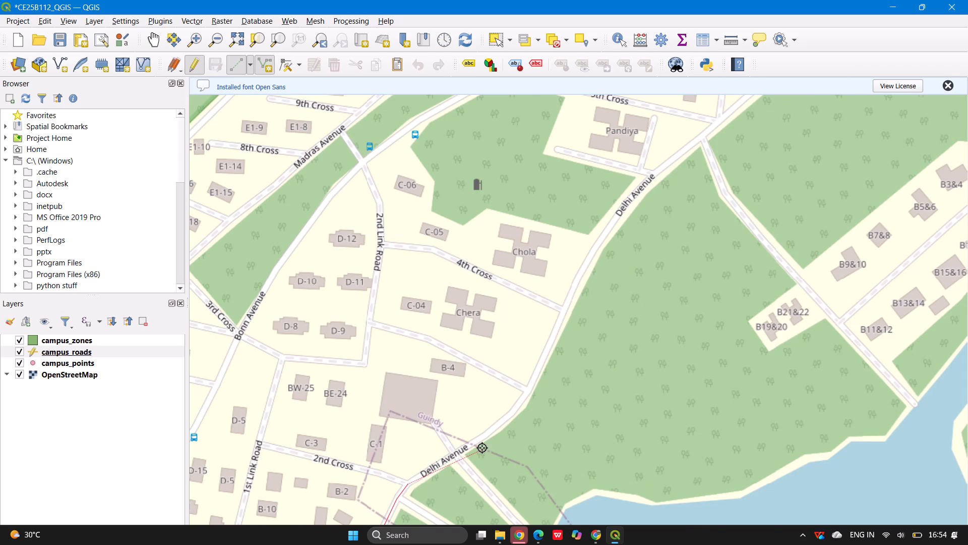
{"action": "scroll", "coordinate": [482, 447], "scroll_direction": "up", "scroll_amount": 2}
{"action": "scroll", "coordinate": [322, 500], "scroll_direction": "down", "scroll_amount": 3}
{"action": "scroll", "coordinate": [290, 515], "scroll_direction": "up", "scroll_amount": 2}
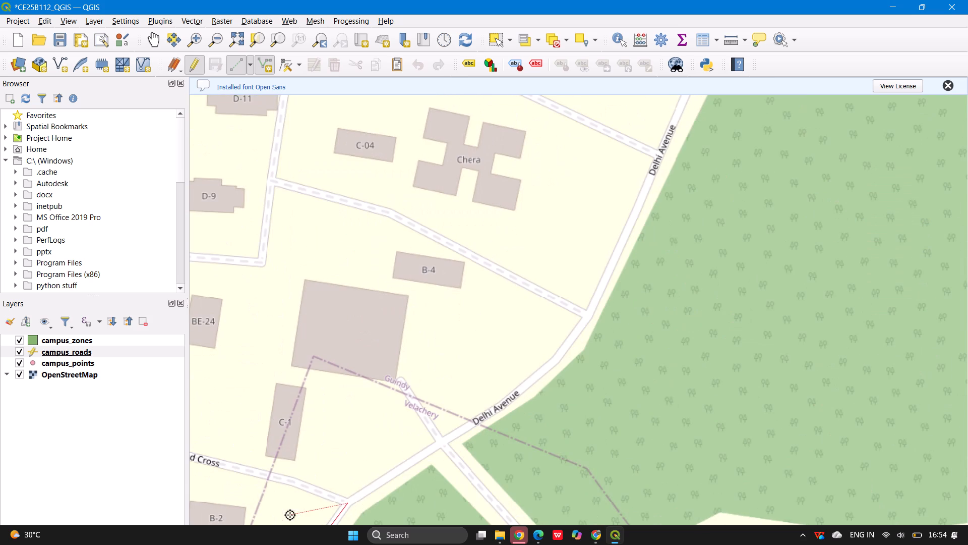
{"action": "scroll", "coordinate": [615, 318], "scroll_direction": "up", "scroll_amount": 1}
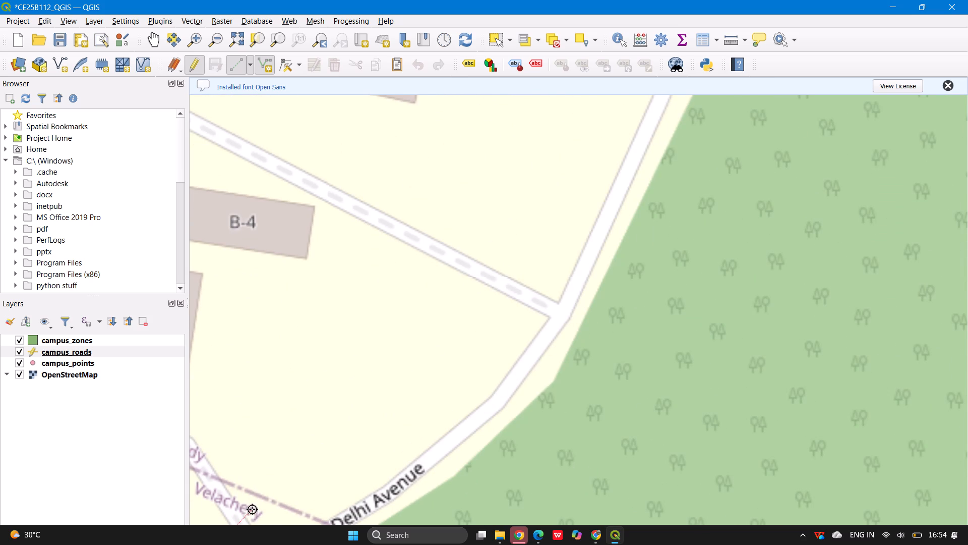
{"action": "scroll", "coordinate": [253, 509], "scroll_direction": "down", "scroll_amount": 1}
{"action": "scroll", "coordinate": [484, 387], "scroll_direction": "down", "scroll_amount": 2}
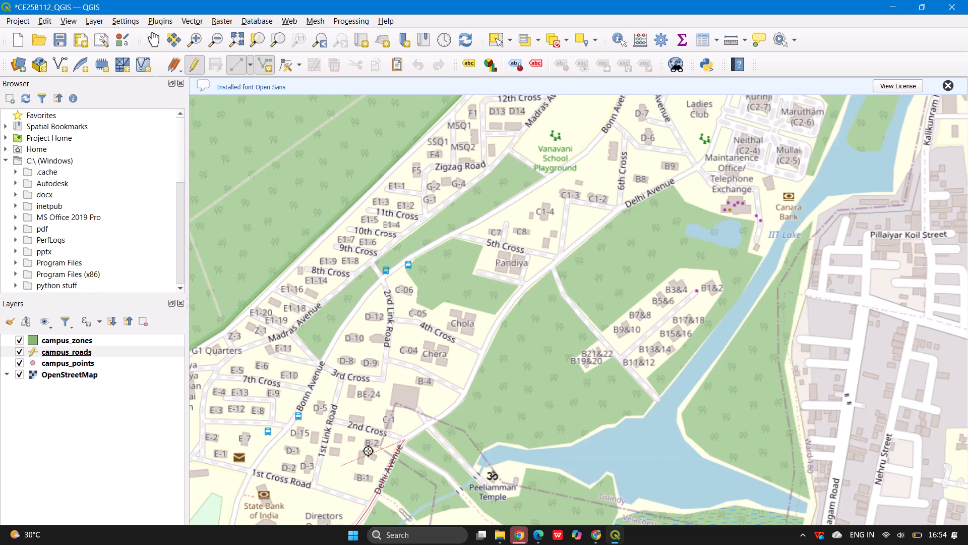
{"action": "scroll", "coordinate": [378, 439], "scroll_direction": "up", "scroll_amount": 2}
{"action": "scroll", "coordinate": [879, 183], "scroll_direction": "up", "scroll_amount": 1}
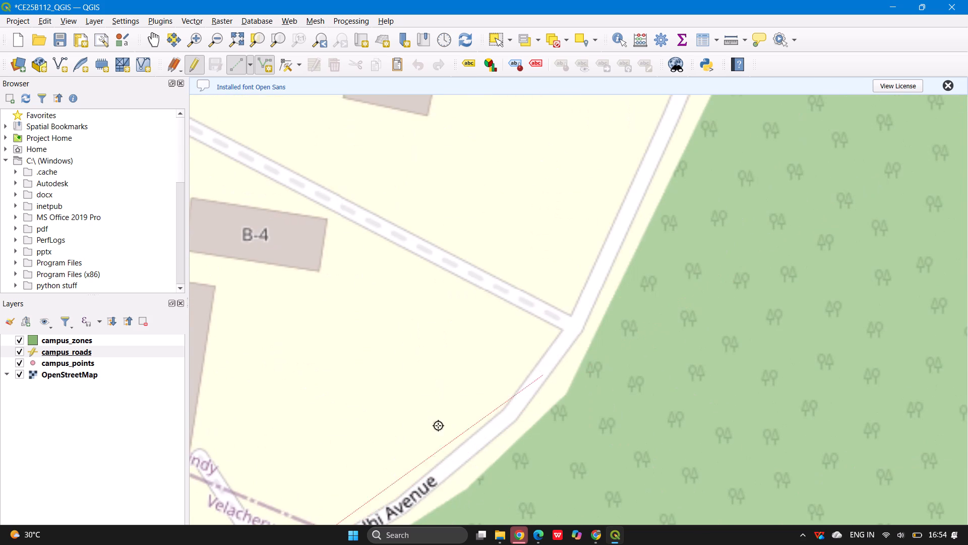
{"action": "scroll", "coordinate": [643, 341], "scroll_direction": "down", "scroll_amount": 1}
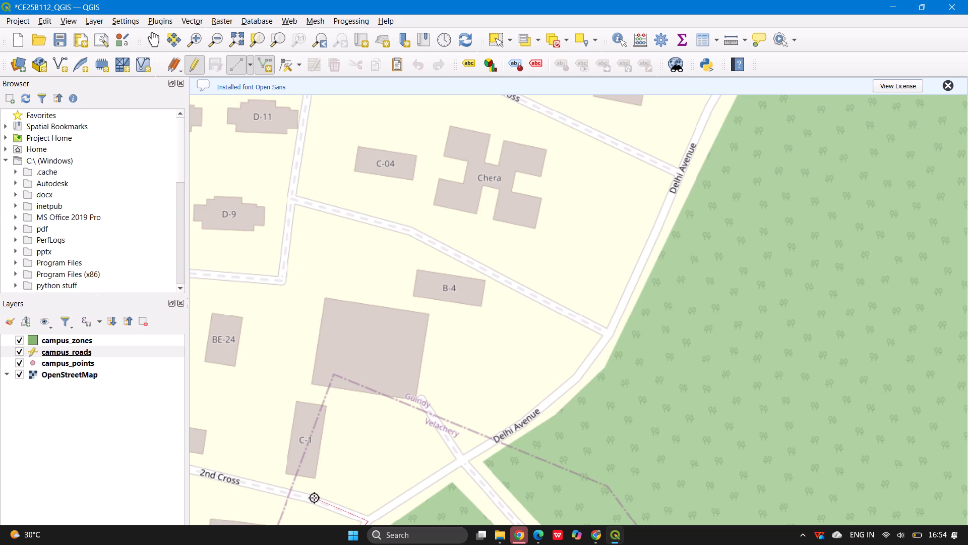
{"action": "scroll", "coordinate": [313, 497], "scroll_direction": "up", "scroll_amount": 1}
{"action": "scroll", "coordinate": [313, 497], "scroll_direction": "down", "scroll_amount": 2}
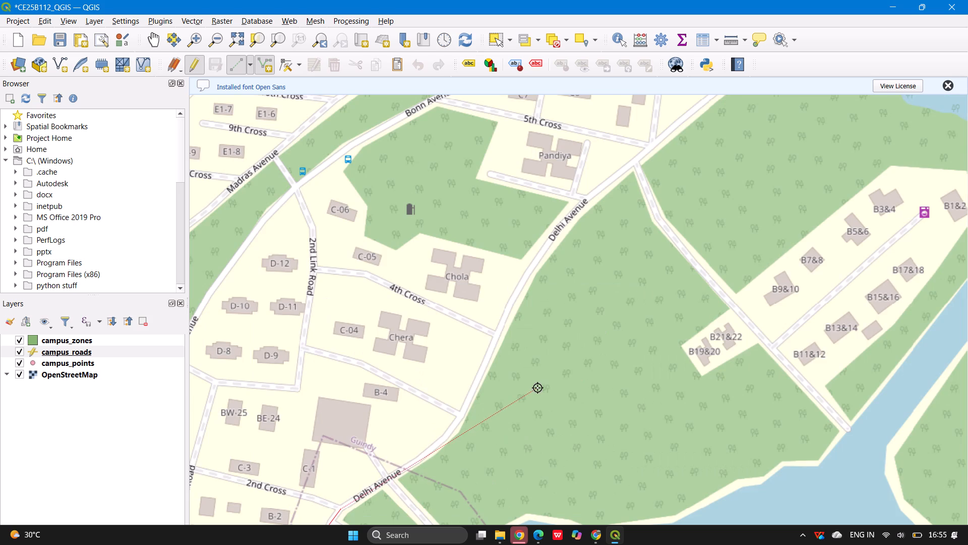
{"action": "scroll", "coordinate": [538, 388], "scroll_direction": "down", "scroll_amount": 1}
{"action": "scroll", "coordinate": [338, 492], "scroll_direction": "up", "scroll_amount": 2}
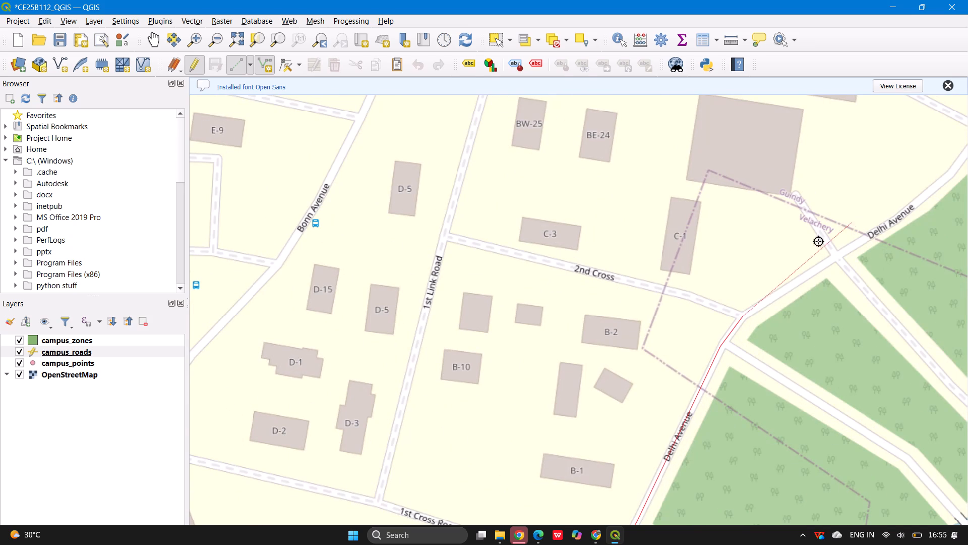
{"action": "scroll", "coordinate": [631, 377], "scroll_direction": "down", "scroll_amount": 1}
{"action": "scroll", "coordinate": [882, 226], "scroll_direction": "up", "scroll_amount": 2}
{"action": "scroll", "coordinate": [845, 253], "scroll_direction": "down", "scroll_amount": 1}
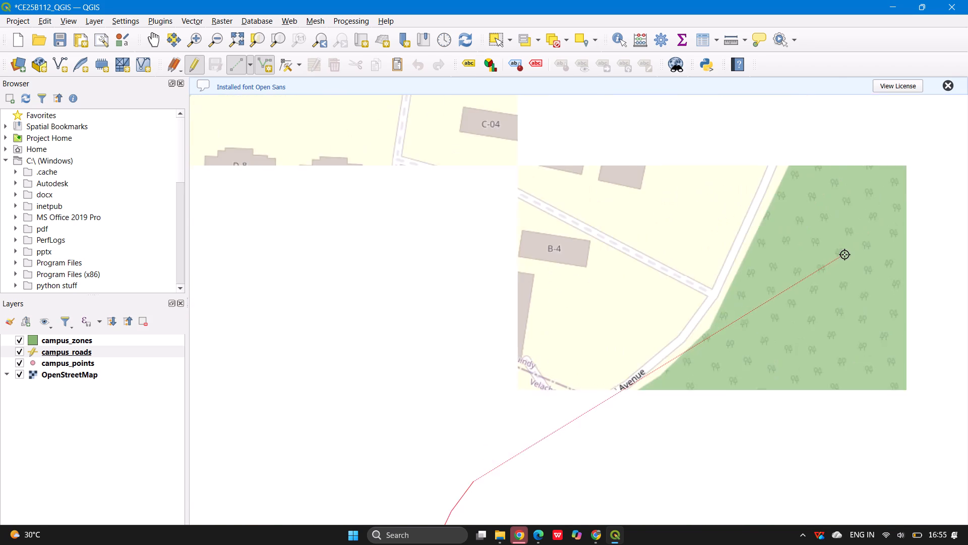
{"action": "scroll", "coordinate": [844, 254], "scroll_direction": "down", "scroll_amount": 1}
{"action": "scroll", "coordinate": [844, 255], "scroll_direction": "up", "scroll_amount": 1}
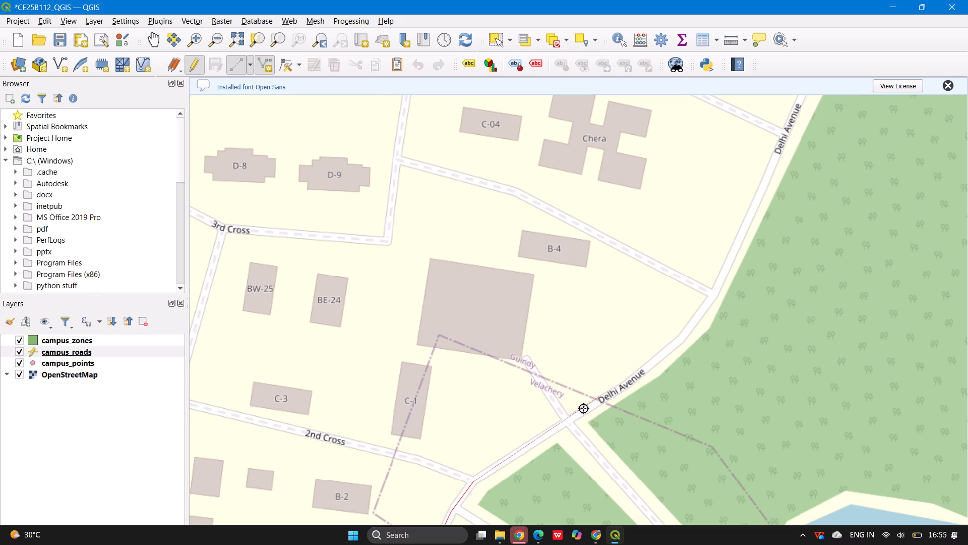
{"action": "left_click", "coordinate": [566, 421]}
{"action": "left_click", "coordinate": [637, 377]}
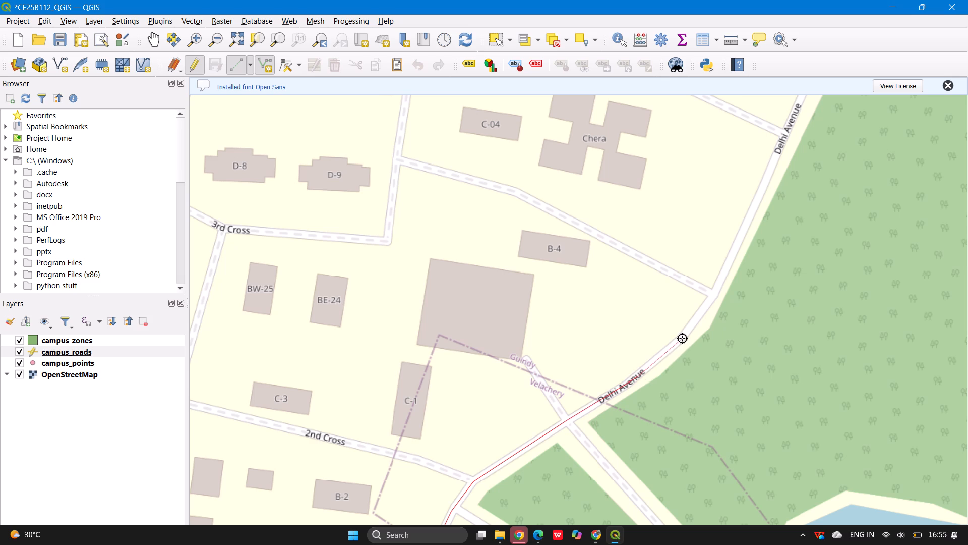
{"action": "left_click", "coordinate": [683, 338]}
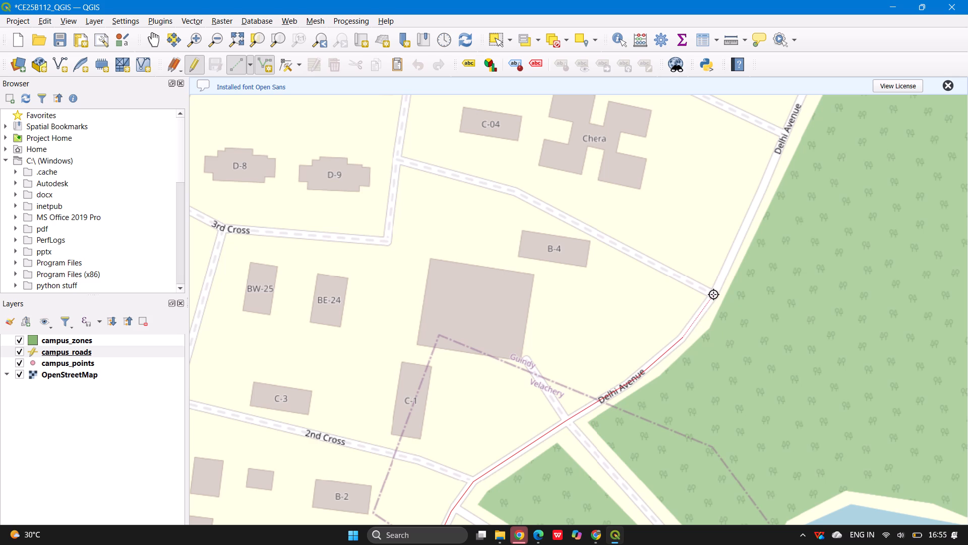
{"action": "left_click", "coordinate": [713, 294]}
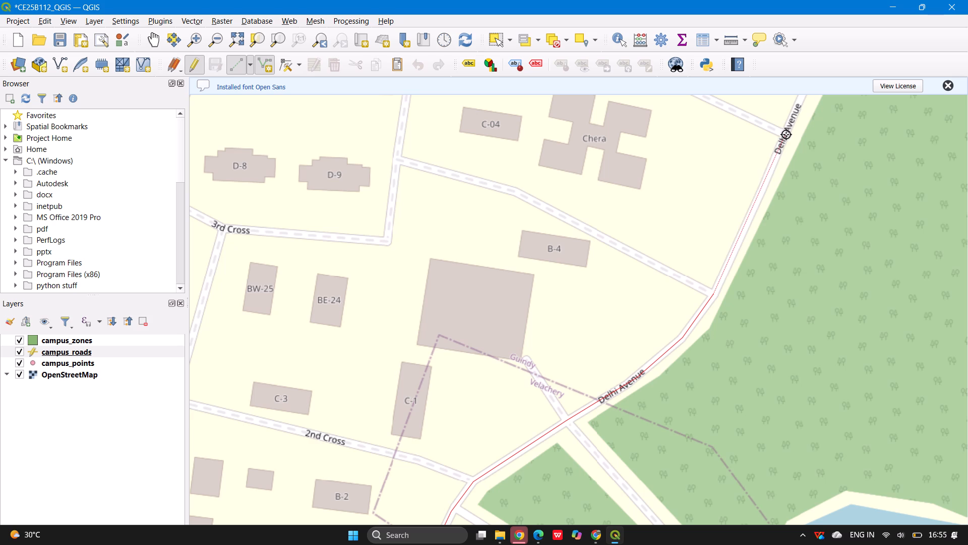
{"action": "left_click", "coordinate": [786, 134]}
Extend the road line along Delhi Avenue from the 4th Cross junction past Chola to the side-road junction just south of Pandiya.
{"action": "scroll", "coordinate": [709, 276], "scroll_direction": "up", "scroll_amount": 1}
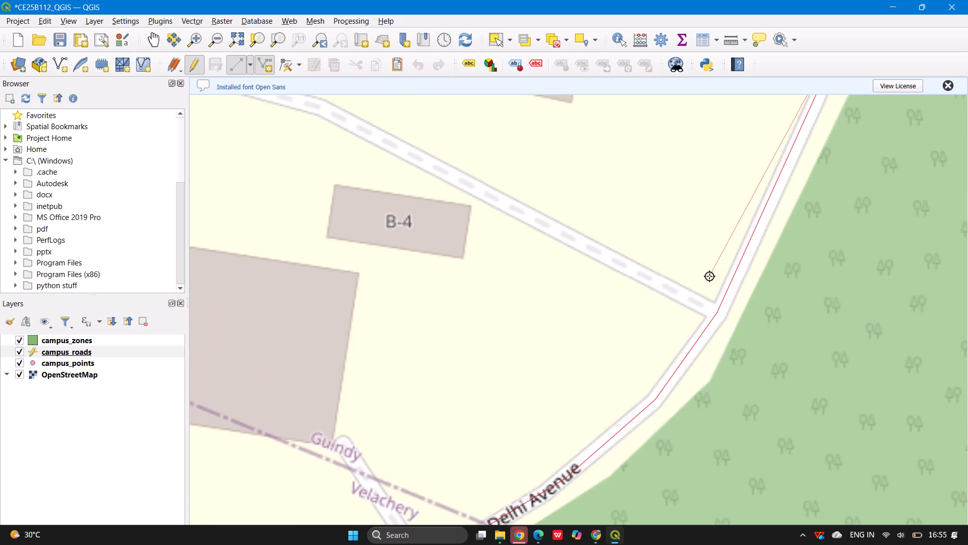
{"action": "scroll", "coordinate": [709, 276], "scroll_direction": "down", "scroll_amount": 2}
{"action": "scroll", "coordinate": [789, 140], "scroll_direction": "up", "scroll_amount": 2}
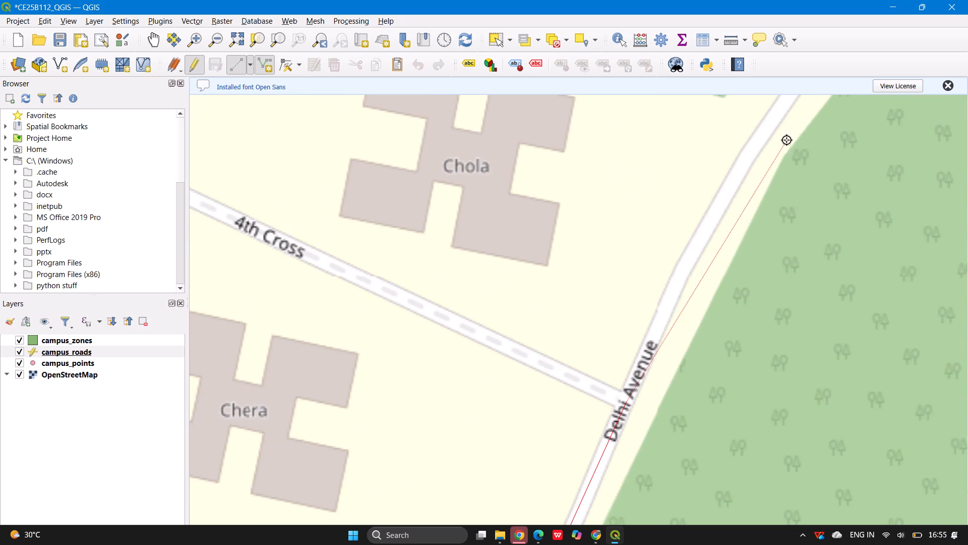
{"action": "left_click", "coordinate": [681, 275]}
{"action": "left_click", "coordinate": [754, 144]}
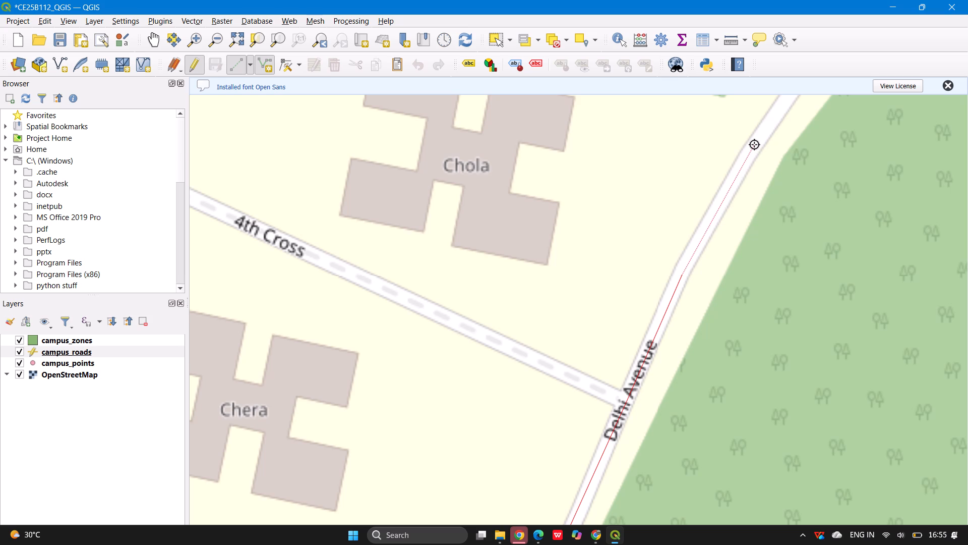
{"action": "scroll", "coordinate": [771, 186], "scroll_direction": "down", "scroll_amount": 2}
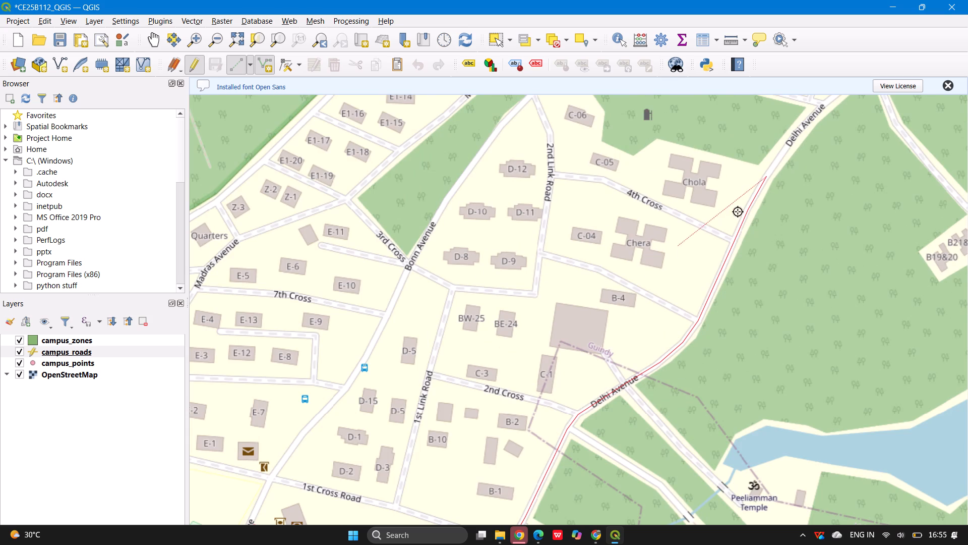
{"action": "scroll", "coordinate": [813, 117], "scroll_direction": "up", "scroll_amount": 2}
{"action": "scroll", "coordinate": [478, 435], "scroll_direction": "down", "scroll_amount": 2}
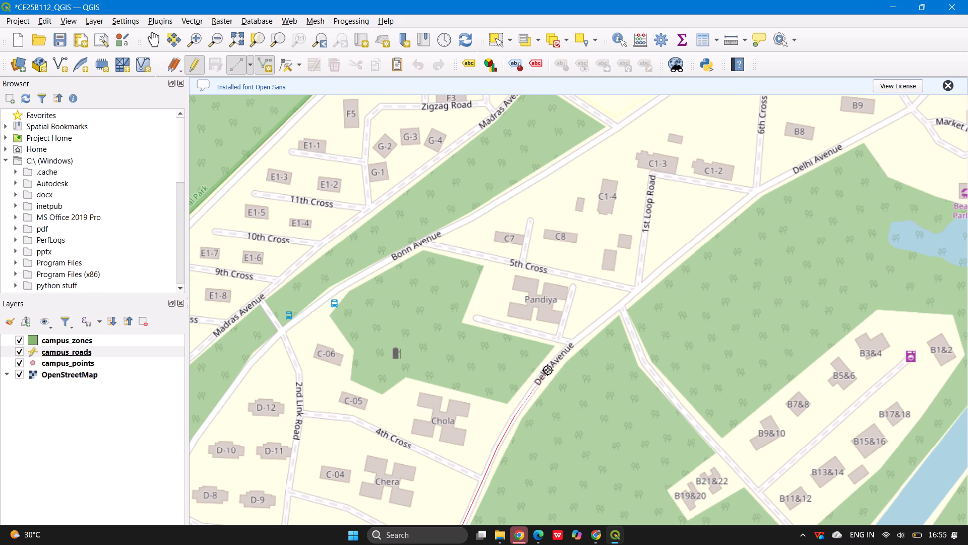
{"action": "scroll", "coordinate": [547, 370], "scroll_direction": "up", "scroll_amount": 2}
{"action": "left_click", "coordinate": [538, 380]}
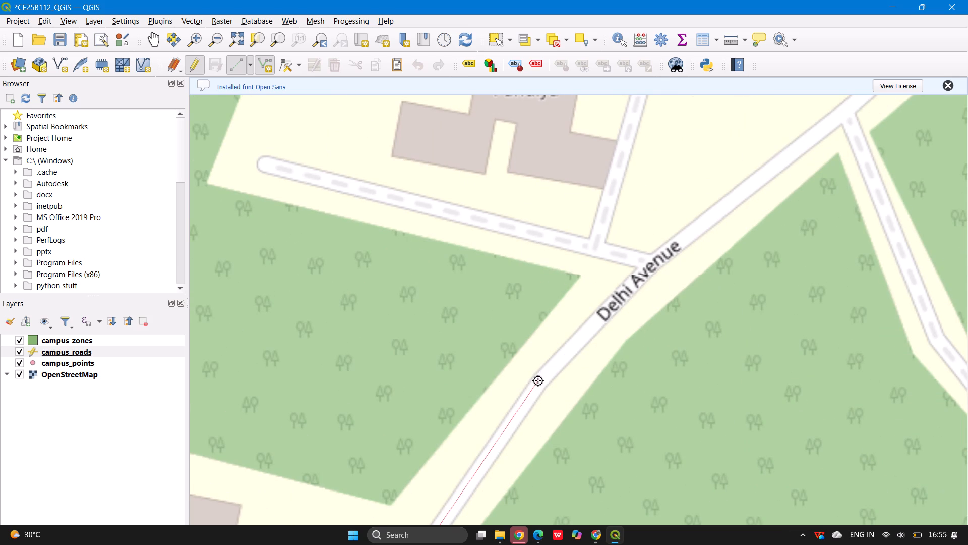
{"action": "left_click", "coordinate": [653, 264]}
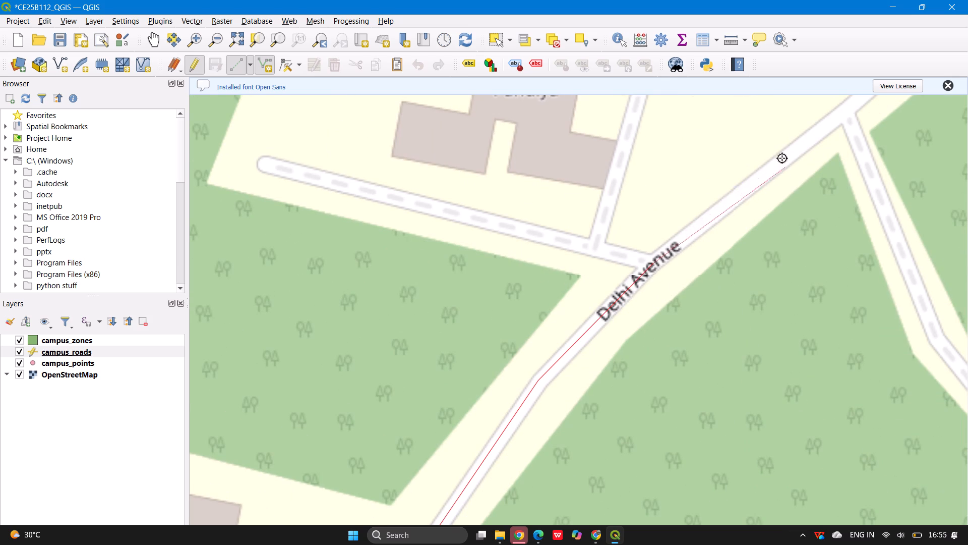
Extend the road line along Delhi Avenue through the 5th Cross and 6th Cross junctions to the Banyan Avenue and Market Road junction.
{"action": "scroll", "coordinate": [558, 349], "scroll_direction": "down", "scroll_amount": 2}
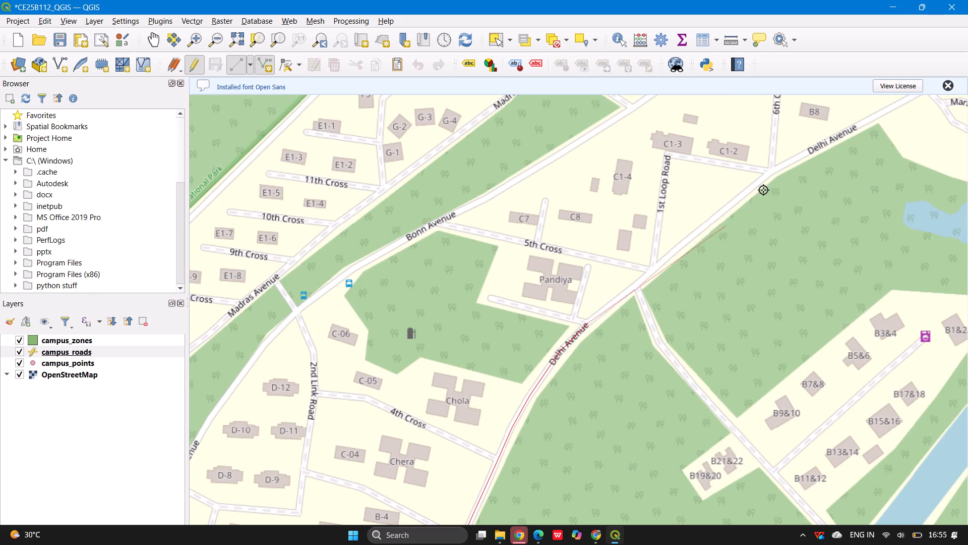
{"action": "scroll", "coordinate": [799, 168], "scroll_direction": "up", "scroll_amount": 1}
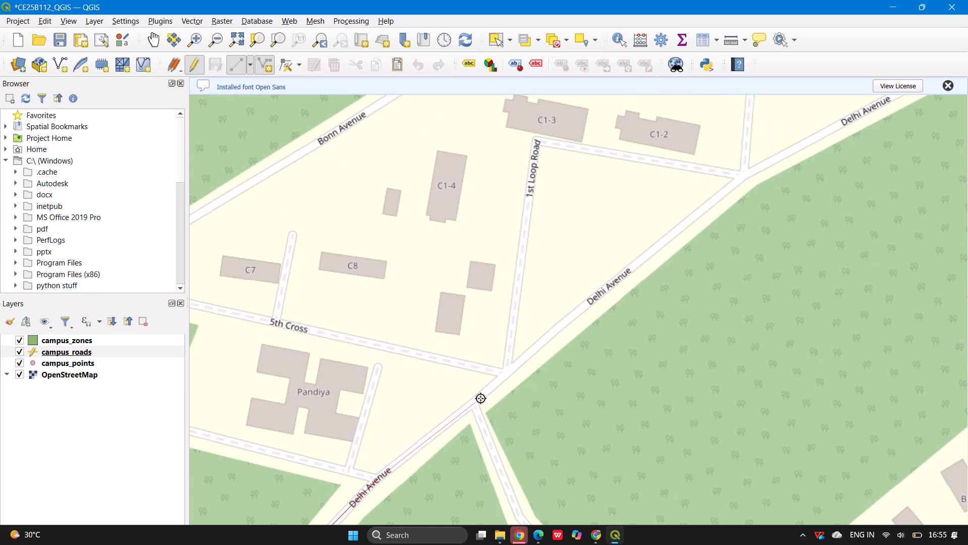
{"action": "left_click", "coordinate": [506, 374]}
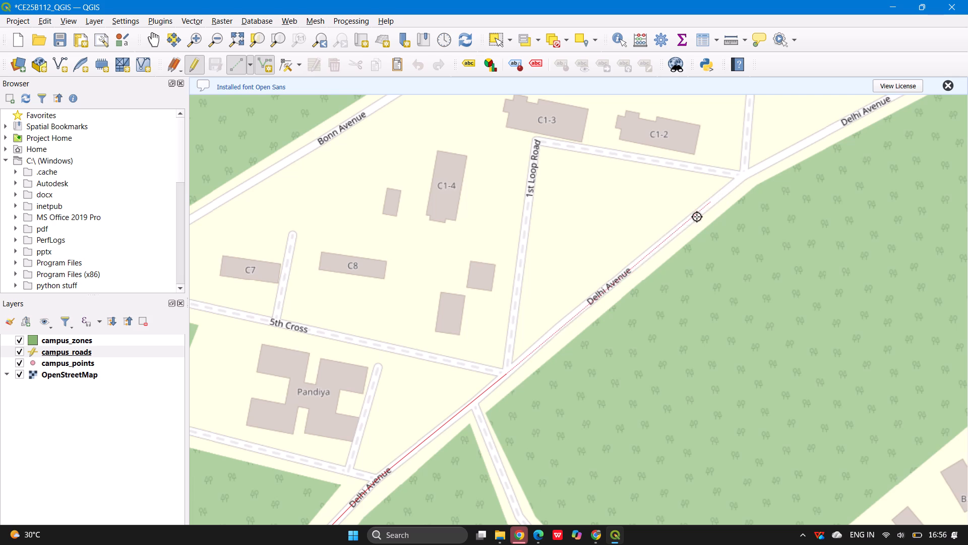
{"action": "left_click", "coordinate": [574, 314]}
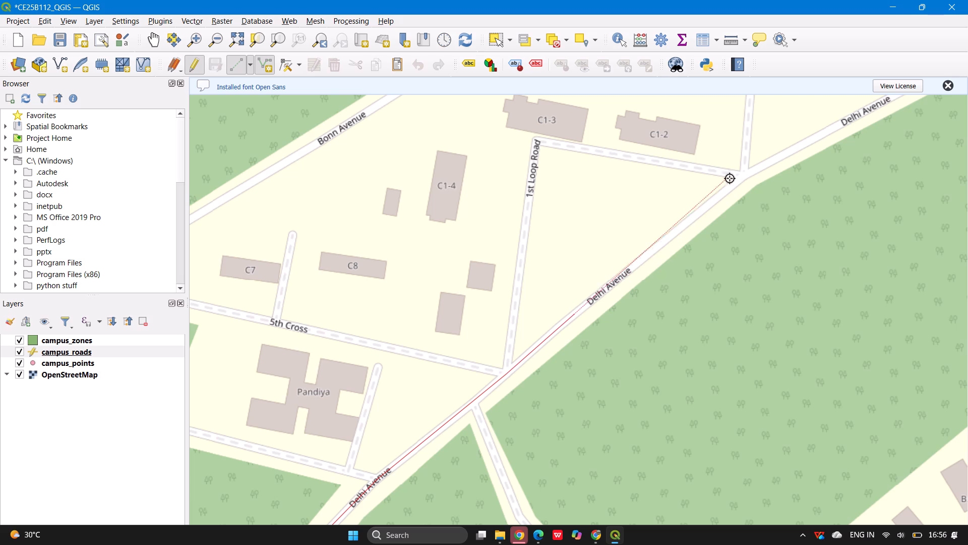
{"action": "left_click", "coordinate": [747, 175]}
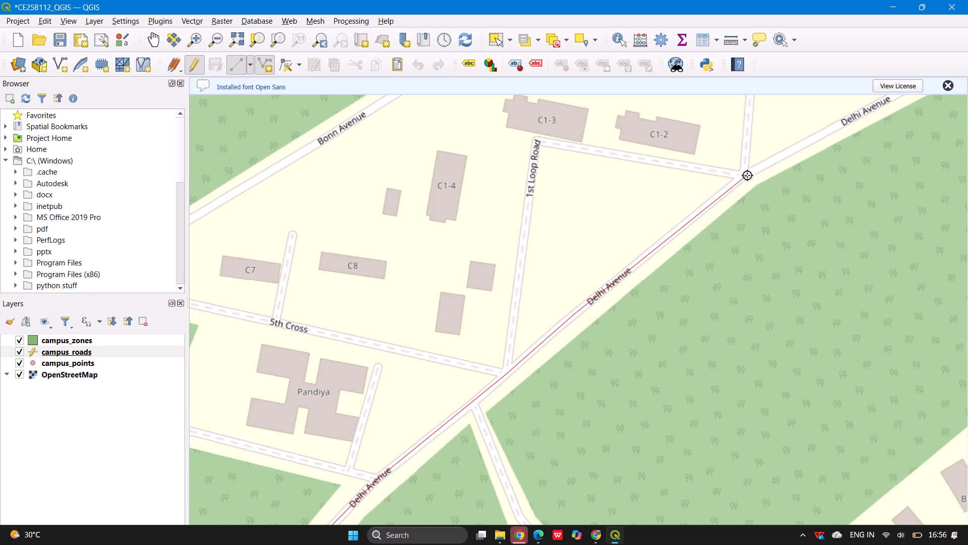
{"action": "scroll", "coordinate": [745, 219], "scroll_direction": "down", "scroll_amount": 1}
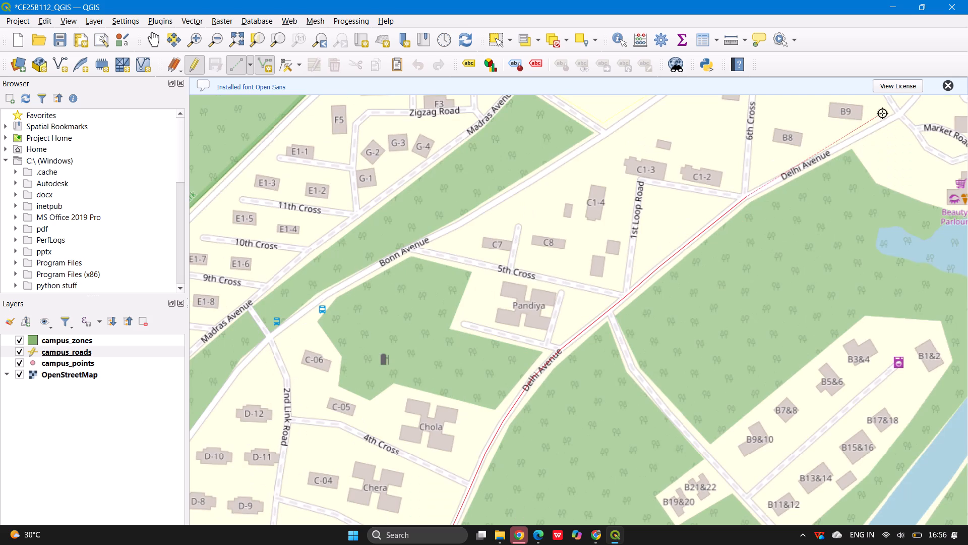
{"action": "scroll", "coordinate": [882, 120], "scroll_direction": "up", "scroll_amount": 1}
{"action": "scroll", "coordinate": [925, 109], "scroll_direction": "up", "scroll_amount": 1}
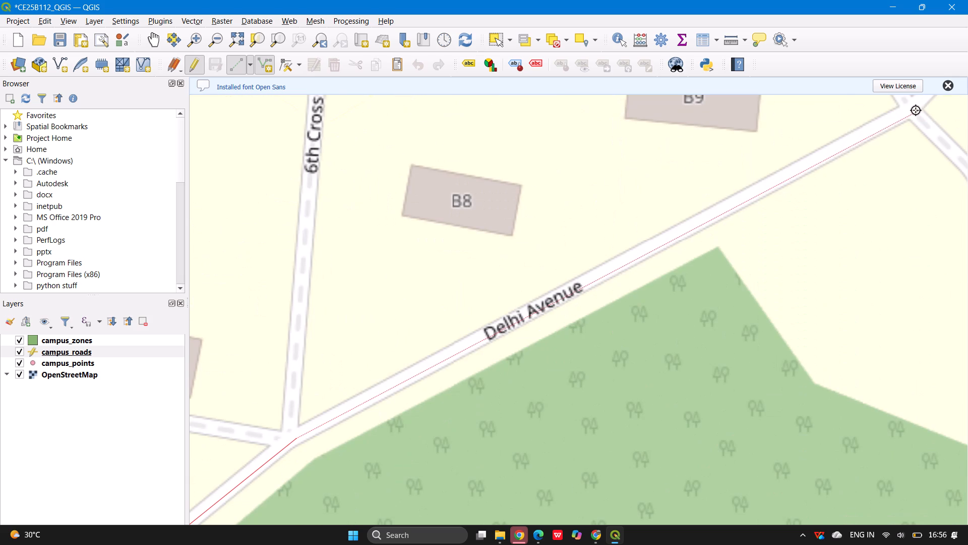
{"action": "left_click", "coordinate": [907, 110]}
Extend the campus_roads line along Delhi Avenue from the Banyan Avenue and Market Road junction to the side-road junction just north of Neithal (C2-4).
{"action": "scroll", "coordinate": [580, 354], "scroll_direction": "down", "scroll_amount": 1}
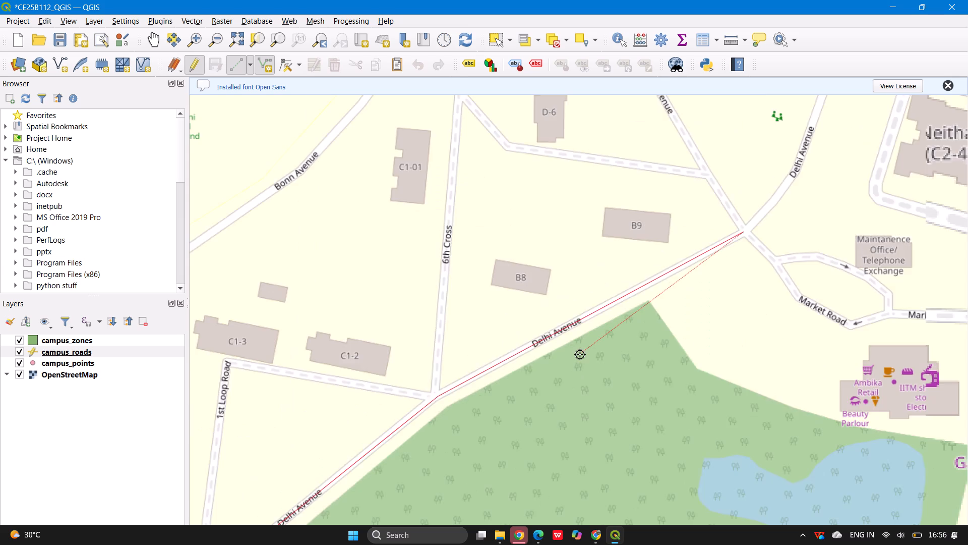
{"action": "scroll", "coordinate": [580, 354], "scroll_direction": "down", "scroll_amount": 1}
{"action": "scroll", "coordinate": [762, 195], "scroll_direction": "up", "scroll_amount": 1}
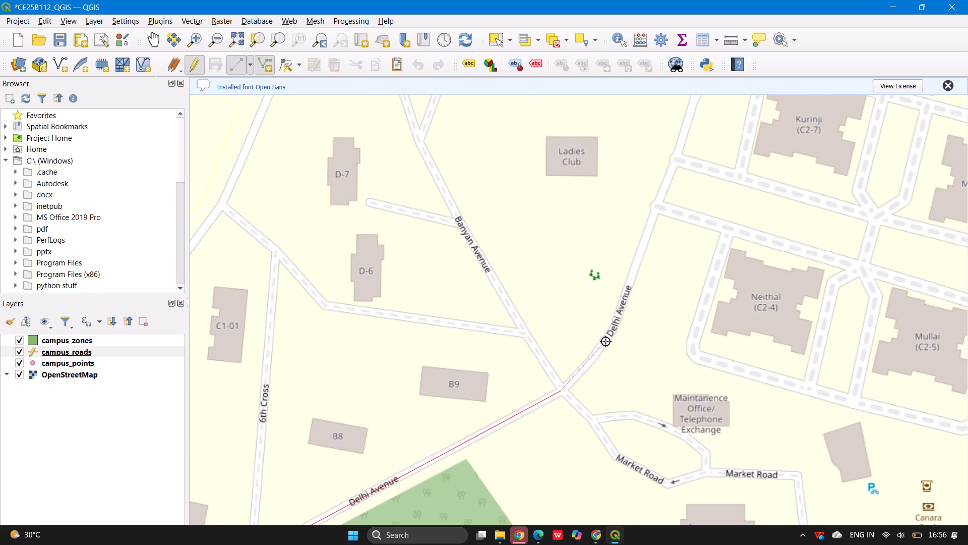
{"action": "left_click", "coordinate": [582, 370]}
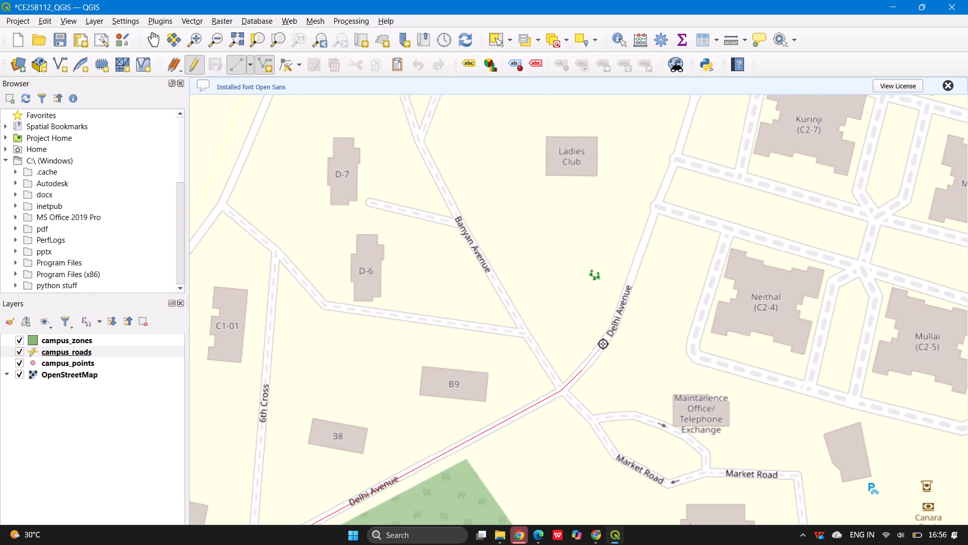
{"action": "left_click", "coordinate": [603, 344]}
{"action": "left_click", "coordinate": [619, 316]}
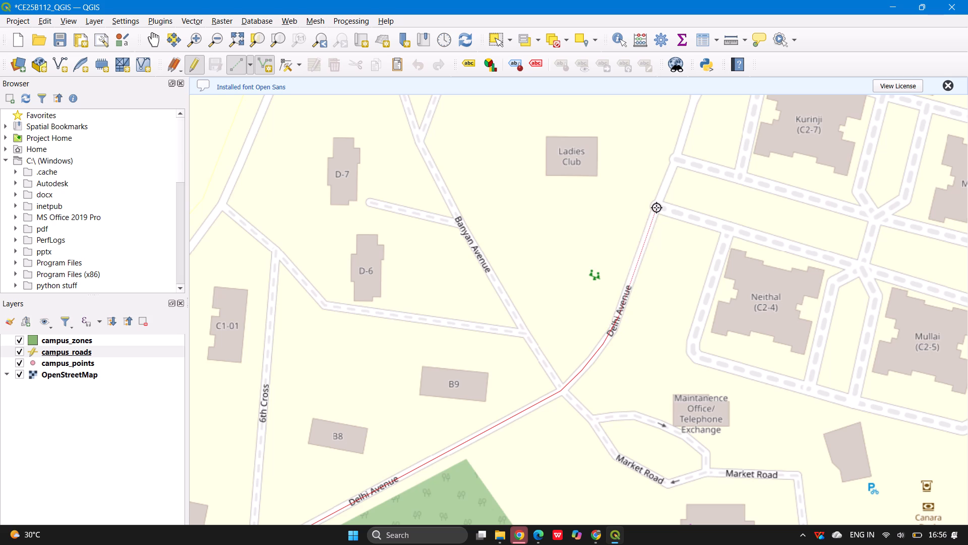
{"action": "left_click", "coordinate": [656, 207]}
Continue the road line along Delhi Avenue past Kurinji and the 2nd Loop Road fork to the bend just north of the 3rd Loop Road junction.
{"action": "scroll", "coordinate": [660, 246], "scroll_direction": "down", "scroll_amount": 1}
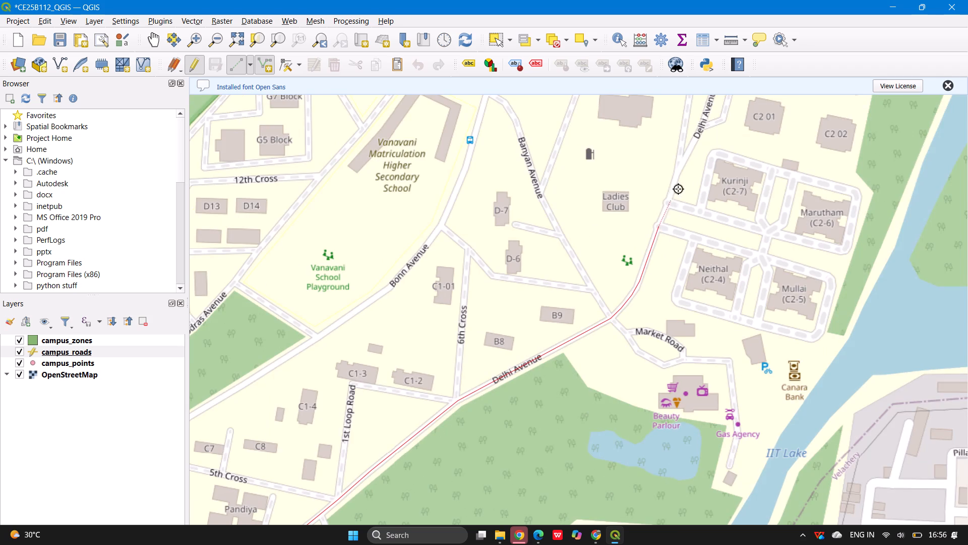
{"action": "scroll", "coordinate": [693, 163], "scroll_direction": "up", "scroll_amount": 1}
{"action": "scroll", "coordinate": [590, 338], "scroll_direction": "down", "scroll_amount": 1}
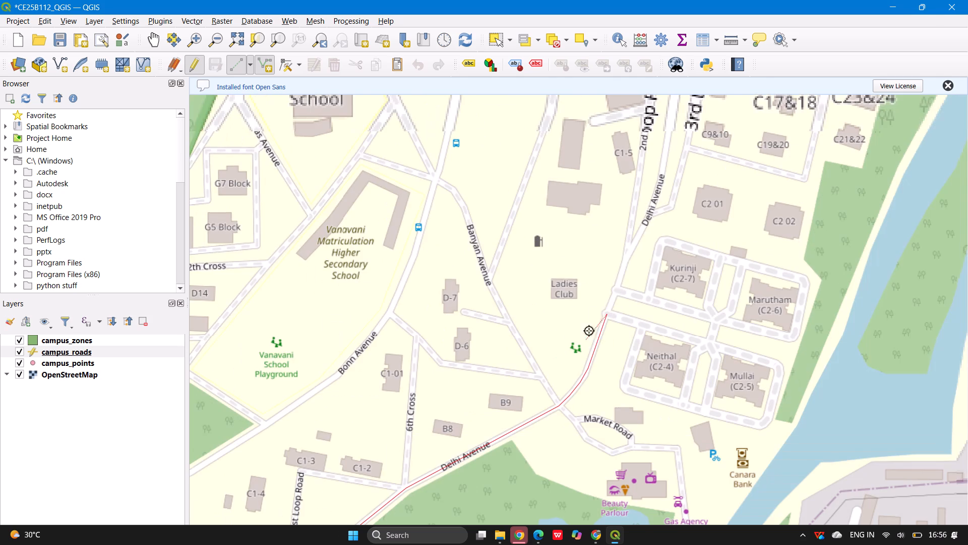
{"action": "scroll", "coordinate": [660, 197], "scroll_direction": "up", "scroll_amount": 1}
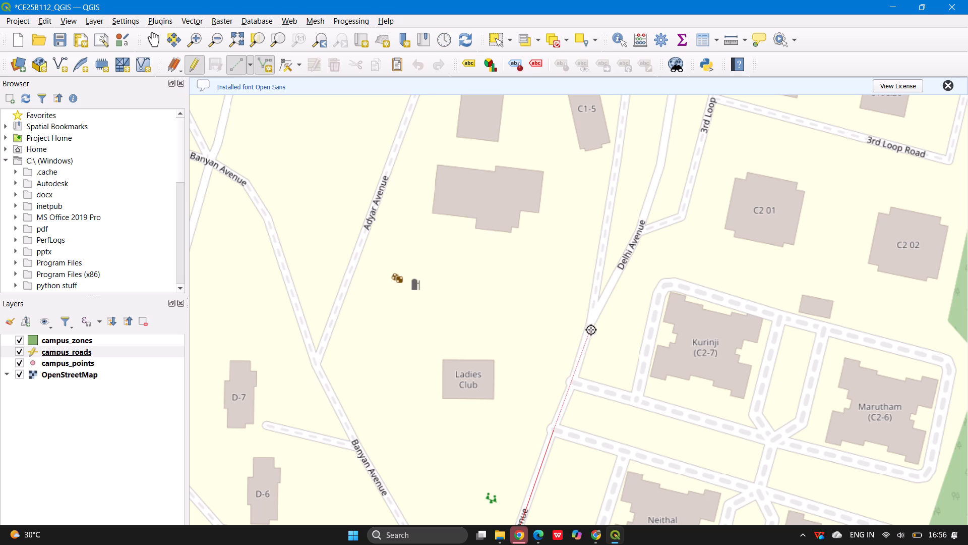
{"action": "left_click", "coordinate": [573, 381]}
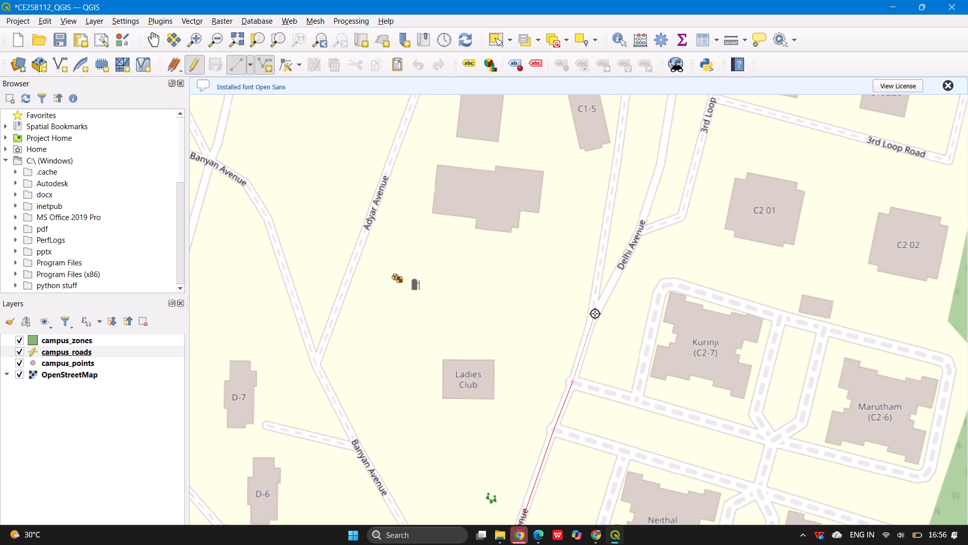
{"action": "left_click", "coordinate": [594, 312]}
{"action": "left_click", "coordinate": [610, 291]}
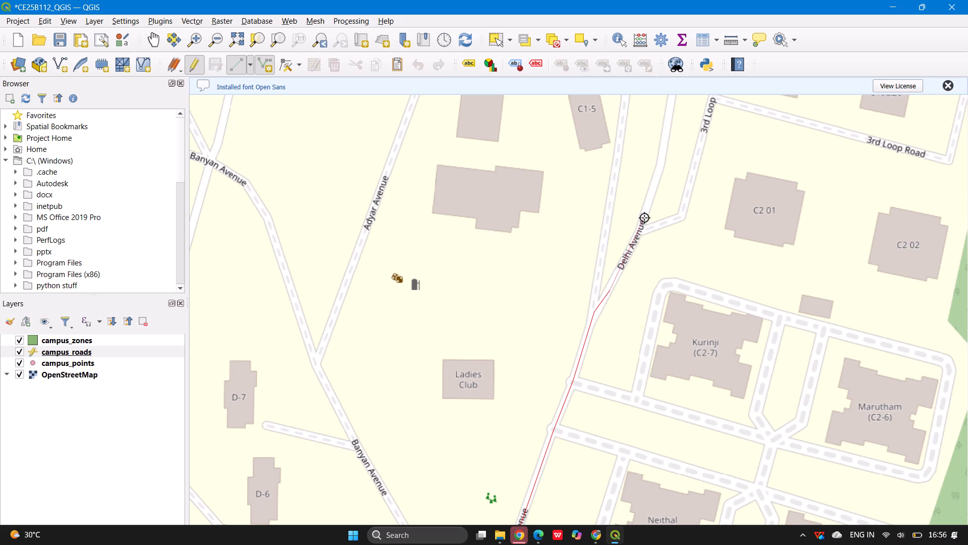
{"action": "left_click", "coordinate": [644, 217]}
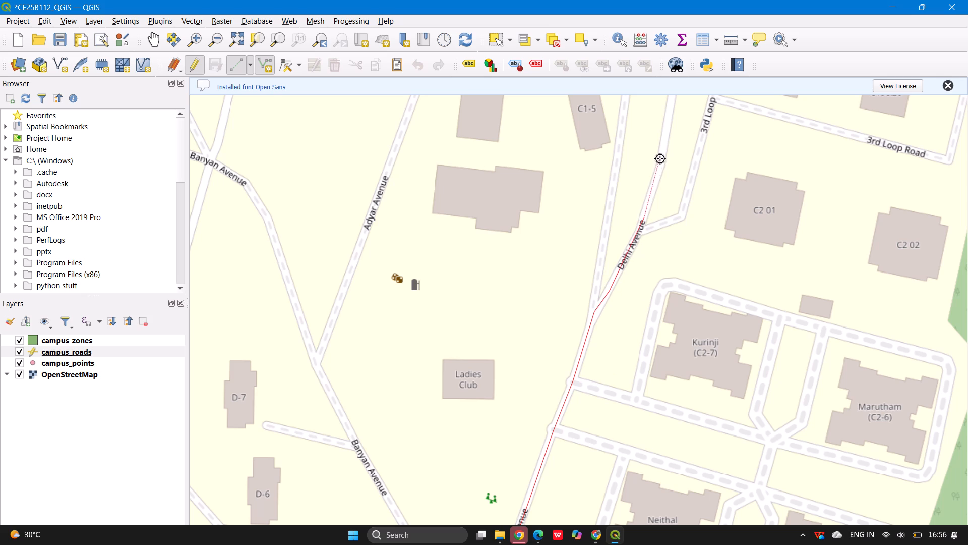
{"action": "left_click", "coordinate": [661, 165]}
Extend the Delhi Avenue line north through the 13th Cross and 14th Cross junctions to just south of the 15th Cross junction.
{"action": "scroll", "coordinate": [630, 223], "scroll_direction": "down", "scroll_amount": 1}
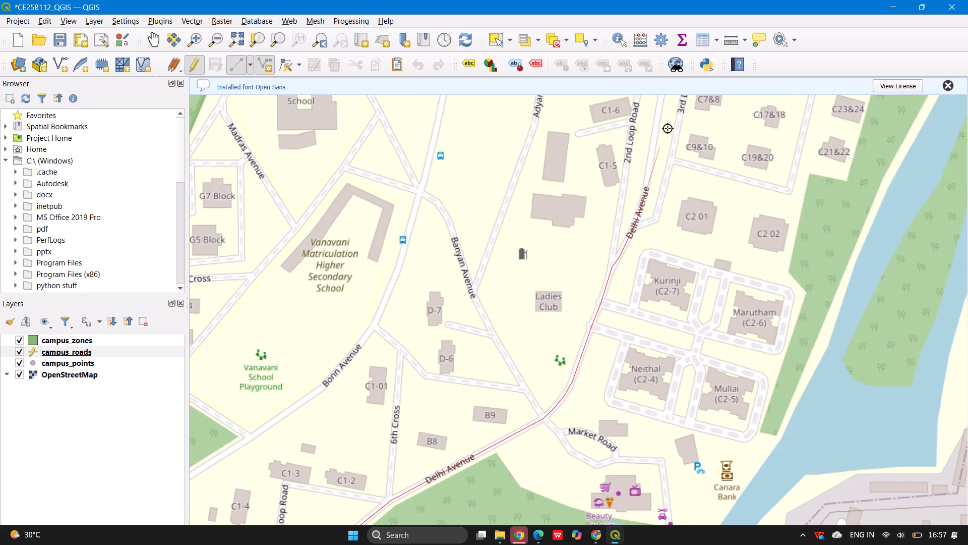
{"action": "scroll", "coordinate": [660, 103], "scroll_direction": "up", "scroll_amount": 1}
{"action": "scroll", "coordinate": [587, 337], "scroll_direction": "down", "scroll_amount": 1}
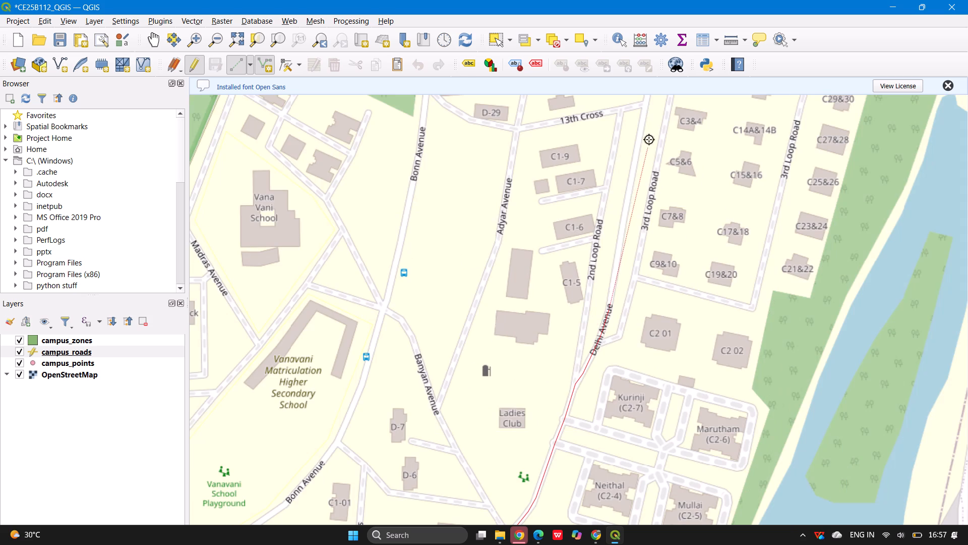
{"action": "scroll", "coordinate": [650, 117], "scroll_direction": "up", "scroll_amount": 1}
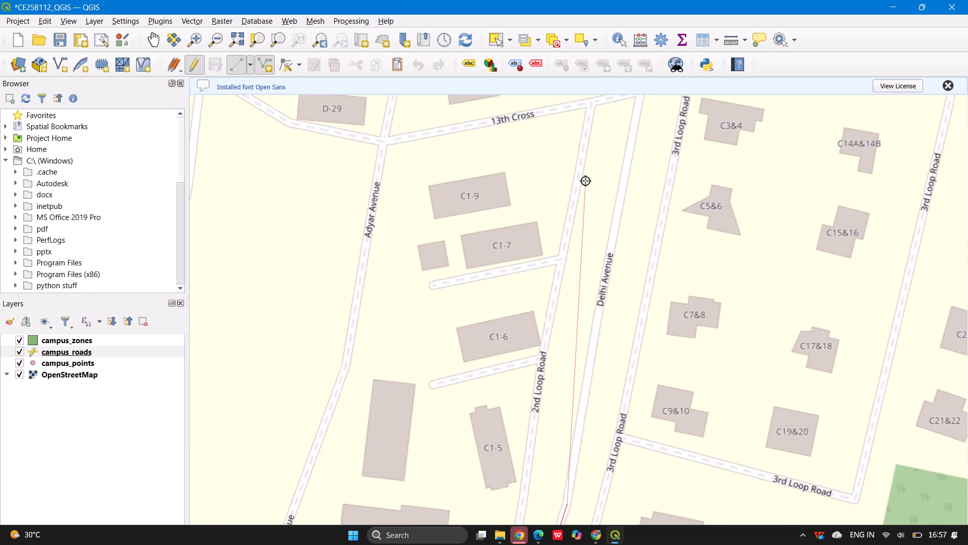
{"action": "scroll", "coordinate": [565, 346], "scroll_direction": "down", "scroll_amount": 2}
{"action": "scroll", "coordinate": [593, 243], "scroll_direction": "up", "scroll_amount": 1}
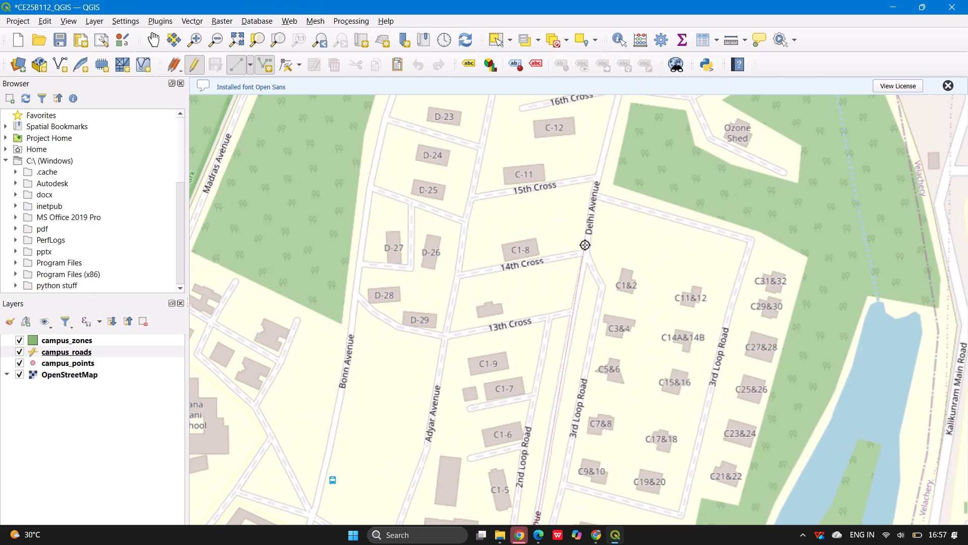
{"action": "left_click", "coordinate": [574, 310]}
{"action": "left_click", "coordinate": [586, 253]}
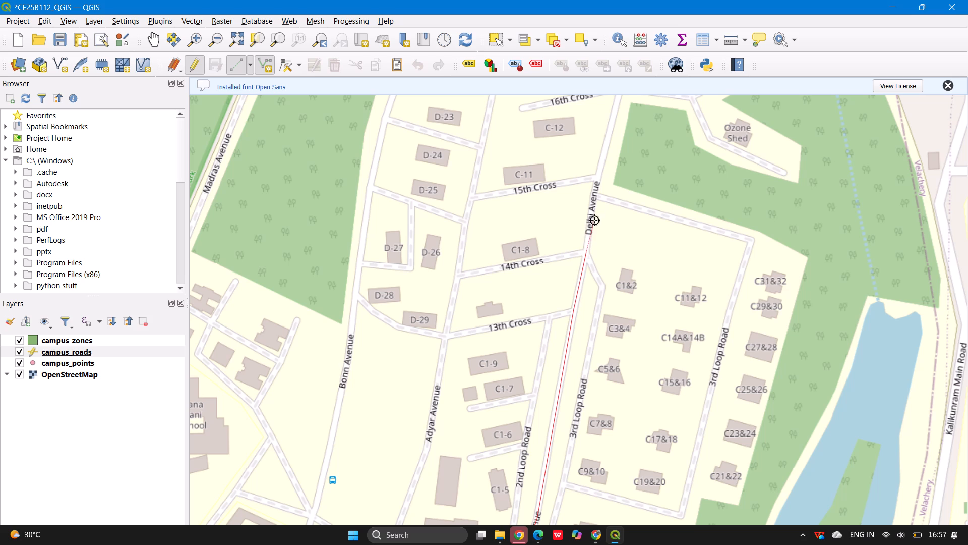
{"action": "left_click", "coordinate": [591, 204]}
Continue the Delhi Avenue line past 15th Cross and the northern Temple Road junction to the road section just north of D-32.
{"action": "scroll", "coordinate": [586, 244], "scroll_direction": "down", "scroll_amount": 1}
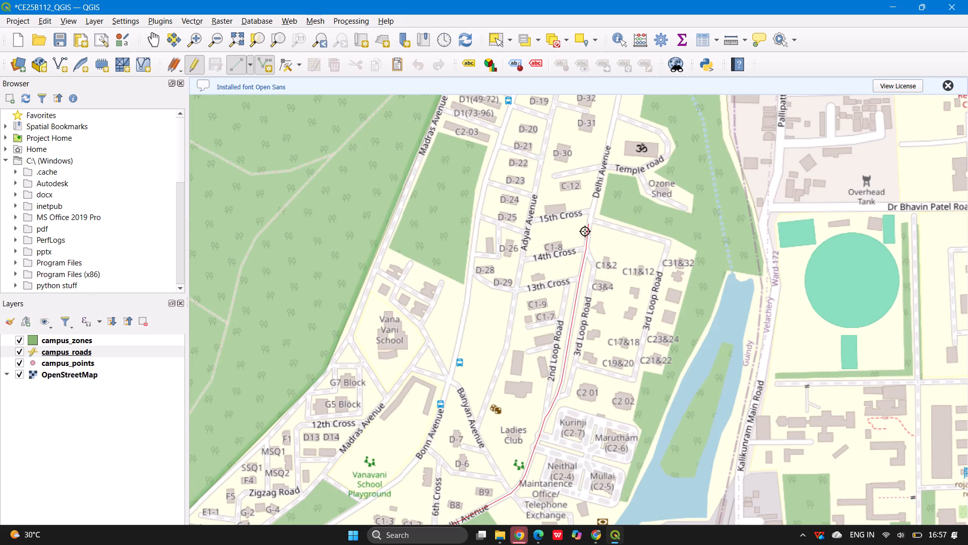
{"action": "scroll", "coordinate": [618, 118], "scroll_direction": "up", "scroll_amount": 1}
{"action": "scroll", "coordinate": [484, 409], "scroll_direction": "down", "scroll_amount": 2}
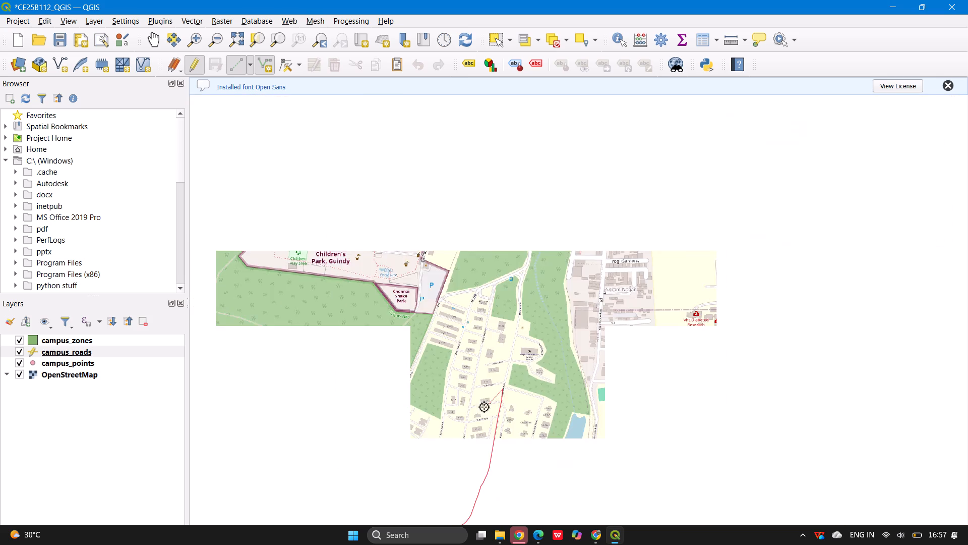
{"action": "scroll", "coordinate": [525, 264], "scroll_direction": "up", "scroll_amount": 1}
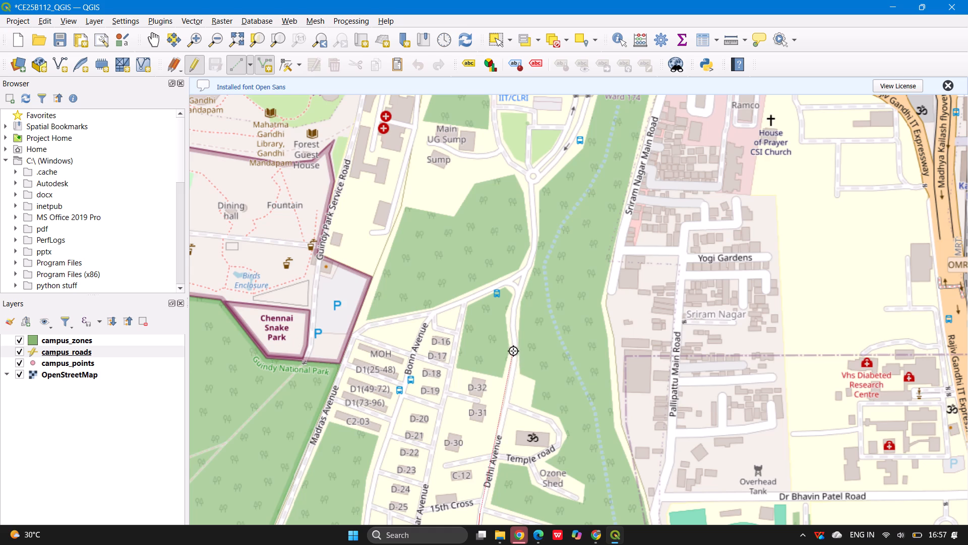
{"action": "left_click", "coordinate": [507, 402]}
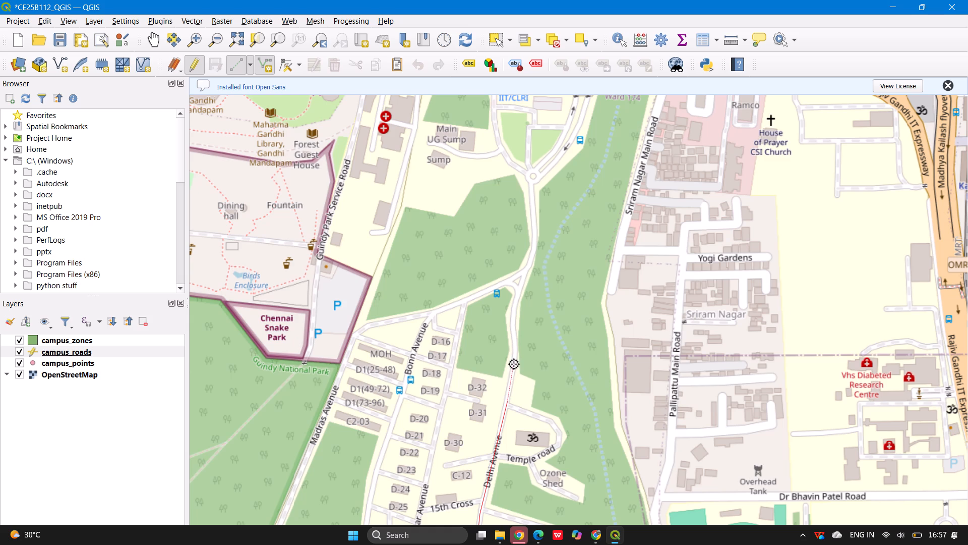
{"action": "left_click", "coordinate": [514, 364]}
Trace the Delhi Avenue line through the curves between the two wooded areas to where the curved Bonn Avenue link joins.
{"action": "scroll", "coordinate": [512, 349], "scroll_direction": "up", "scroll_amount": 2}
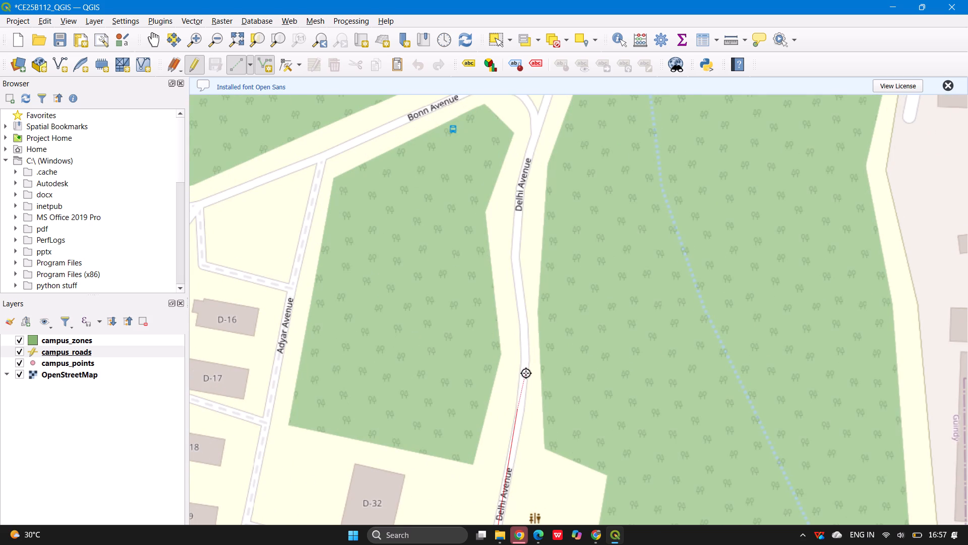
{"action": "left_click", "coordinate": [524, 370]}
{"action": "left_click", "coordinate": [524, 331]}
{"action": "left_click", "coordinate": [516, 262]}
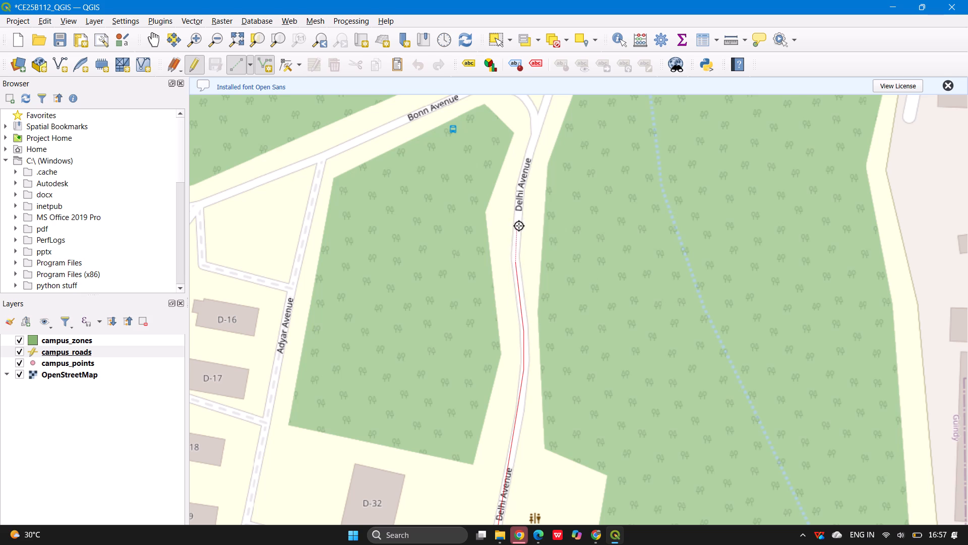
{"action": "left_click", "coordinate": [518, 216]}
{"action": "left_click", "coordinate": [538, 119]}
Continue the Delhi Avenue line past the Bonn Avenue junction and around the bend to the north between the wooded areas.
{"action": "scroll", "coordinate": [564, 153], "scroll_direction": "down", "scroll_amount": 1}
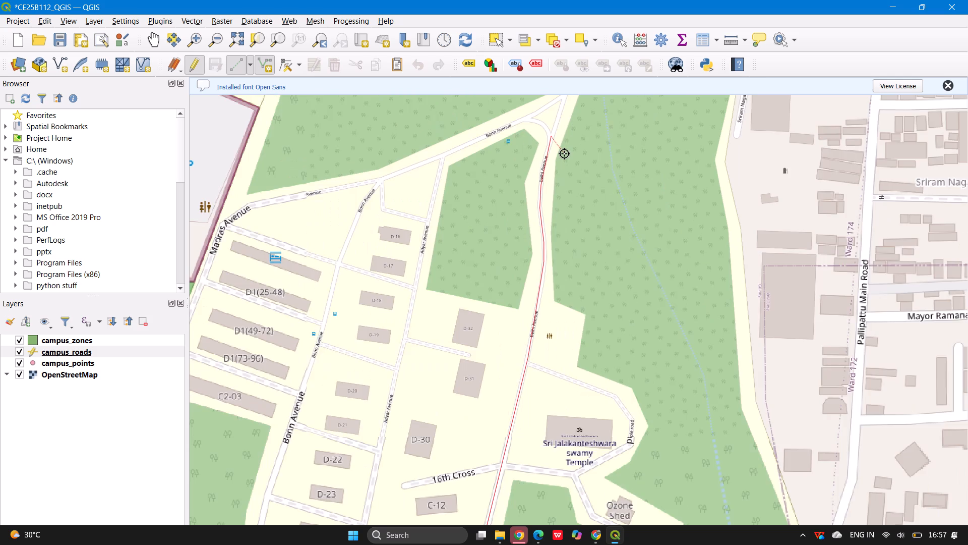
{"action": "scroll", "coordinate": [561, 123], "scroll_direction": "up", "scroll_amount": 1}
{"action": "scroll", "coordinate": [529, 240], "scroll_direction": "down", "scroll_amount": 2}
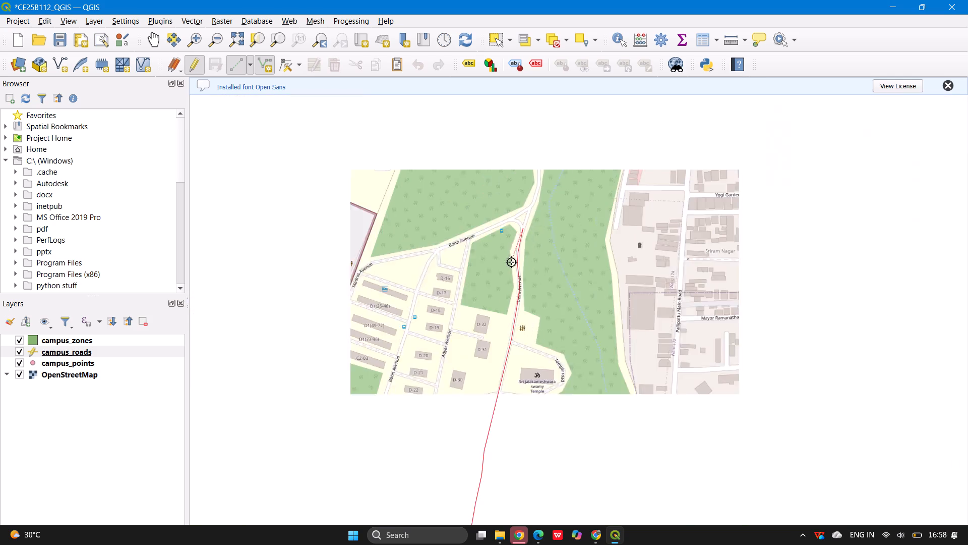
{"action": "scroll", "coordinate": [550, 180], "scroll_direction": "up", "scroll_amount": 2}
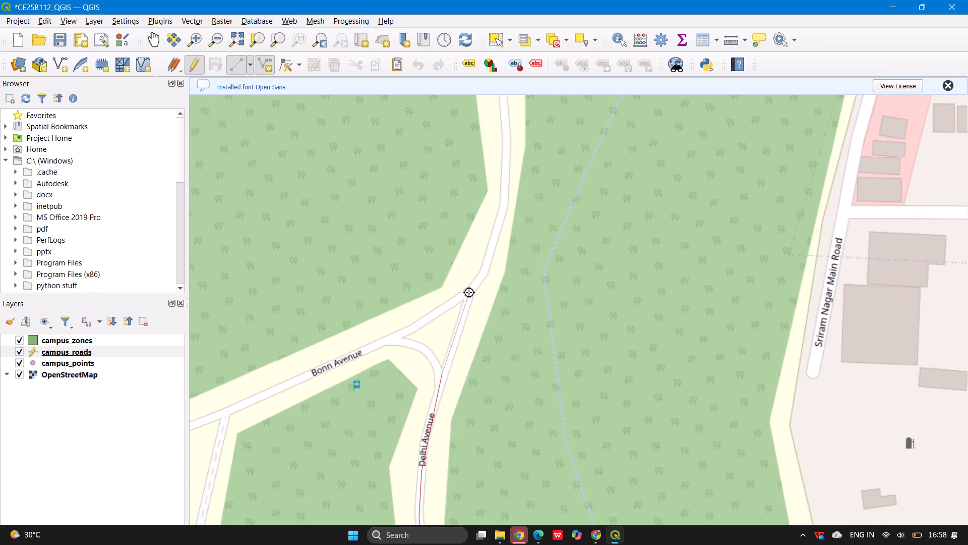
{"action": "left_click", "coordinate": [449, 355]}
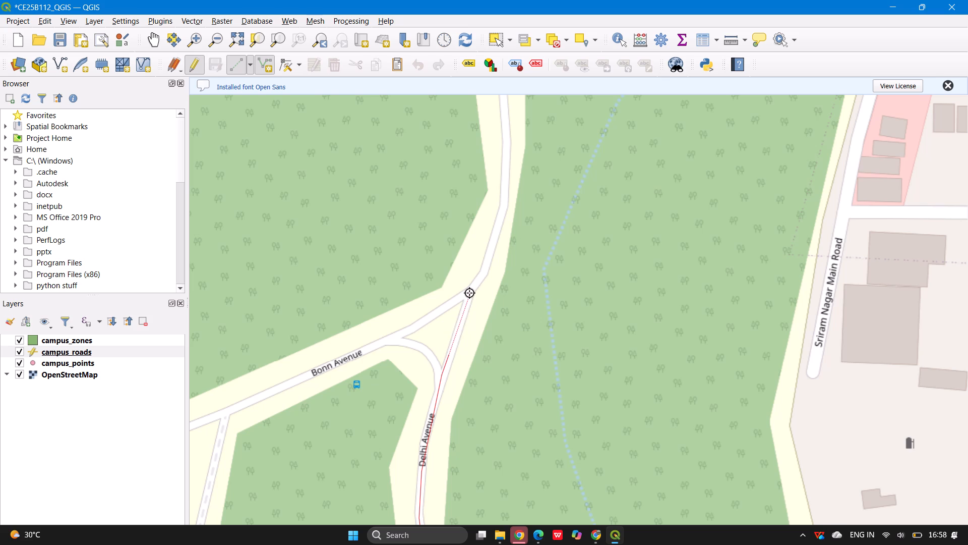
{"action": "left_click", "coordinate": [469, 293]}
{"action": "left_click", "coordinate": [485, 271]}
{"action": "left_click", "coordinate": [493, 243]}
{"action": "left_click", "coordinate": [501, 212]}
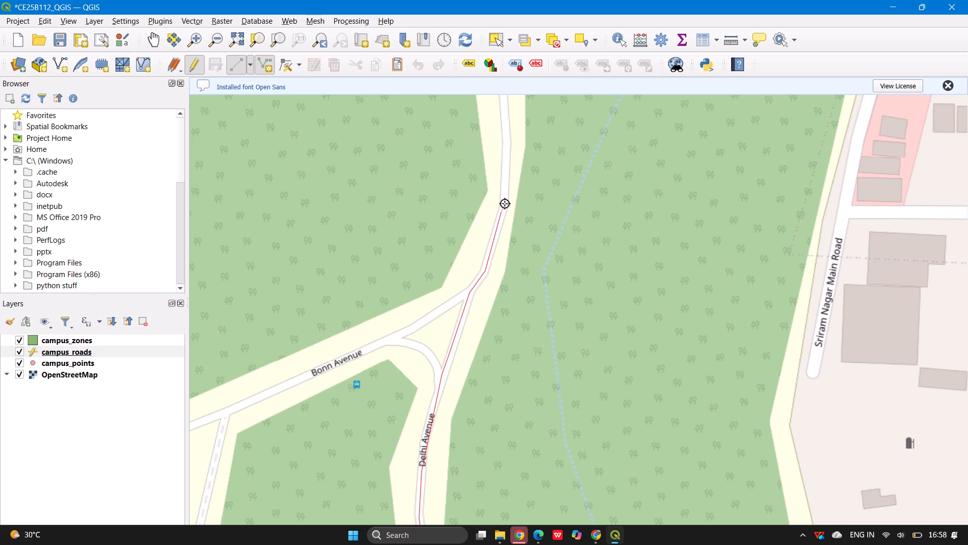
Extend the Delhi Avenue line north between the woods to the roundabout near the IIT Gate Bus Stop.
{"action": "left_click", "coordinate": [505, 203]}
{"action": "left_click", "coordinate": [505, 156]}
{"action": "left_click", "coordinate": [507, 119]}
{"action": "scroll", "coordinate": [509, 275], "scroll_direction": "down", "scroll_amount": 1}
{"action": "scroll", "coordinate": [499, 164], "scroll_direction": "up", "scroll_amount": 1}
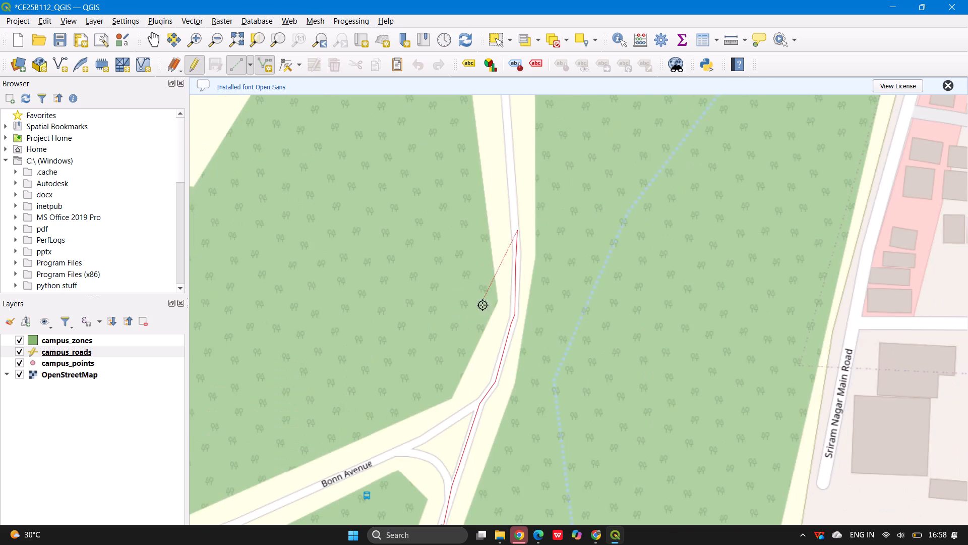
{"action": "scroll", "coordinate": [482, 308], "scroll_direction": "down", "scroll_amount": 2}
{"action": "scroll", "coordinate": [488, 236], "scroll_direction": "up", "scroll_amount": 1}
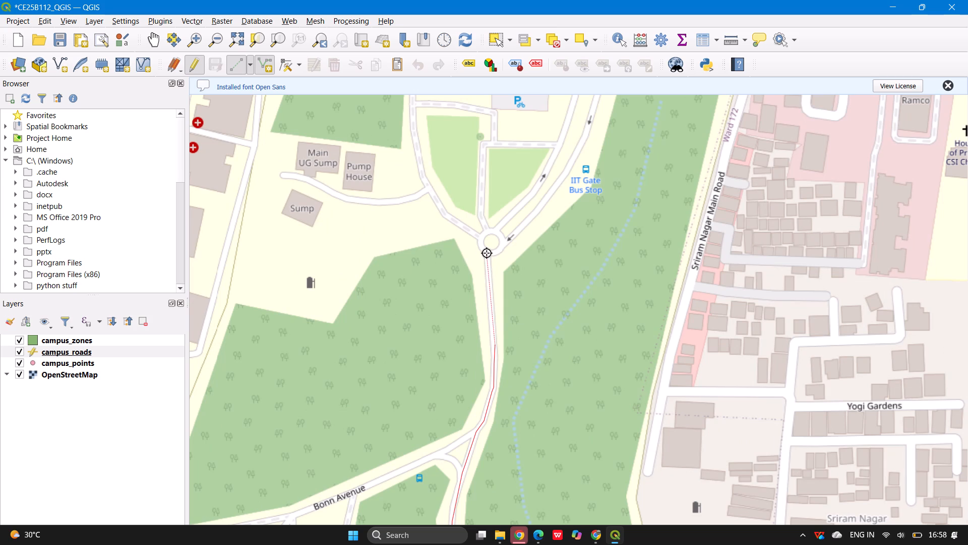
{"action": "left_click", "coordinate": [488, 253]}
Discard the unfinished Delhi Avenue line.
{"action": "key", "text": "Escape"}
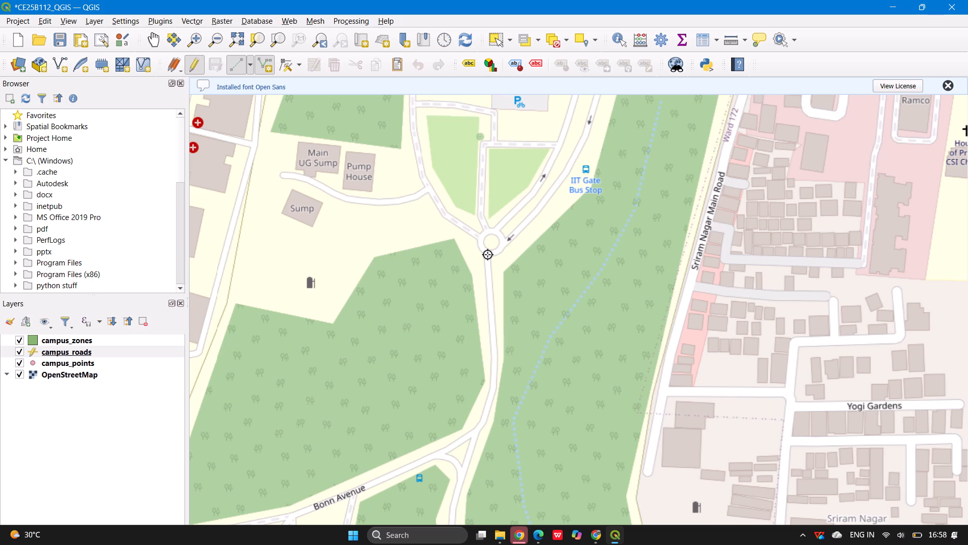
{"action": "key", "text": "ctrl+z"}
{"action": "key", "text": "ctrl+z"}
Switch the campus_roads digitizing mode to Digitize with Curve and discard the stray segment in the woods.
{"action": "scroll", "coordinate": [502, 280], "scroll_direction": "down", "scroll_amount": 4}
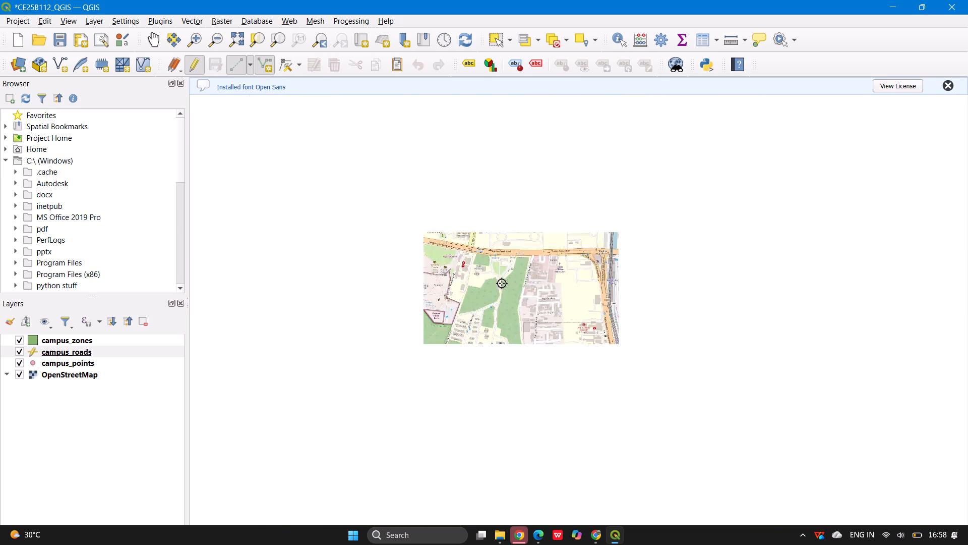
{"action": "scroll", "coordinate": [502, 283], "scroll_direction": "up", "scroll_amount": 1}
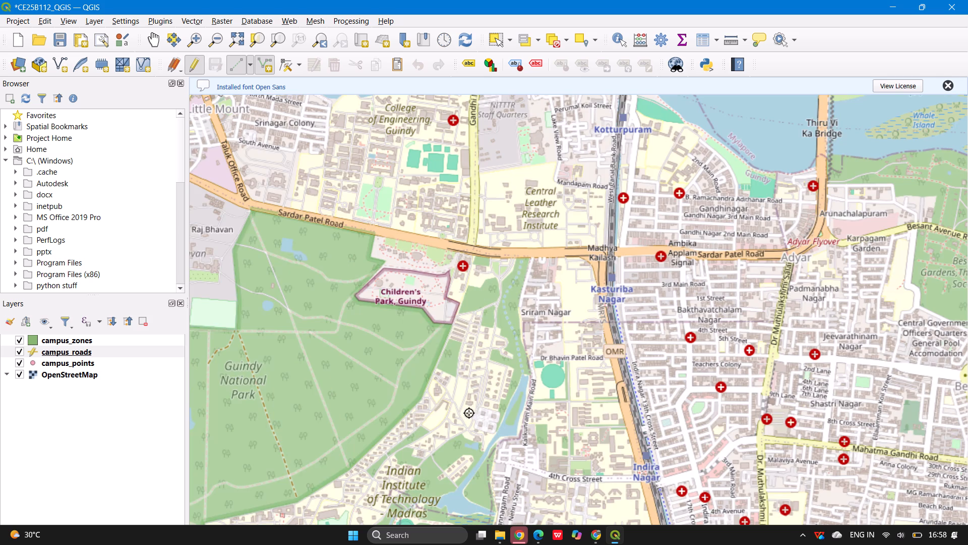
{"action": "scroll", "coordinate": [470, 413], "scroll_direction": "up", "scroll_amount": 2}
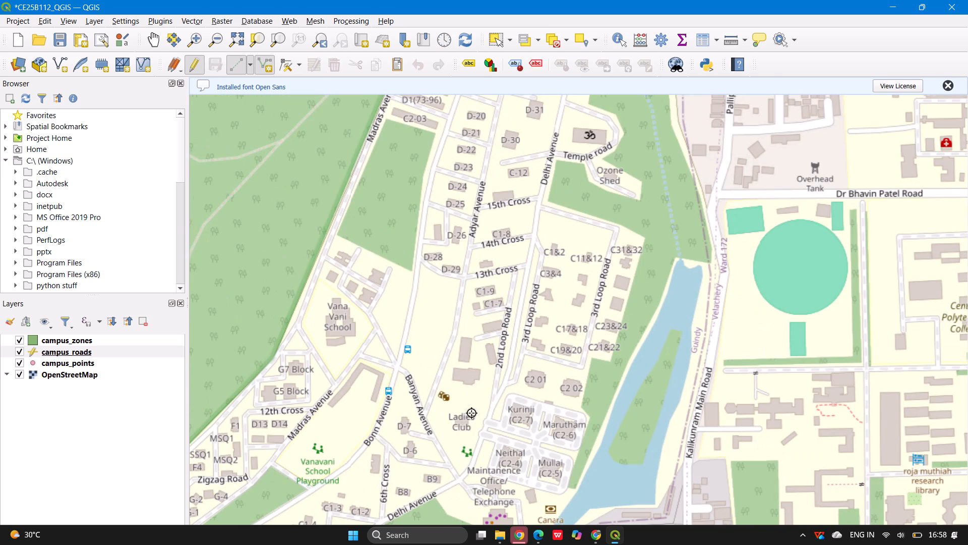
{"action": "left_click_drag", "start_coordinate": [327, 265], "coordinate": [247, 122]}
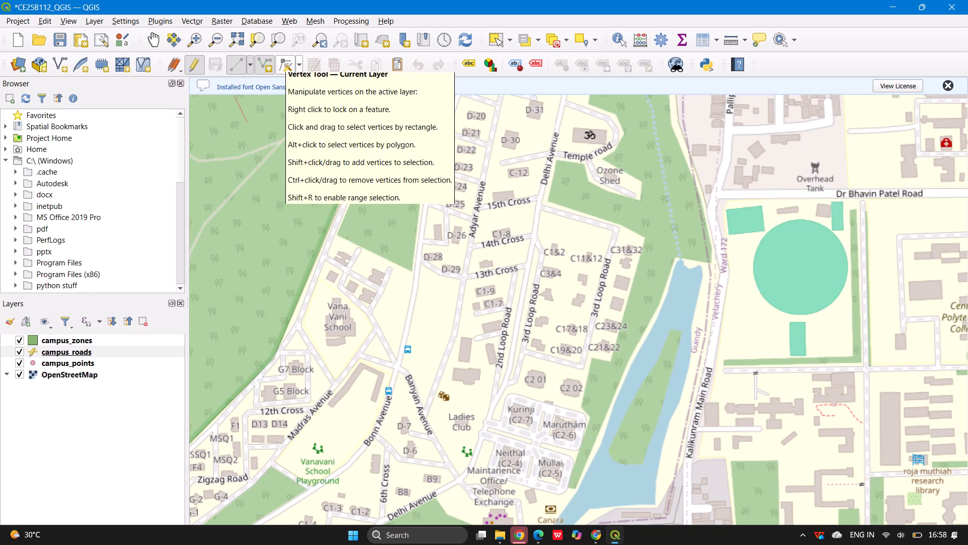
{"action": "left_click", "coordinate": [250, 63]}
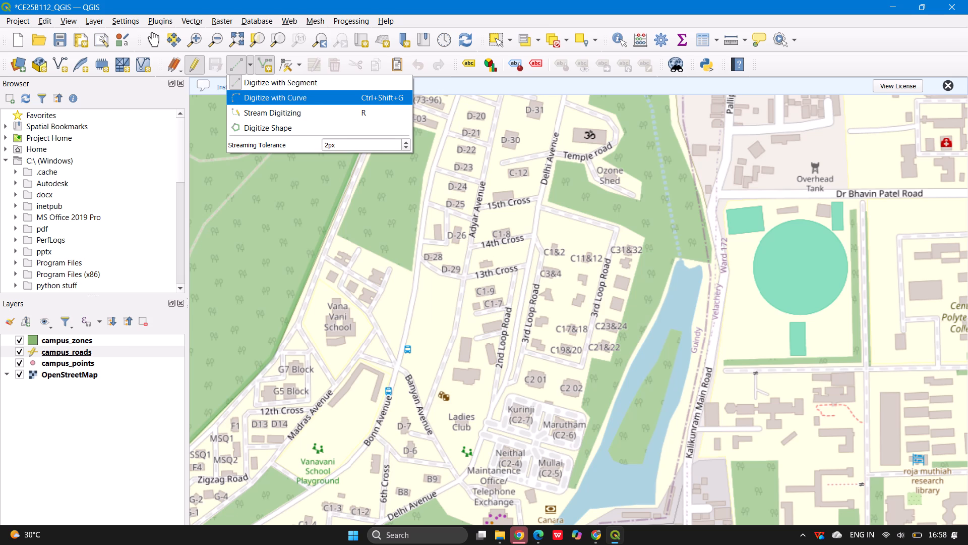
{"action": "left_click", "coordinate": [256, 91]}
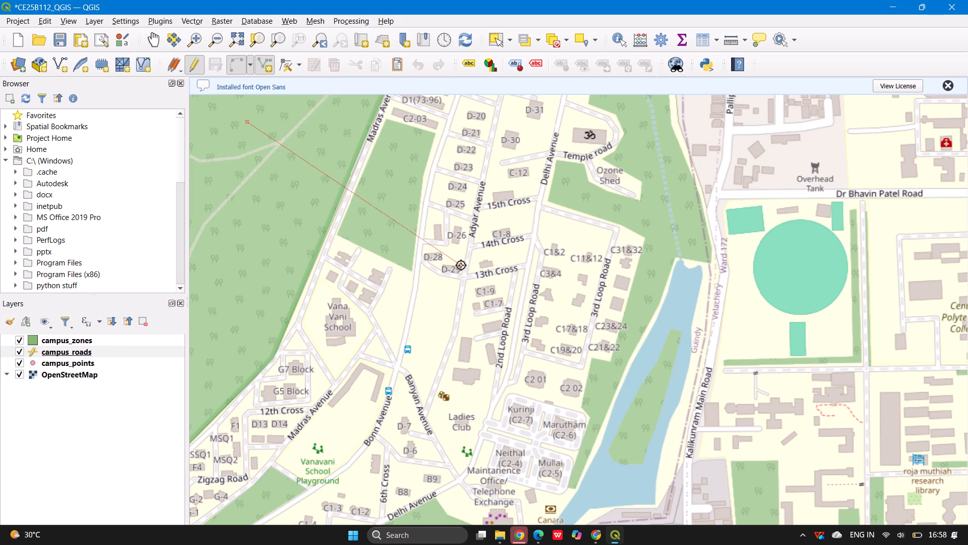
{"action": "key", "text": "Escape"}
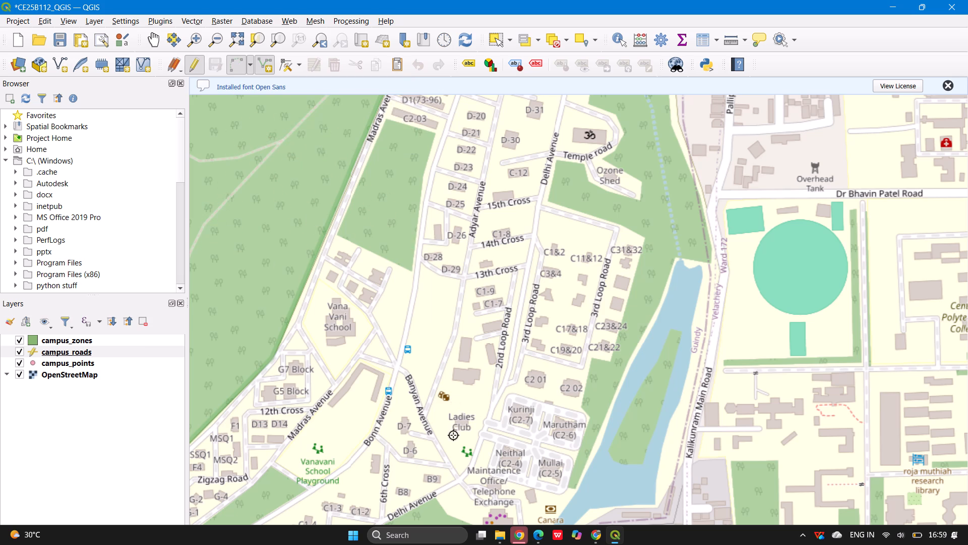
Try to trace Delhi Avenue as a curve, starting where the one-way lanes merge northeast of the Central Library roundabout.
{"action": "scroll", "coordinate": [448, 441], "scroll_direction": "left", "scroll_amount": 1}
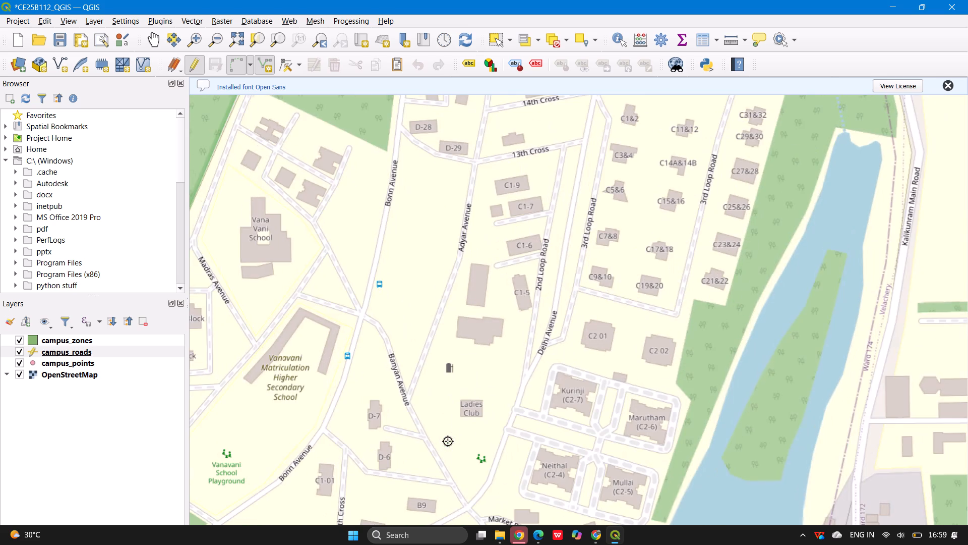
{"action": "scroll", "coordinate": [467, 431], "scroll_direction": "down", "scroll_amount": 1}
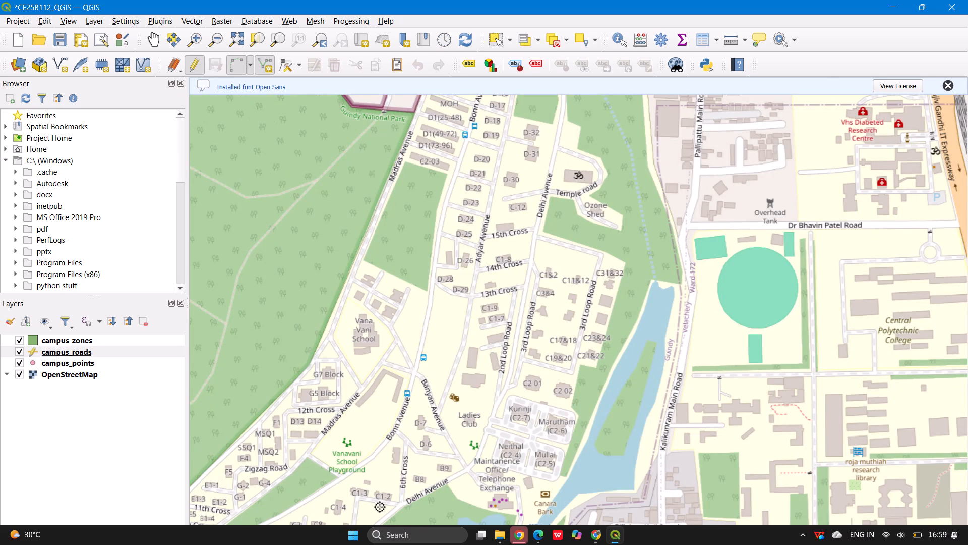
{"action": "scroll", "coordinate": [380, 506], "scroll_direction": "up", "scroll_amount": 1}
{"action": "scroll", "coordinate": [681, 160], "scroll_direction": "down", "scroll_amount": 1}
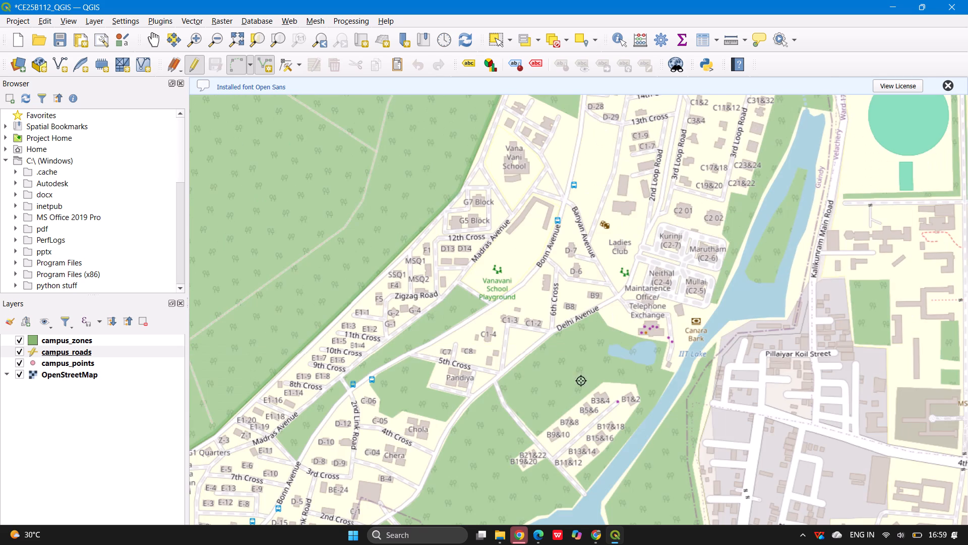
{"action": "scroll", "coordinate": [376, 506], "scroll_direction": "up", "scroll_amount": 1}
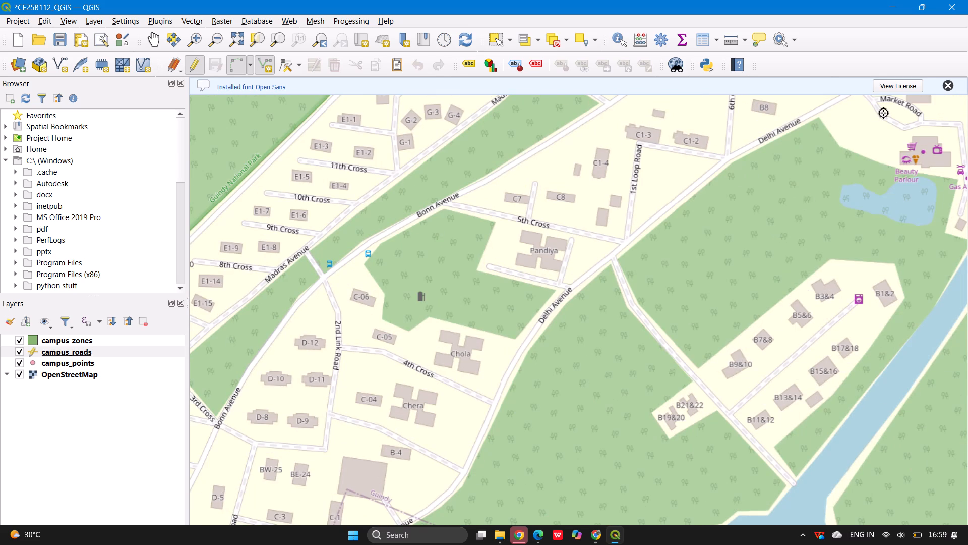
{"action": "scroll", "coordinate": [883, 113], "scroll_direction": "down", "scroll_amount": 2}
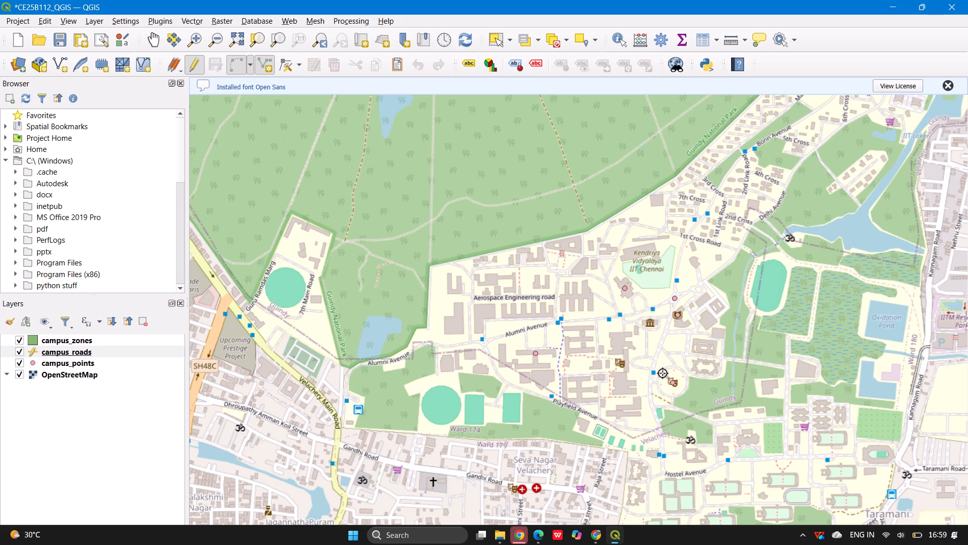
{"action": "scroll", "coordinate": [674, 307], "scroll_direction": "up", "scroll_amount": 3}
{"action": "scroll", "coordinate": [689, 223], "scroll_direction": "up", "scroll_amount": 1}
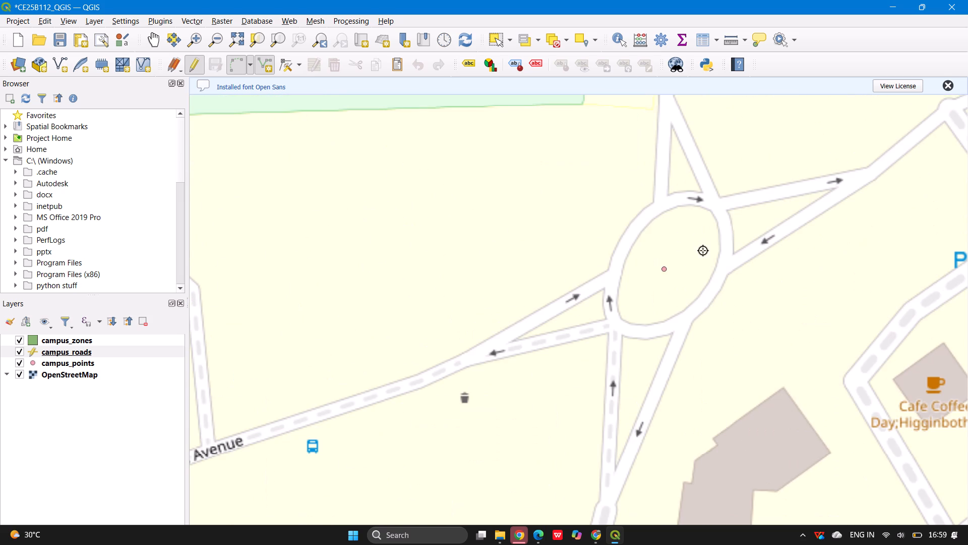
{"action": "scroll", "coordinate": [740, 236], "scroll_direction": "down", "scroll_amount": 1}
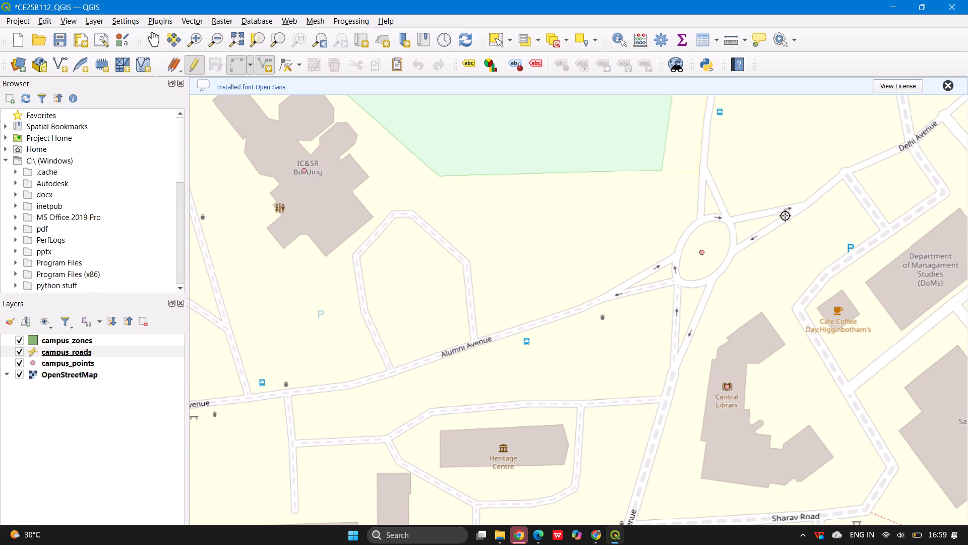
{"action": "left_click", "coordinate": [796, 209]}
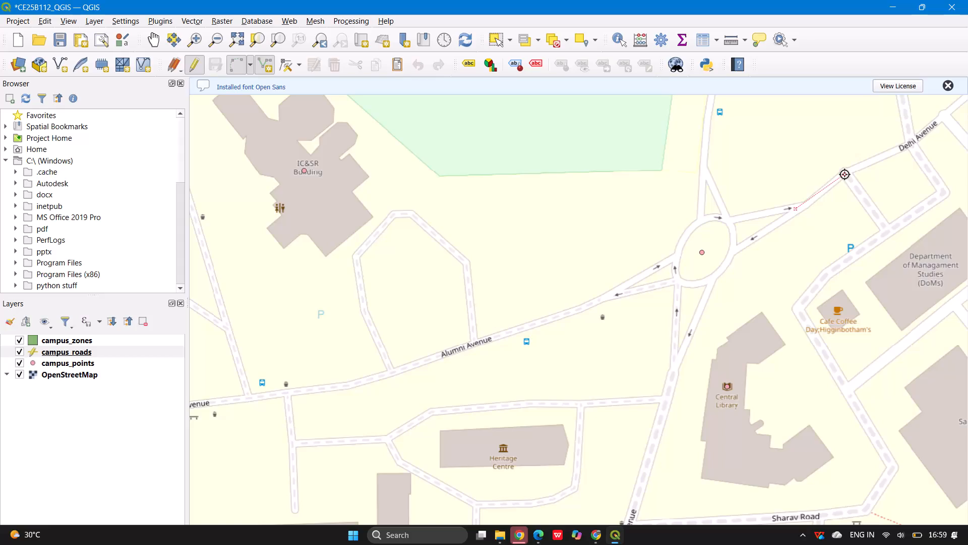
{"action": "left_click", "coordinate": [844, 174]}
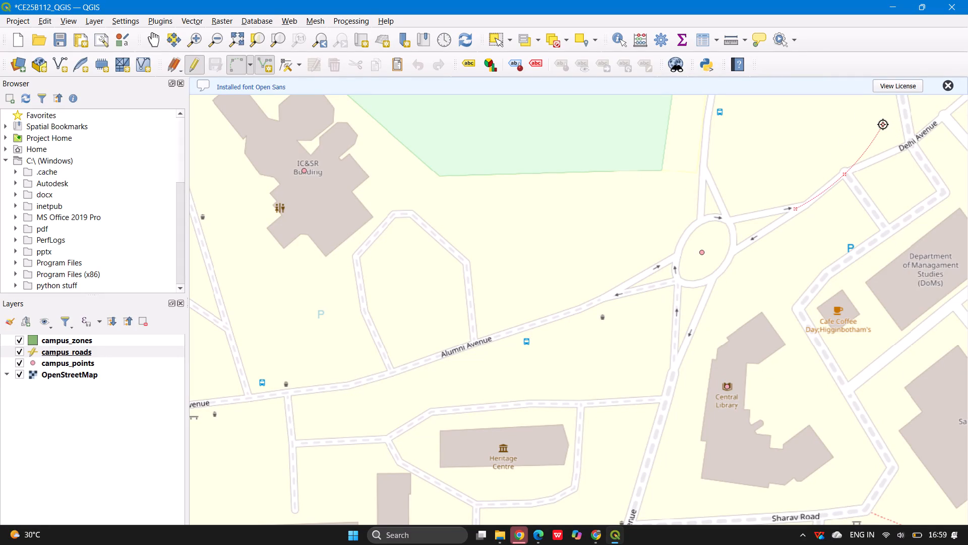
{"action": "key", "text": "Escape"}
Switch the campus_roads digitizing mode to Digitize with Segment.
{"action": "left_click", "coordinate": [246, 63]}
{"action": "left_click", "coordinate": [251, 60]}
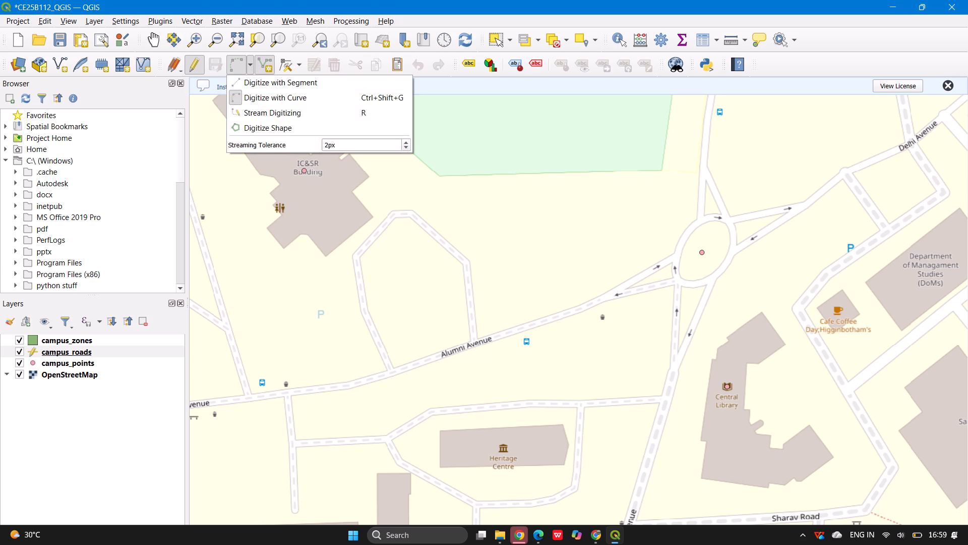
{"action": "left_click", "coordinate": [249, 80]}
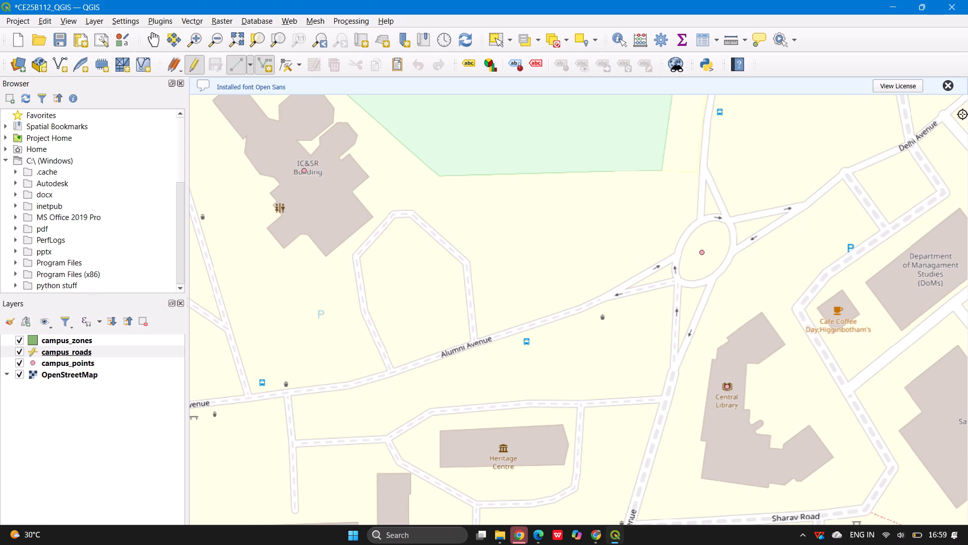
Start the Delhi Avenue line where the one-way lanes merge northeast of the roundabout and trace it to the side-road junction beside the woods.
{"action": "scroll", "coordinate": [962, 114], "scroll_direction": "up", "scroll_amount": 1}
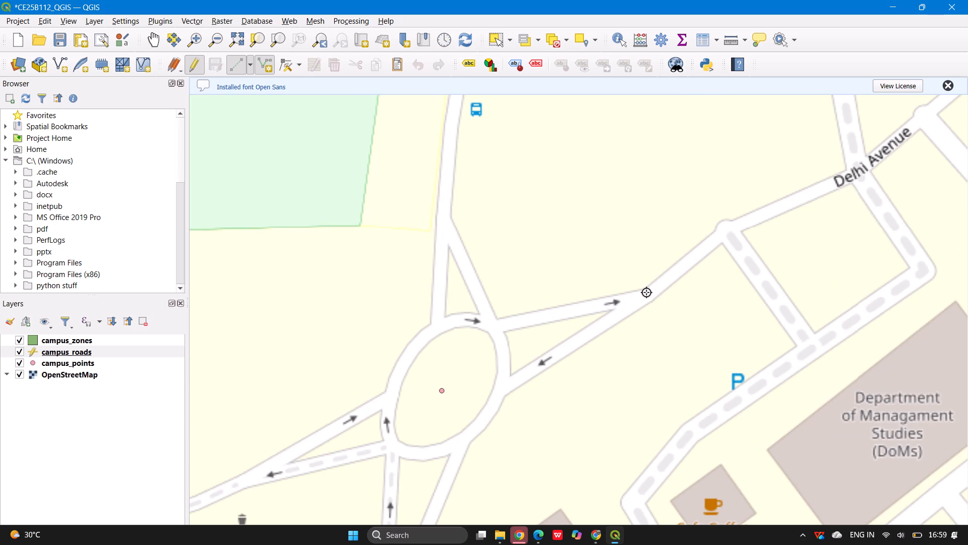
{"action": "left_click", "coordinate": [647, 294]}
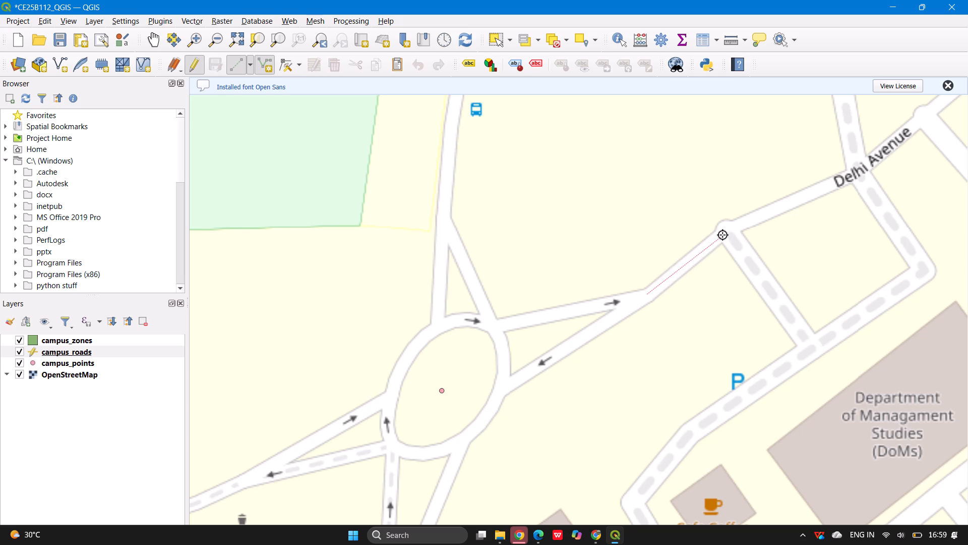
{"action": "left_click", "coordinate": [724, 232]}
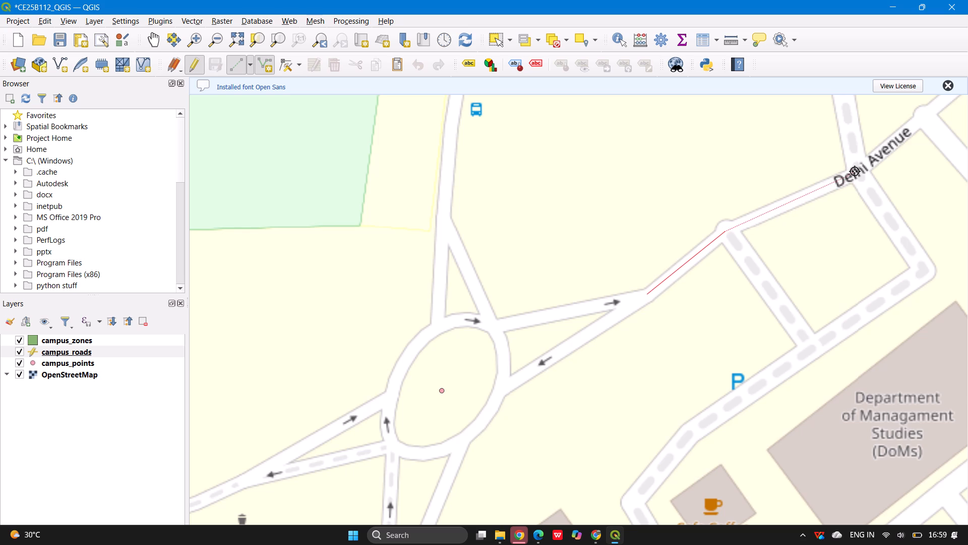
{"action": "left_click", "coordinate": [860, 172]}
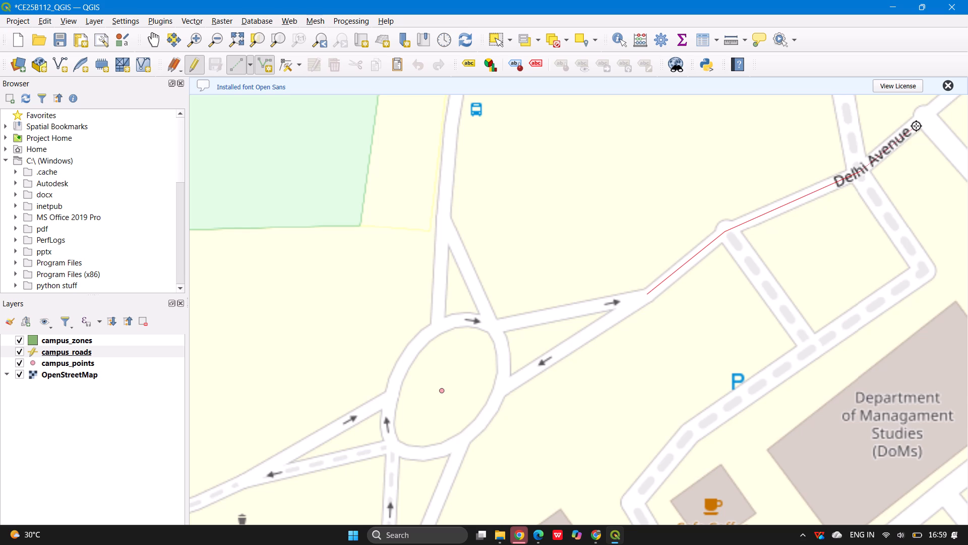
{"action": "left_click", "coordinate": [927, 116]}
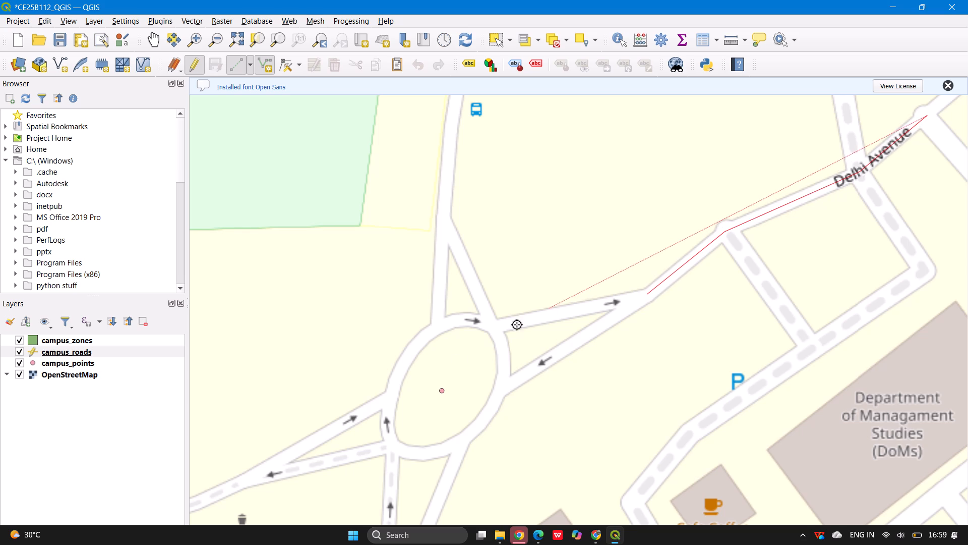
Extend the Delhi Avenue line northeast along the woods to the road bend southeast of Directors Quarters.
{"action": "scroll", "coordinate": [443, 372], "scroll_direction": "down", "scroll_amount": 1}
{"action": "scroll", "coordinate": [443, 372], "scroll_direction": "up", "scroll_amount": 1}
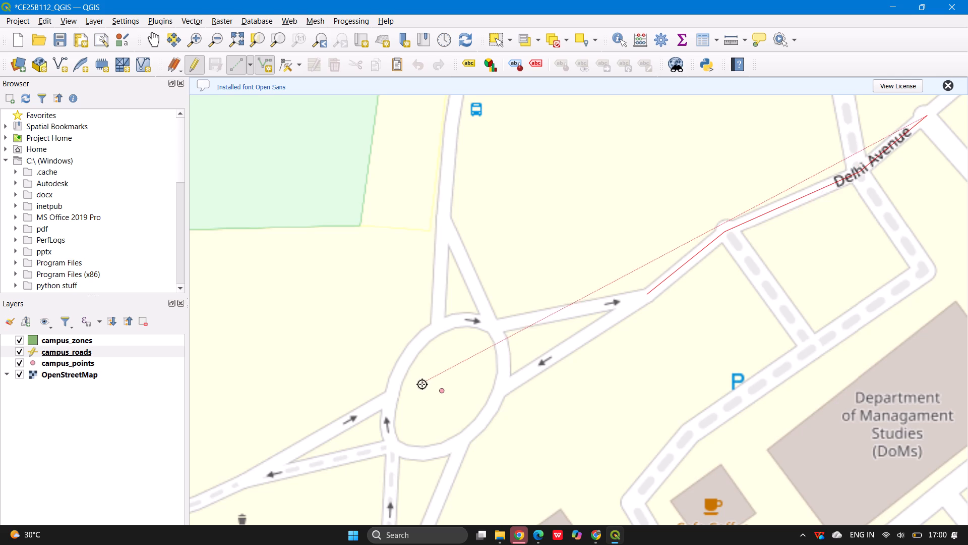
{"action": "scroll", "coordinate": [421, 386], "scroll_direction": "down", "scroll_amount": 3}
{"action": "scroll", "coordinate": [569, 275], "scroll_direction": "up", "scroll_amount": 2}
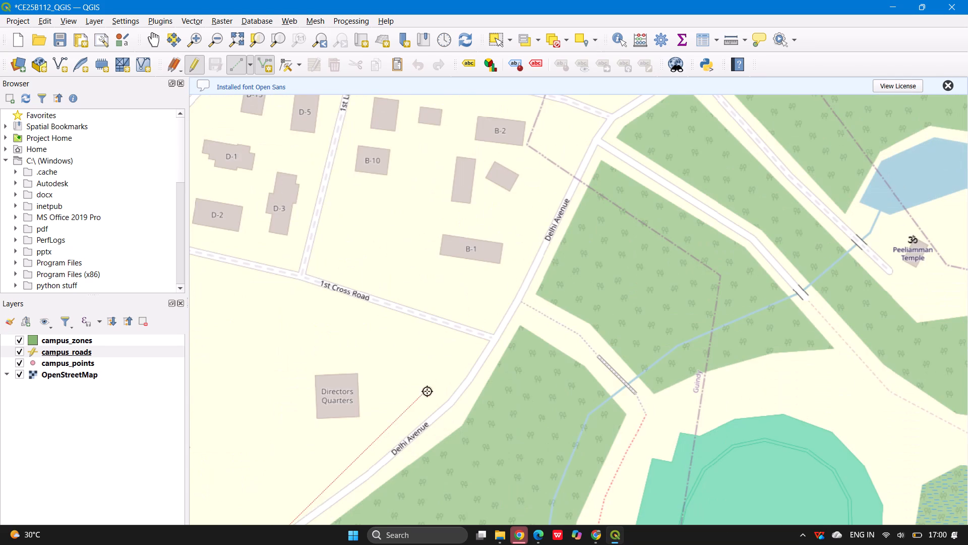
{"action": "scroll", "coordinate": [356, 475], "scroll_direction": "down", "scroll_amount": 3}
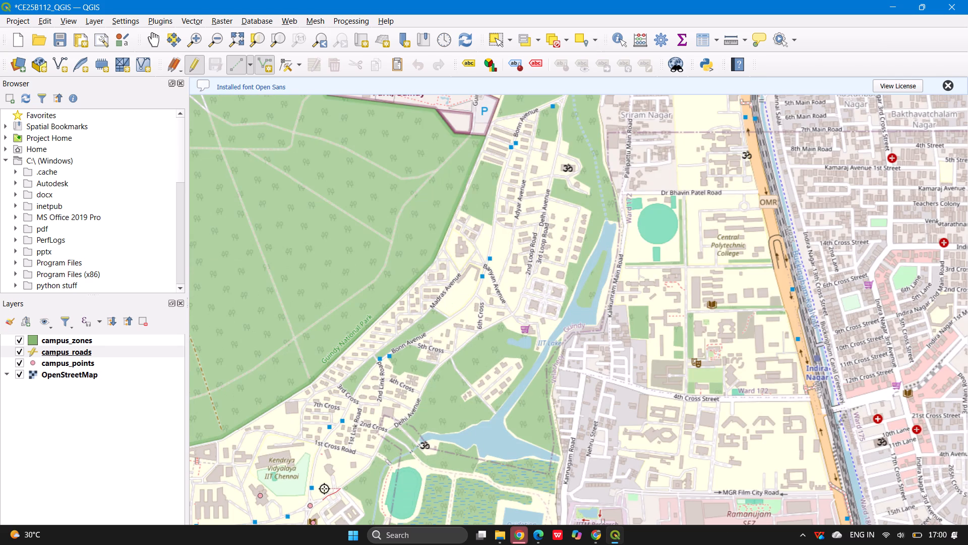
{"action": "scroll", "coordinate": [345, 488], "scroll_direction": "up", "scroll_amount": 4}
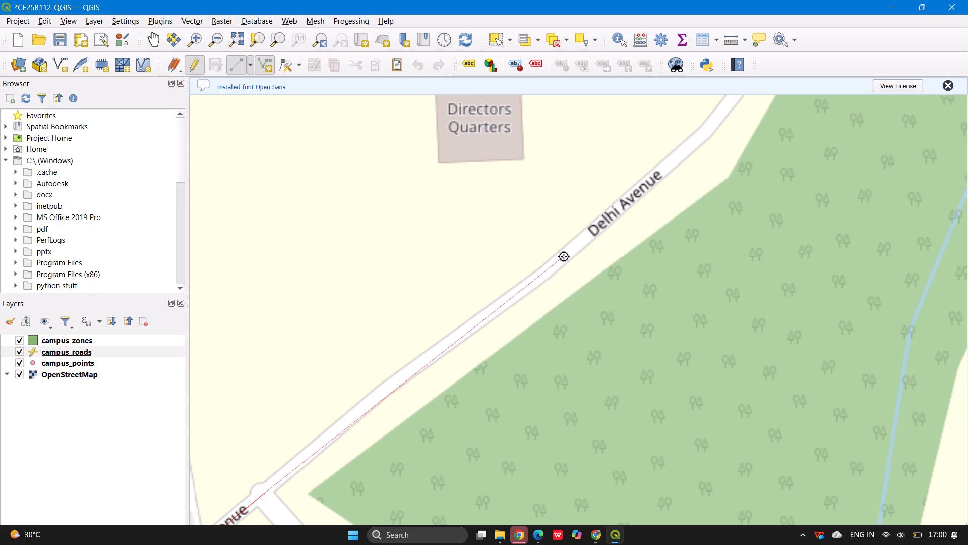
{"action": "left_click", "coordinate": [385, 389]}
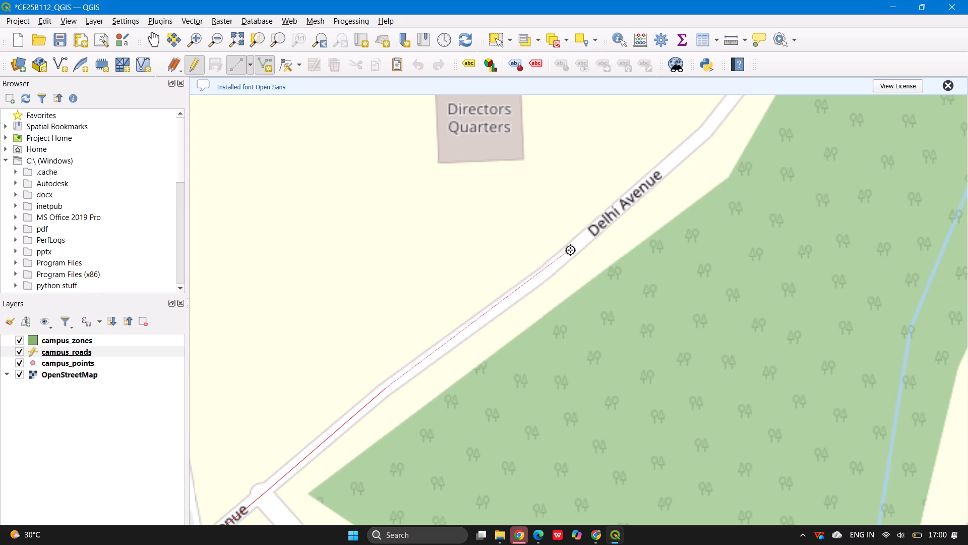
{"action": "left_click", "coordinate": [551, 268]}
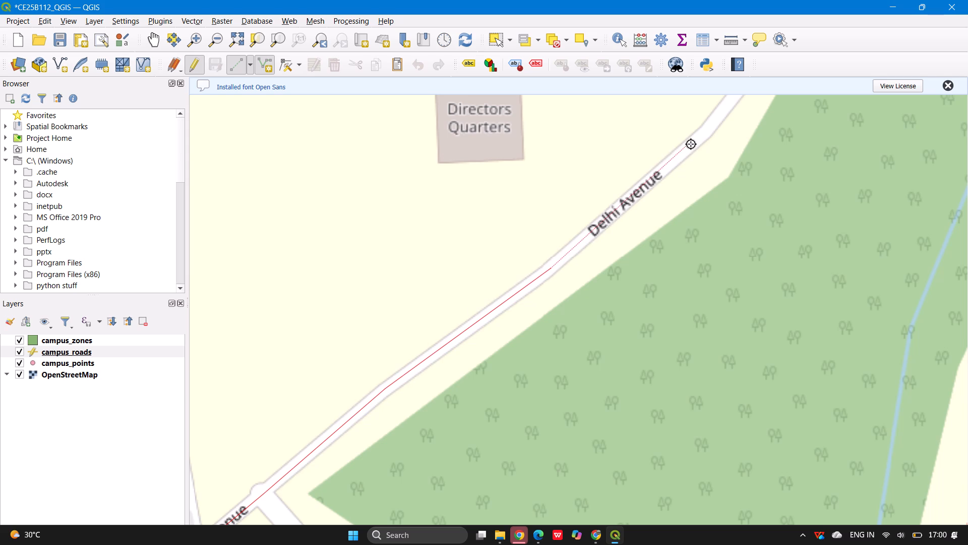
{"action": "left_click", "coordinate": [702, 135]}
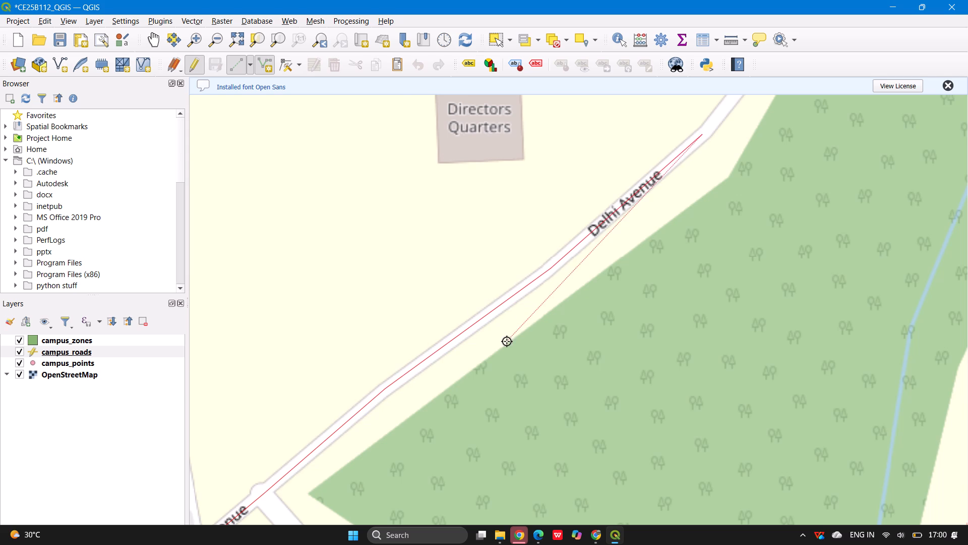
Continue the Delhi Avenue line around the bend just south of the 1st Cross Road junction.
{"action": "scroll", "coordinate": [507, 341], "scroll_direction": "down", "scroll_amount": 2}
{"action": "scroll", "coordinate": [628, 173], "scroll_direction": "up", "scroll_amount": 1}
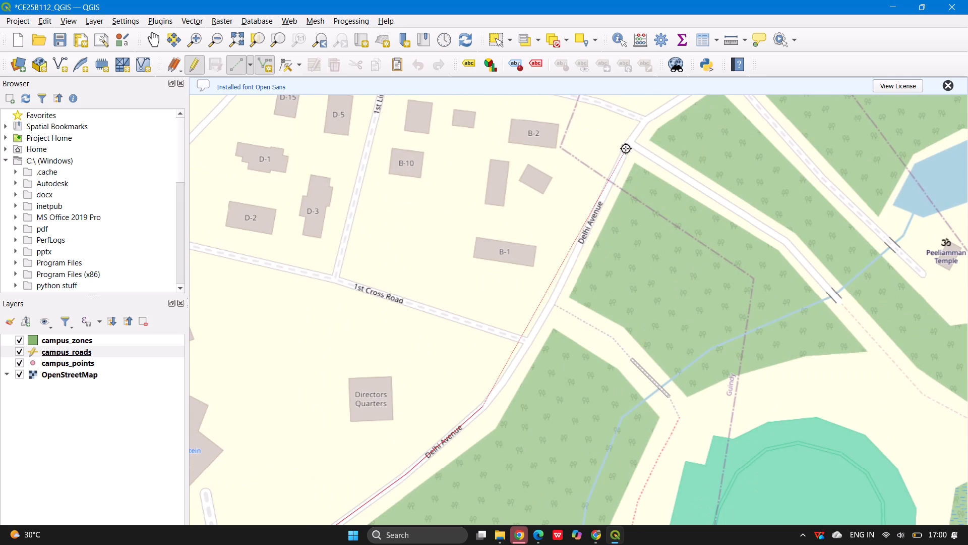
{"action": "left_click", "coordinate": [494, 392]}
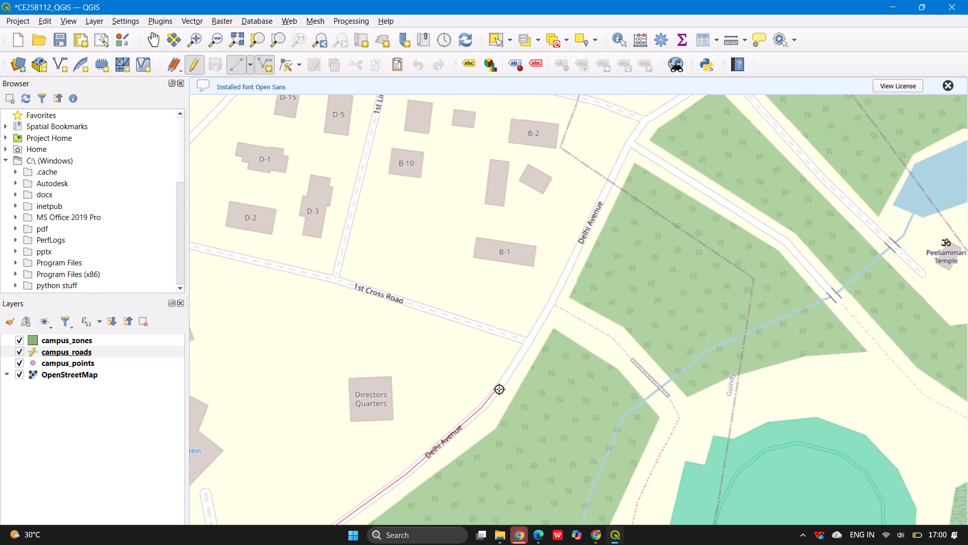
{"action": "scroll", "coordinate": [498, 389], "scroll_direction": "down", "scroll_amount": 1}
{"action": "scroll", "coordinate": [498, 389], "scroll_direction": "up", "scroll_amount": 3}
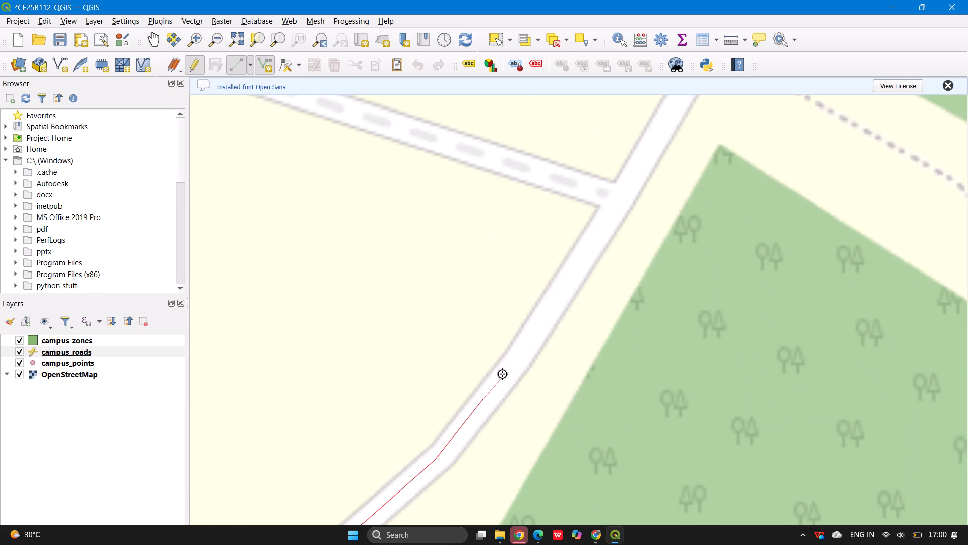
{"action": "left_click", "coordinate": [511, 370]}
Extend the Delhi Avenue line past B-1 and the 2nd Cross junction to the crossing with the Peeliamman Temple road.
{"action": "scroll", "coordinate": [643, 158], "scroll_direction": "up", "scroll_amount": 2}
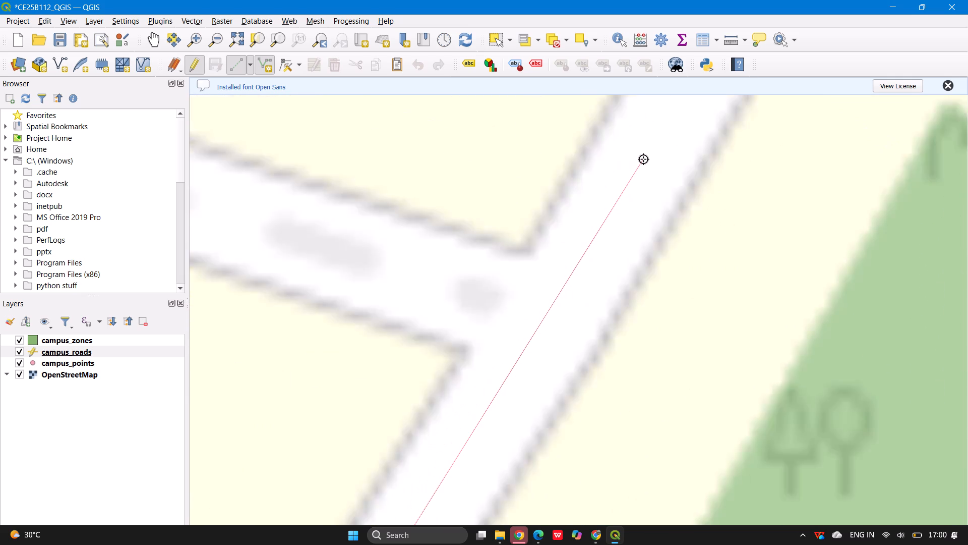
{"action": "scroll", "coordinate": [643, 159], "scroll_direction": "up", "scroll_amount": 1}
{"action": "scroll", "coordinate": [643, 160], "scroll_direction": "down", "scroll_amount": 5}
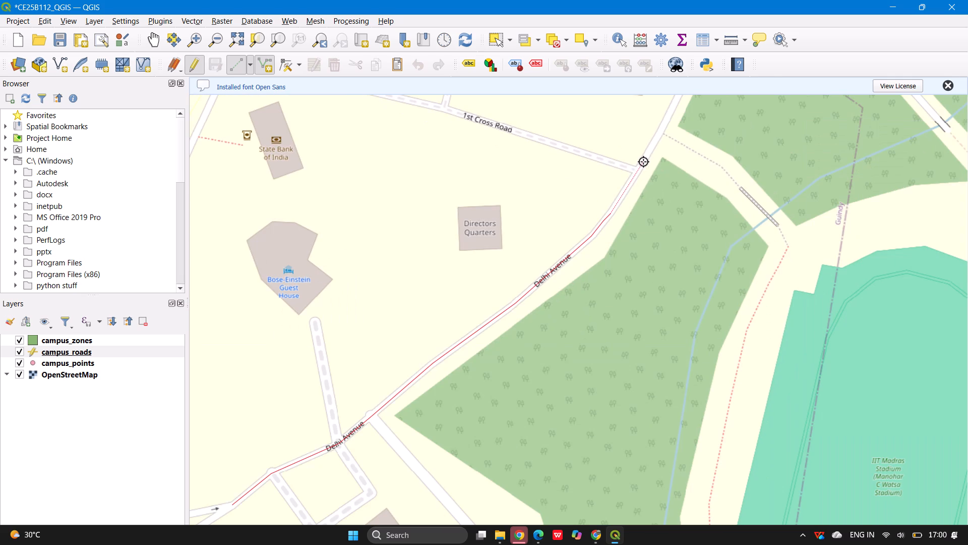
{"action": "scroll", "coordinate": [508, 280], "scroll_direction": "up", "scroll_amount": 1}
{"action": "scroll", "coordinate": [508, 279], "scroll_direction": "down", "scroll_amount": 1}
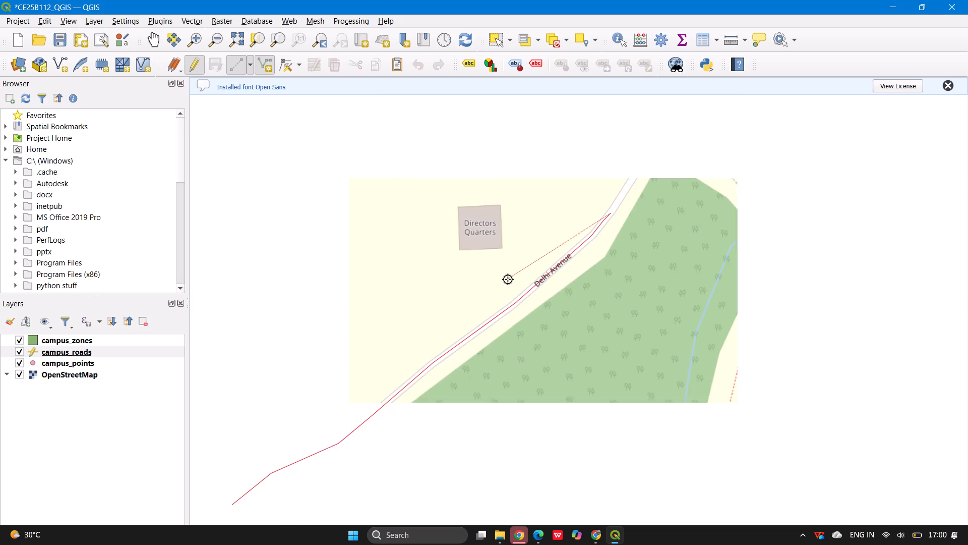
{"action": "scroll", "coordinate": [702, 110], "scroll_direction": "up", "scroll_amount": 2}
{"action": "scroll", "coordinate": [332, 401], "scroll_direction": "down", "scroll_amount": 1}
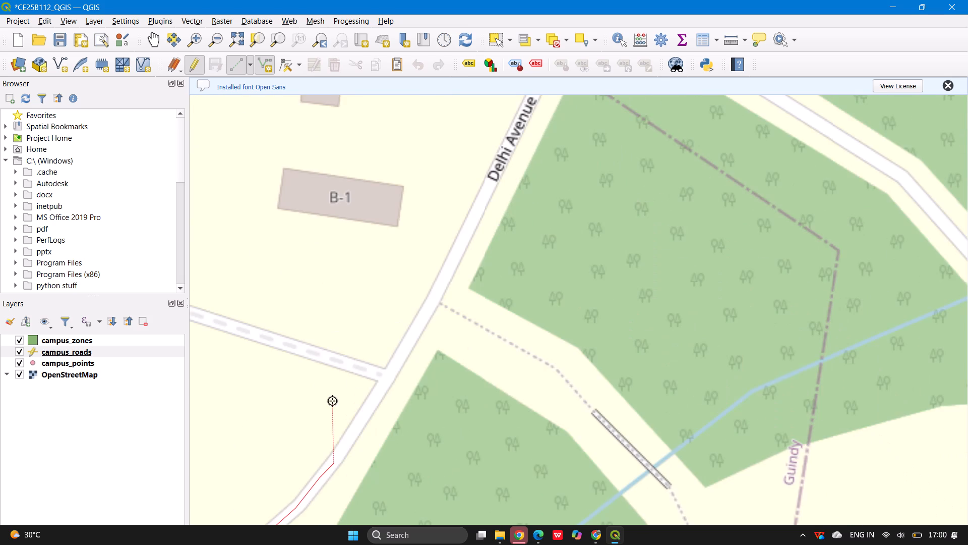
{"action": "scroll", "coordinate": [347, 380], "scroll_direction": "down", "scroll_amount": 1}
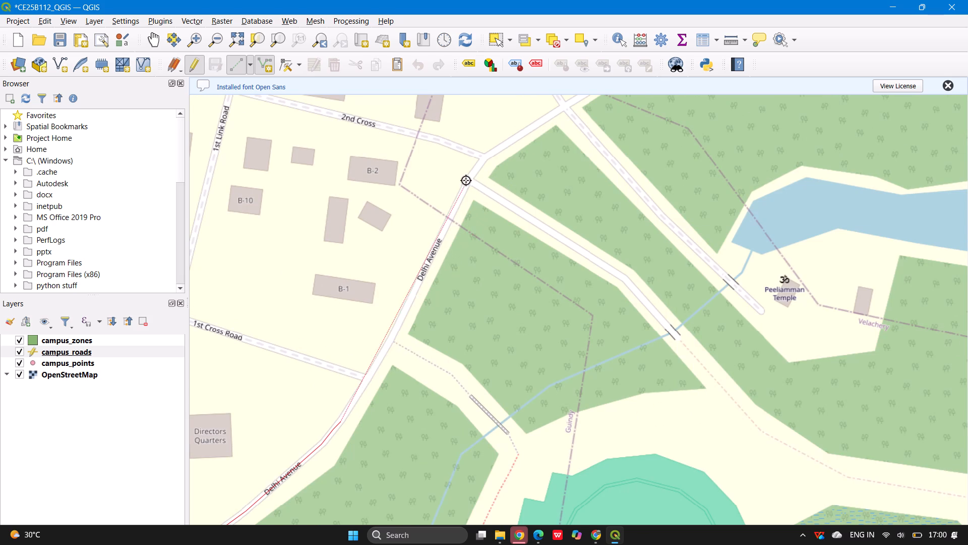
{"action": "left_click", "coordinate": [393, 338]}
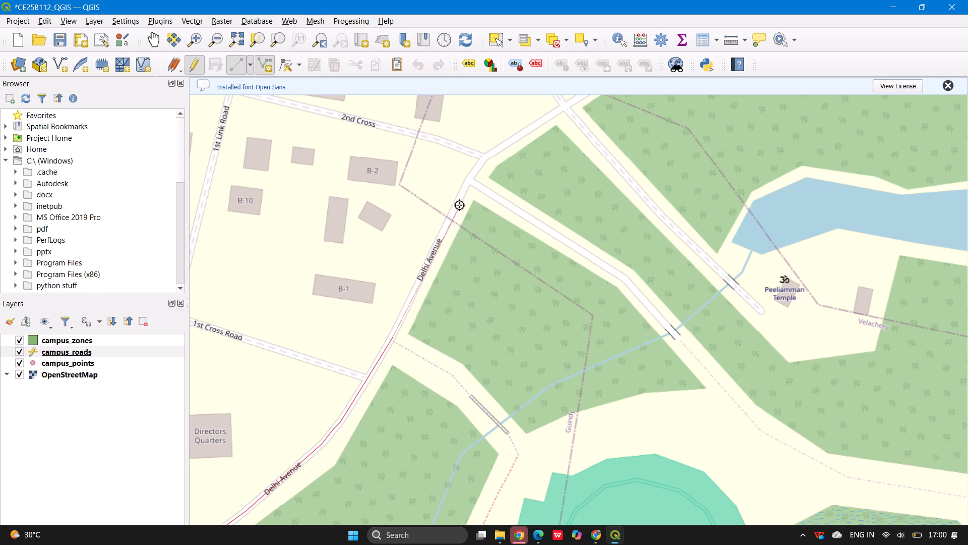
{"action": "left_click", "coordinate": [468, 179]}
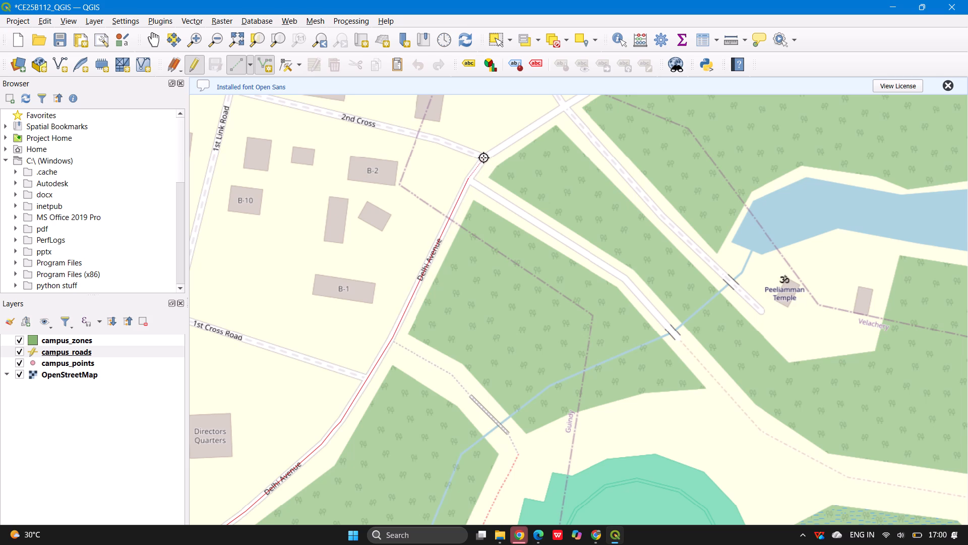
{"action": "left_click", "coordinate": [485, 156]}
{"action": "left_click", "coordinate": [566, 105]}
Extend the Delhi Avenue line from the temple road crossing past the B-4 side road to just beyond the 4th Cross junction.
{"action": "scroll", "coordinate": [405, 254], "scroll_direction": "up", "scroll_amount": 1}
{"action": "scroll", "coordinate": [405, 254], "scroll_direction": "down", "scroll_amount": 2}
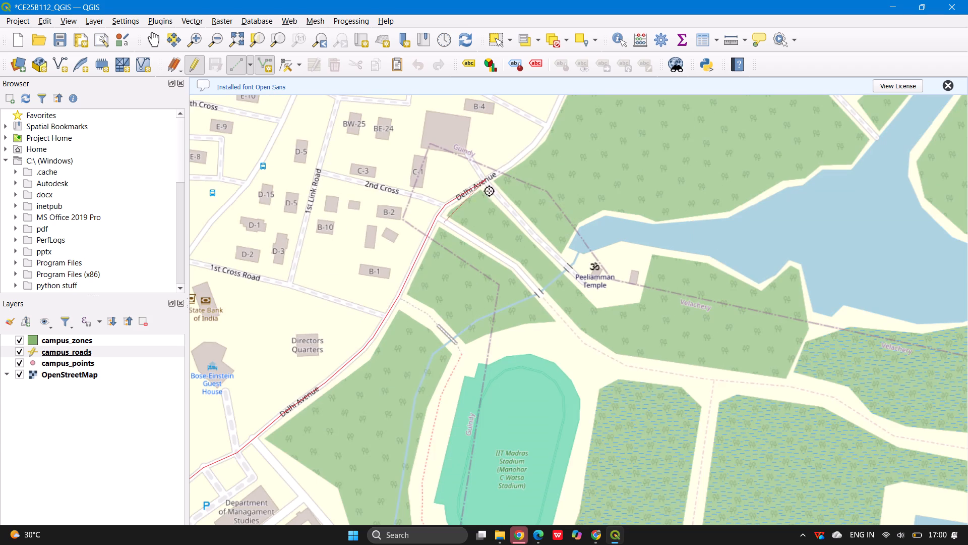
{"action": "scroll", "coordinate": [540, 116], "scroll_direction": "up", "scroll_amount": 1}
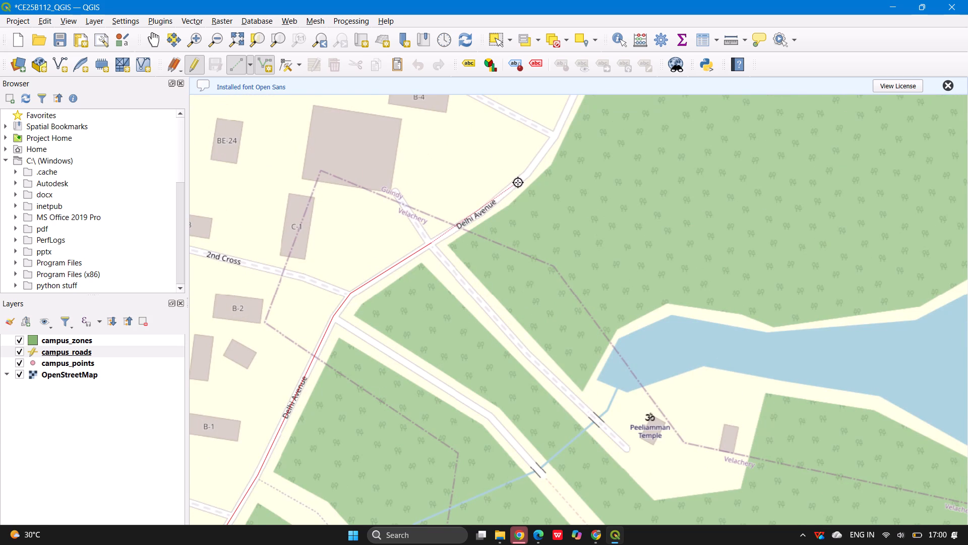
{"action": "left_click", "coordinate": [492, 204]}
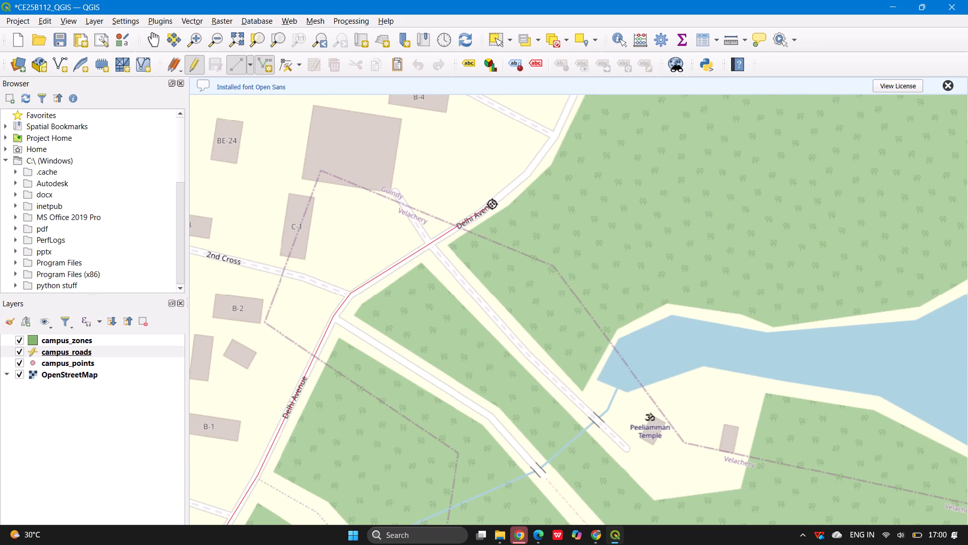
{"action": "left_click", "coordinate": [527, 174]}
{"action": "left_click", "coordinate": [556, 135]}
{"action": "scroll", "coordinate": [395, 304], "scroll_direction": "up", "scroll_amount": 1}
{"action": "scroll", "coordinate": [395, 304], "scroll_direction": "down", "scroll_amount": 2}
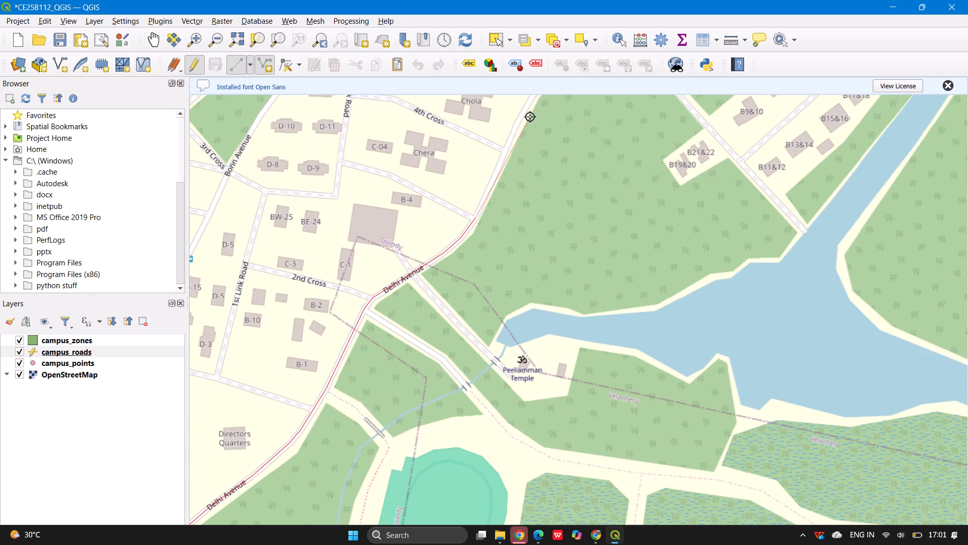
{"action": "scroll", "coordinate": [530, 117], "scroll_direction": "up", "scroll_amount": 1}
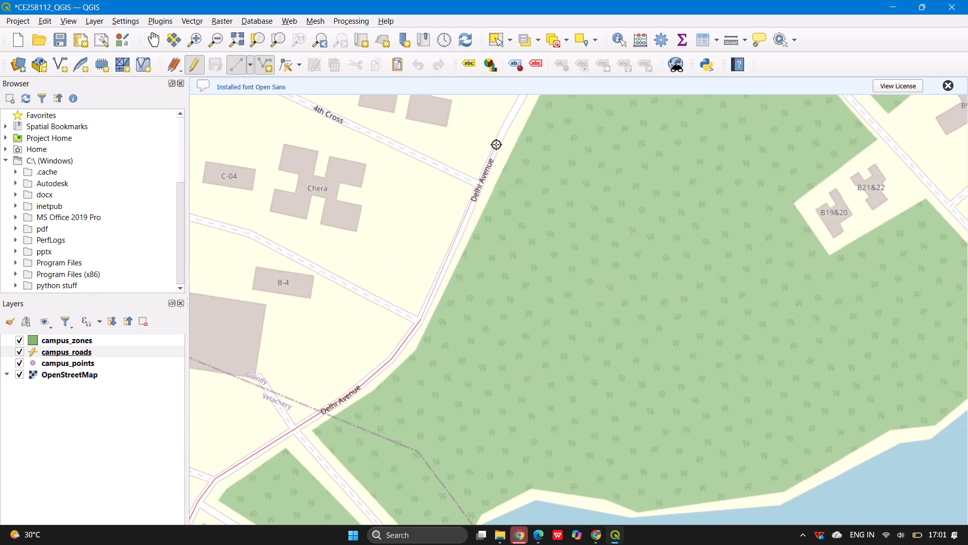
{"action": "left_click", "coordinate": [499, 142]}
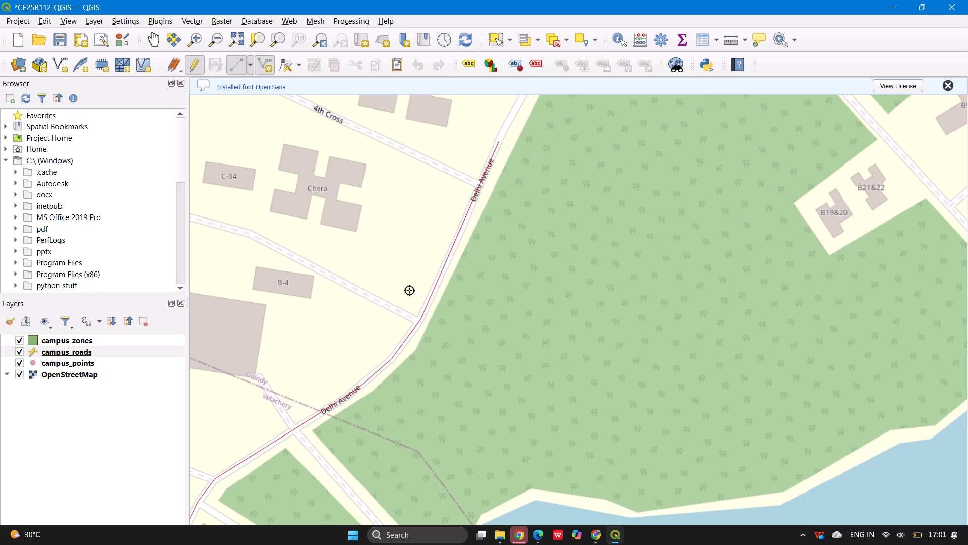
Extend the Delhi Avenue line northeast past Chola to the side-road junction just south of Pandiya.
{"action": "scroll", "coordinate": [384, 310], "scroll_direction": "down", "scroll_amount": 1}
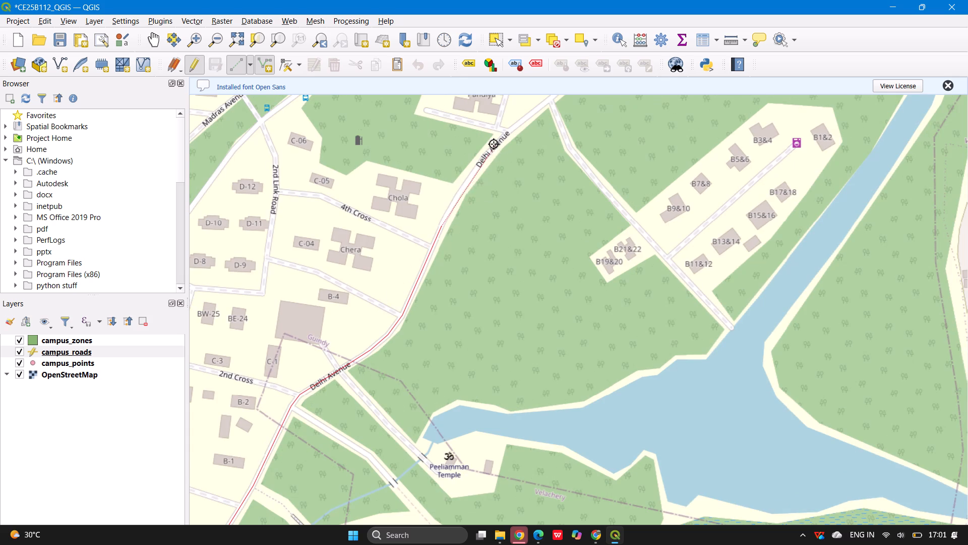
{"action": "scroll", "coordinate": [493, 144], "scroll_direction": "down", "scroll_amount": 1}
{"action": "scroll", "coordinate": [493, 144], "scroll_direction": "up", "scroll_amount": 2}
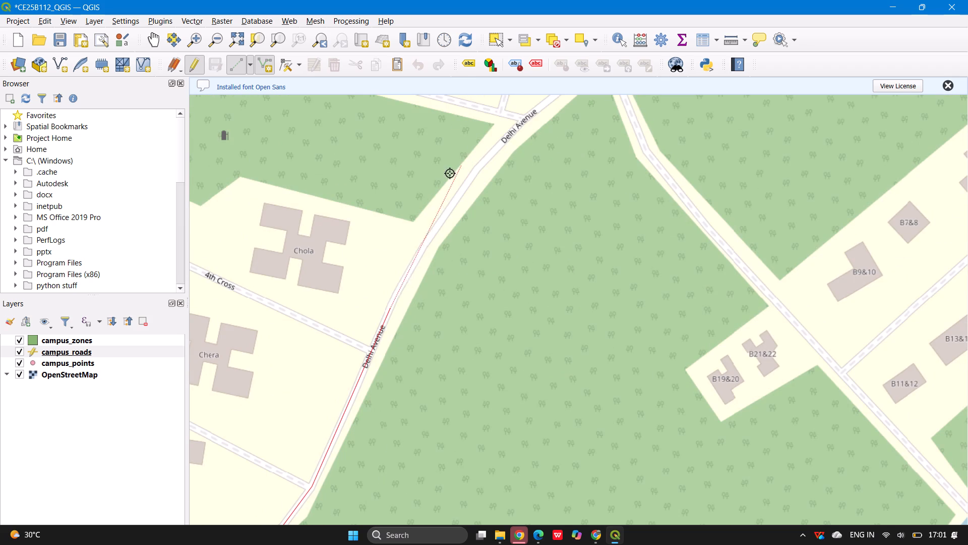
{"action": "left_click", "coordinate": [397, 296]}
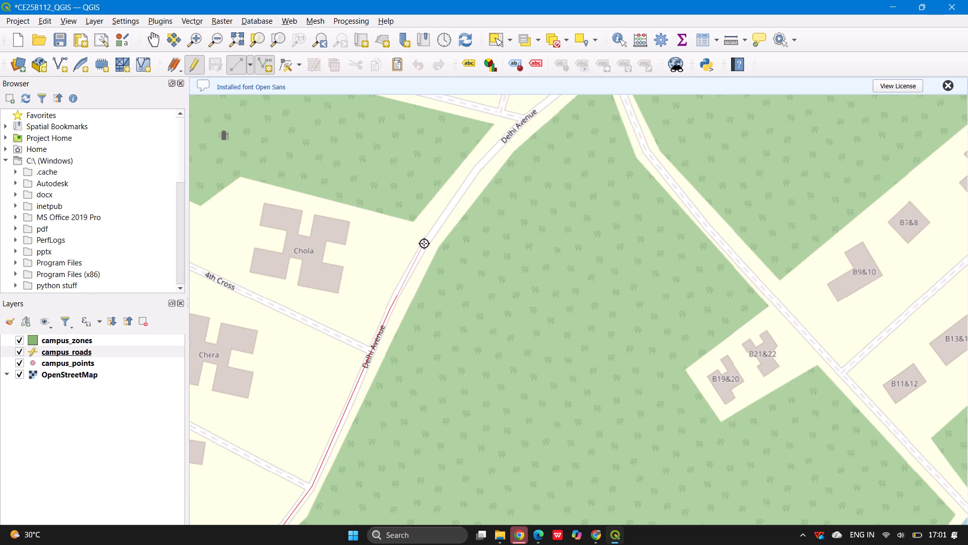
{"action": "left_click", "coordinate": [426, 243]}
{"action": "left_click", "coordinate": [478, 168]}
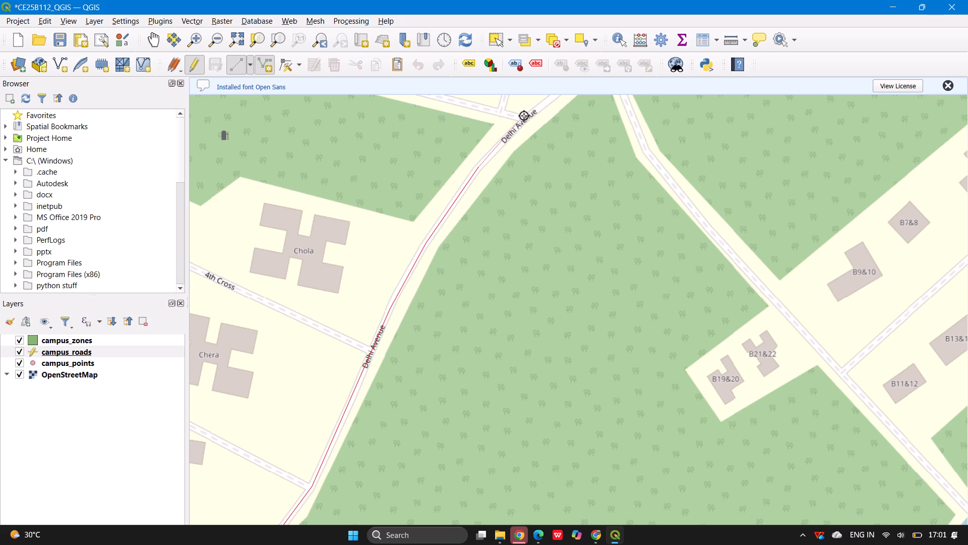
{"action": "left_click", "coordinate": [525, 118]}
Extend the Delhi Avenue line past the 5th Cross and 6th Cross junctions to the Market Road junction.
{"action": "scroll", "coordinate": [541, 116], "scroll_direction": "down", "scroll_amount": 2}
{"action": "scroll", "coordinate": [573, 102], "scroll_direction": "up", "scroll_amount": 3}
{"action": "scroll", "coordinate": [213, 205], "scroll_direction": "down", "scroll_amount": 1}
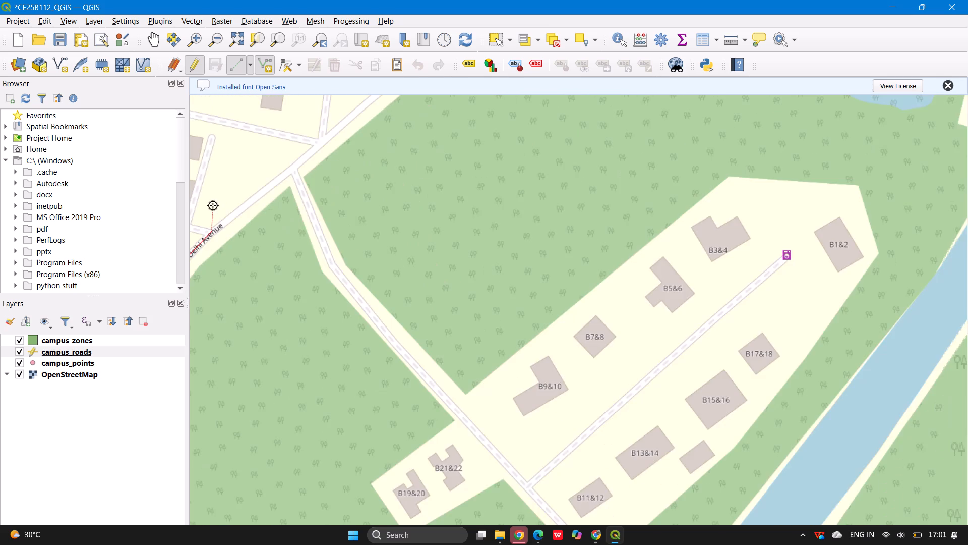
{"action": "scroll", "coordinate": [213, 205], "scroll_direction": "down", "scroll_amount": 1}
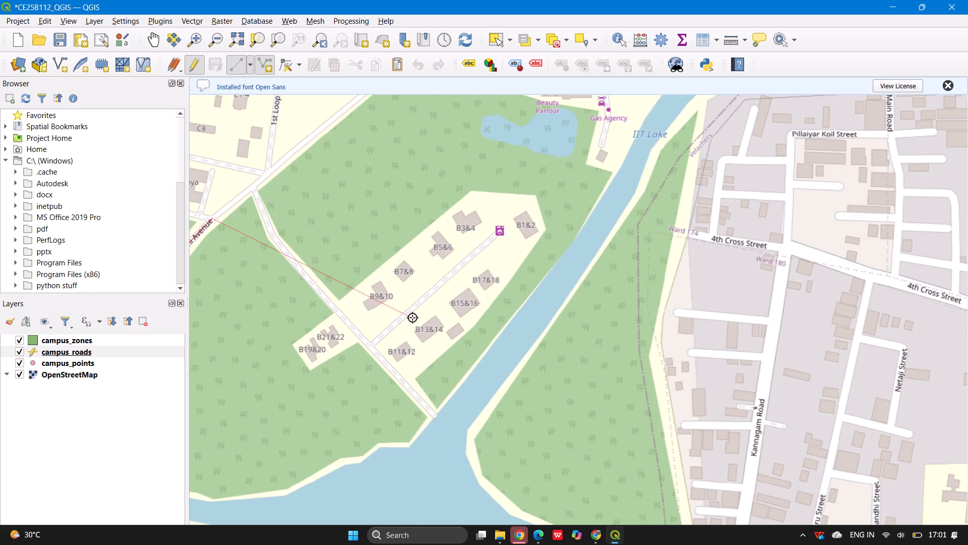
{"action": "scroll", "coordinate": [412, 312], "scroll_direction": "down", "scroll_amount": 1}
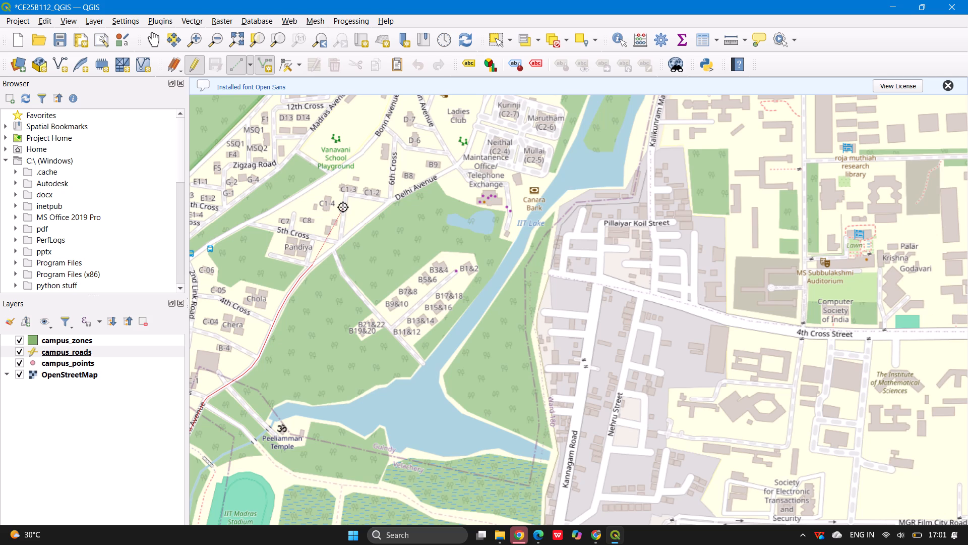
{"action": "scroll", "coordinate": [343, 207], "scroll_direction": "up", "scroll_amount": 1}
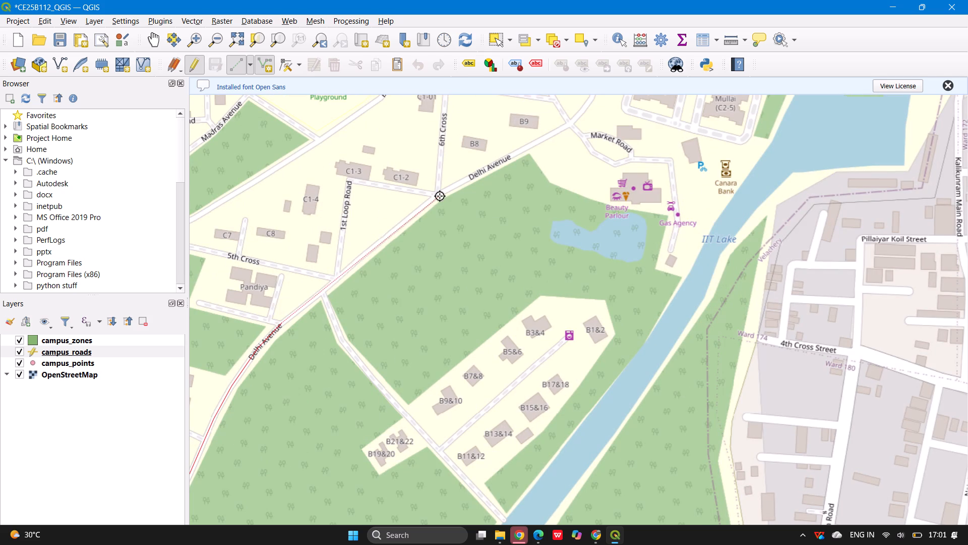
{"action": "left_click", "coordinate": [438, 195]}
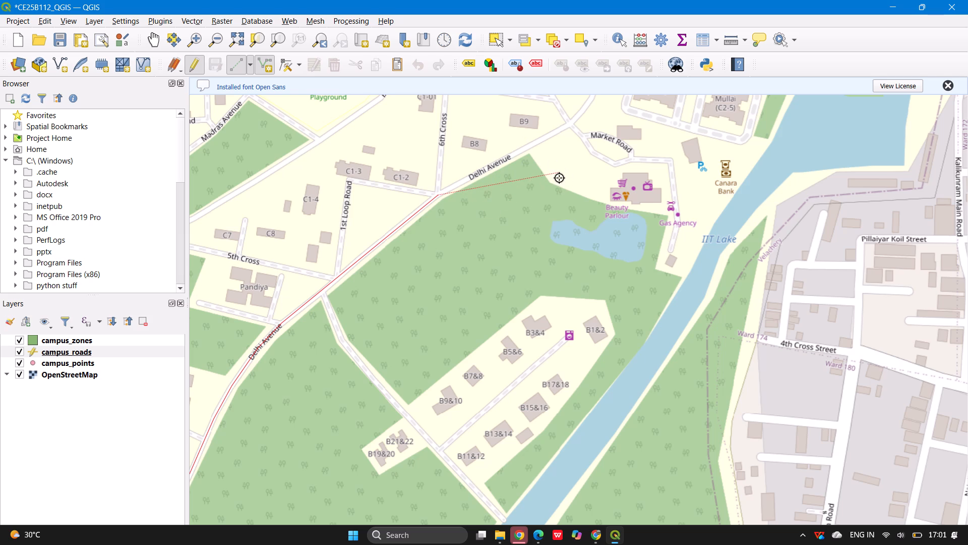
{"action": "left_click", "coordinate": [571, 124]}
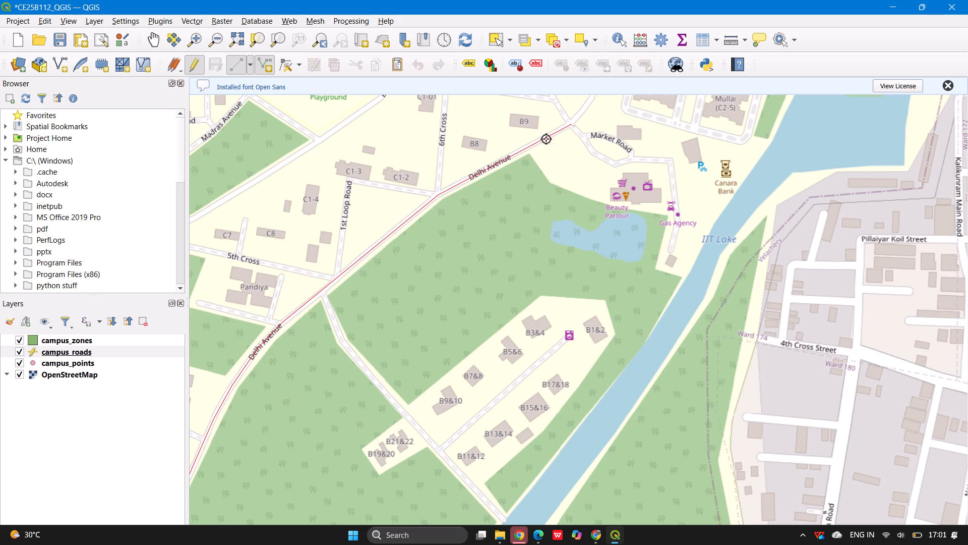
Extend the Delhi Avenue line north from Market Road past Neithal and Kurinji to the stretch between 2nd and 3rd Loop Roads, near C1-5.
{"action": "scroll", "coordinate": [406, 200], "scroll_direction": "down", "scroll_amount": 1}
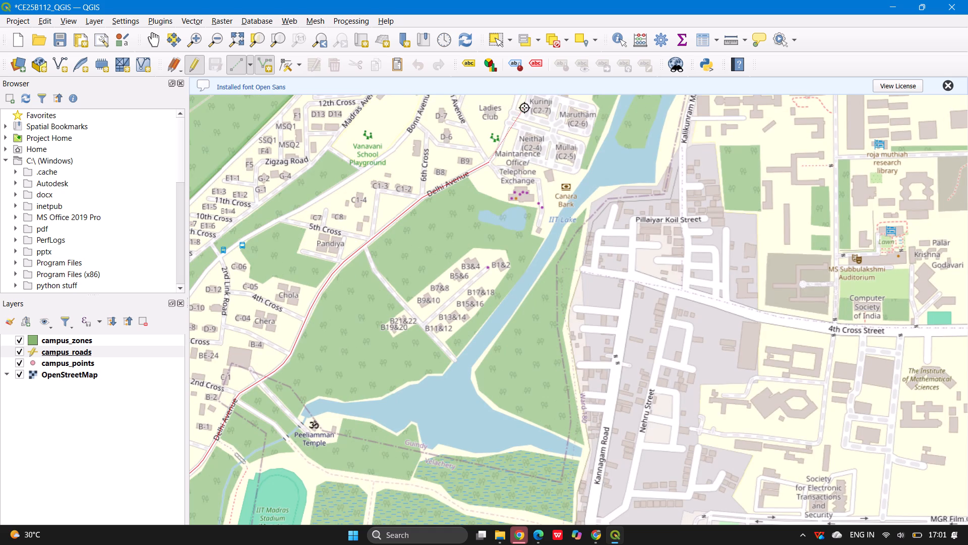
{"action": "scroll", "coordinate": [525, 106], "scroll_direction": "up", "scroll_amount": 1}
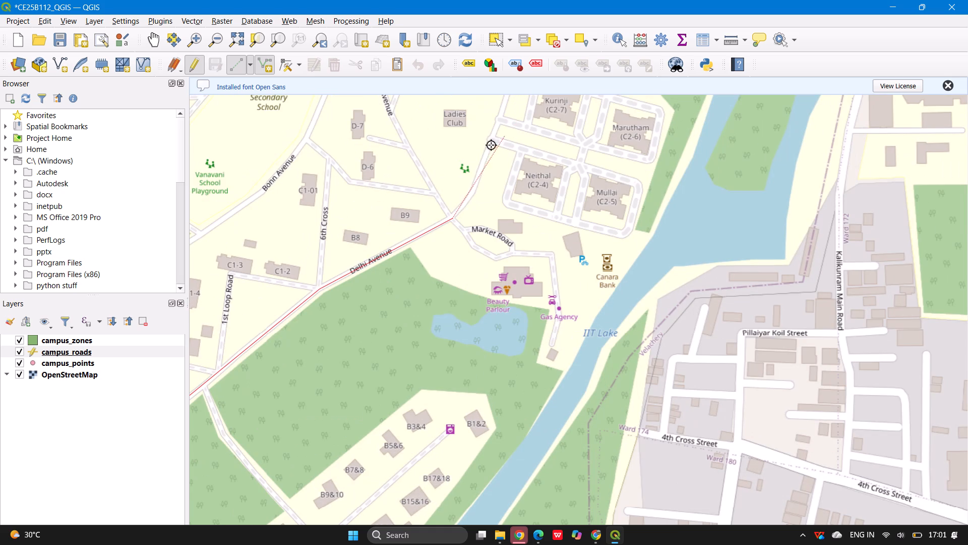
{"action": "scroll", "coordinate": [223, 257], "scroll_direction": "down", "scroll_amount": 1}
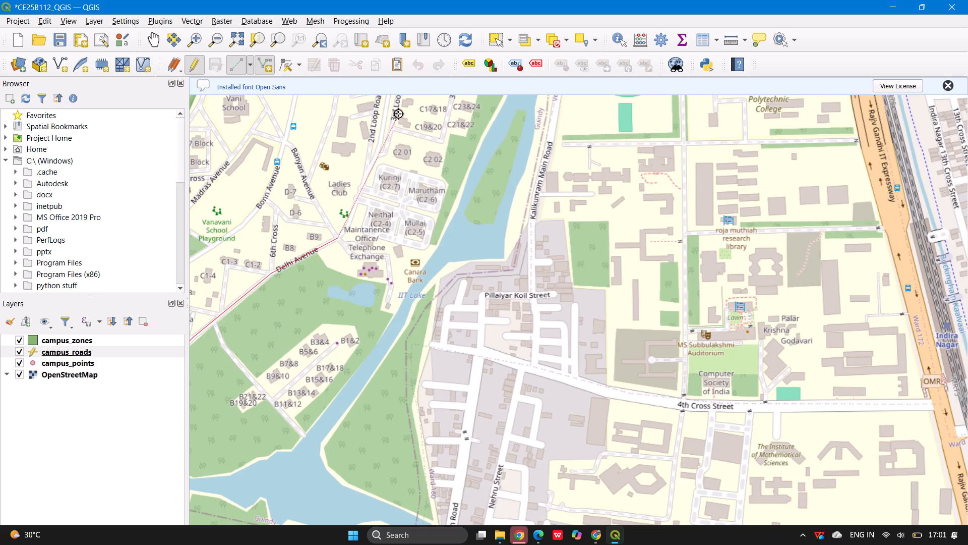
{"action": "scroll", "coordinate": [399, 108], "scroll_direction": "up", "scroll_amount": 1}
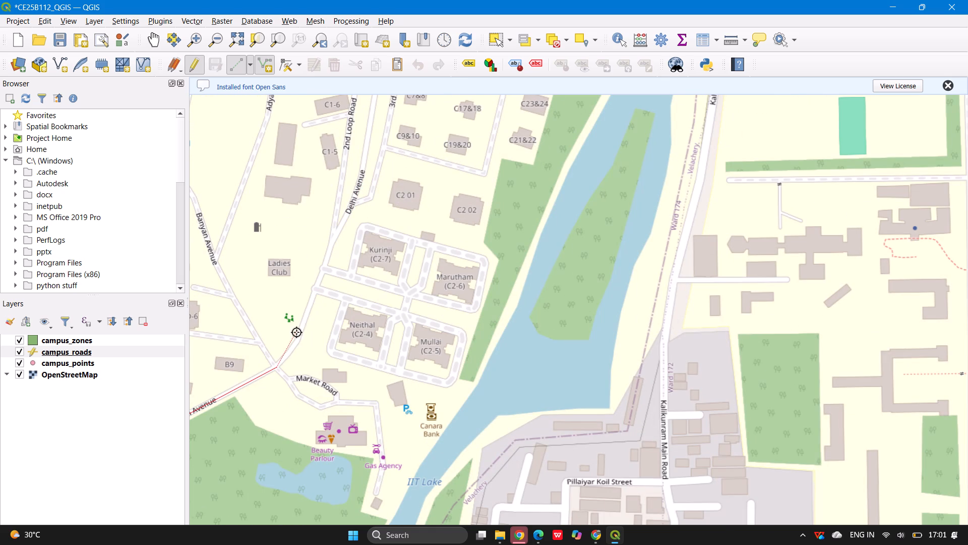
{"action": "left_click", "coordinate": [296, 343]}
{"action": "left_click", "coordinate": [316, 287]}
{"action": "left_click", "coordinate": [324, 268]}
{"action": "left_click", "coordinate": [335, 234]}
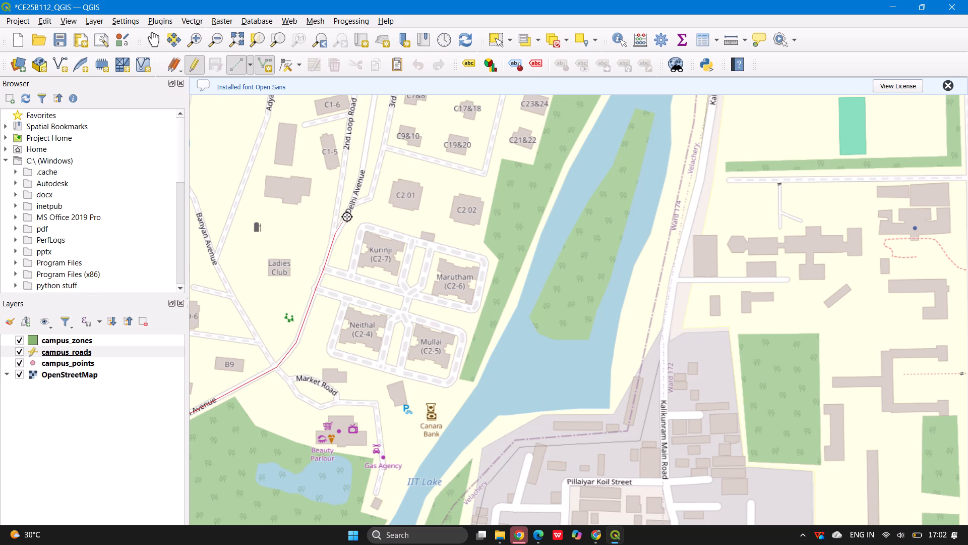
{"action": "left_click", "coordinate": [357, 194]}
{"action": "left_click", "coordinate": [368, 143]}
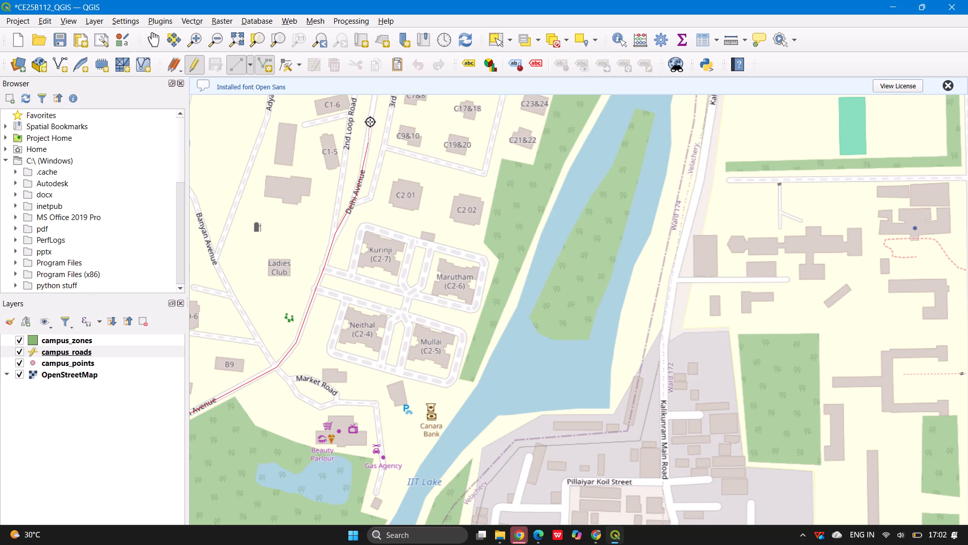
{"action": "left_click", "coordinate": [371, 121]}
Extend the Delhi Avenue line north past the 13th Cross and 14th Cross junctions to the 15th Cross junction.
{"action": "scroll", "coordinate": [342, 271], "scroll_direction": "down", "scroll_amount": 1}
{"action": "scroll", "coordinate": [342, 271], "scroll_direction": "up", "scroll_amount": 1}
{"action": "scroll", "coordinate": [378, 101], "scroll_direction": "up", "scroll_amount": 1}
{"action": "scroll", "coordinate": [289, 319], "scroll_direction": "up", "scroll_amount": 1}
{"action": "scroll", "coordinate": [288, 320], "scroll_direction": "down", "scroll_amount": 2}
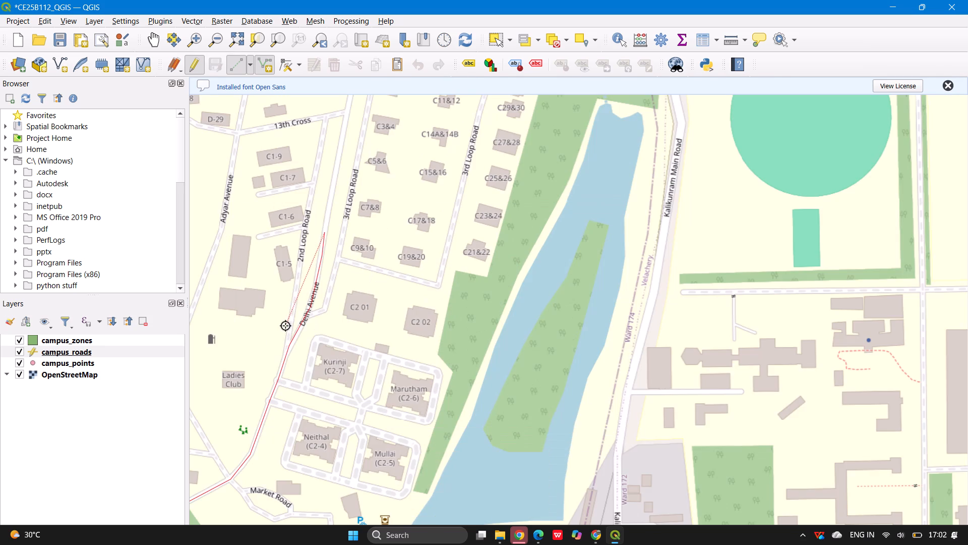
{"action": "scroll", "coordinate": [229, 411], "scroll_direction": "down", "scroll_amount": 2}
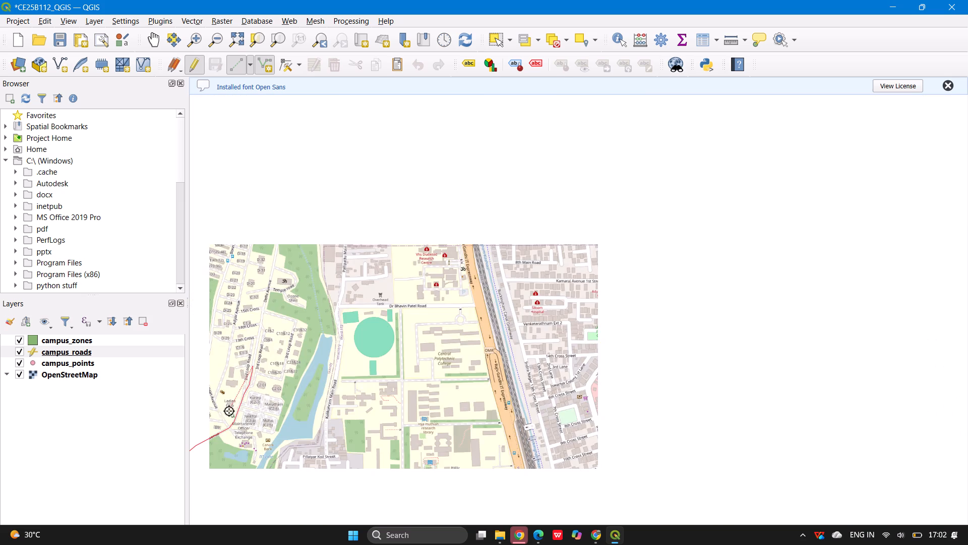
{"action": "scroll", "coordinate": [281, 246], "scroll_direction": "up", "scroll_amount": 1}
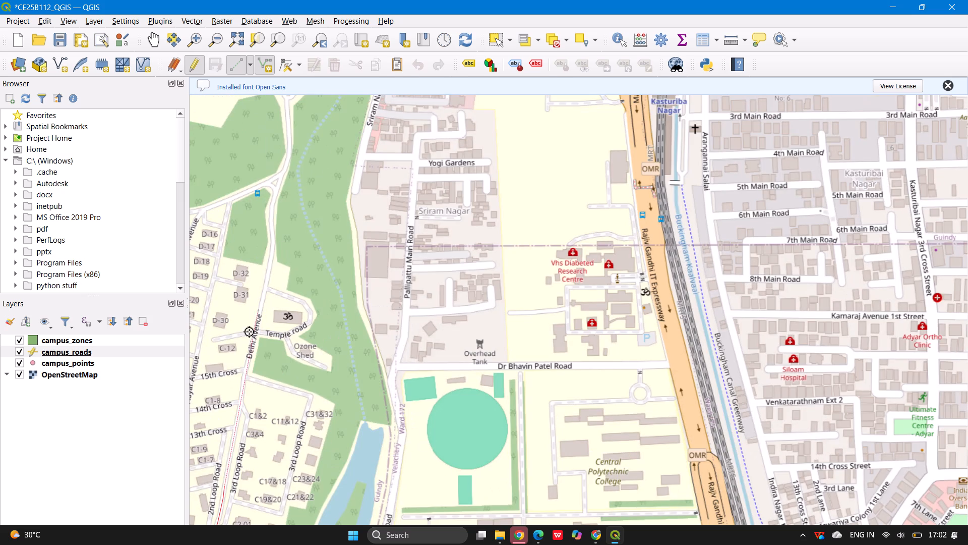
{"action": "scroll", "coordinate": [317, 257], "scroll_direction": "down", "scroll_amount": 1}
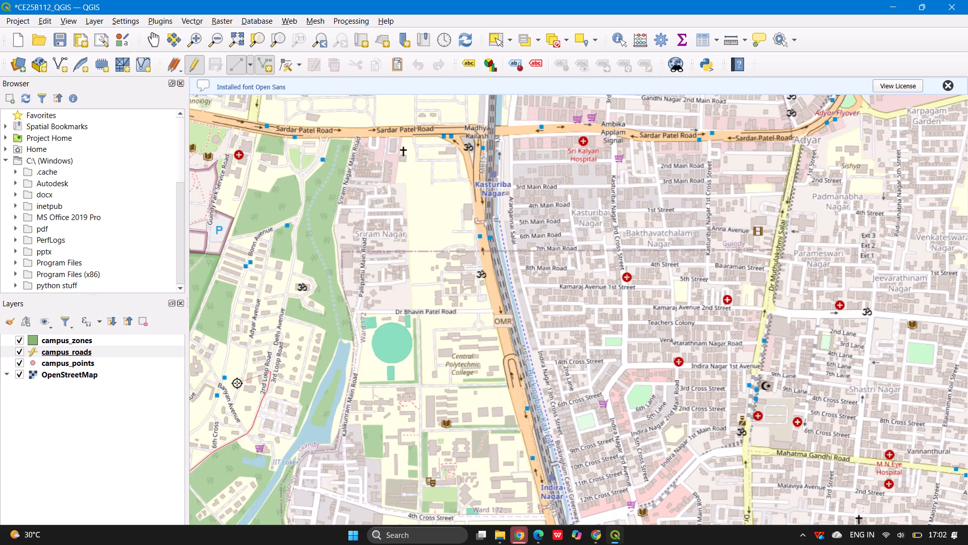
{"action": "scroll", "coordinate": [243, 379], "scroll_direction": "up", "scroll_amount": 1}
{"action": "scroll", "coordinate": [248, 333], "scroll_direction": "up", "scroll_amount": 1}
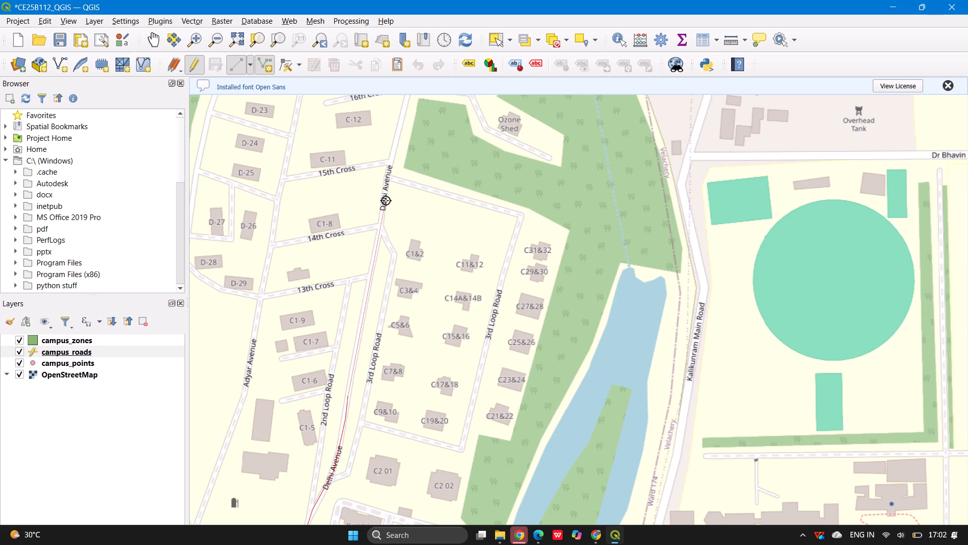
{"action": "left_click", "coordinate": [379, 228]}
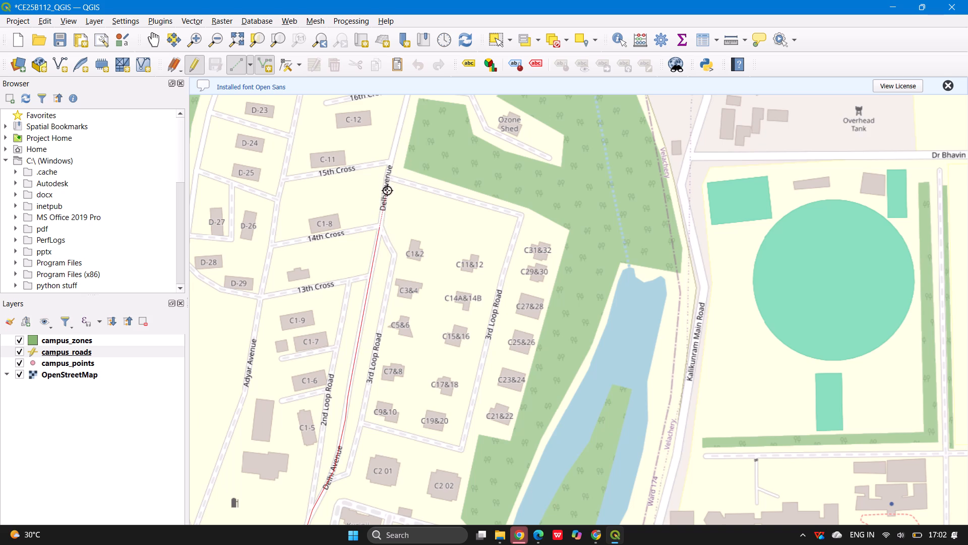
{"action": "left_click", "coordinate": [385, 189]}
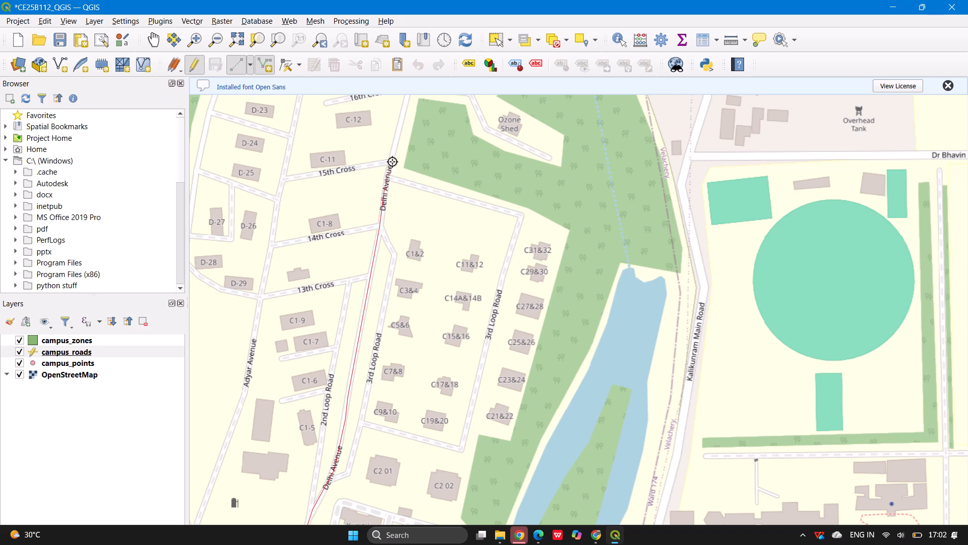
{"action": "left_click", "coordinate": [389, 165]}
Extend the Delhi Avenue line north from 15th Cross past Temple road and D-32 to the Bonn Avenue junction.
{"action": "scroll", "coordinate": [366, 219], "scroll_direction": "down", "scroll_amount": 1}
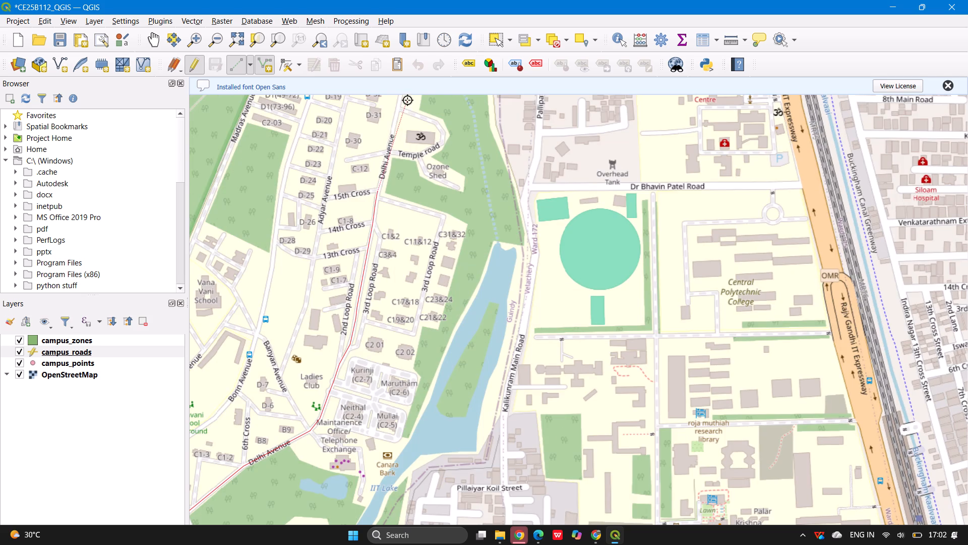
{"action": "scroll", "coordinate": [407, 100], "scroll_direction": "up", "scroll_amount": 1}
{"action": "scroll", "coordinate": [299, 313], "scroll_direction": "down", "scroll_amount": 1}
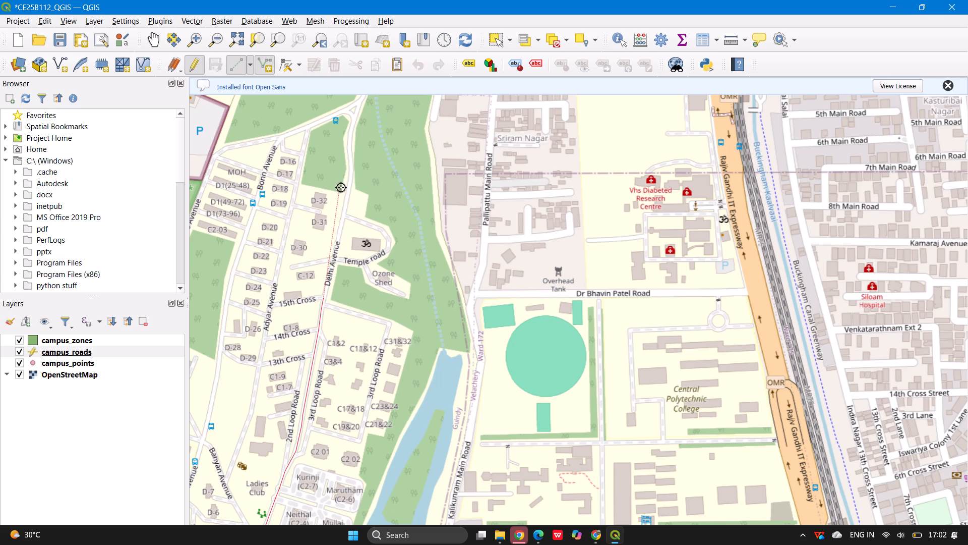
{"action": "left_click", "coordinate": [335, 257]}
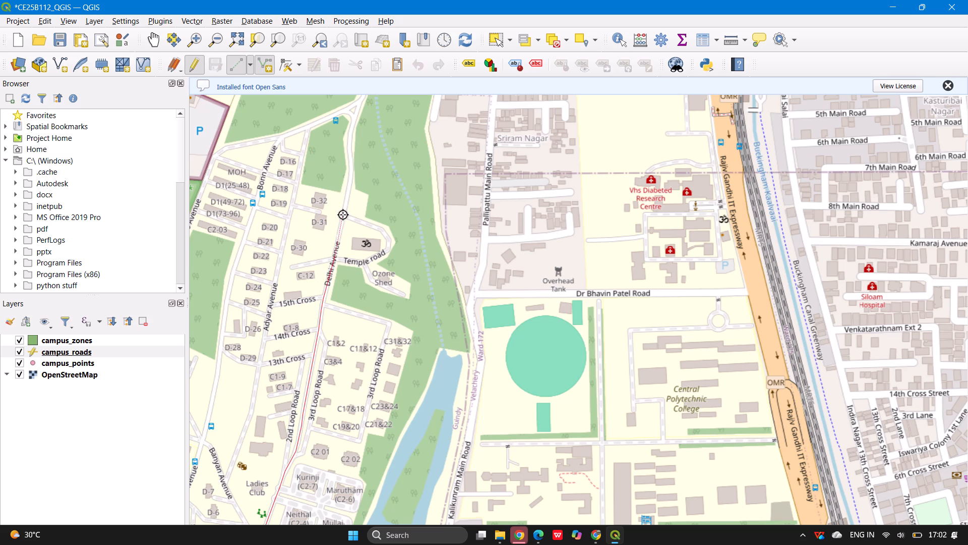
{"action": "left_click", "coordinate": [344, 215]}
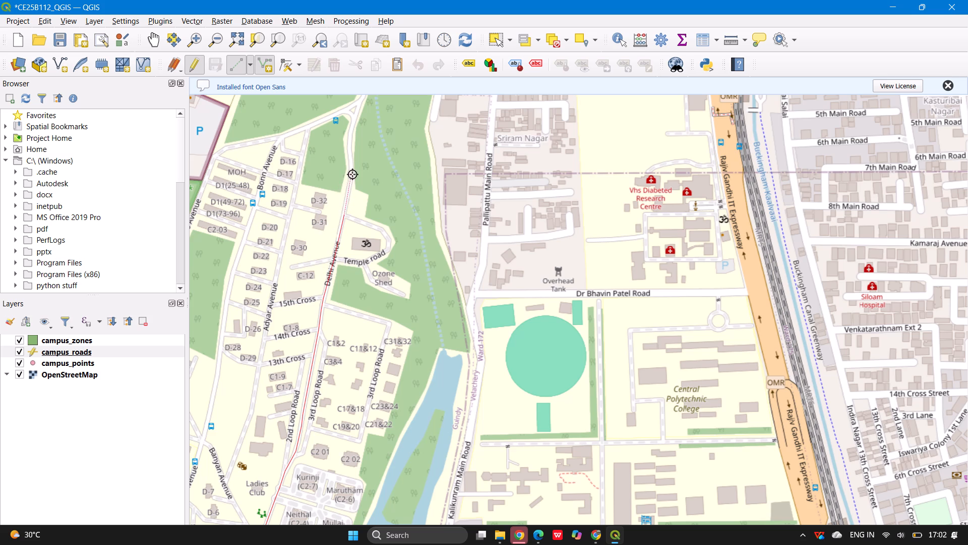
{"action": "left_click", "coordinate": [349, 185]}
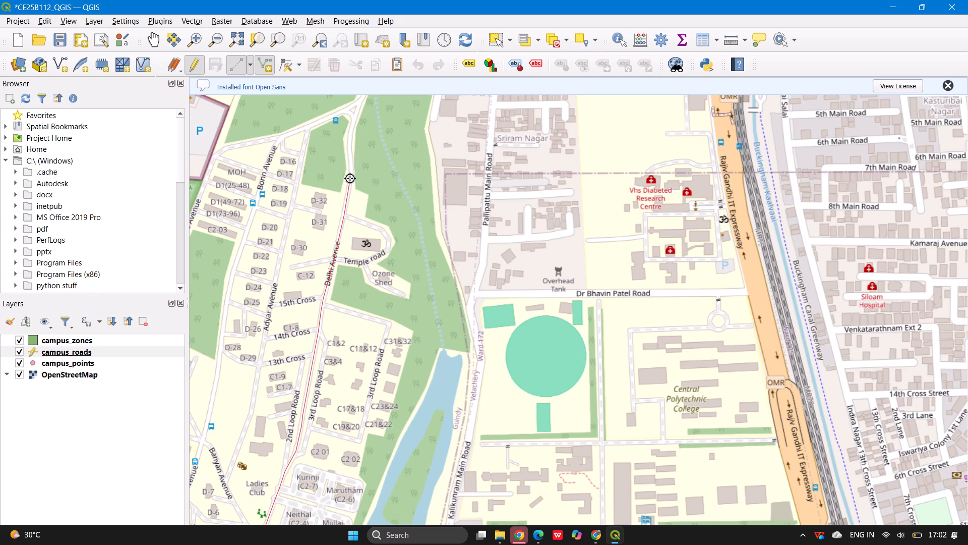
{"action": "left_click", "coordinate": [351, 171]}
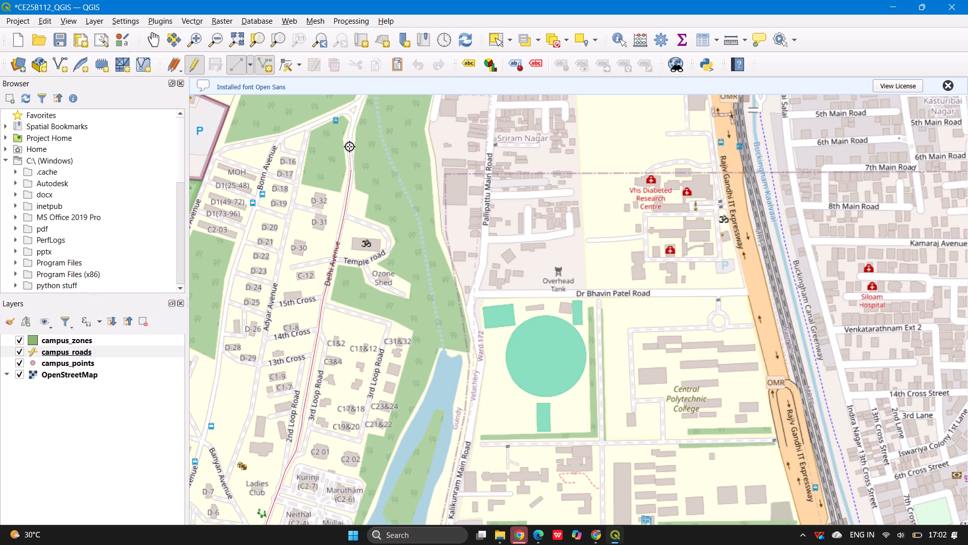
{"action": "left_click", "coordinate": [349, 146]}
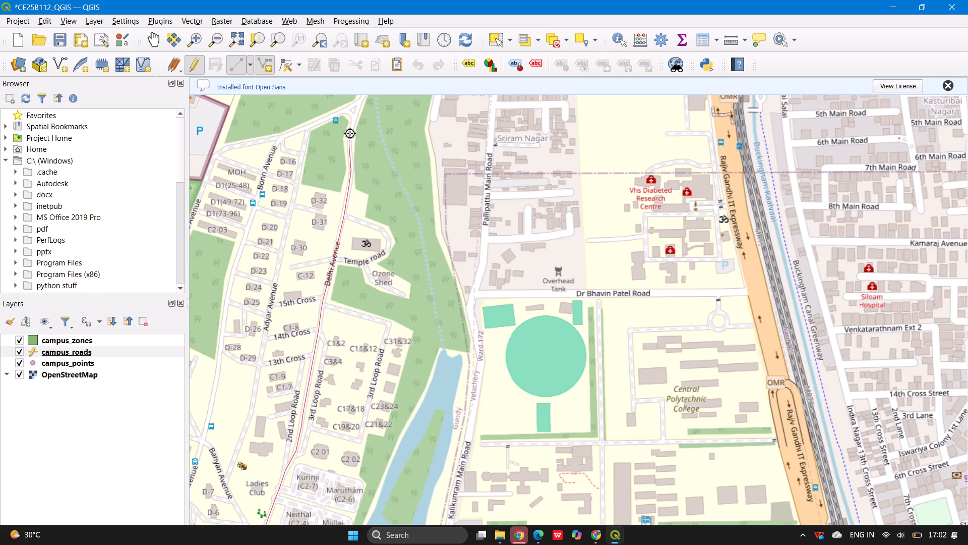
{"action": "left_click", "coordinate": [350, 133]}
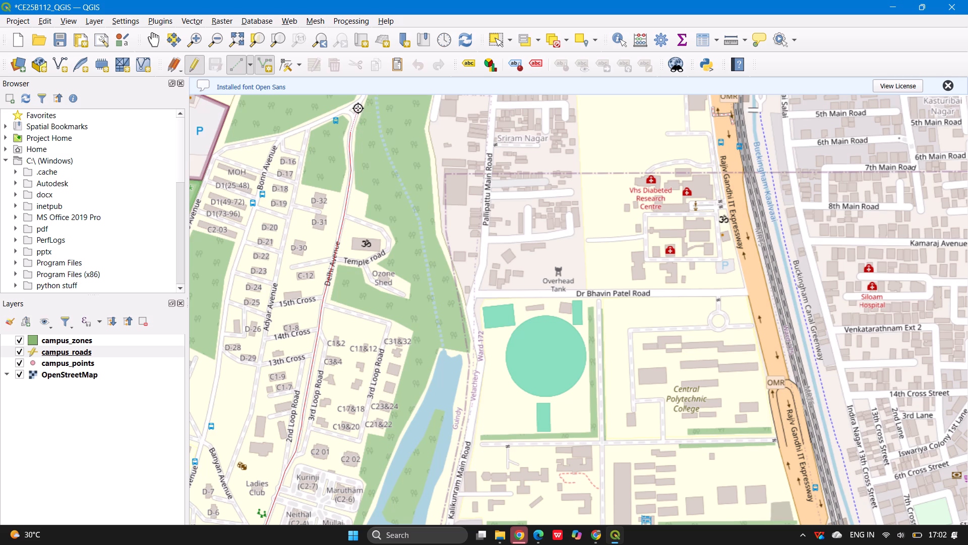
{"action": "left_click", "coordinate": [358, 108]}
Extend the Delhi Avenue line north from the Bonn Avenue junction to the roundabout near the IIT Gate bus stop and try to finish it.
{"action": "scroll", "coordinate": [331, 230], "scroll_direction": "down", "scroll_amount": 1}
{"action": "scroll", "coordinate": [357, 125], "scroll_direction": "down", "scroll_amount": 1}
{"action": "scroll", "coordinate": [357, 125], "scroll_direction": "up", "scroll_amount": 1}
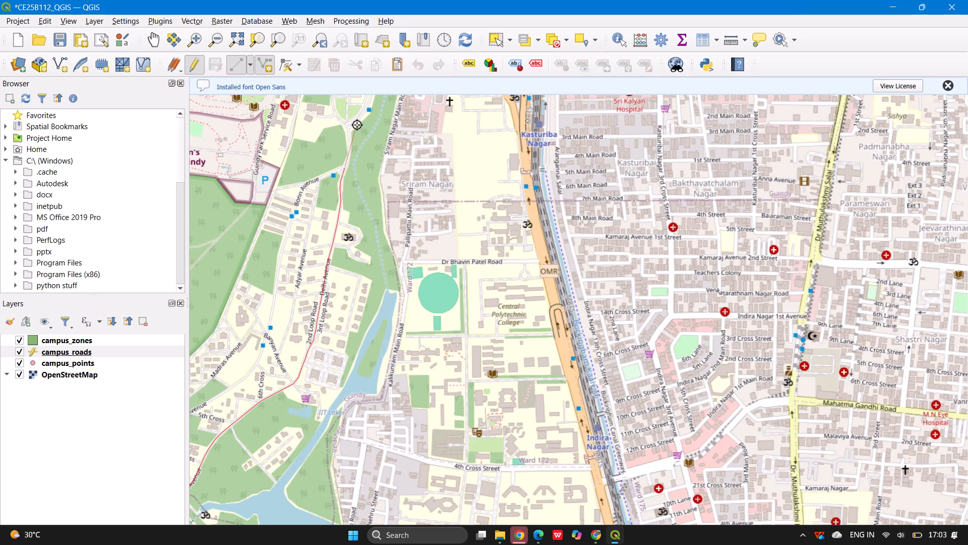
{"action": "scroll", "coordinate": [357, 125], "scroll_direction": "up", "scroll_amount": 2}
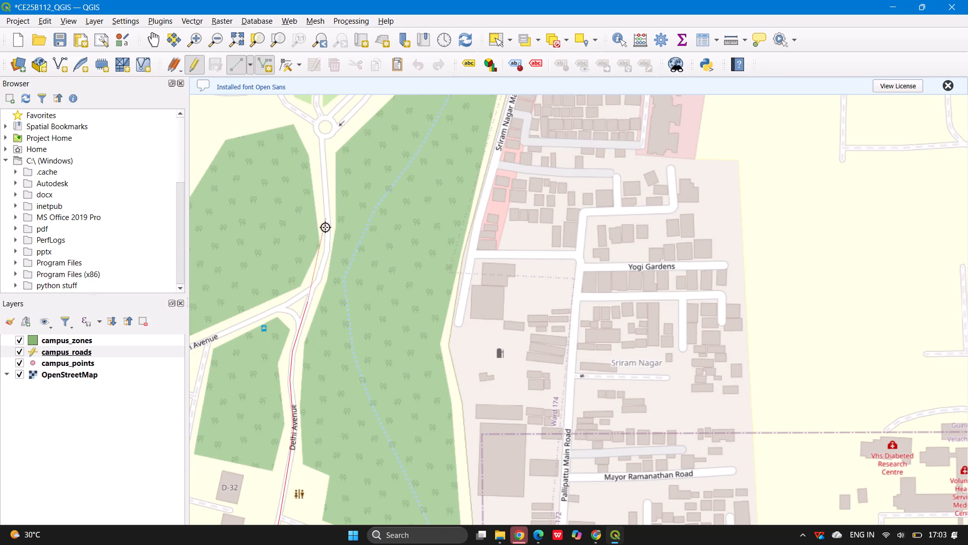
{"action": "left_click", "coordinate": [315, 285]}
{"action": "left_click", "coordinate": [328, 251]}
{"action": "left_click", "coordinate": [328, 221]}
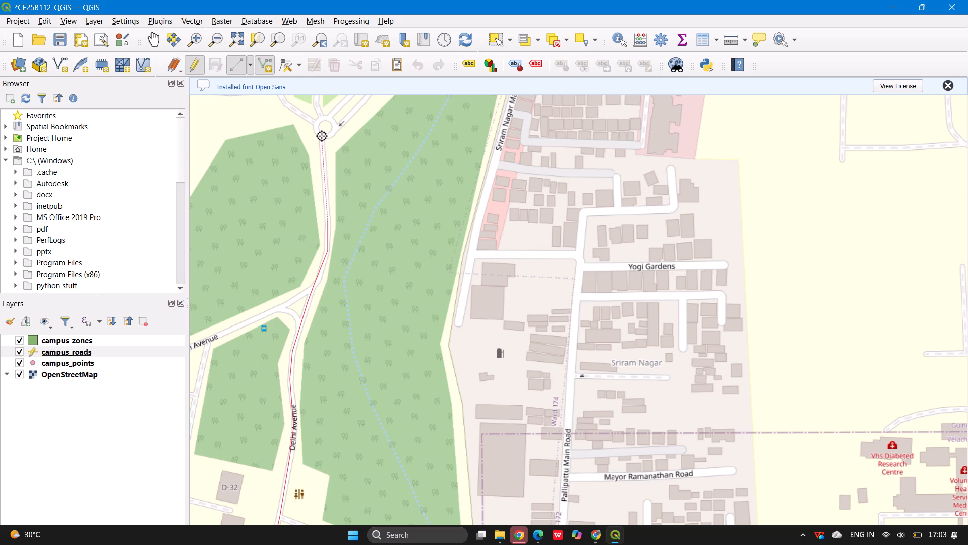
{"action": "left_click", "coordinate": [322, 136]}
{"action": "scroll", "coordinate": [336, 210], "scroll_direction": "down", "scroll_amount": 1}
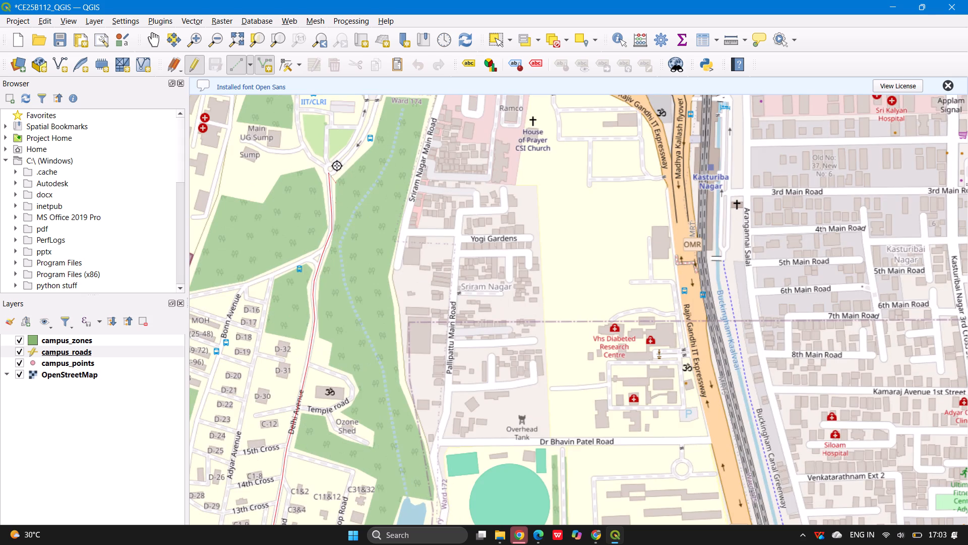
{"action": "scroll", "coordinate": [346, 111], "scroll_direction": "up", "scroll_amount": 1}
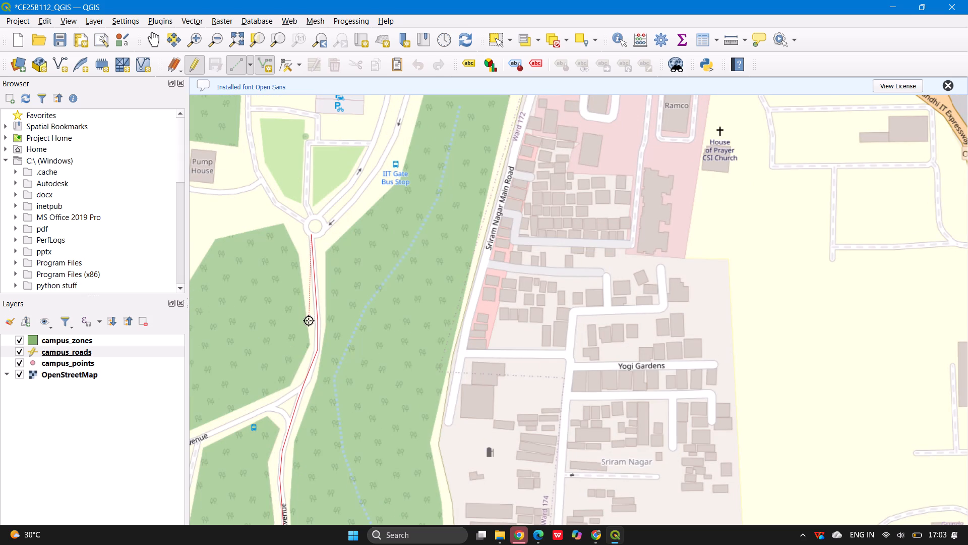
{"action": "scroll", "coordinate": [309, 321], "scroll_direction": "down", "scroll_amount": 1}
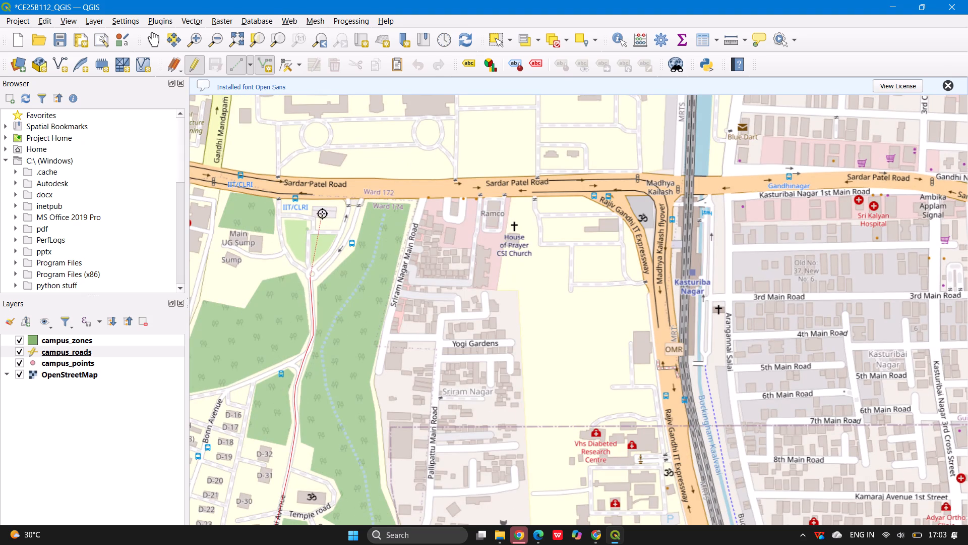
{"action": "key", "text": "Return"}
Try to paste features into campus_roads, and stop editing the layer.
{"action": "left_click", "coordinate": [391, 66]}
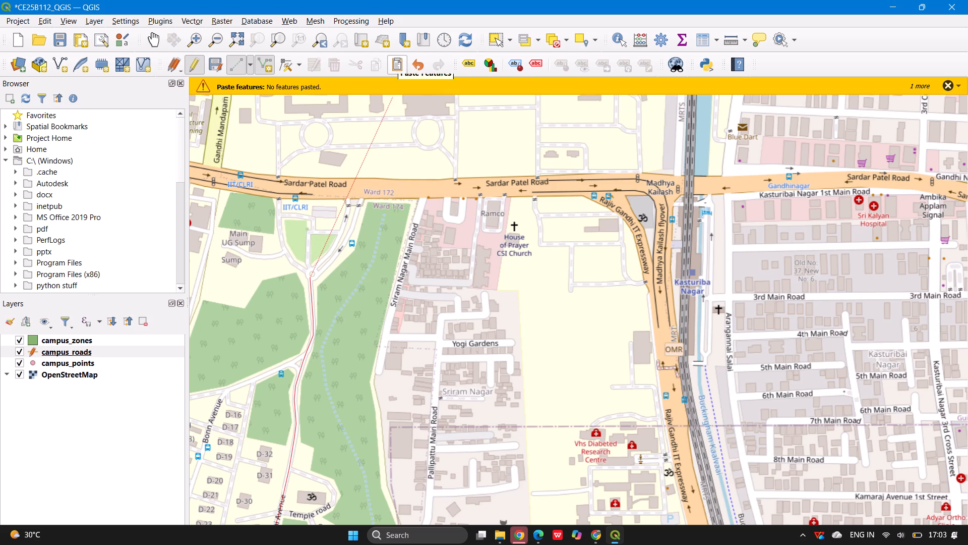
{"action": "left_click", "coordinate": [396, 65]}
{"action": "left_click", "coordinate": [191, 66]}
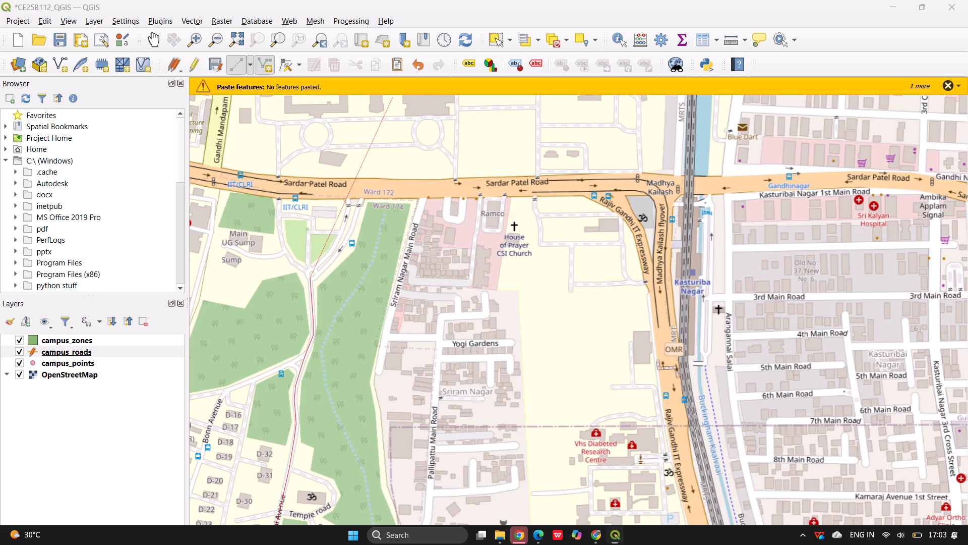
{"action": "left_click", "coordinate": [451, 285]}
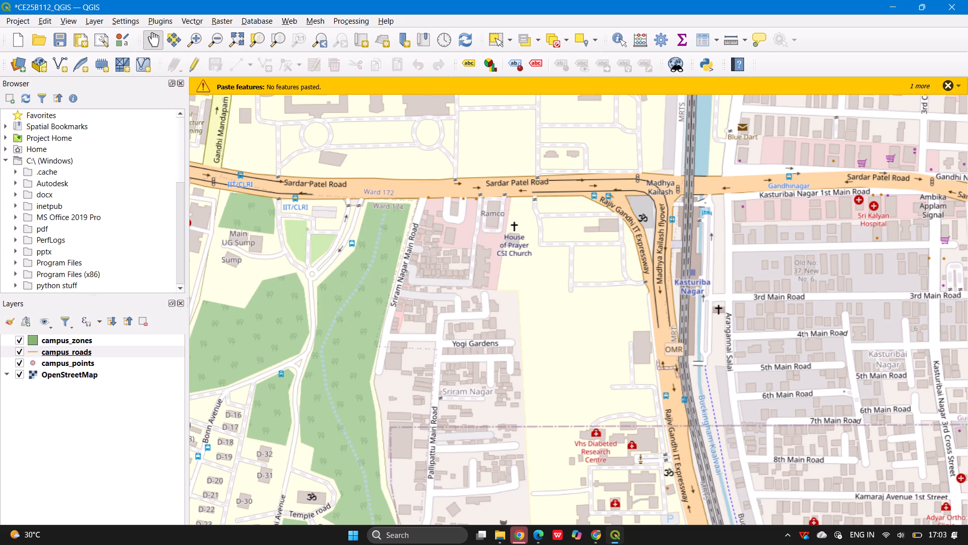
Style the campus_roads layer with the "simple blue line" symbol.
{"action": "left_click", "coordinate": [72, 353]}
{"action": "double_click", "coordinate": [72, 353]}
{"action": "scroll", "coordinate": [452, 390], "scroll_direction": "down", "scroll_amount": 4}
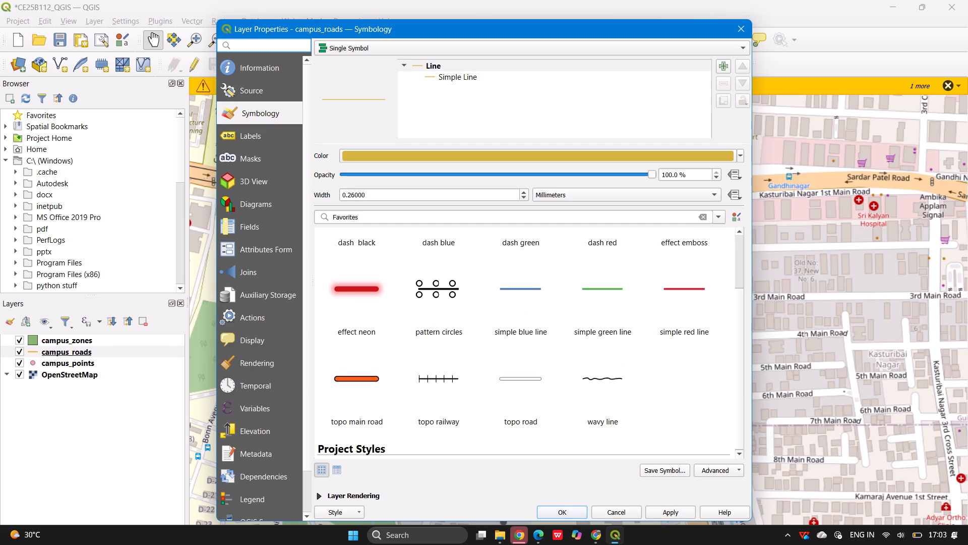
{"action": "left_click", "coordinate": [515, 286]}
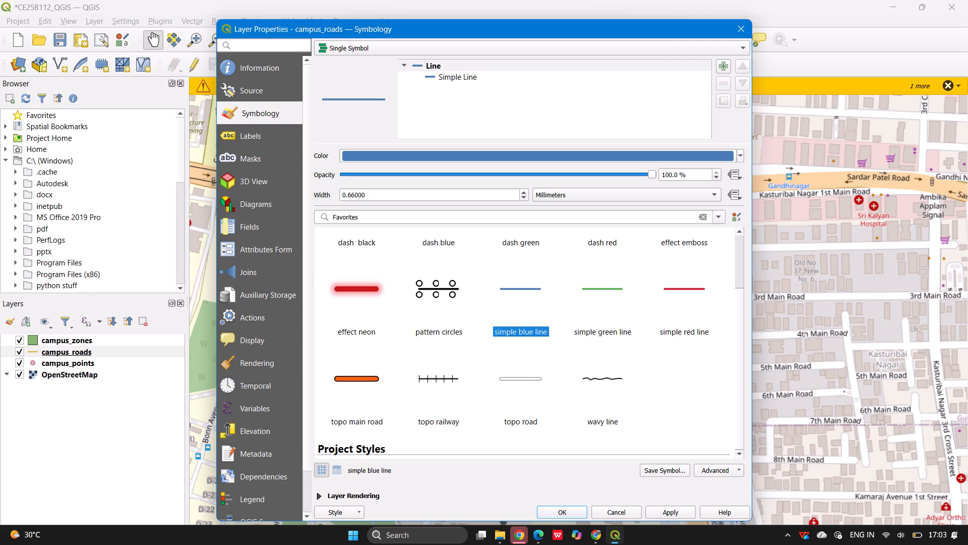
{"action": "left_click", "coordinate": [569, 511]}
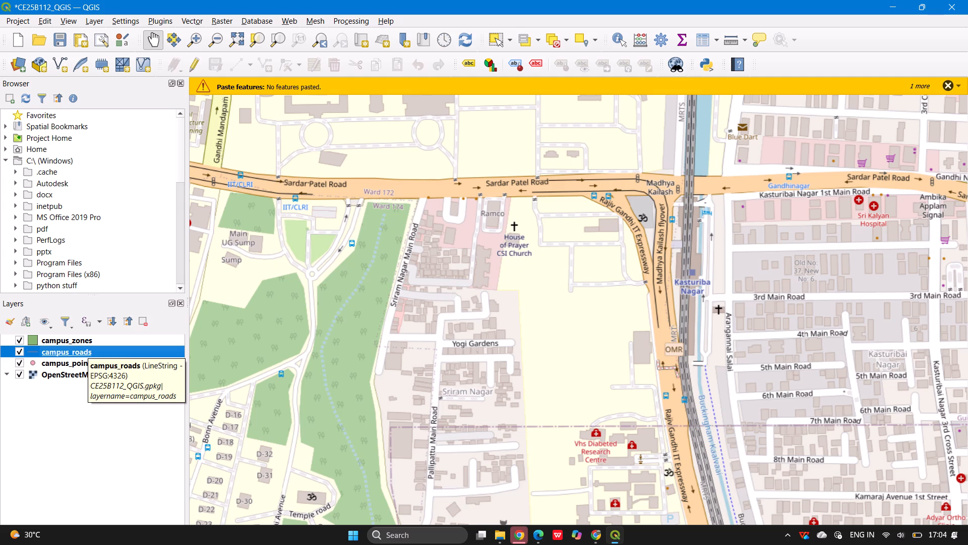
Check the map for campus_roads lines, from Sardar Patel Road along Delhi Avenue to the roundabout between Alumni Avenue and Bonn Avenue.
{"action": "left_click", "coordinate": [91, 350]}
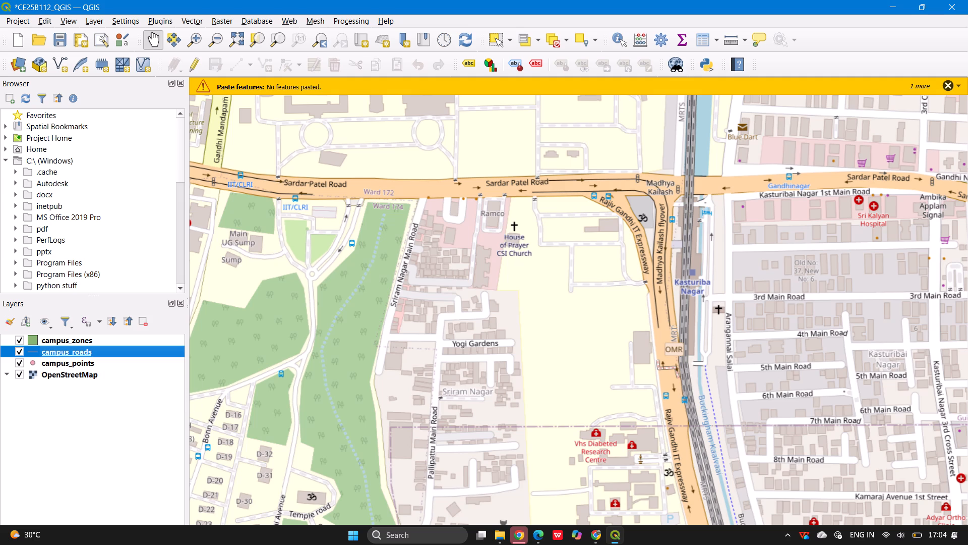
{"action": "left_click", "coordinate": [90, 354]}
{"action": "left_click", "coordinate": [83, 354]}
{"action": "scroll", "coordinate": [378, 378], "scroll_direction": "down", "scroll_amount": 2}
{"action": "scroll", "coordinate": [378, 378], "scroll_direction": "up", "scroll_amount": 1}
{"action": "scroll", "coordinate": [378, 378], "scroll_direction": "down", "scroll_amount": 1}
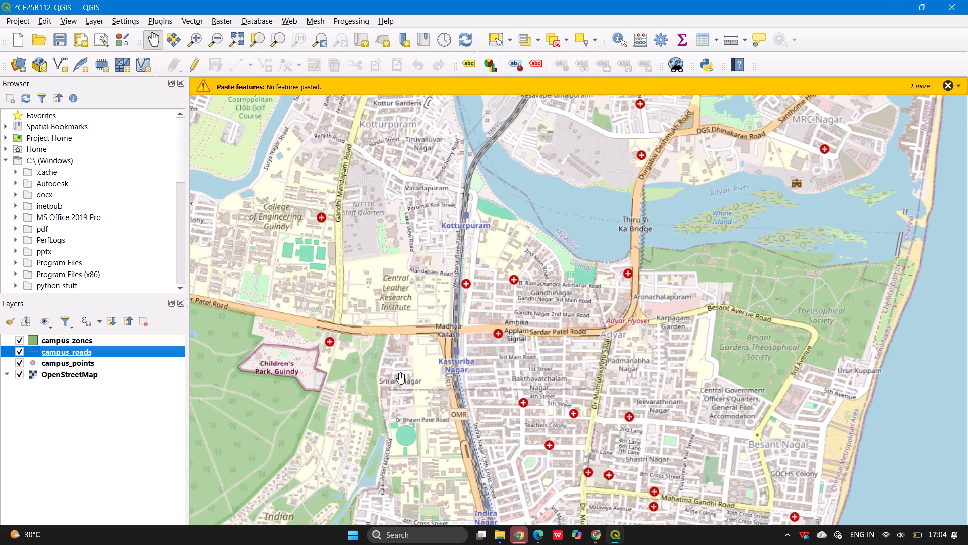
{"action": "scroll", "coordinate": [401, 378], "scroll_direction": "up", "scroll_amount": 3}
{"action": "scroll", "coordinate": [401, 379], "scroll_direction": "down", "scroll_amount": 2}
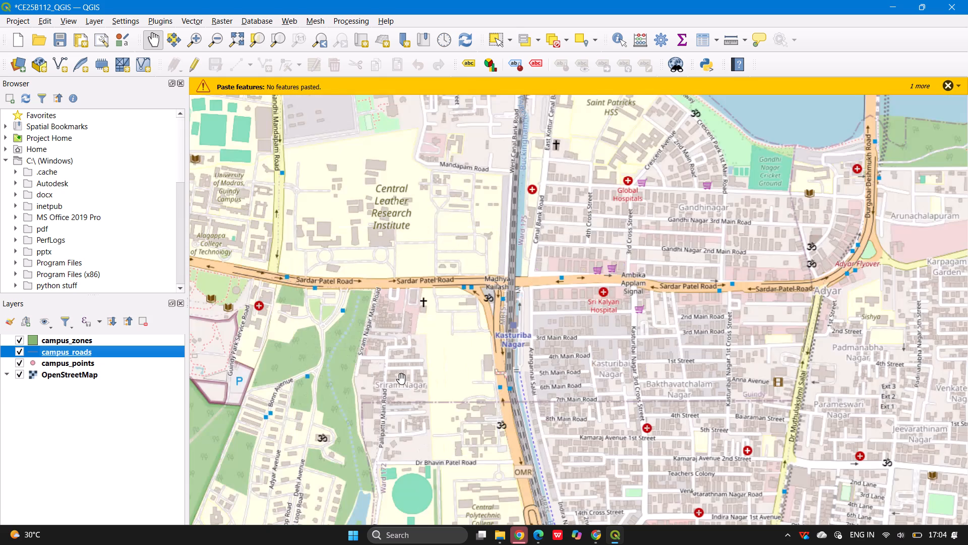
{"action": "scroll", "coordinate": [401, 379], "scroll_direction": "down", "scroll_amount": 1}
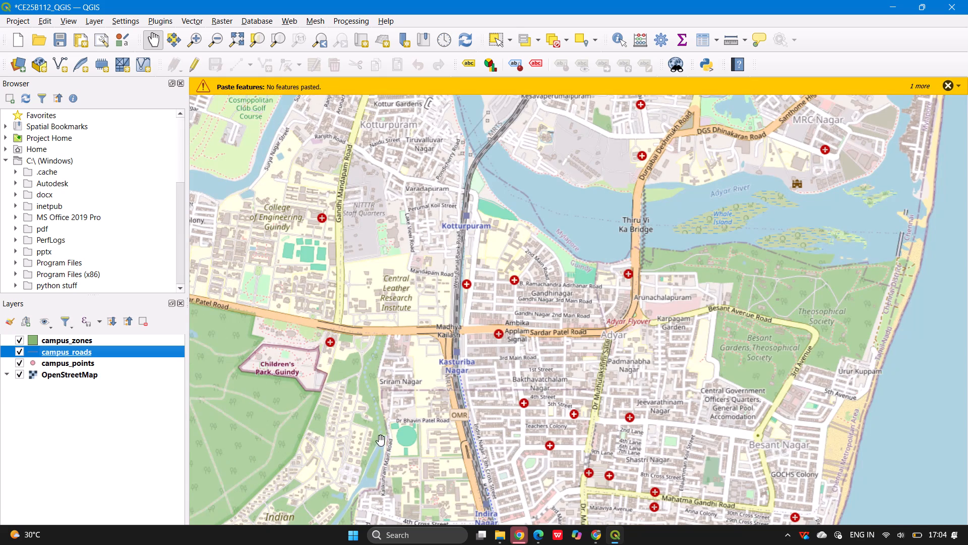
{"action": "left_click_drag", "start_coordinate": [381, 451], "coordinate": [443, 242]}
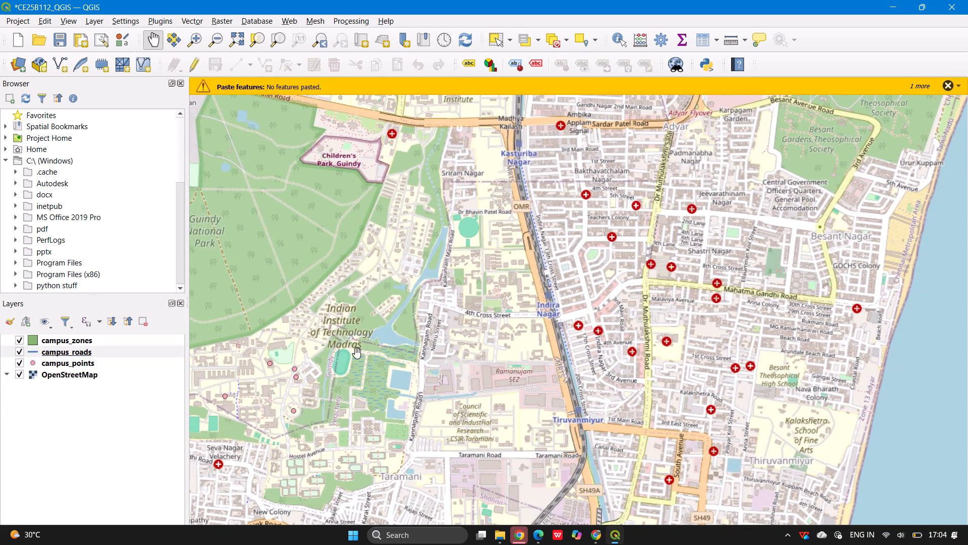
{"action": "scroll", "coordinate": [343, 329], "scroll_direction": "up", "scroll_amount": 1}
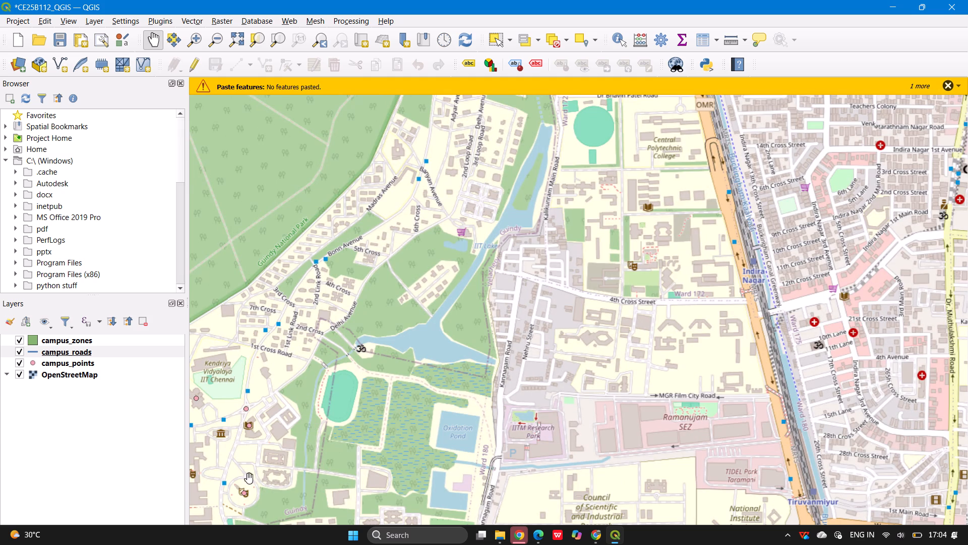
{"action": "scroll", "coordinate": [244, 400], "scroll_direction": "up", "scroll_amount": 3}
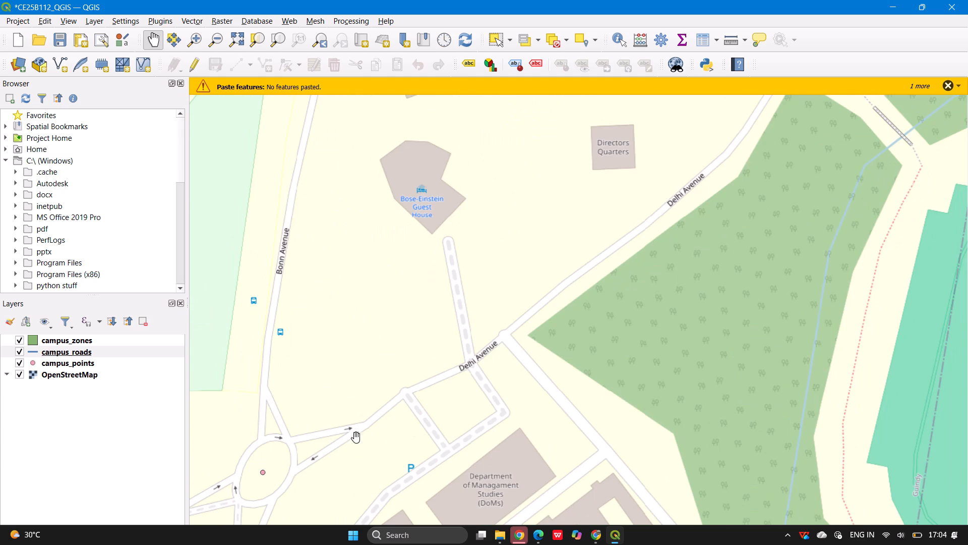
{"action": "left_click", "coordinate": [368, 429]}
{"action": "scroll", "coordinate": [362, 415], "scroll_direction": "up", "scroll_amount": 1}
{"action": "scroll", "coordinate": [940, 336], "scroll_direction": "down", "scroll_amount": 1}
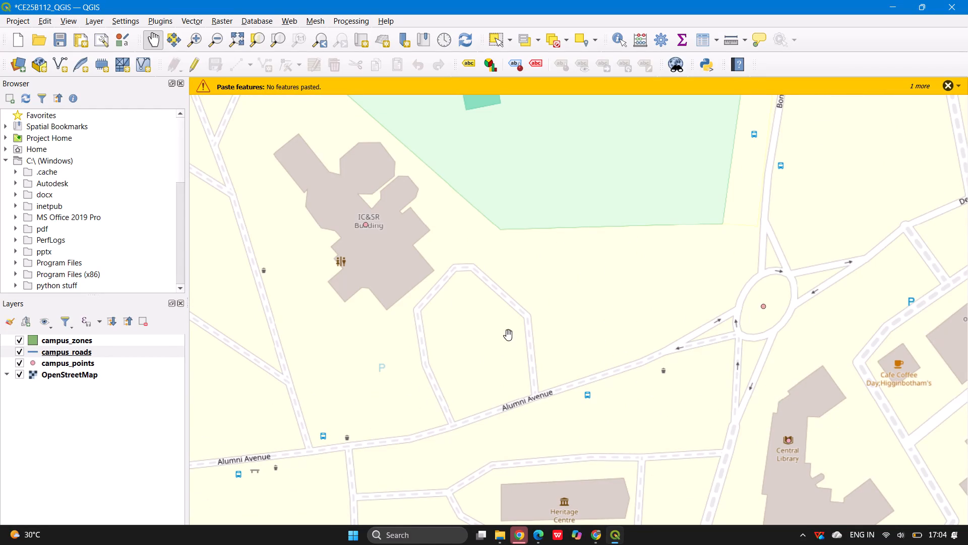
{"action": "scroll", "coordinate": [500, 335], "scroll_direction": "up", "scroll_amount": 3}
{"action": "scroll", "coordinate": [497, 335], "scroll_direction": "down", "scroll_amount": 2}
{"action": "scroll", "coordinate": [497, 335], "scroll_direction": "up", "scroll_amount": 1}
{"action": "scroll", "coordinate": [497, 335], "scroll_direction": "down", "scroll_amount": 2}
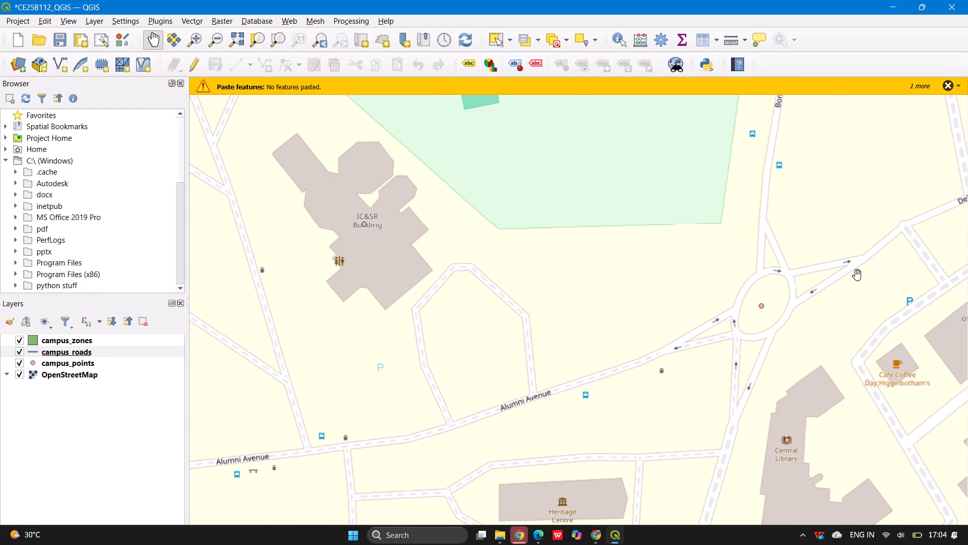
Check the campus map around Alumni Avenue and Delhi Avenue for campus_roads lines, toggling the layer's visibility and zooming to its extent.
{"action": "scroll", "coordinate": [857, 275], "scroll_direction": "down", "scroll_amount": 1}
{"action": "scroll", "coordinate": [948, 168], "scroll_direction": "down", "scroll_amount": 1}
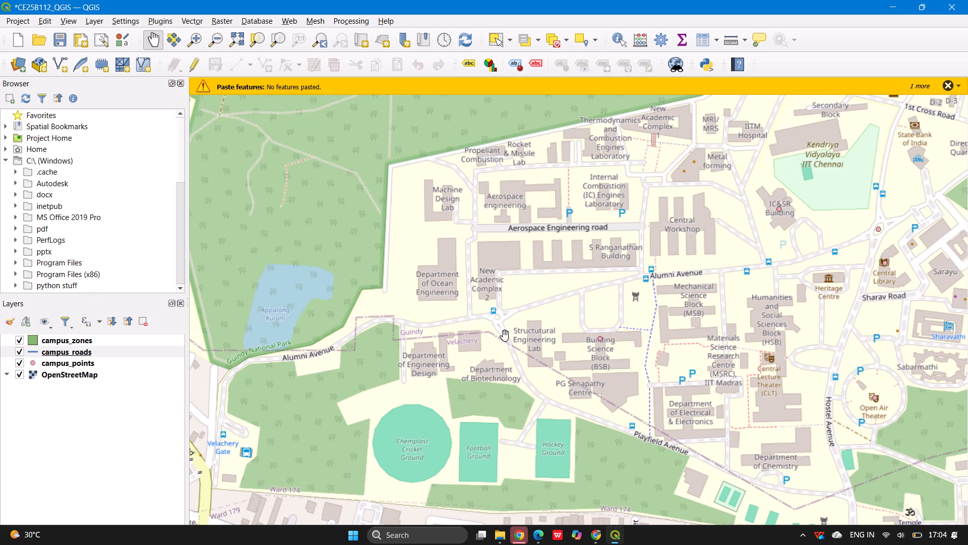
{"action": "left_click_drag", "start_coordinate": [414, 362], "coordinate": [202, 426]}
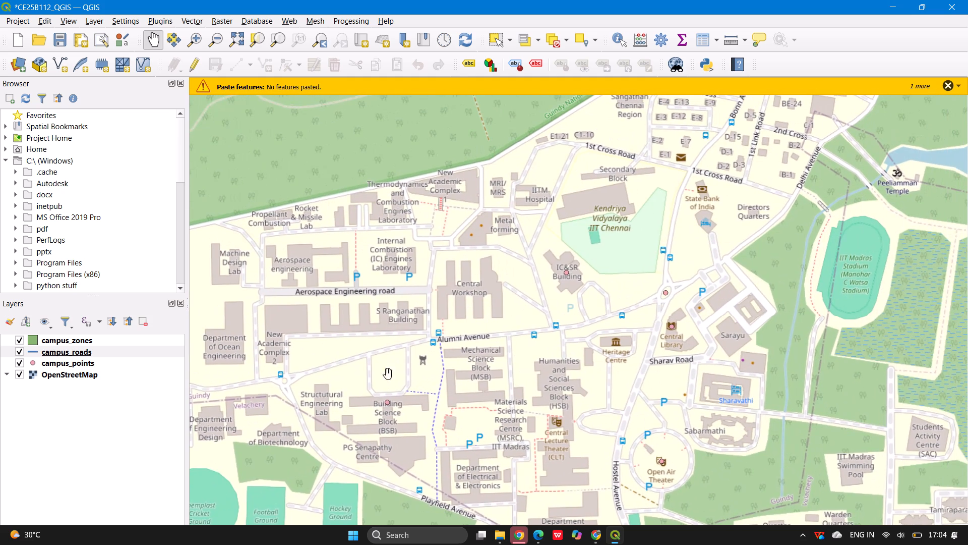
{"action": "left_click_drag", "start_coordinate": [760, 259], "coordinate": [556, 363]}
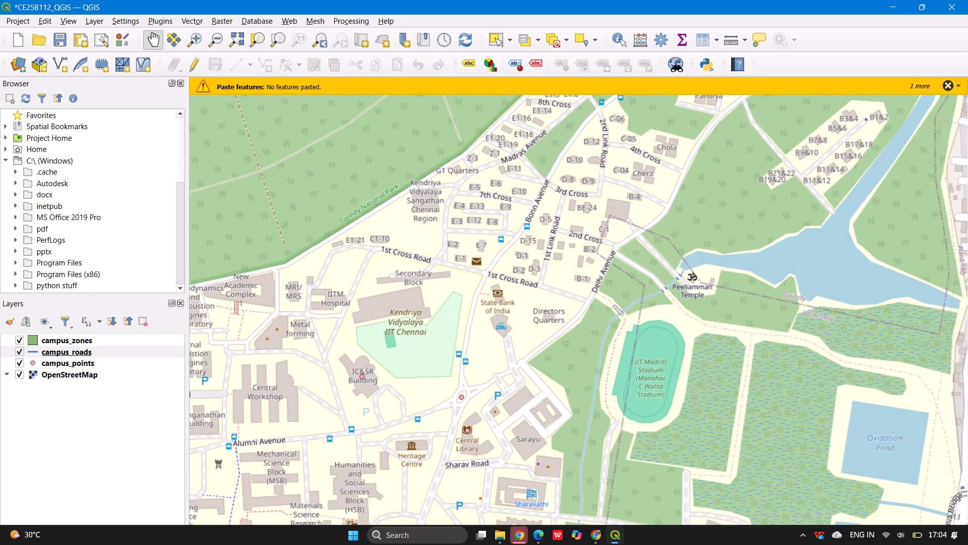
{"action": "left_click", "coordinate": [18, 349]}
{"action": "left_click", "coordinate": [18, 349]}
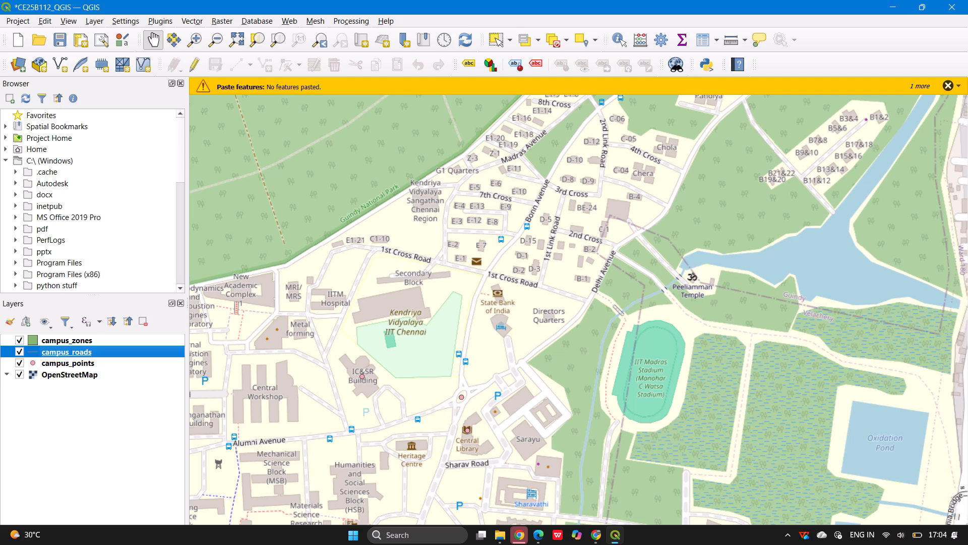
{"action": "left_click", "coordinate": [47, 352]}
{"action": "left_click", "coordinate": [64, 432]}
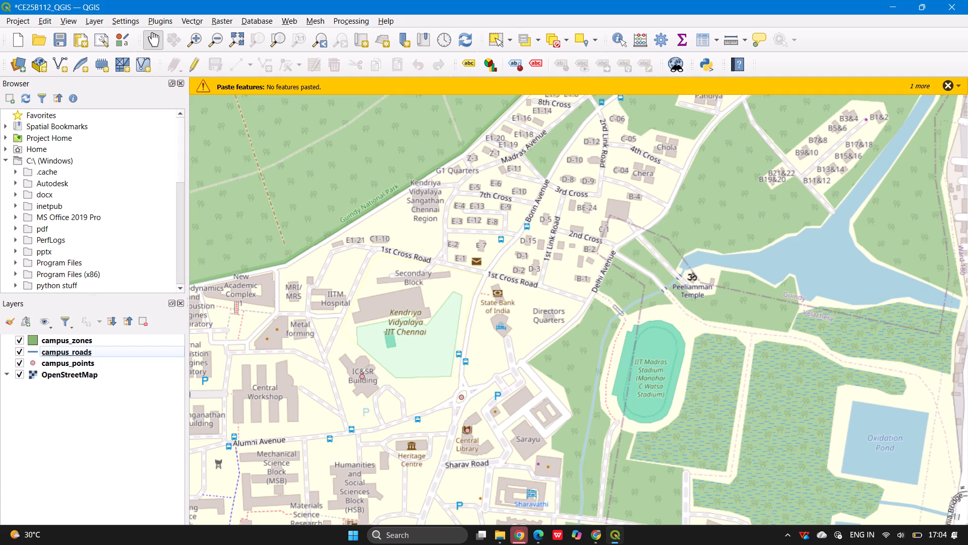
{"action": "right_click", "coordinate": [69, 347]}
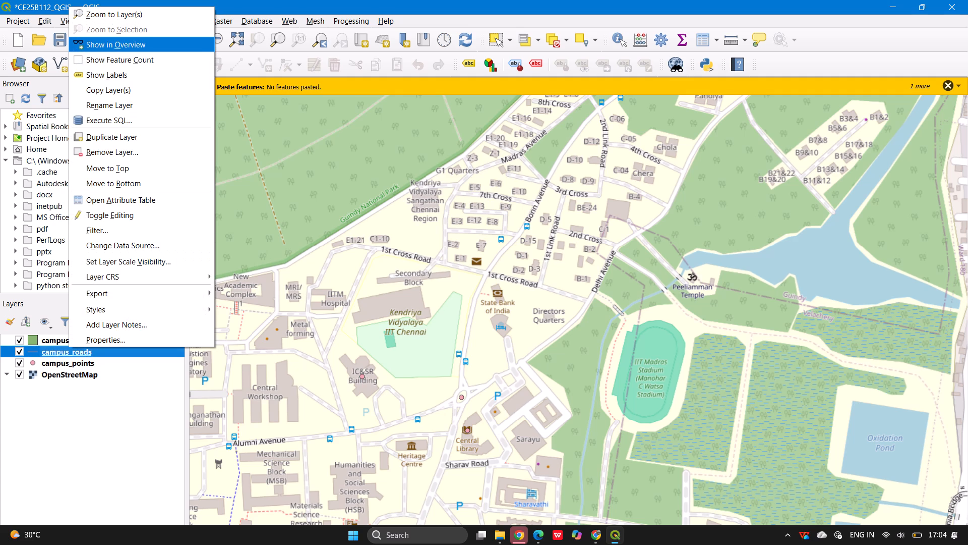
{"action": "left_click", "coordinate": [122, 14]}
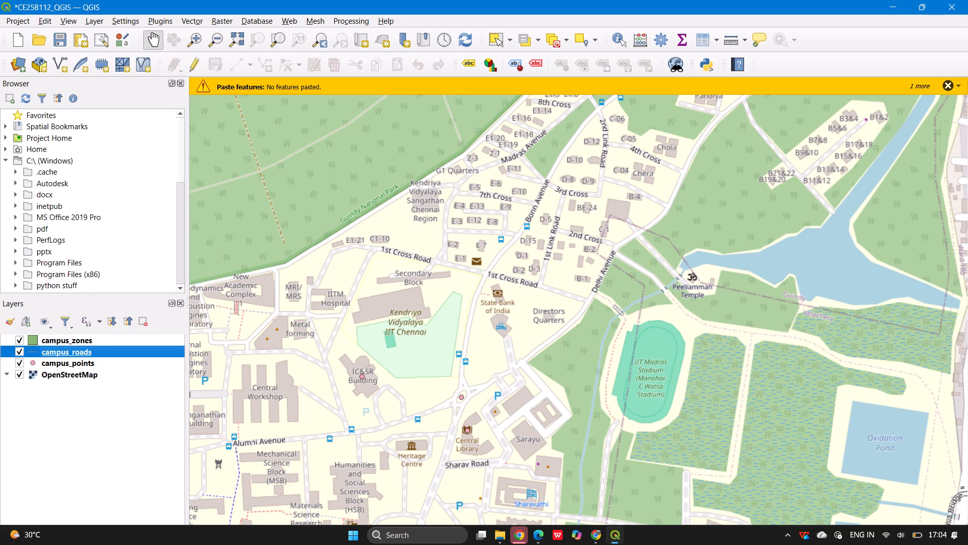
Change the campus_roads line colour to a brighter, more saturated blue.
{"action": "right_click", "coordinate": [97, 353]}
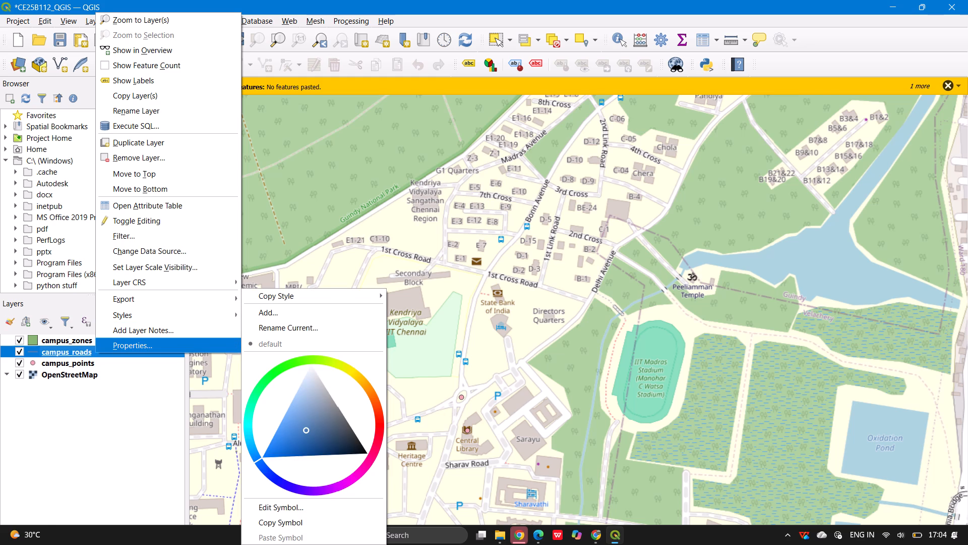
{"action": "left_click_drag", "start_coordinate": [302, 427], "coordinate": [267, 460]}
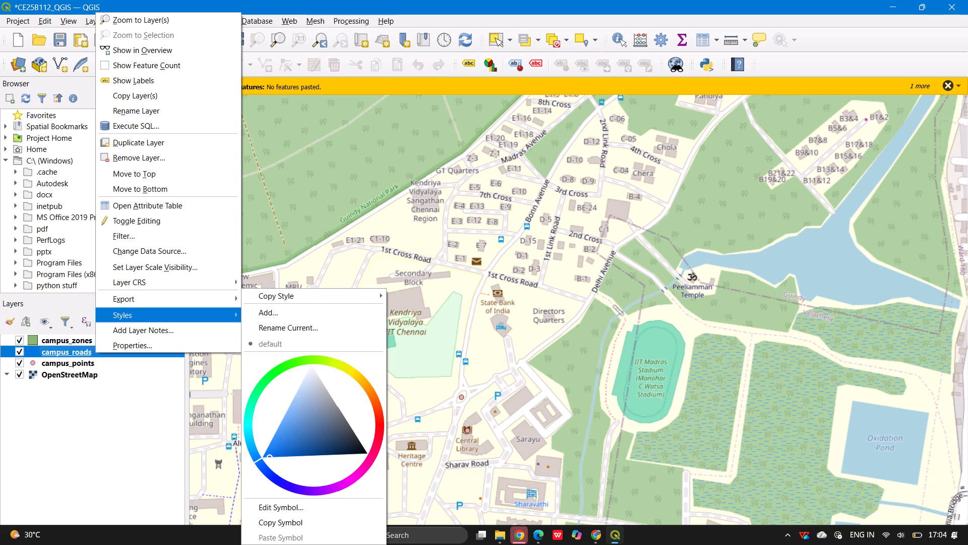
{"action": "left_click_drag", "start_coordinate": [267, 460], "coordinate": [263, 458]}
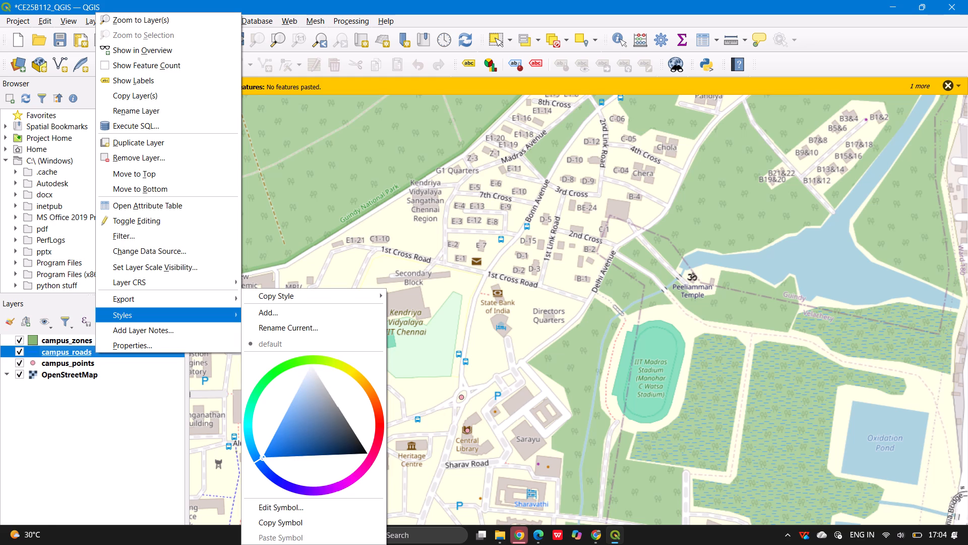
{"action": "left_click", "coordinate": [274, 448]}
{"action": "left_click", "coordinate": [274, 453]}
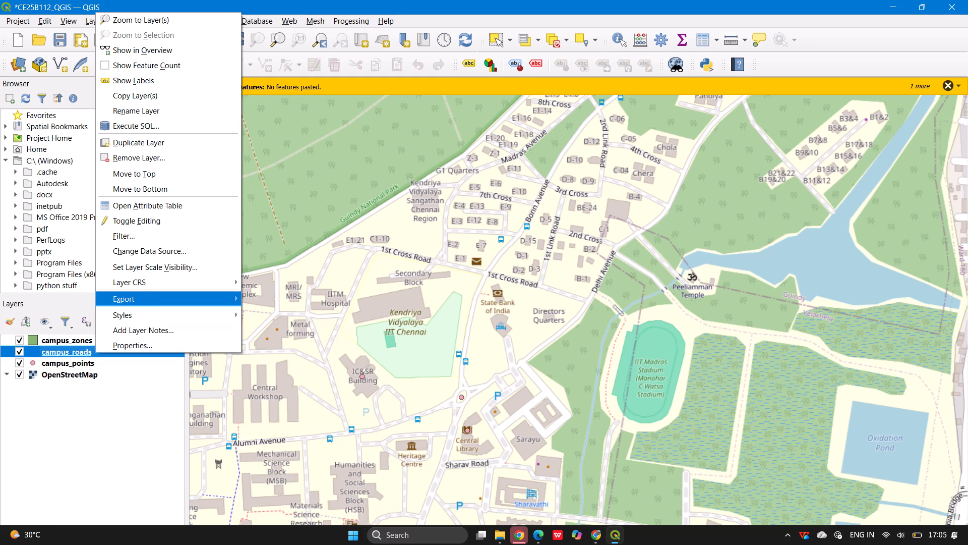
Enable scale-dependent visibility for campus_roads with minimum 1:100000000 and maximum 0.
{"action": "left_click", "coordinate": [157, 269]}
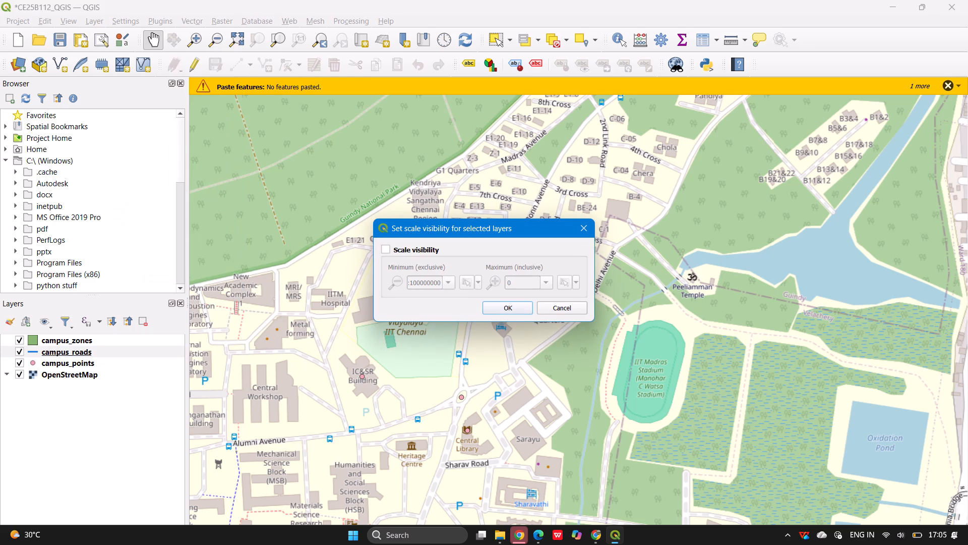
{"action": "left_click", "coordinate": [420, 252]}
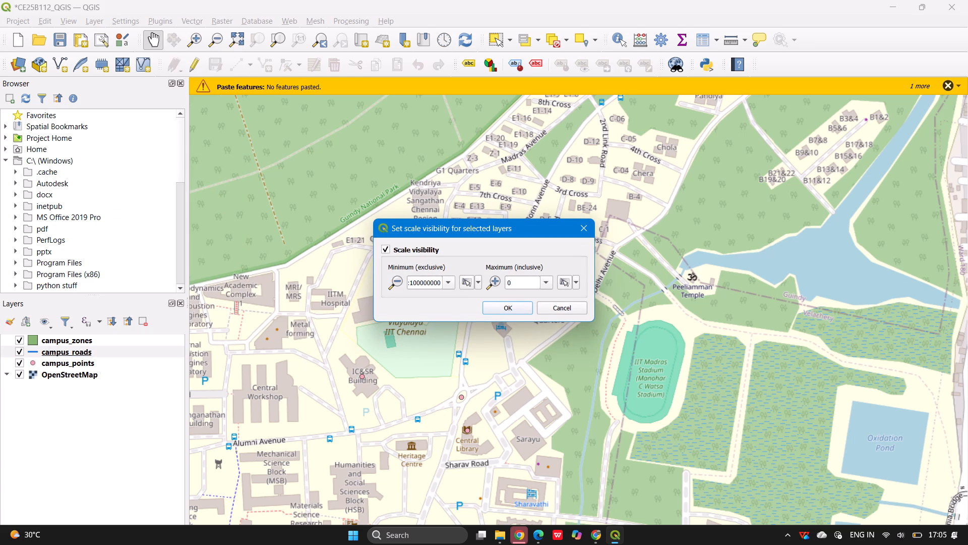
{"action": "left_click", "coordinate": [517, 312]}
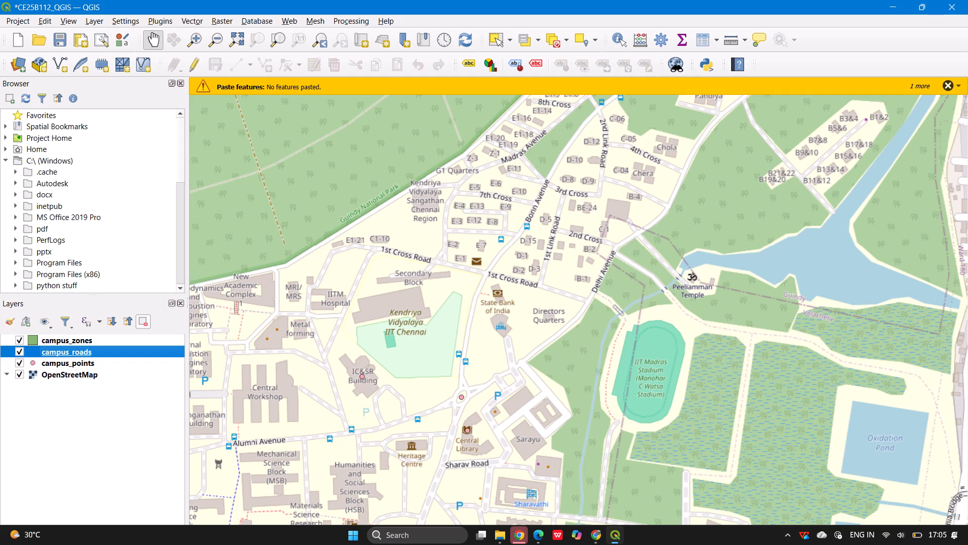
Turn on editing for campus_roads and activate Add Line Feature, with the roundabout end of Delhi Avenue in view.
{"action": "right_click", "coordinate": [94, 355]}
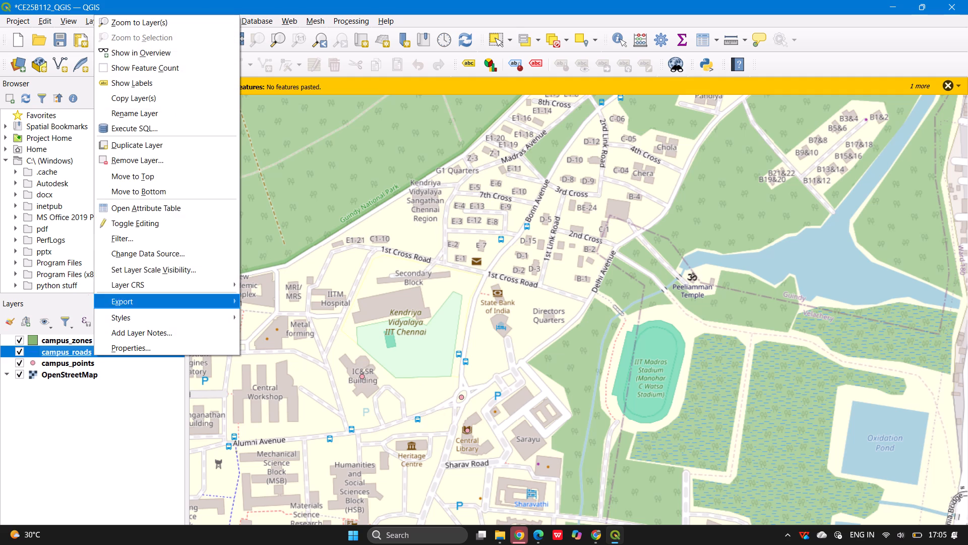
{"action": "left_click", "coordinate": [145, 224]}
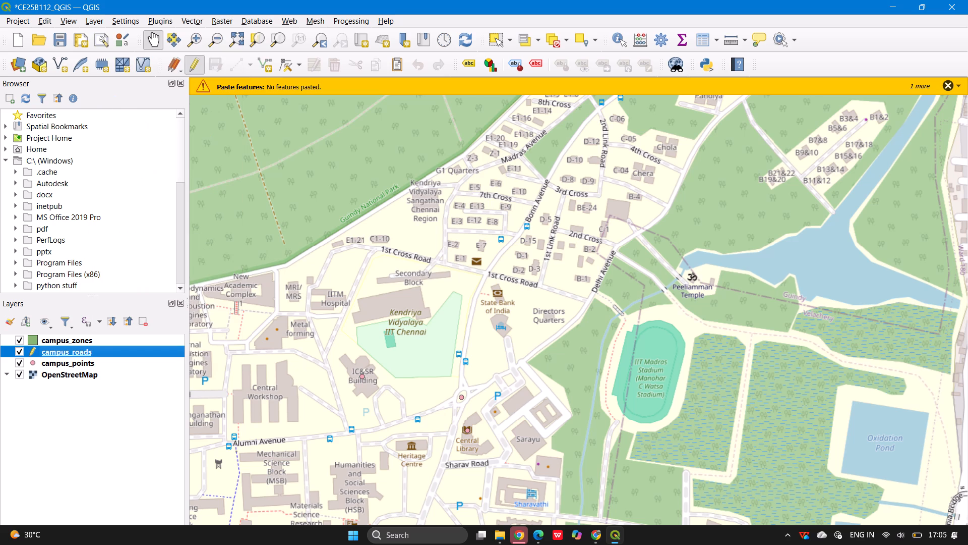
{"action": "left_click", "coordinate": [202, 62]}
{"action": "left_click", "coordinate": [204, 62]}
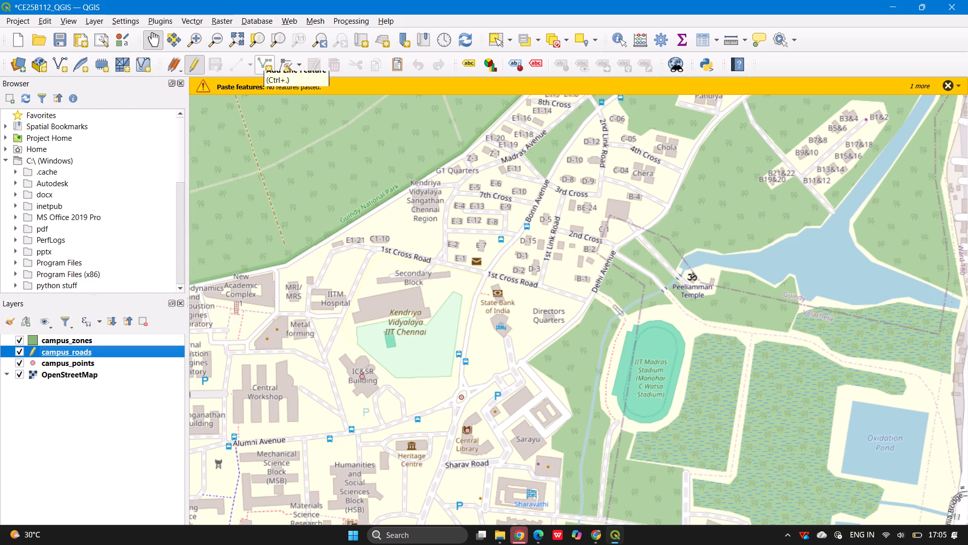
{"action": "left_click", "coordinate": [263, 63]}
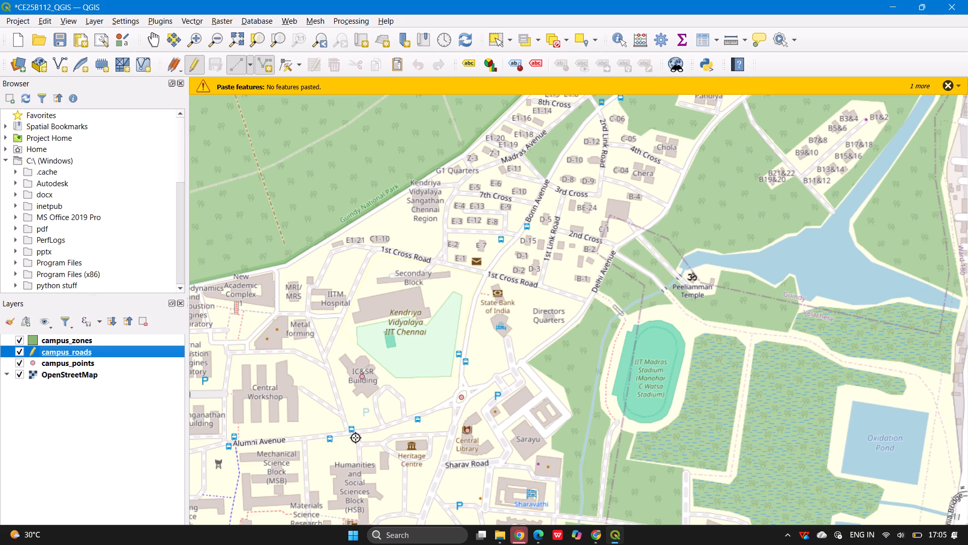
{"action": "scroll", "coordinate": [355, 438], "scroll_direction": "down", "scroll_amount": 1}
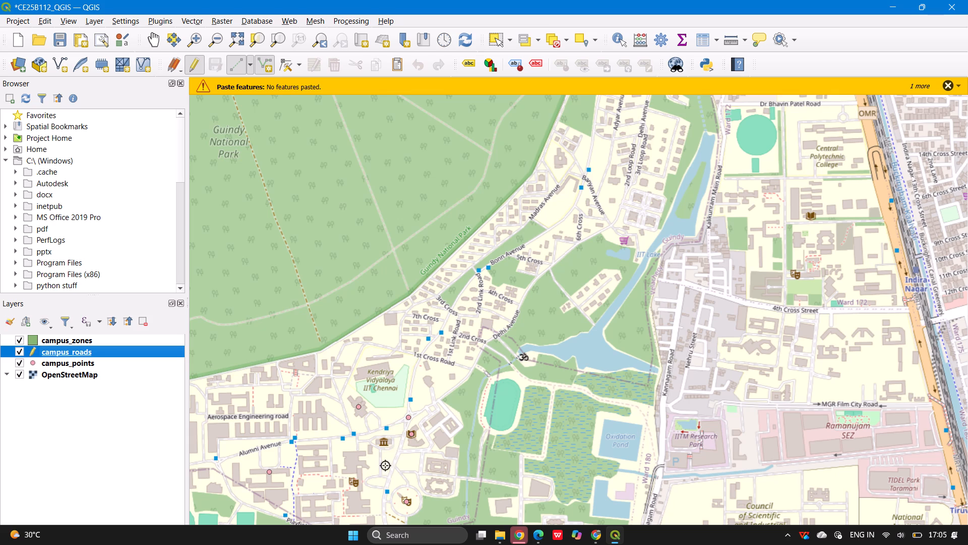
{"action": "scroll", "coordinate": [411, 417], "scroll_direction": "up", "scroll_amount": 3}
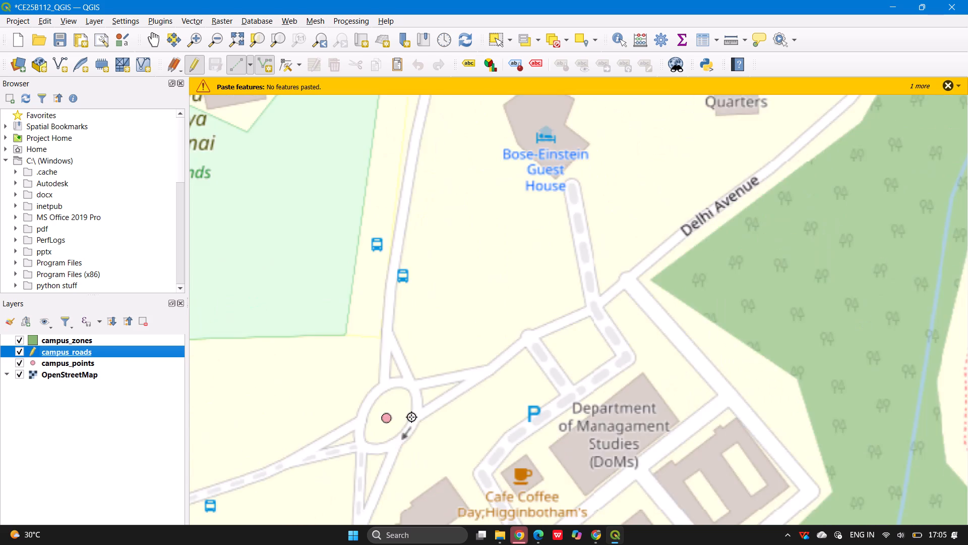
{"action": "scroll", "coordinate": [411, 417], "scroll_direction": "up", "scroll_amount": 2}
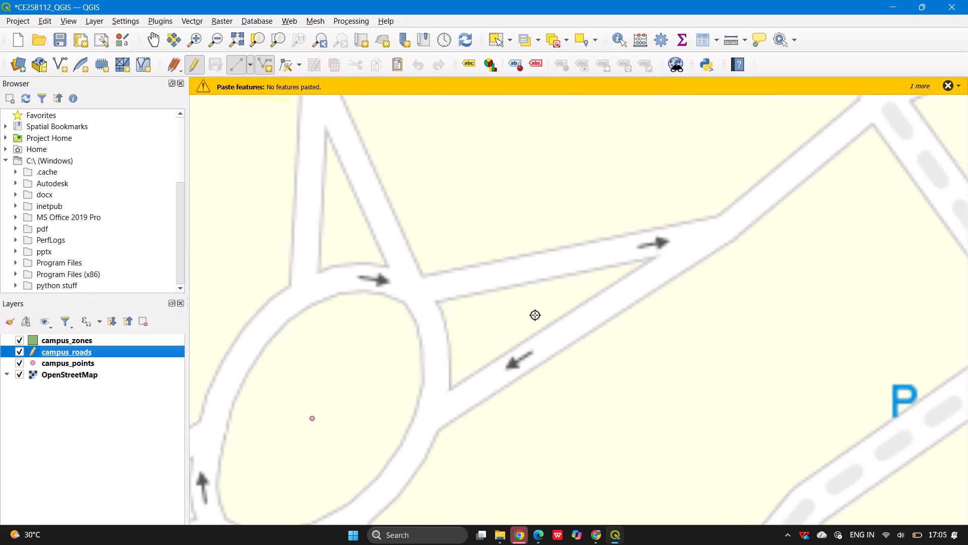
{"action": "scroll", "coordinate": [270, 387], "scroll_direction": "down", "scroll_amount": 2}
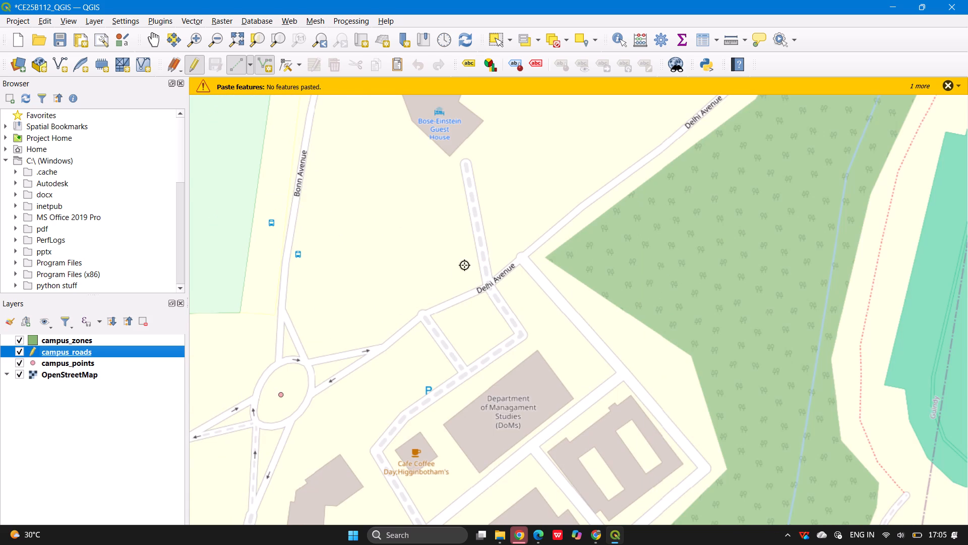
Dismiss all messages above the map.
{"action": "left_click", "coordinate": [926, 85]}
{"action": "left_click", "coordinate": [957, 85]}
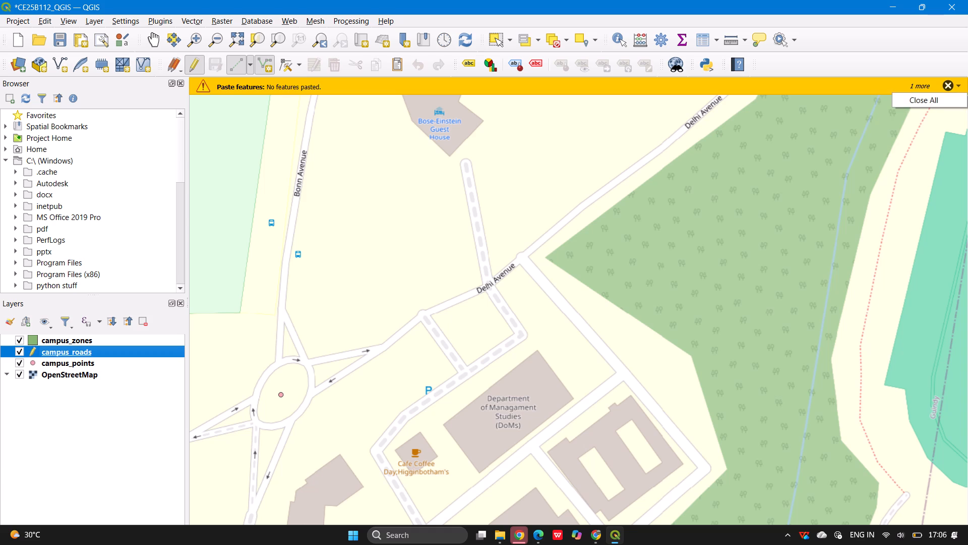
{"action": "left_click", "coordinate": [954, 96]}
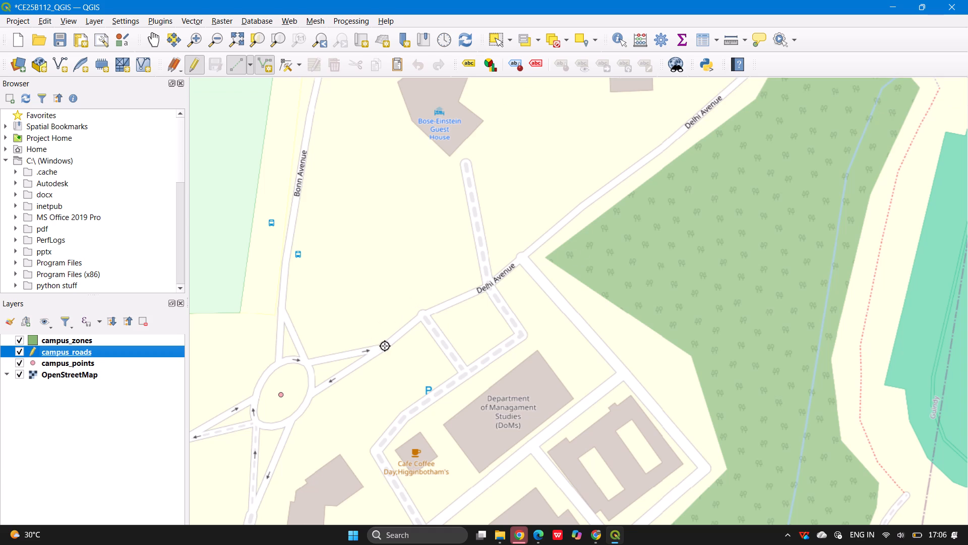
Trace a new campus_roads line along Delhi Avenue from the fork northeast of the roundabout to the 1st Cross Road junction.
{"action": "left_click", "coordinate": [386, 346]}
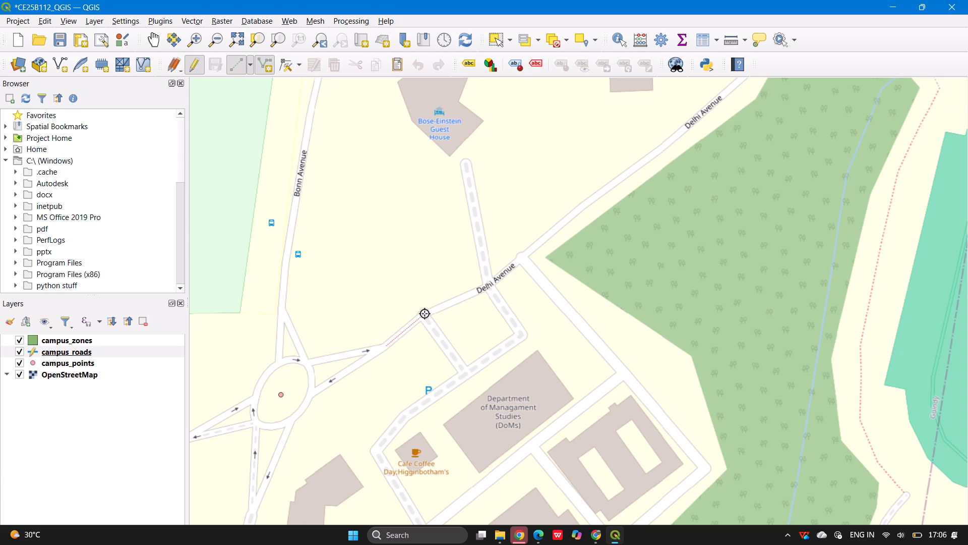
{"action": "left_click", "coordinate": [425, 313]}
{"action": "left_click", "coordinate": [492, 286]}
{"action": "left_click", "coordinate": [521, 259]}
{"action": "left_click", "coordinate": [587, 203]}
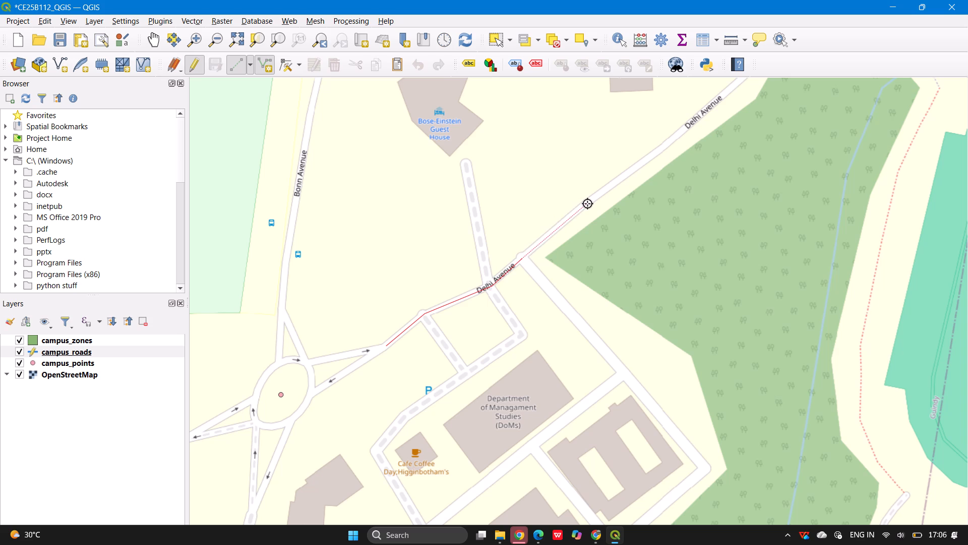
{"action": "left_click", "coordinate": [682, 131]}
{"action": "scroll", "coordinate": [411, 295], "scroll_direction": "up", "scroll_amount": 2}
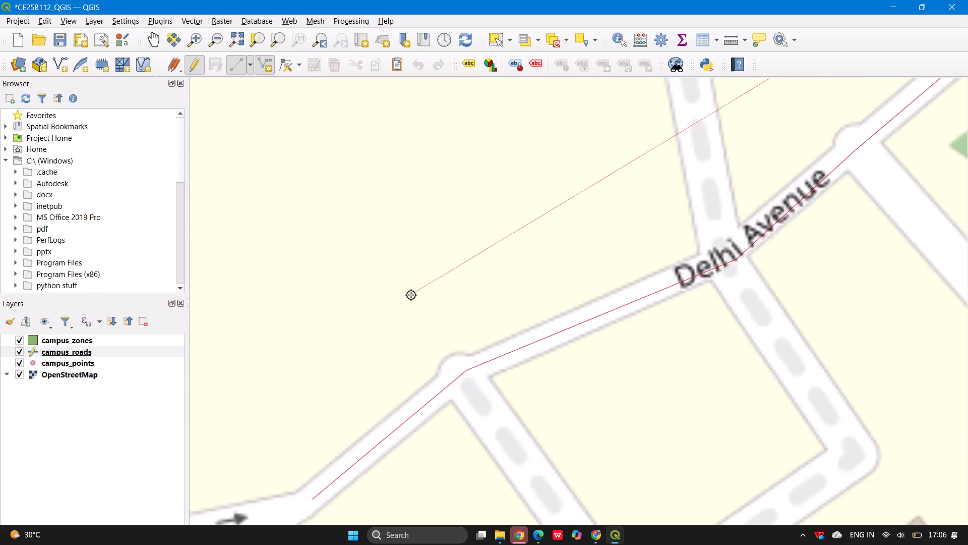
{"action": "scroll", "coordinate": [411, 295], "scroll_direction": "down", "scroll_amount": 3}
{"action": "scroll", "coordinate": [604, 172], "scroll_direction": "up", "scroll_amount": 2}
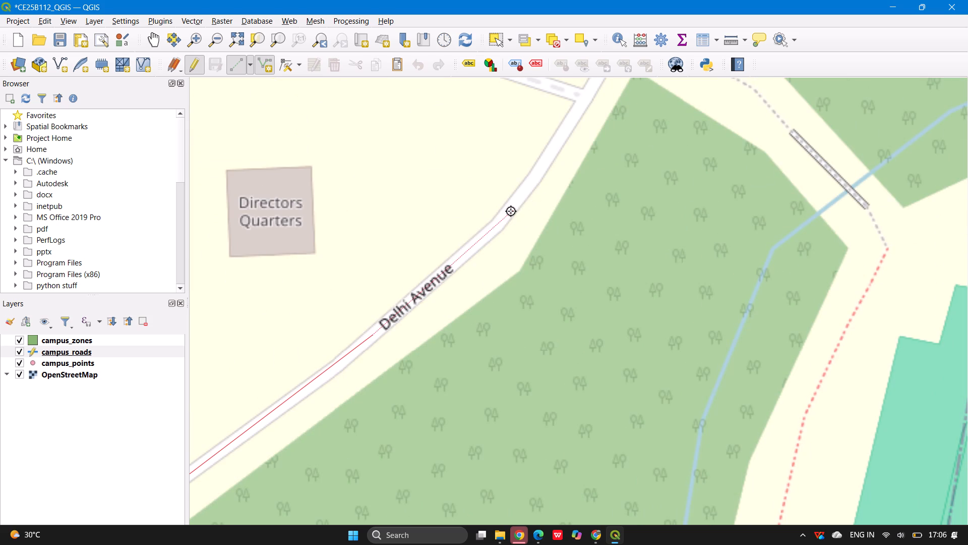
{"action": "left_click", "coordinate": [501, 222]}
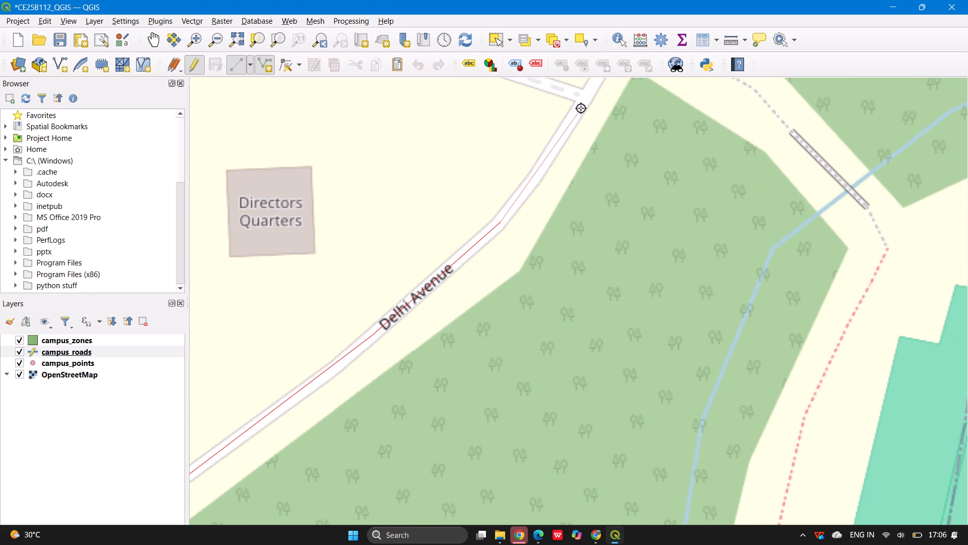
{"action": "left_click", "coordinate": [584, 98]}
Continue the Delhi Avenue line from the 1st Cross Road junction past 2nd Cross to the road leading to Peeliamman Temple.
{"action": "scroll", "coordinate": [549, 272], "scroll_direction": "down", "scroll_amount": 1}
{"action": "scroll", "coordinate": [547, 274], "scroll_direction": "up", "scroll_amount": 1}
{"action": "scroll", "coordinate": [547, 275], "scroll_direction": "down", "scroll_amount": 2}
{"action": "scroll", "coordinate": [646, 107], "scroll_direction": "up", "scroll_amount": 1}
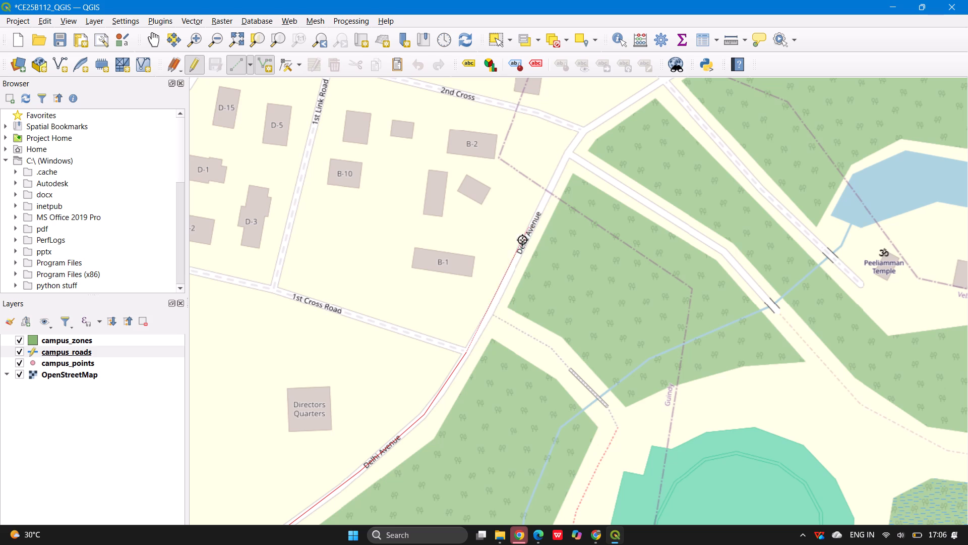
{"action": "left_click", "coordinate": [494, 307]}
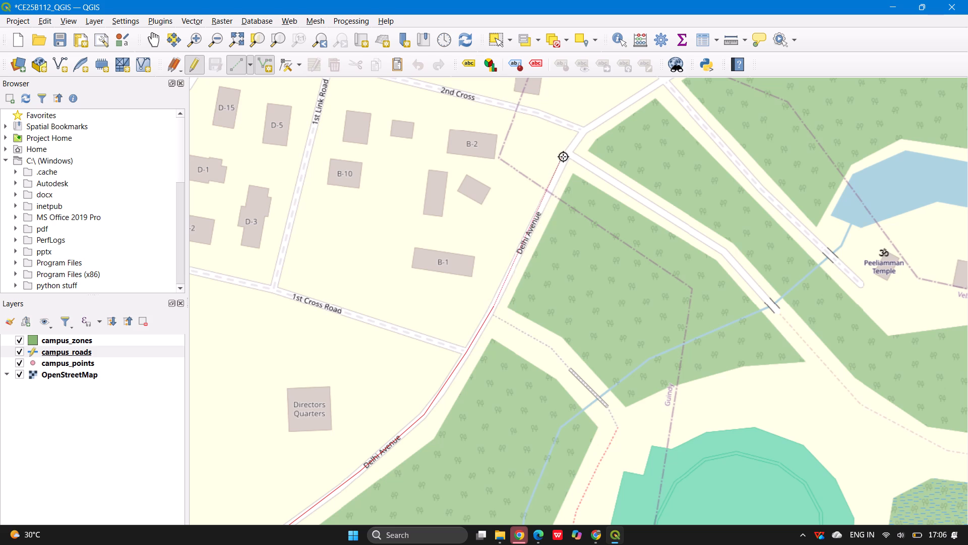
{"action": "left_click", "coordinate": [566, 156]}
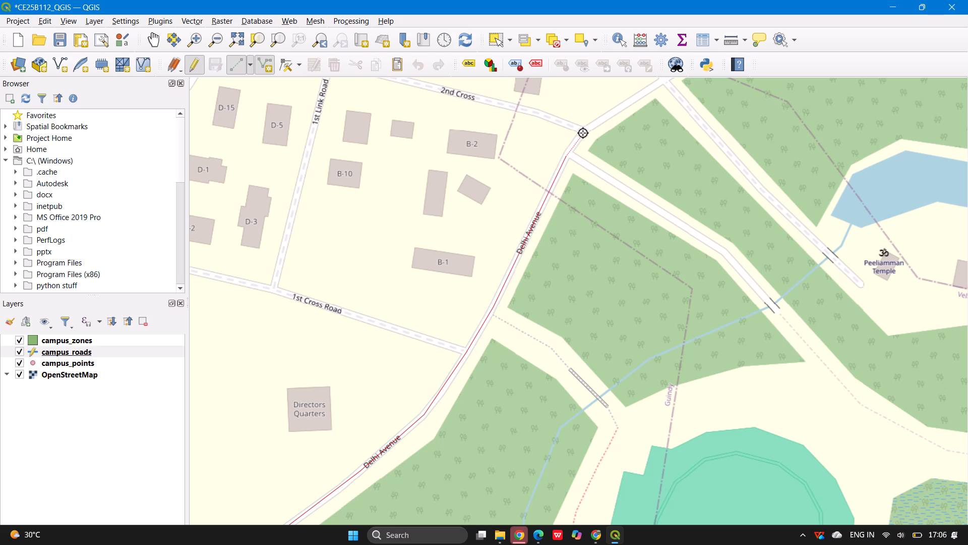
{"action": "left_click", "coordinate": [582, 131]}
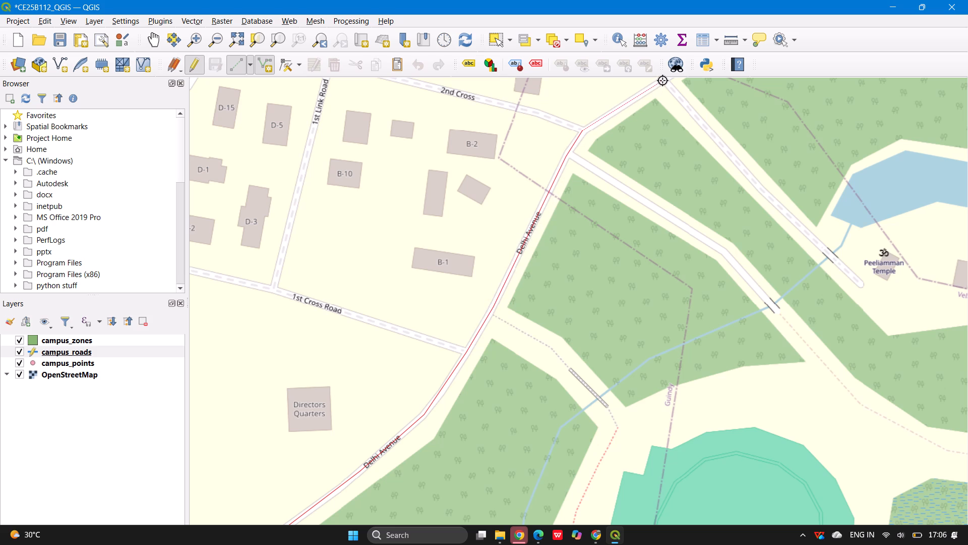
{"action": "left_click", "coordinate": [662, 80]}
Extend the Delhi Avenue line northeast from the Peeliamman Temple road junction around the bend to the side-road junction southeast of B-4.
{"action": "scroll", "coordinate": [606, 276], "scroll_direction": "down", "scroll_amount": 2}
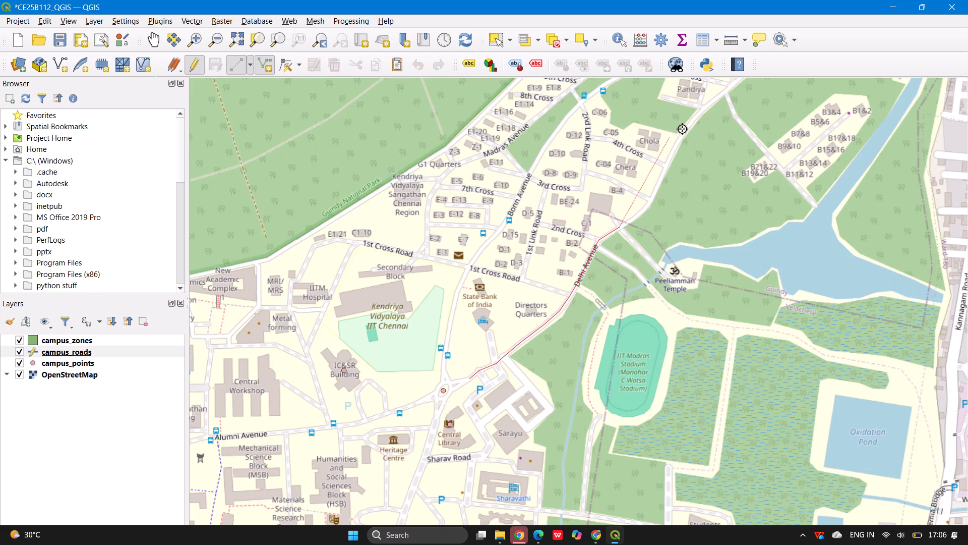
{"action": "scroll", "coordinate": [686, 126], "scroll_direction": "up", "scroll_amount": 2}
{"action": "scroll", "coordinate": [592, 324], "scroll_direction": "down", "scroll_amount": 1}
{"action": "scroll", "coordinate": [557, 376], "scroll_direction": "up", "scroll_amount": 1}
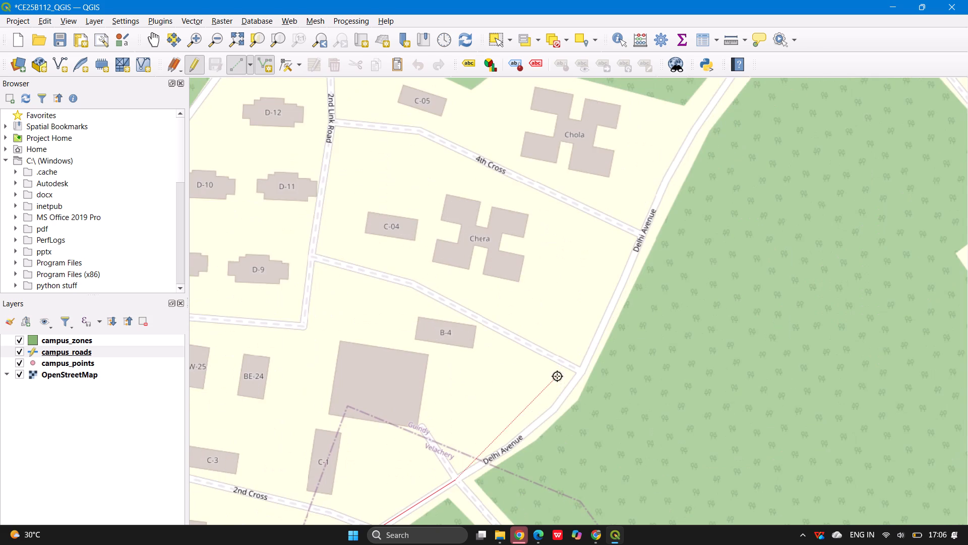
{"action": "scroll", "coordinate": [402, 456], "scroll_direction": "up", "scroll_amount": 1}
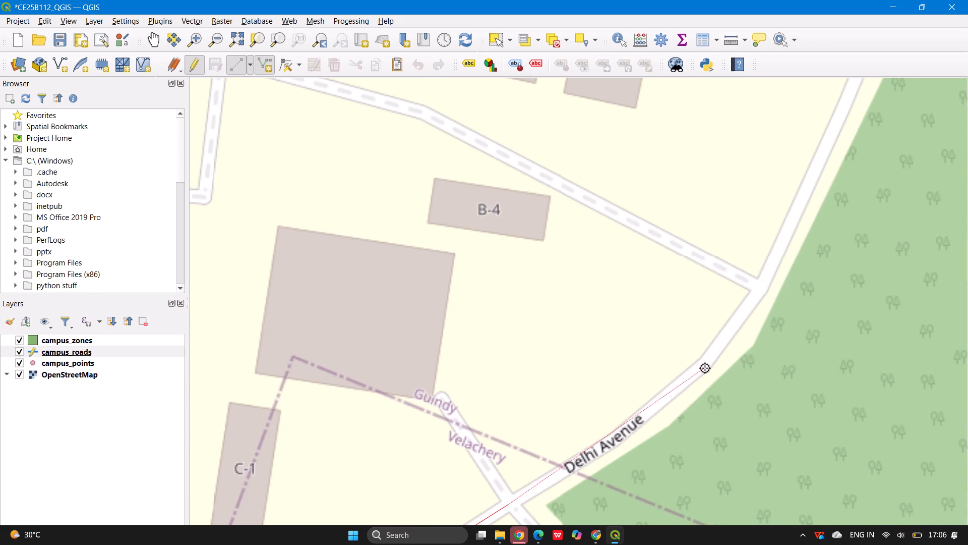
{"action": "left_click", "coordinate": [607, 445]}
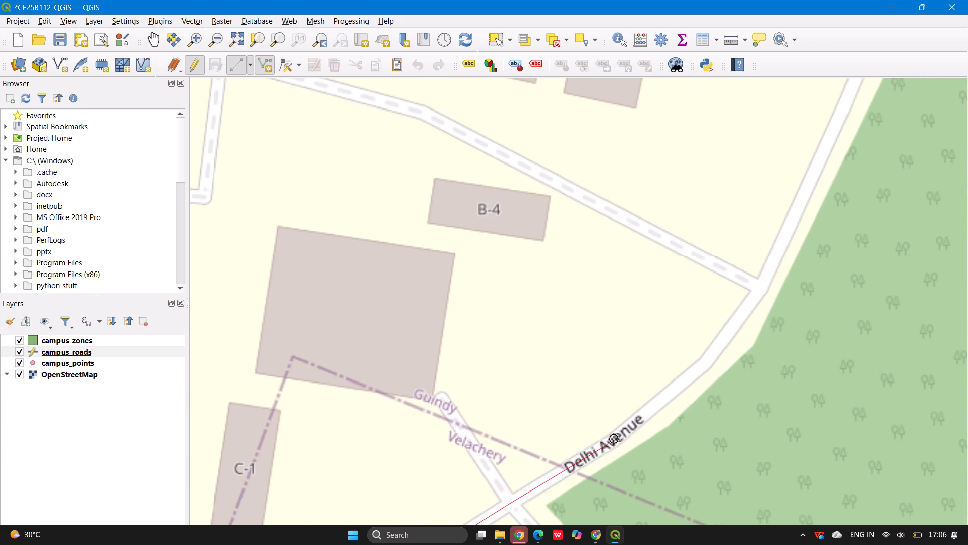
{"action": "left_click", "coordinate": [704, 364]}
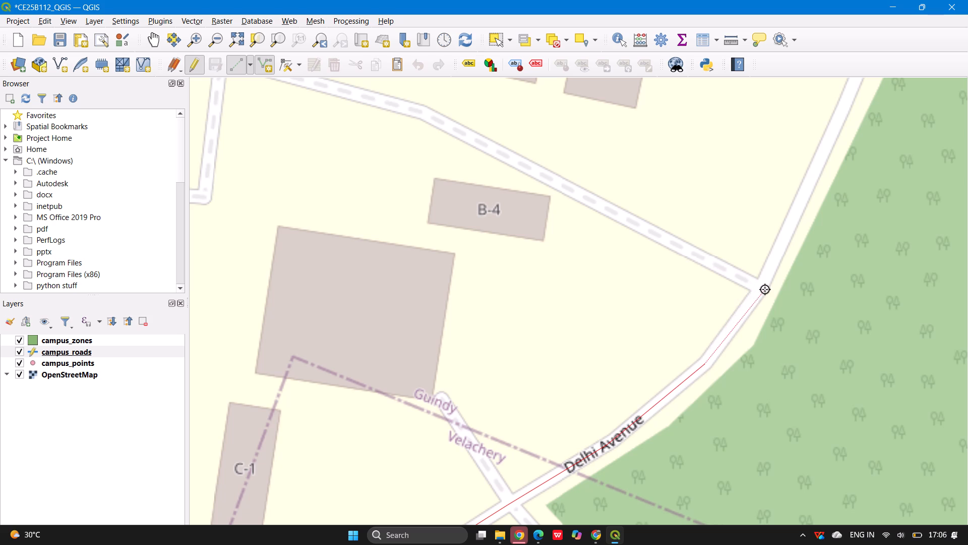
{"action": "left_click", "coordinate": [764, 286]}
Continue the Delhi Avenue line past the 4th Cross junction to the bend northeast of Chola.
{"action": "scroll", "coordinate": [656, 349], "scroll_direction": "down", "scroll_amount": 2}
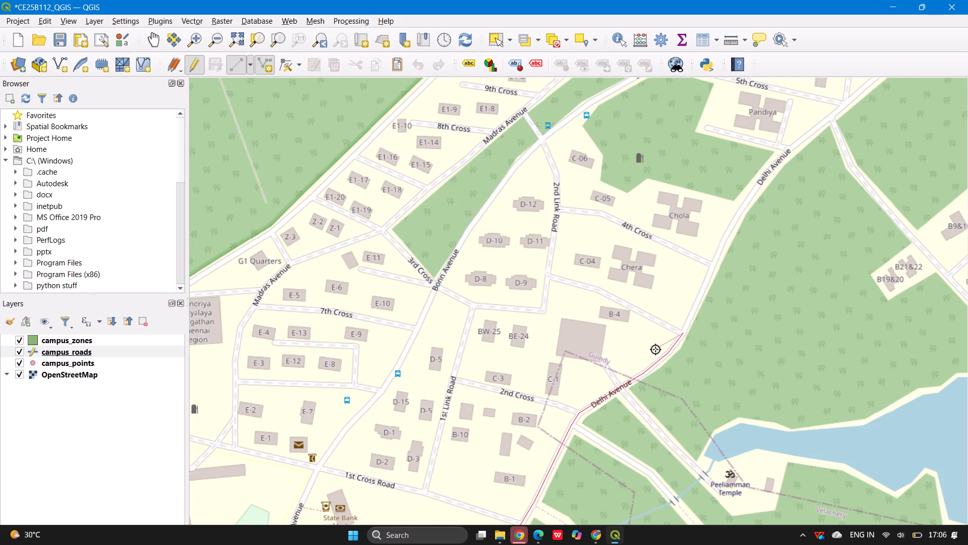
{"action": "scroll", "coordinate": [725, 230], "scroll_direction": "up", "scroll_amount": 1}
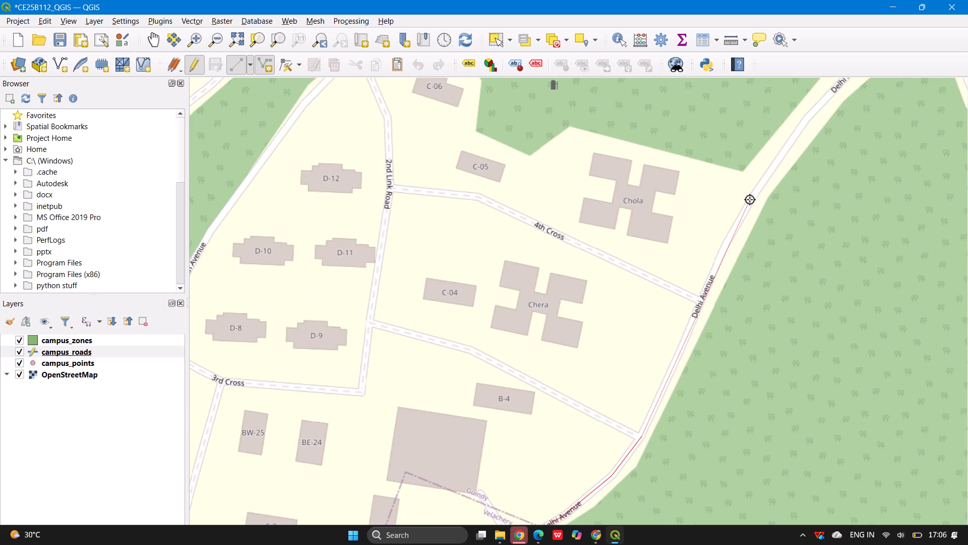
{"action": "left_click", "coordinate": [703, 299]}
{"action": "left_click", "coordinate": [755, 192]}
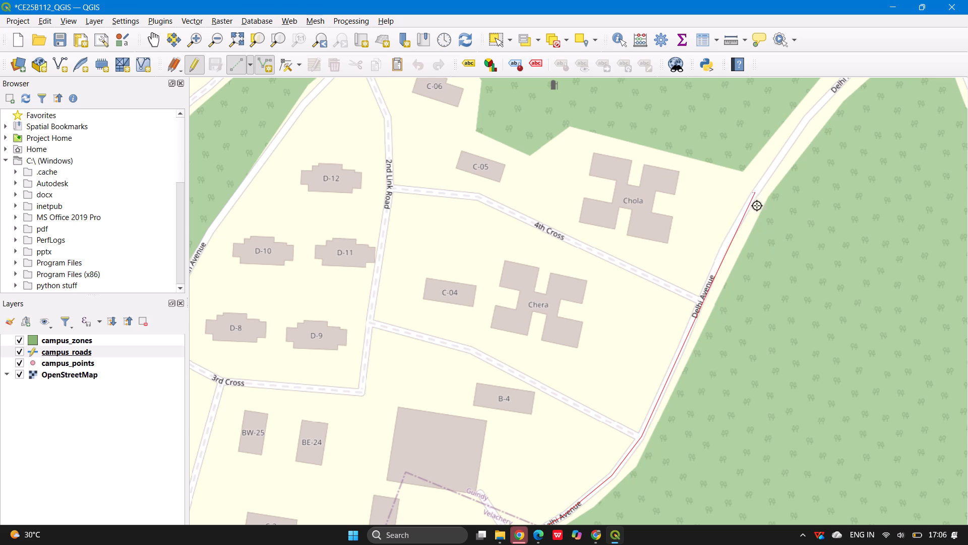
{"action": "left_click", "coordinate": [805, 121]}
Extend the Delhi Avenue line past Pandiya and the 5th Cross and 1st Loop Road junction to the 6th Cross junction.
{"action": "scroll", "coordinate": [455, 332], "scroll_direction": "down", "scroll_amount": 2}
{"action": "scroll", "coordinate": [636, 210], "scroll_direction": "up", "scroll_amount": 2}
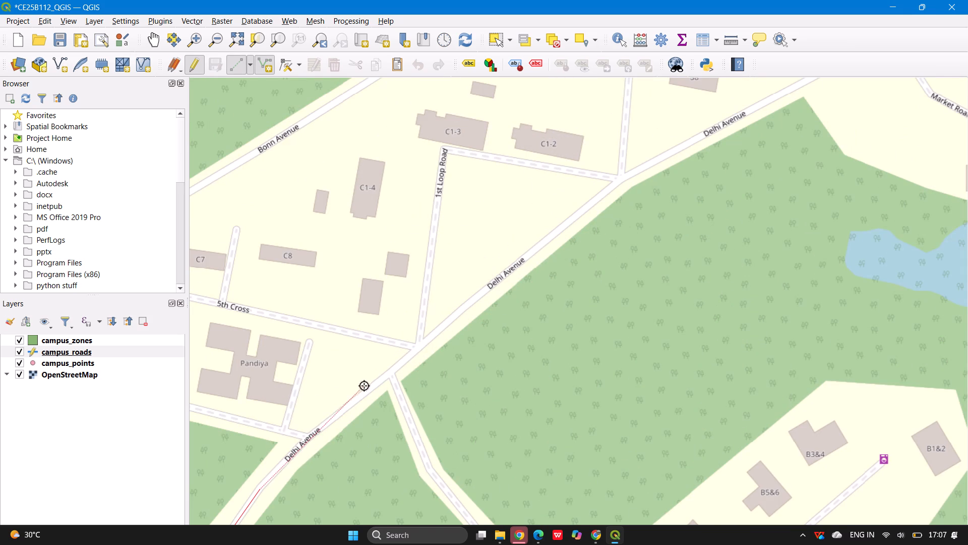
{"action": "left_click", "coordinate": [305, 441]}
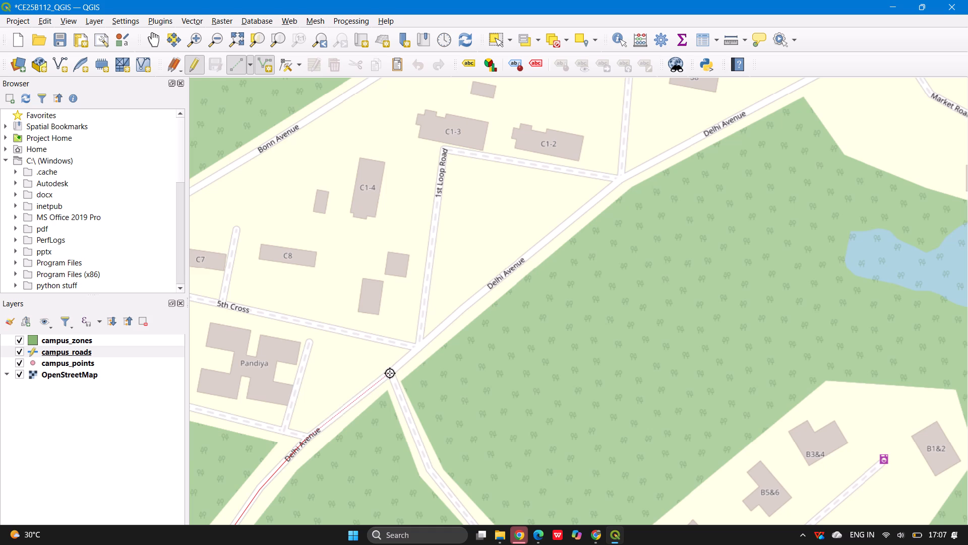
{"action": "left_click", "coordinate": [390, 373]}
{"action": "left_click", "coordinate": [420, 346]}
{"action": "left_click", "coordinate": [467, 304]}
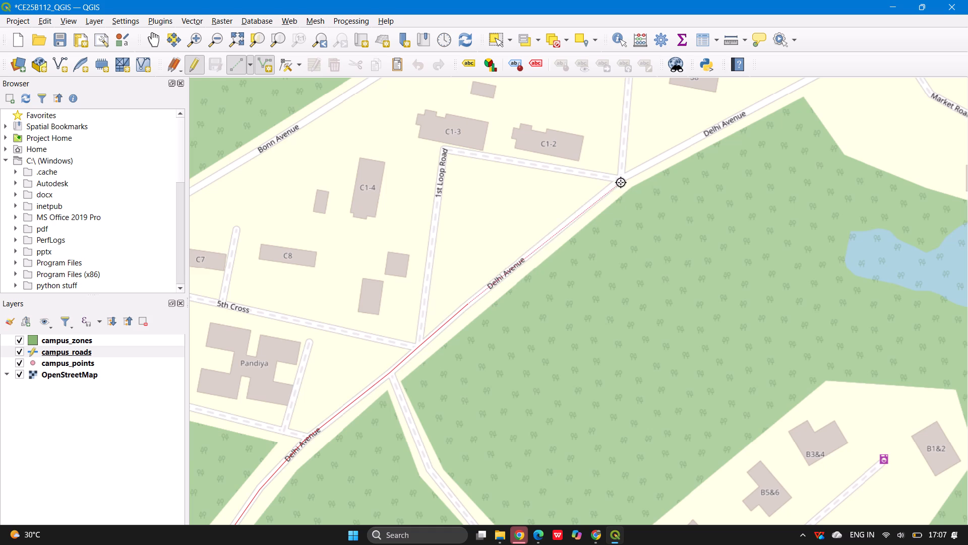
{"action": "left_click", "coordinate": [621, 179]}
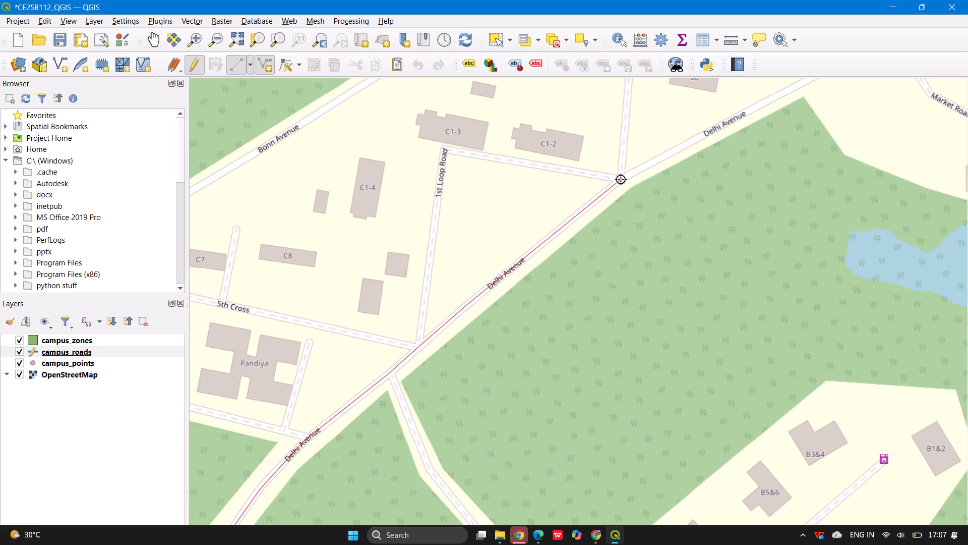
Continue the Delhi Avenue line through the Banyan Avenue and Market Road junction to the side road just north of Neithal (C2-4).
{"action": "scroll", "coordinate": [461, 314], "scroll_direction": "down", "scroll_amount": 2}
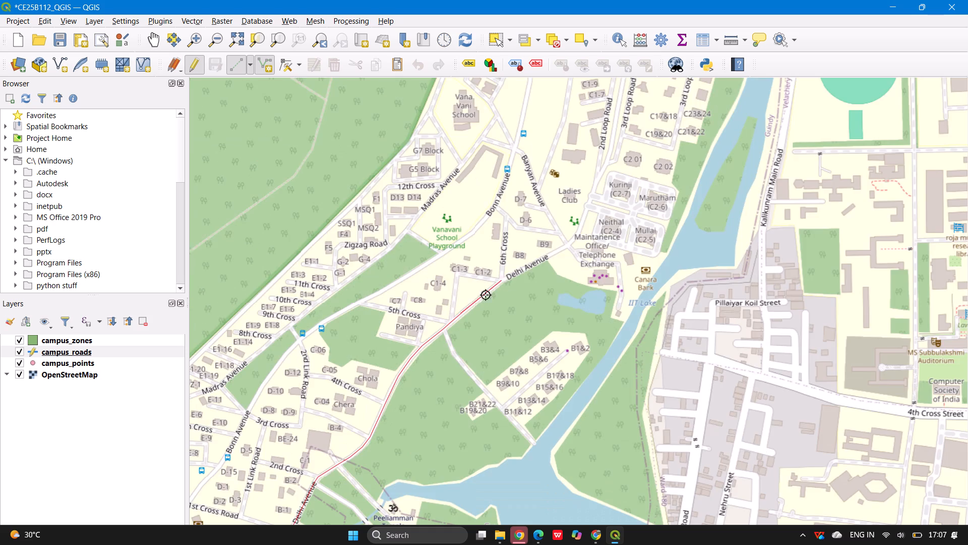
{"action": "scroll", "coordinate": [604, 206], "scroll_direction": "up", "scroll_amount": 1}
{"action": "scroll", "coordinate": [509, 286], "scroll_direction": "up", "scroll_amount": 1}
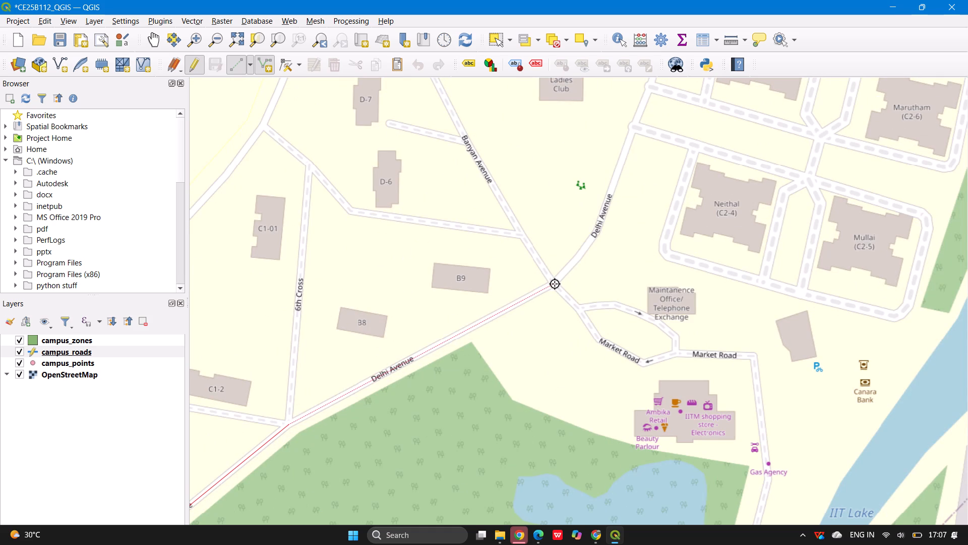
{"action": "left_click", "coordinate": [555, 284]}
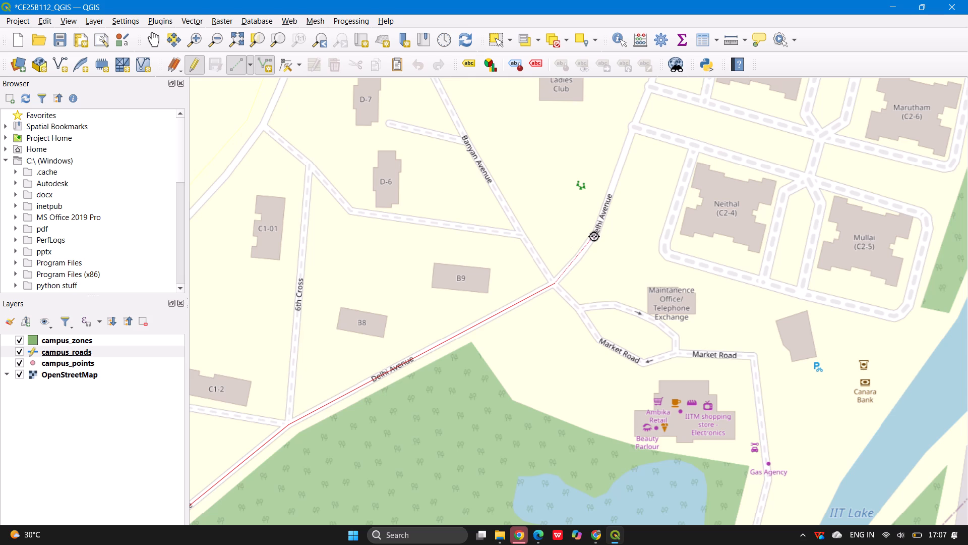
{"action": "left_click", "coordinate": [576, 259]}
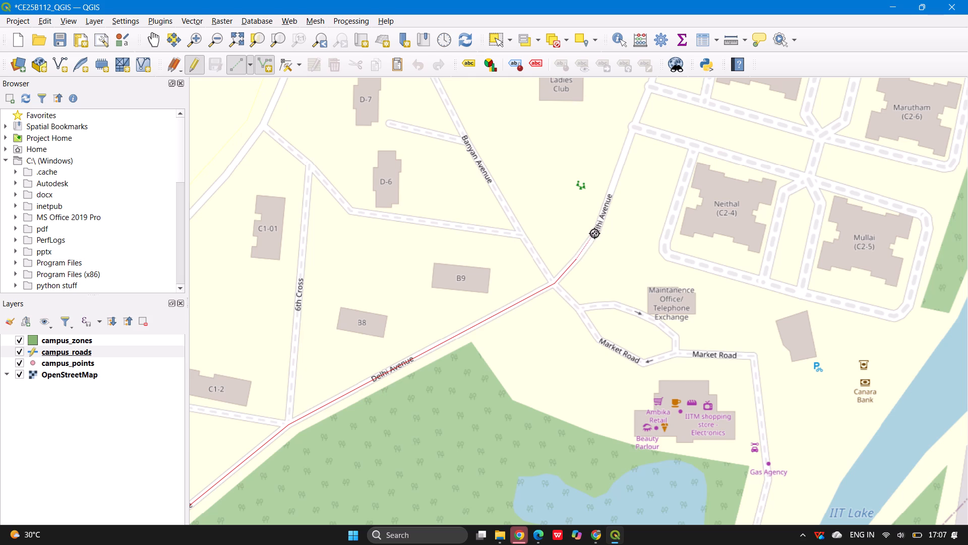
{"action": "left_click", "coordinate": [597, 231]}
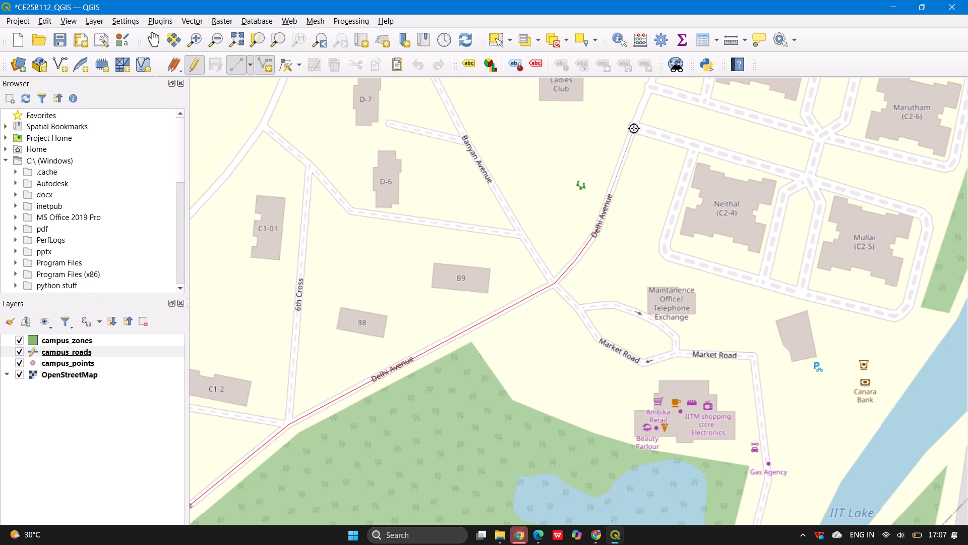
{"action": "left_click", "coordinate": [634, 128]}
Extend the Delhi Avenue line past Kurinji (C2-7) and the 2nd Loop Road fork to the 3rd Loop Road connection near C2 01.
{"action": "scroll", "coordinate": [515, 360], "scroll_direction": "down", "scroll_amount": 1}
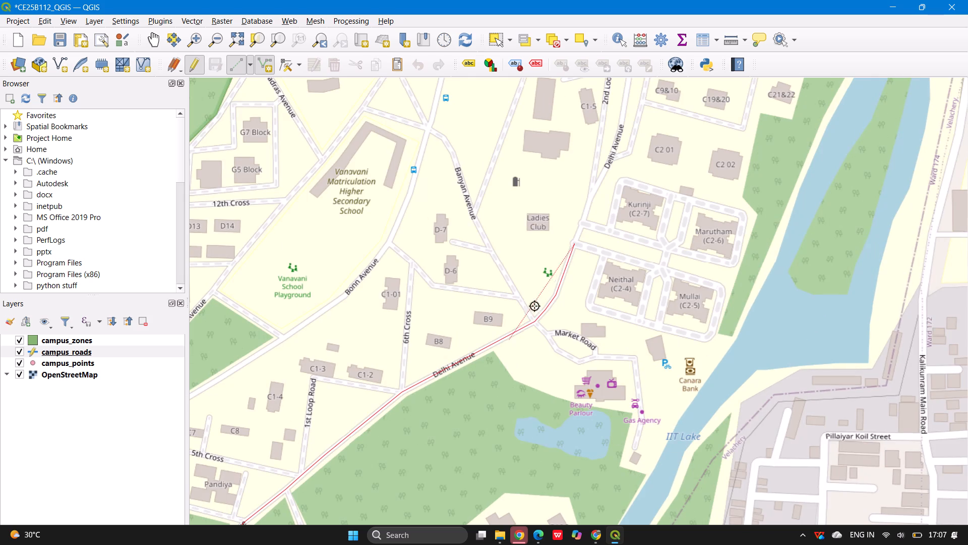
{"action": "scroll", "coordinate": [606, 202], "scroll_direction": "up", "scroll_amount": 1}
{"action": "left_click", "coordinate": [560, 243]}
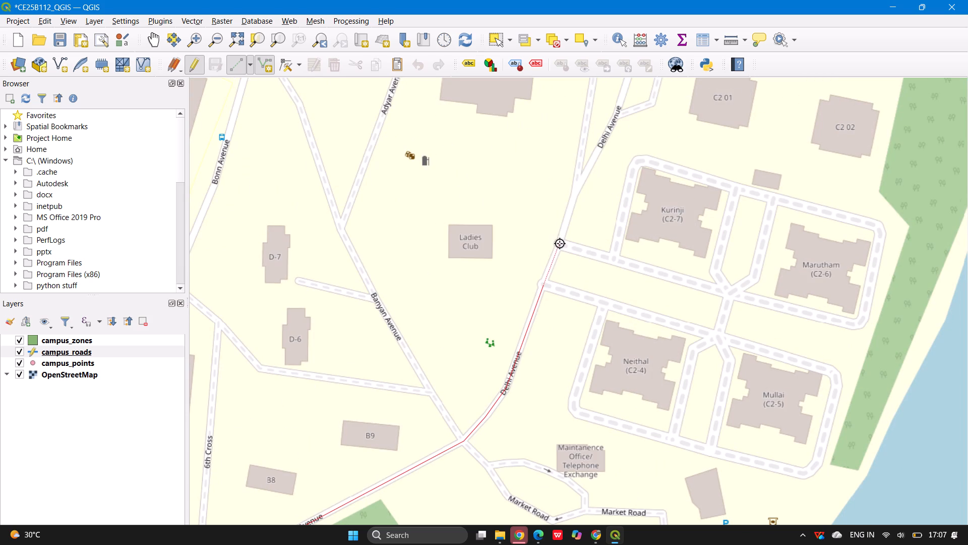
{"action": "left_click", "coordinate": [577, 185]}
{"action": "left_click", "coordinate": [595, 158]}
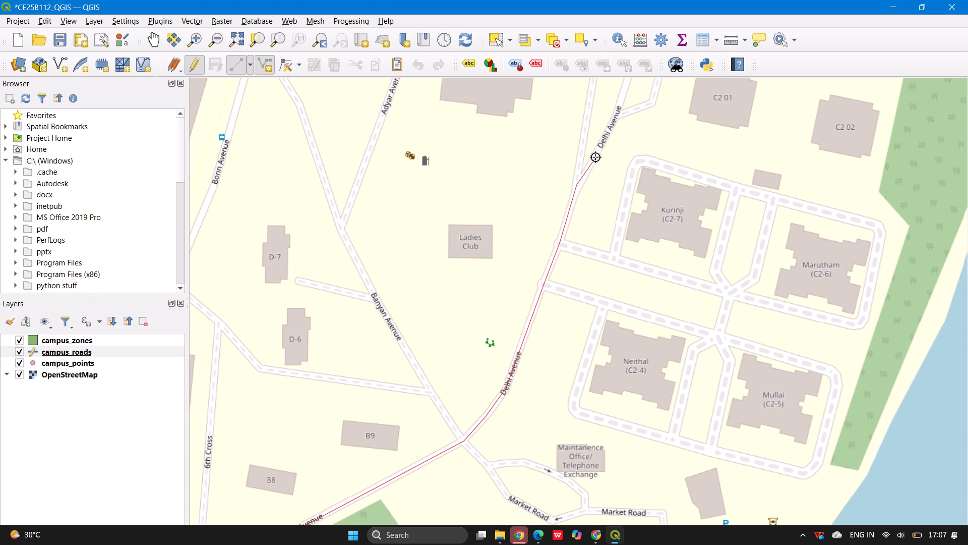
{"action": "left_click", "coordinate": [605, 137]}
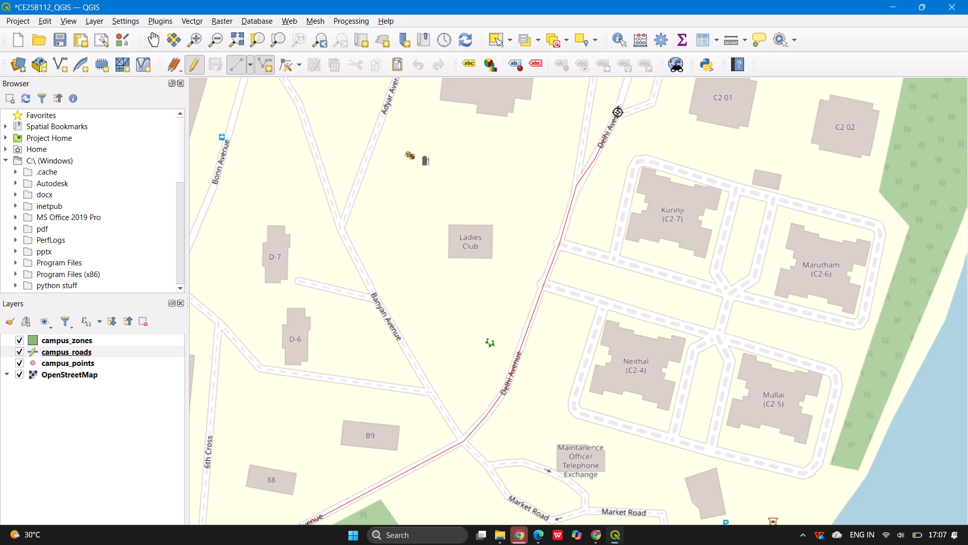
{"action": "left_click", "coordinate": [618, 112]}
Extend the Delhi Avenue line from the bend west of C2 01 past the 13th Cross to the 14th Cross junction.
{"action": "scroll", "coordinate": [501, 321], "scroll_direction": "down", "scroll_amount": 1}
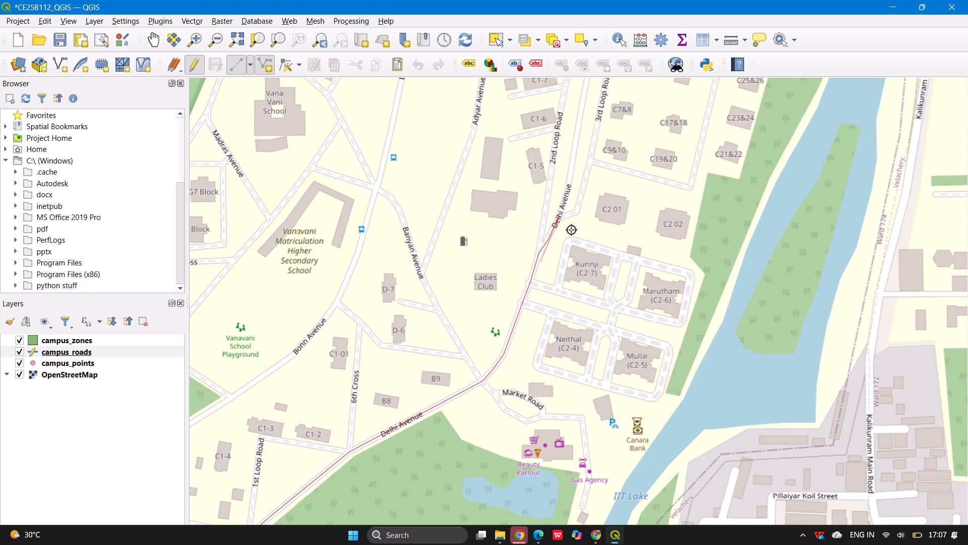
{"action": "scroll", "coordinate": [598, 154], "scroll_direction": "up", "scroll_amount": 2}
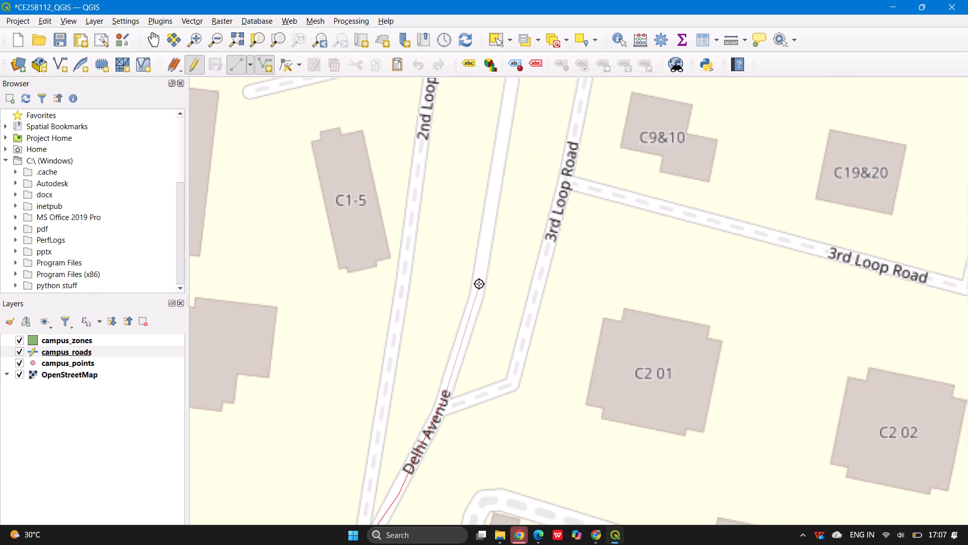
{"action": "left_click", "coordinate": [476, 292]}
{"action": "scroll", "coordinate": [413, 265], "scroll_direction": "down", "scroll_amount": 1}
{"action": "scroll", "coordinate": [523, 82], "scroll_direction": "up", "scroll_amount": 1}
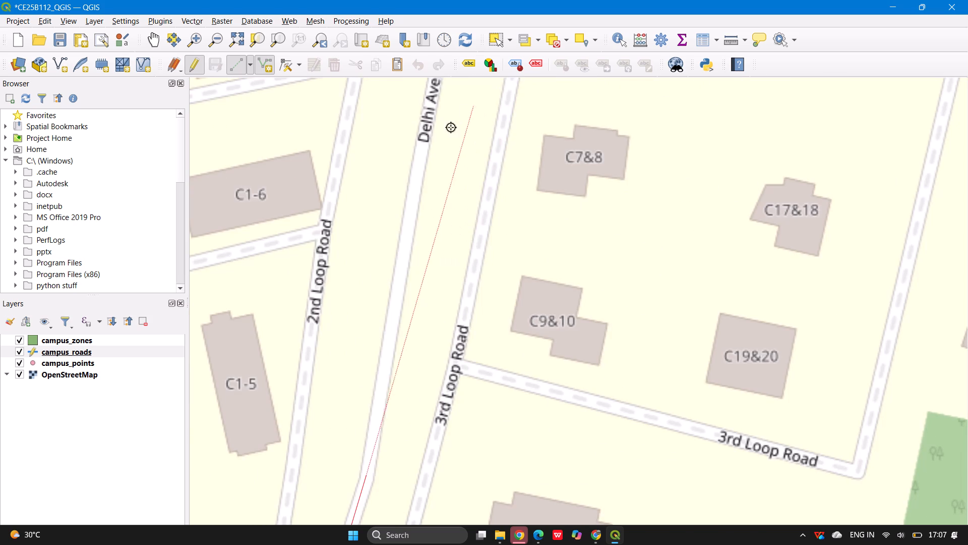
{"action": "scroll", "coordinate": [387, 232], "scroll_direction": "down", "scroll_amount": 1}
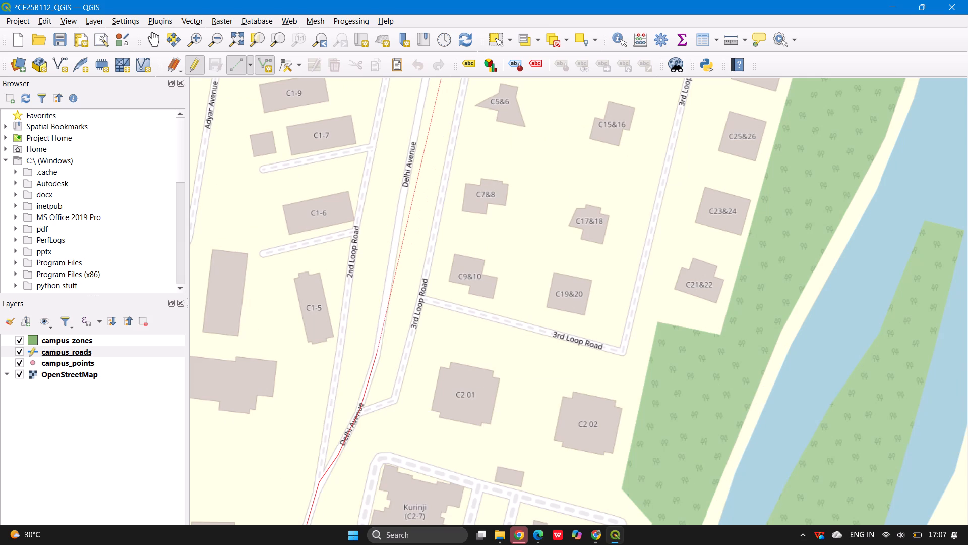
{"action": "scroll", "coordinate": [422, 92], "scroll_direction": "up", "scroll_amount": 1}
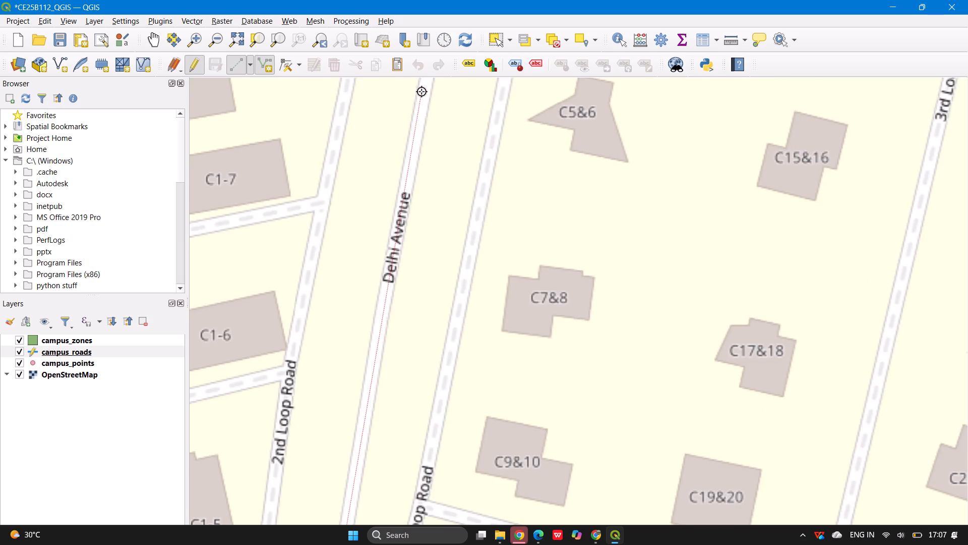
{"action": "scroll", "coordinate": [420, 91], "scroll_direction": "up", "scroll_amount": 2}
{"action": "scroll", "coordinate": [420, 93], "scroll_direction": "down", "scroll_amount": 3}
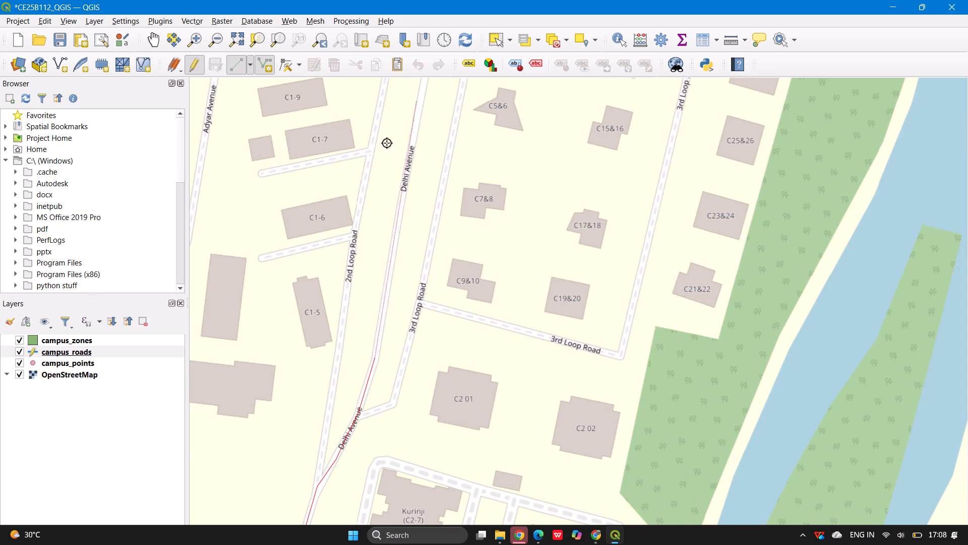
{"action": "scroll", "coordinate": [346, 278], "scroll_direction": "down", "scroll_amount": 1}
{"action": "scroll", "coordinate": [408, 82], "scroll_direction": "up", "scroll_amount": 1}
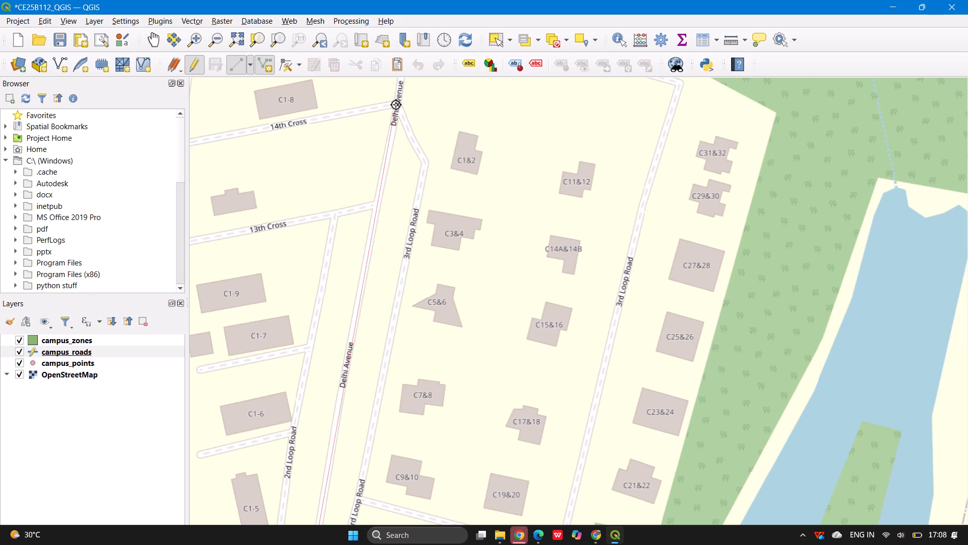
{"action": "left_click", "coordinate": [342, 397]}
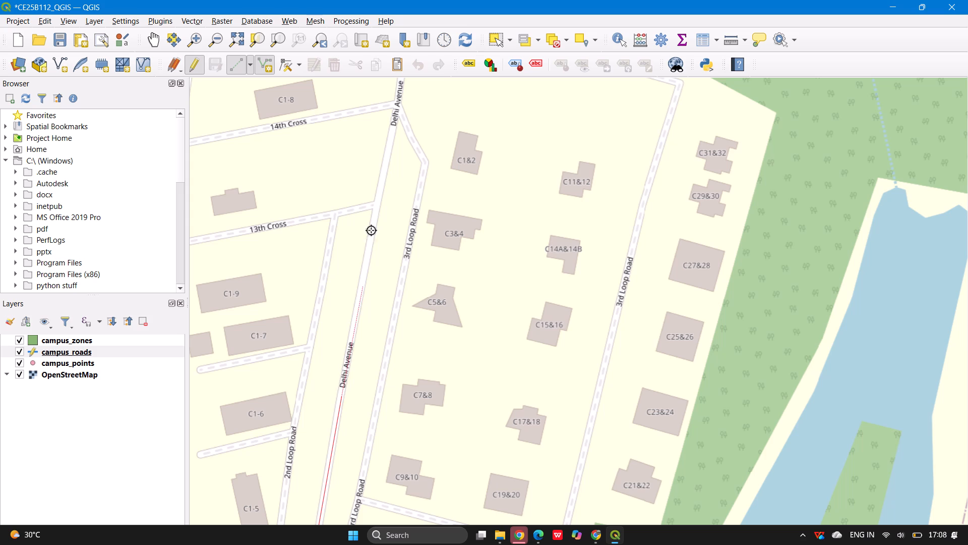
{"action": "left_click", "coordinate": [398, 106]}
Continue the Delhi Avenue line past the 15th Cross and 16th Cross junctions to the northern Temple road junction.
{"action": "scroll", "coordinate": [360, 306], "scroll_direction": "down", "scroll_amount": 1}
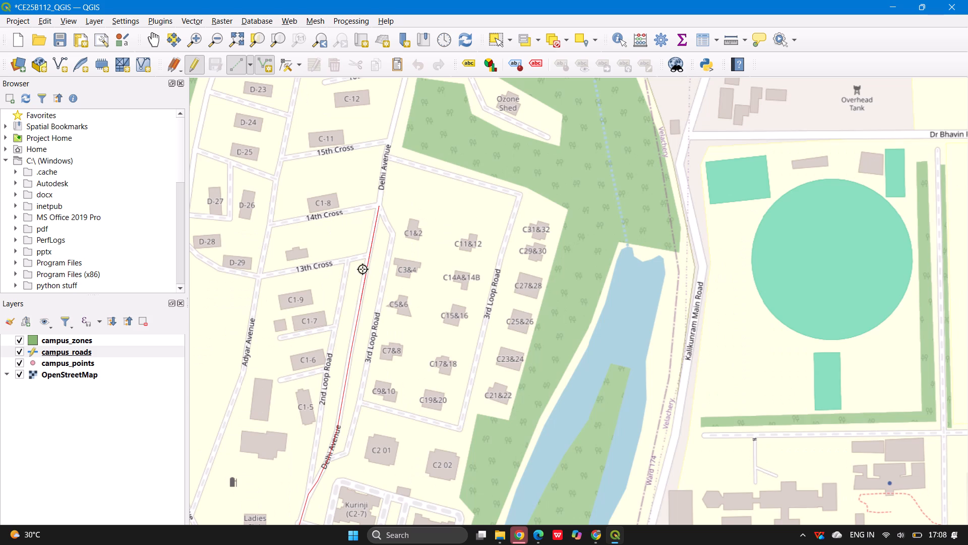
{"action": "scroll", "coordinate": [395, 144], "scroll_direction": "up", "scroll_amount": 1}
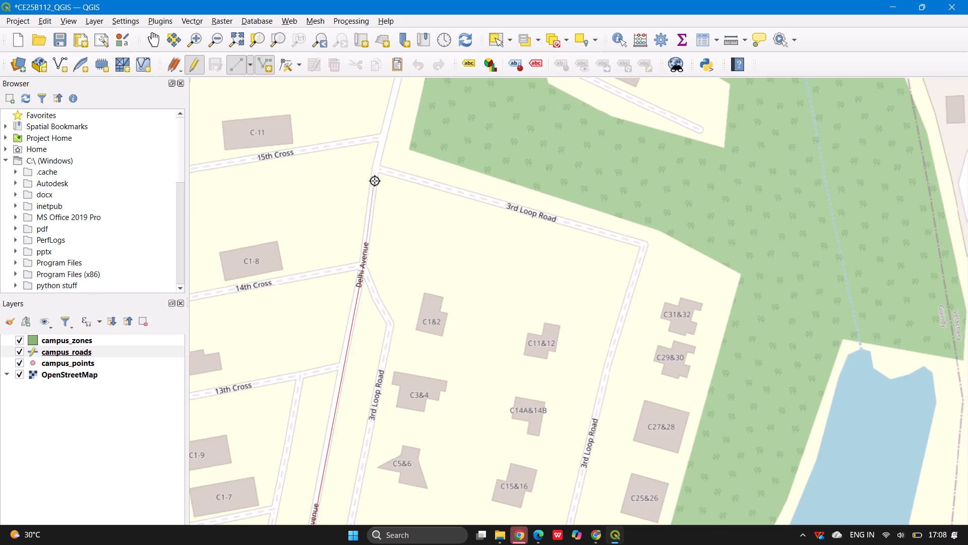
{"action": "left_click", "coordinate": [376, 166]}
{"action": "left_click", "coordinate": [382, 137]}
{"action": "scroll", "coordinate": [354, 242], "scroll_direction": "down", "scroll_amount": 2}
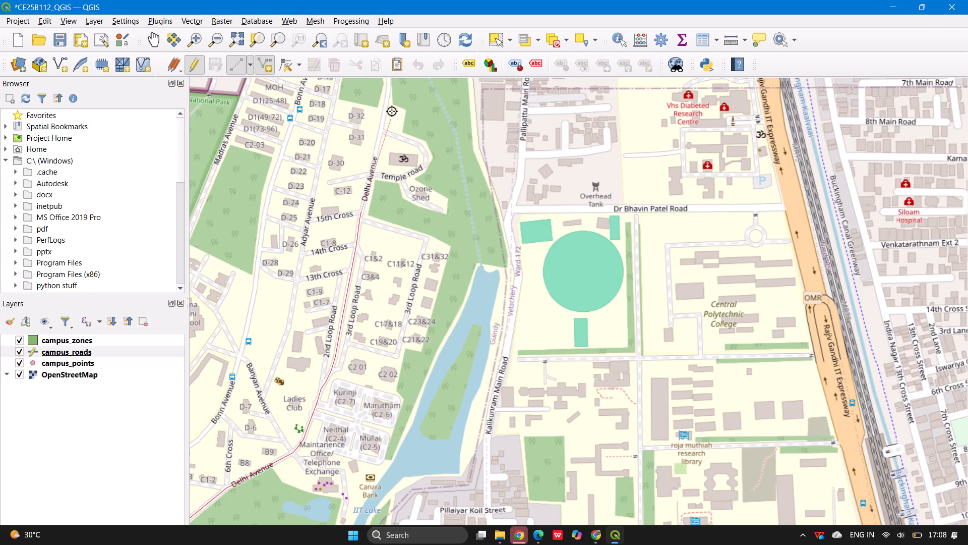
{"action": "scroll", "coordinate": [392, 111], "scroll_direction": "up", "scroll_amount": 1}
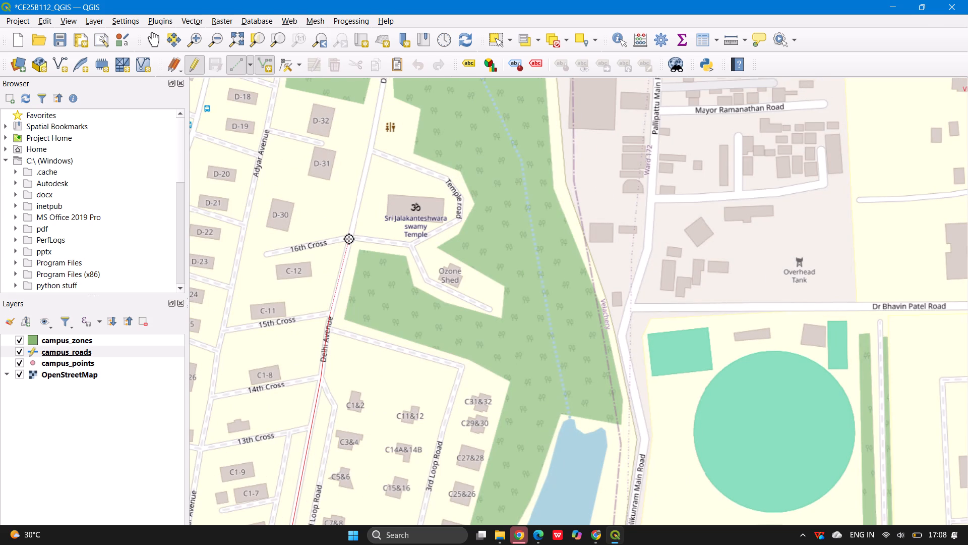
{"action": "left_click", "coordinate": [350, 237]}
{"action": "left_click", "coordinate": [371, 150]}
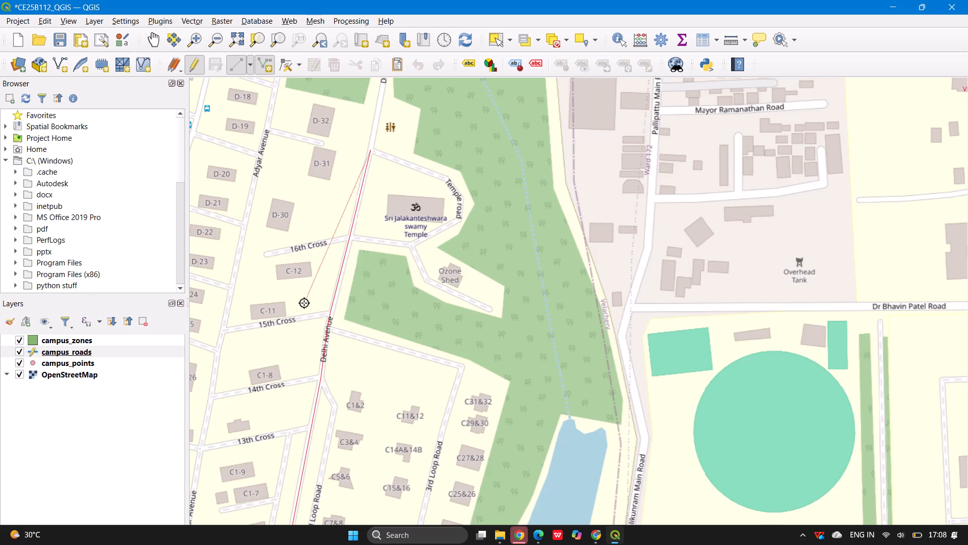
Trace the Delhi Avenue line around the bends through the wooded stretch north of Temple road.
{"action": "scroll", "coordinate": [304, 304], "scroll_direction": "down", "scroll_amount": 2}
{"action": "scroll", "coordinate": [340, 208], "scroll_direction": "up", "scroll_amount": 1}
{"action": "scroll", "coordinate": [299, 302], "scroll_direction": "up", "scroll_amount": 1}
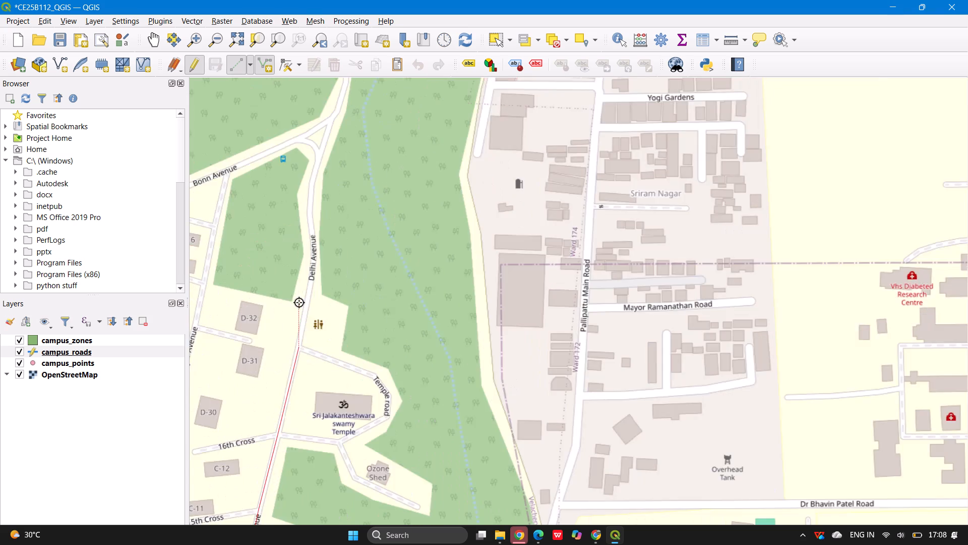
{"action": "scroll", "coordinate": [299, 302], "scroll_direction": "up", "scroll_amount": 1}
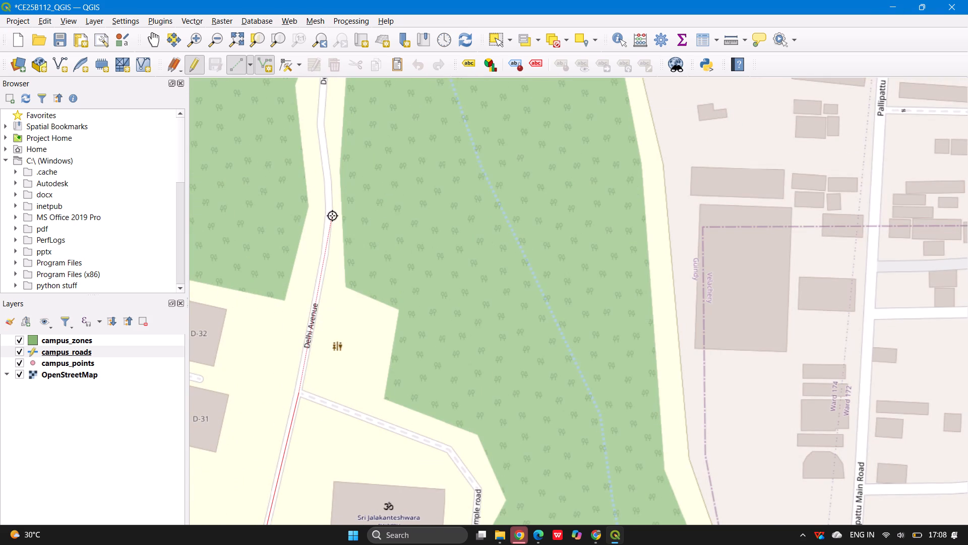
{"action": "left_click", "coordinate": [324, 262]}
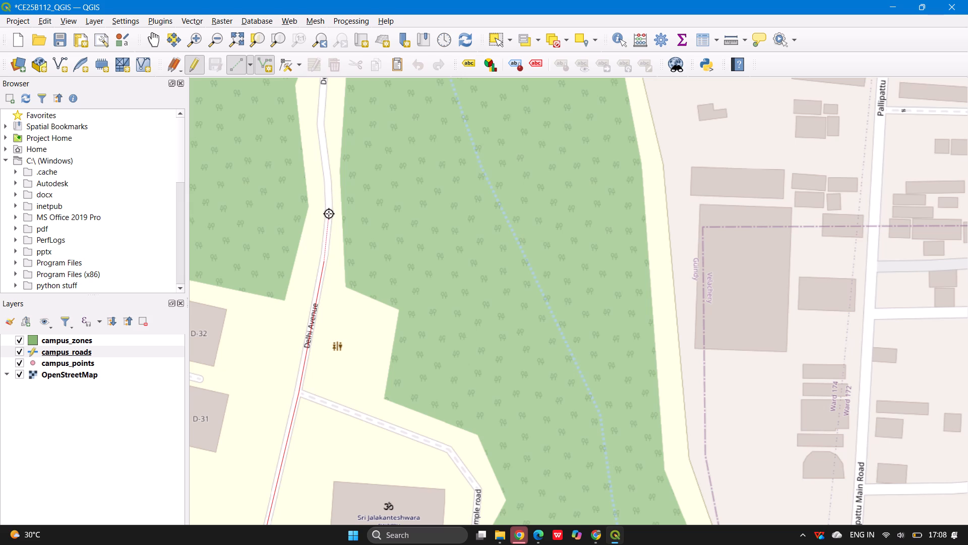
{"action": "left_click", "coordinate": [329, 213]}
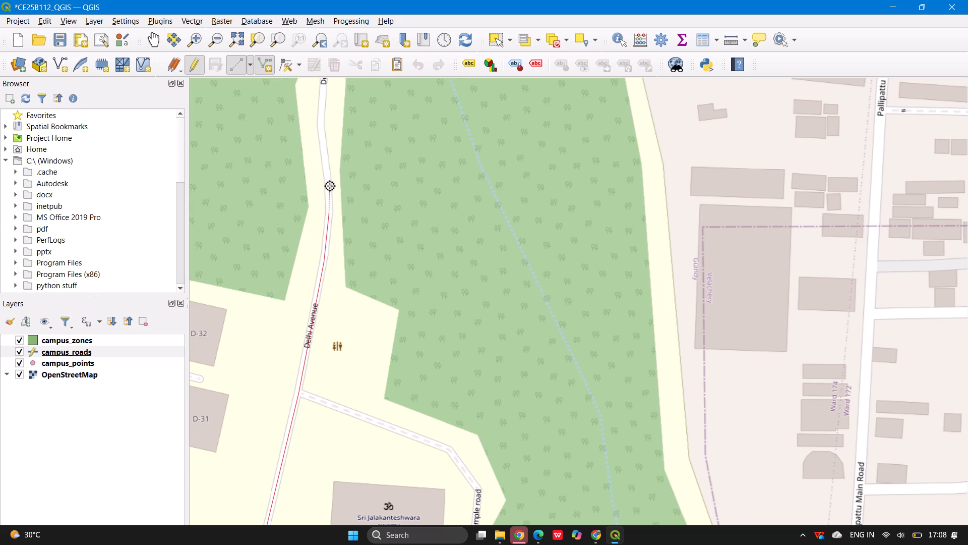
{"action": "left_click", "coordinate": [327, 186]}
{"action": "left_click", "coordinate": [321, 127]}
Continue the Delhi Avenue line past both branches of the Bonn Avenue fork to the bend just north of it.
{"action": "scroll", "coordinate": [290, 345], "scroll_direction": "down", "scroll_amount": 1}
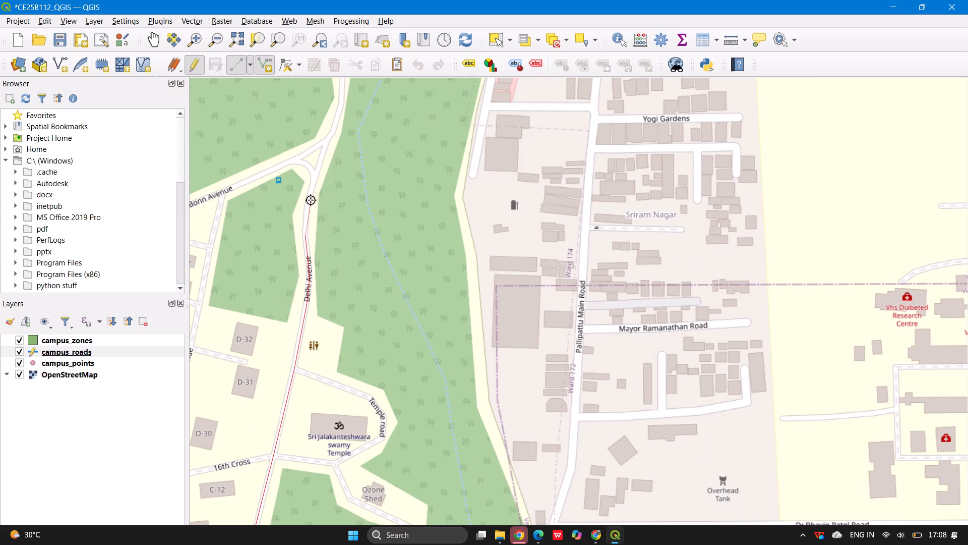
{"action": "left_click", "coordinate": [307, 211]}
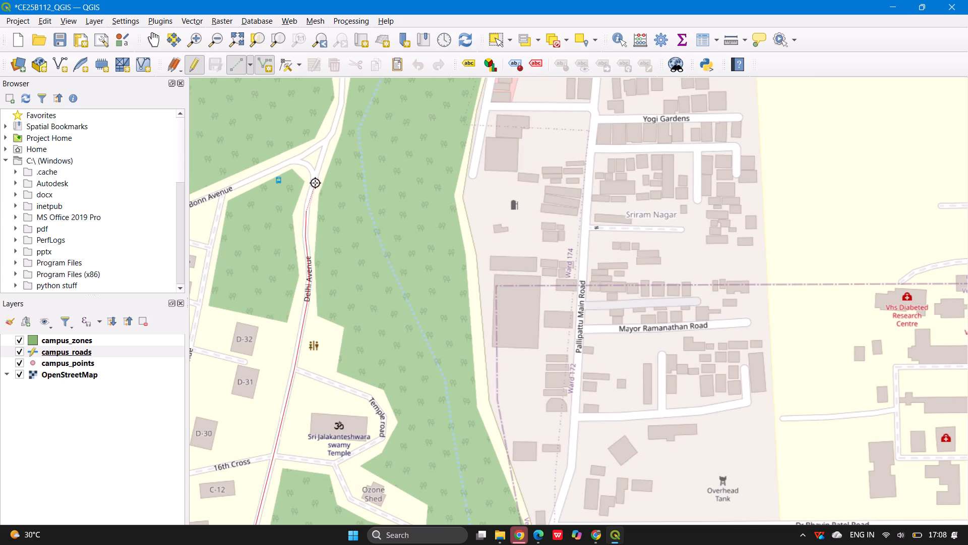
{"action": "left_click", "coordinate": [314, 179]}
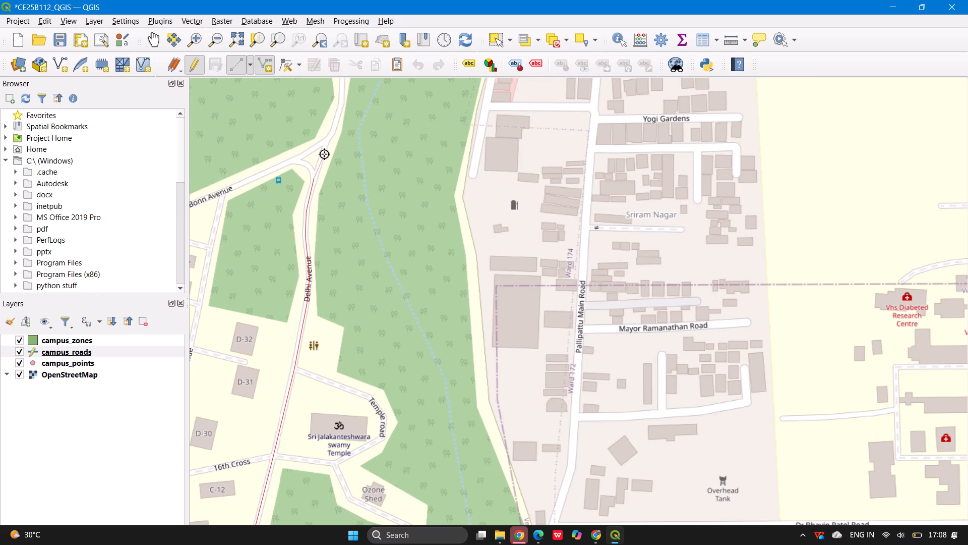
{"action": "left_click", "coordinate": [325, 145]}
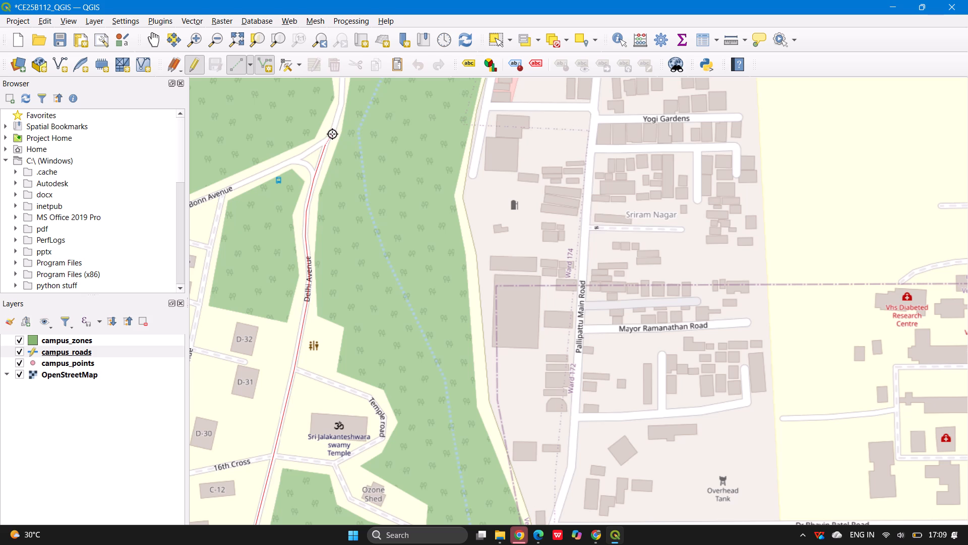
{"action": "scroll", "coordinate": [332, 134], "scroll_direction": "up", "scroll_amount": 1}
{"action": "left_click", "coordinate": [335, 131]}
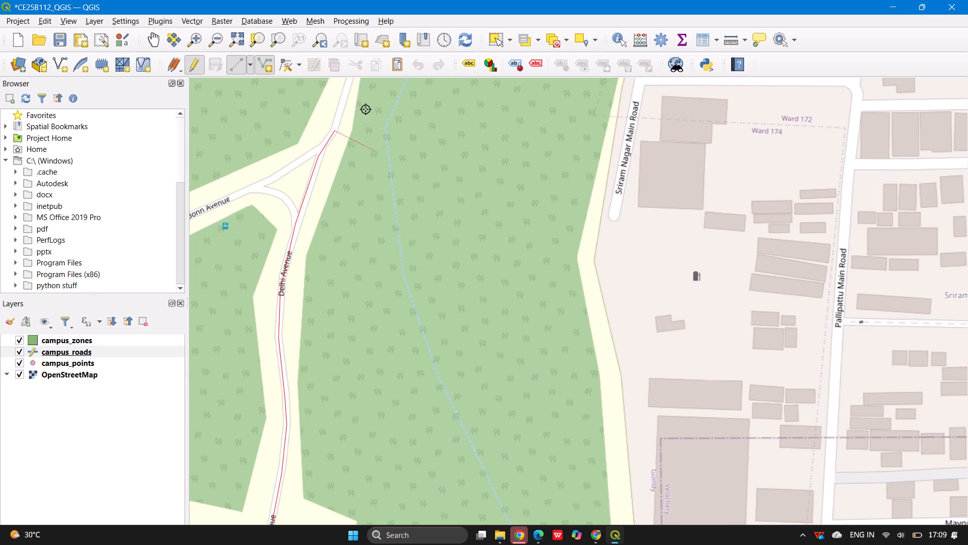
Extend the Delhi Avenue line around the remaining bends to its northern end at the roundabout near IIT Gate Bus Stop.
{"action": "scroll", "coordinate": [346, 119], "scroll_direction": "up", "scroll_amount": 1}
{"action": "scroll", "coordinate": [344, 119], "scroll_direction": "down", "scroll_amount": 1}
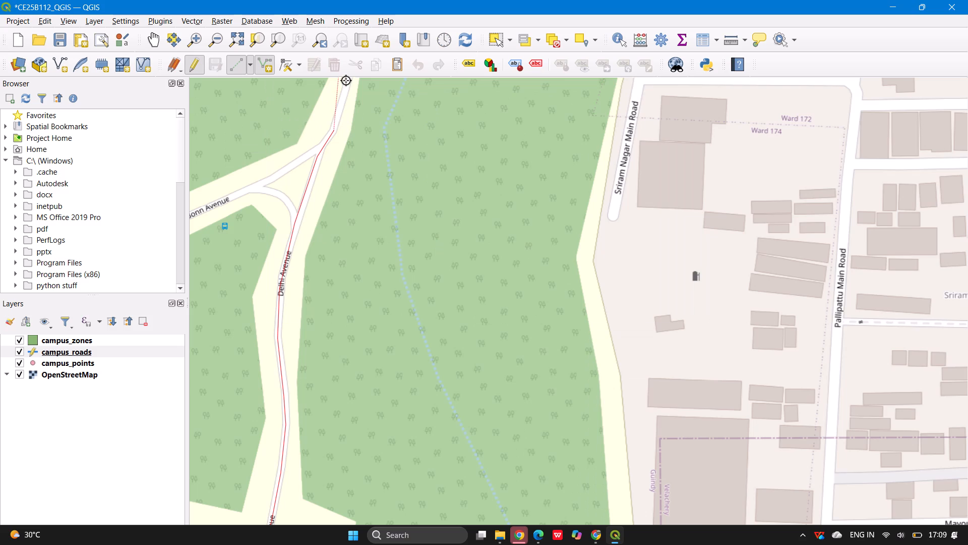
{"action": "scroll", "coordinate": [345, 84], "scroll_direction": "up", "scroll_amount": 1}
{"action": "scroll", "coordinate": [280, 261], "scroll_direction": "down", "scroll_amount": 2}
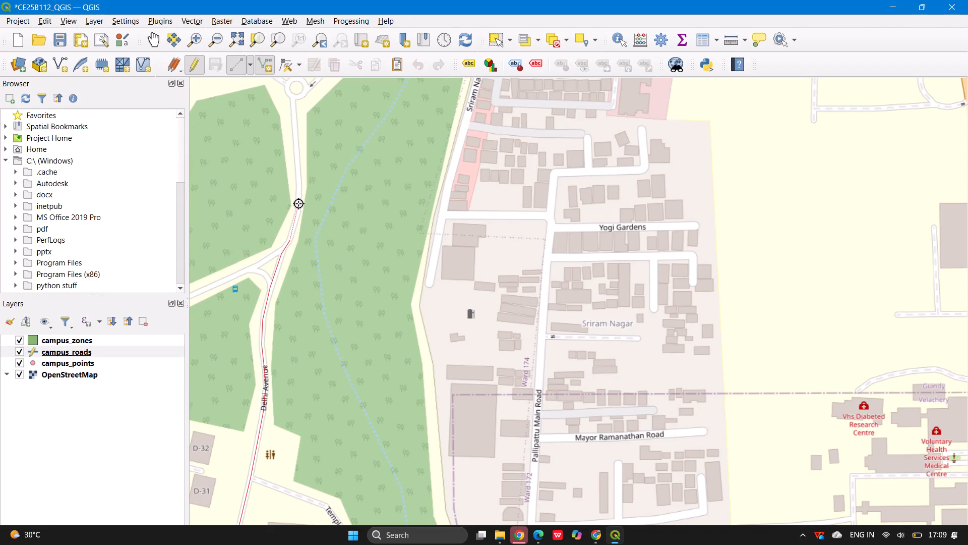
{"action": "scroll", "coordinate": [298, 203], "scroll_direction": "up", "scroll_amount": 2}
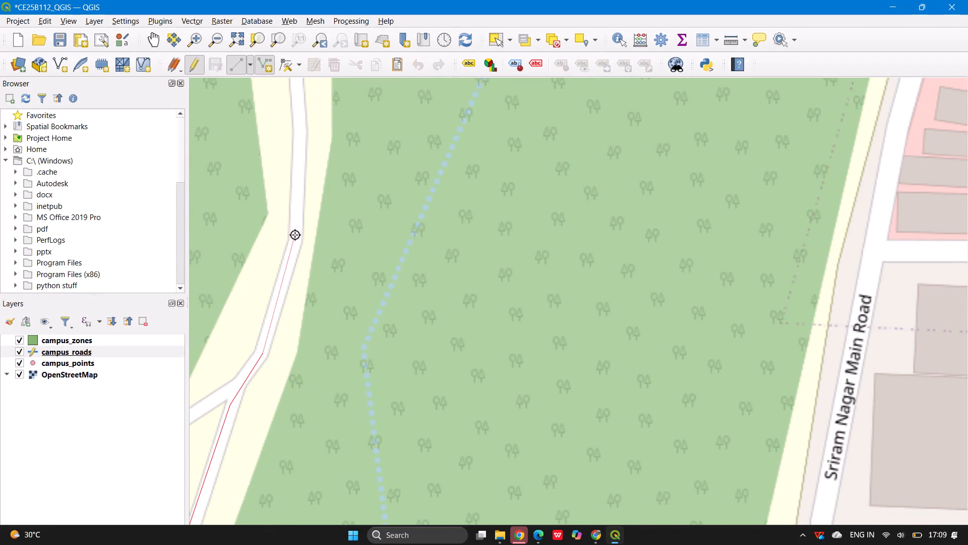
{"action": "left_click", "coordinate": [295, 235]}
{"action": "left_click", "coordinate": [300, 136]}
{"action": "scroll", "coordinate": [236, 282], "scroll_direction": "down", "scroll_amount": 1}
{"action": "scroll", "coordinate": [293, 97], "scroll_direction": "up", "scroll_amount": 1}
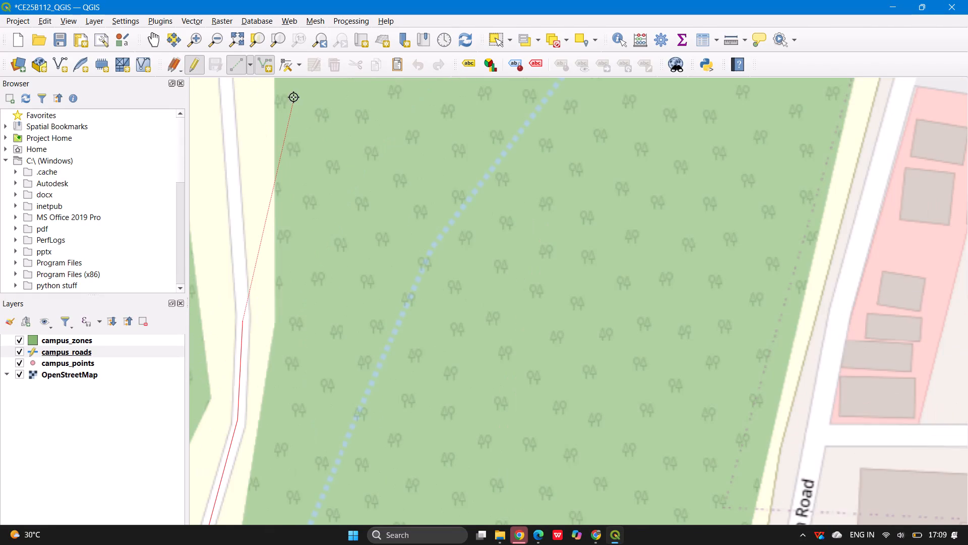
{"action": "scroll", "coordinate": [238, 291], "scroll_direction": "down", "scroll_amount": 2}
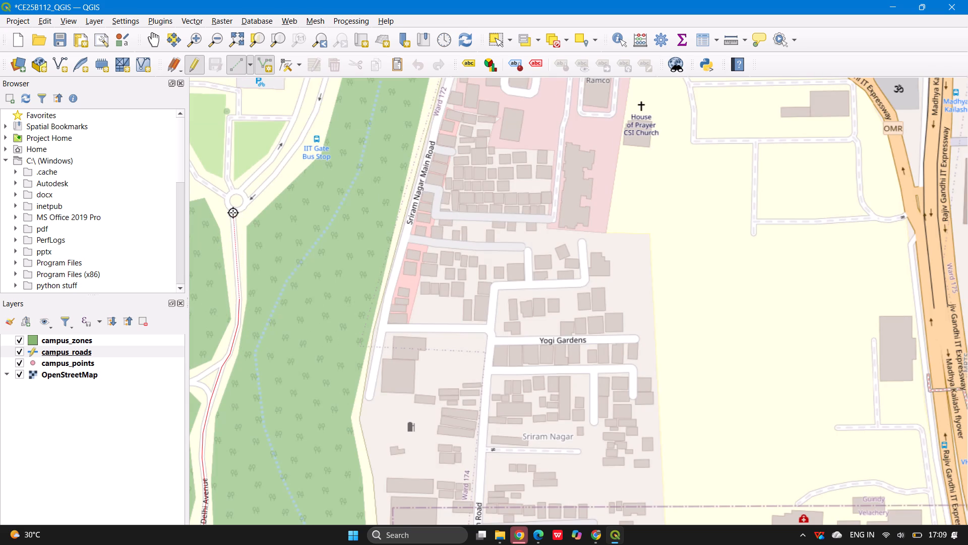
{"action": "left_click", "coordinate": [233, 210]}
{"action": "key", "text": "Return"}
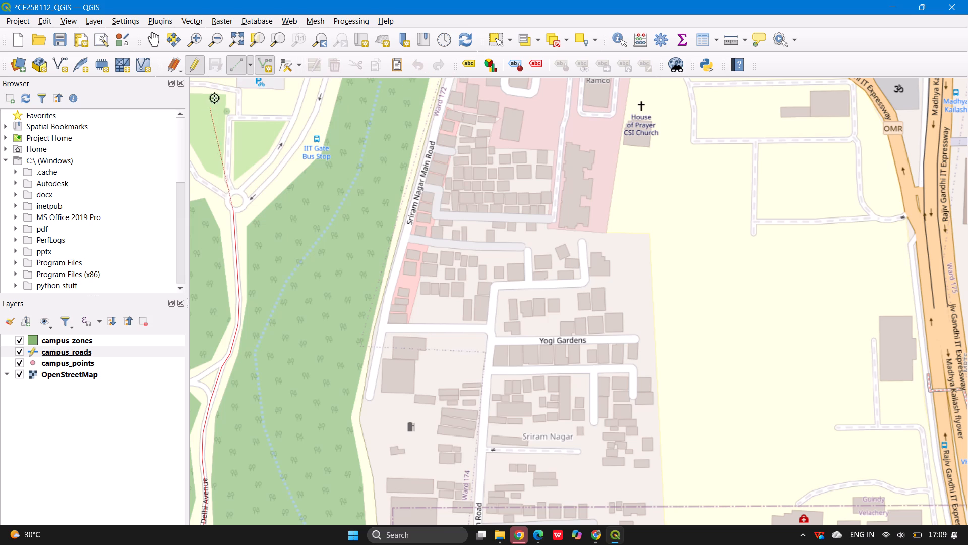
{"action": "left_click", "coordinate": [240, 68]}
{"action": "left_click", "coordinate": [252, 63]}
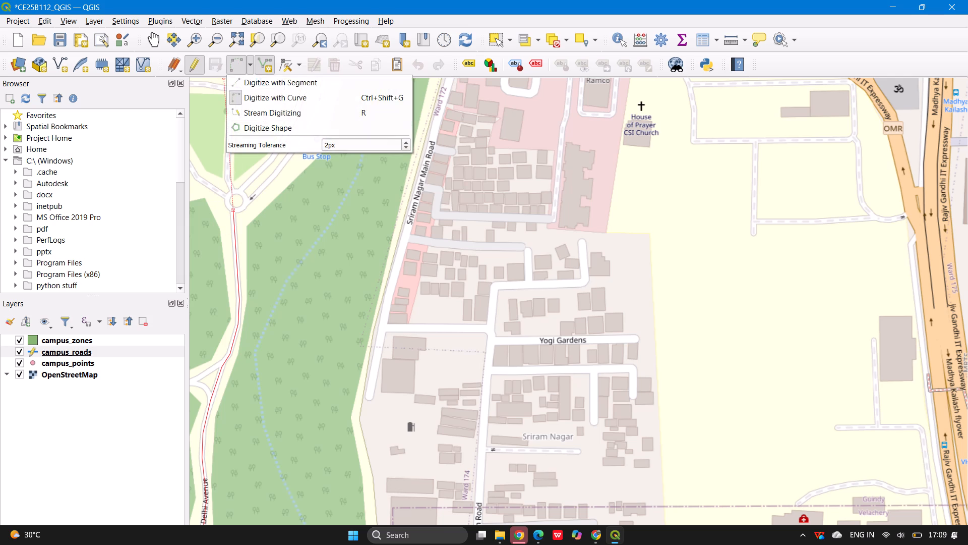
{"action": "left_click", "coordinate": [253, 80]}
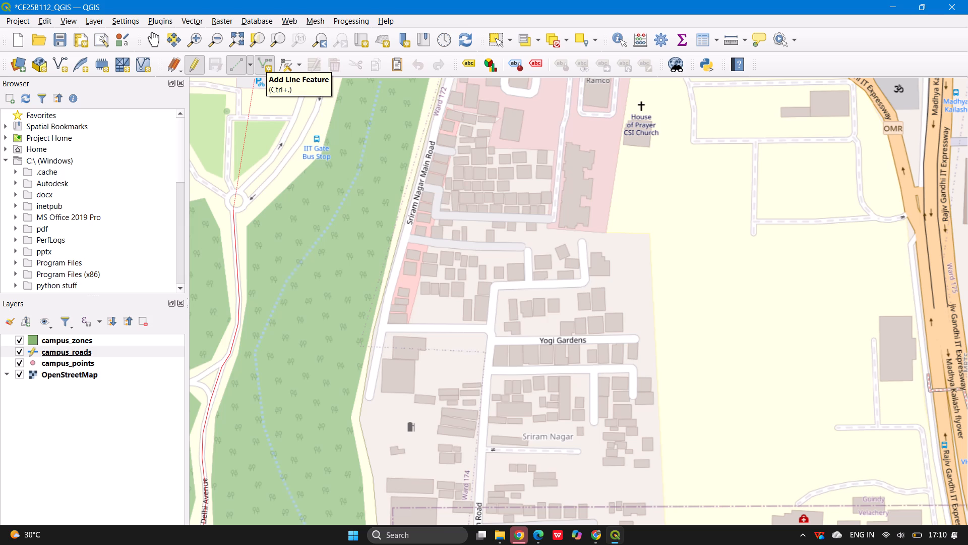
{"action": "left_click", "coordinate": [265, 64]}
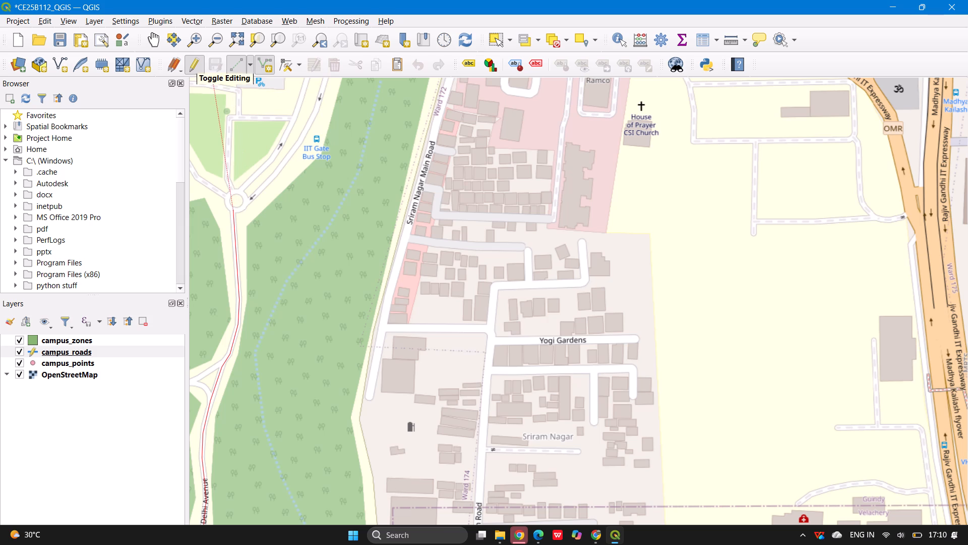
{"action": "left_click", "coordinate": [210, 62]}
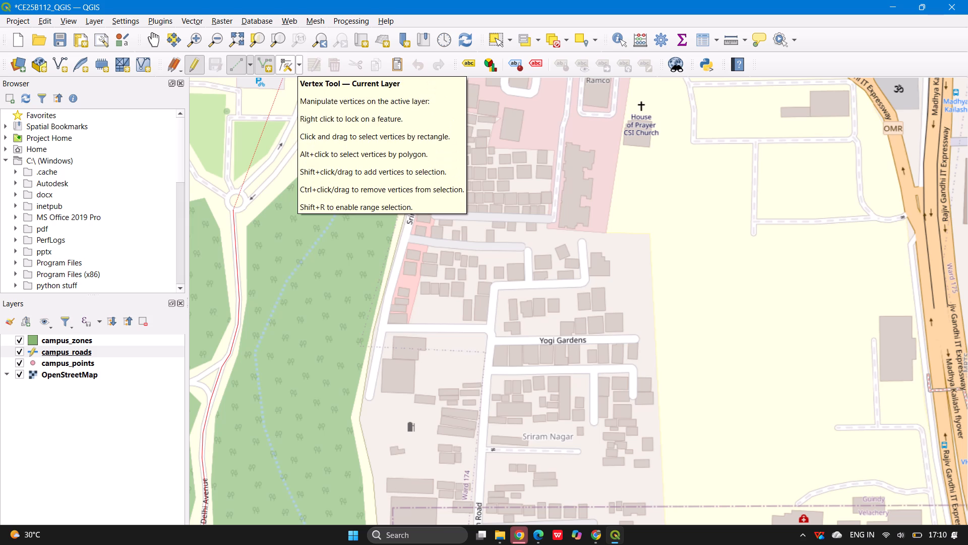
Finish the traced line at the northern roundabout and set its id to 1 and road_name to Delhi Avenue.
{"action": "right_click", "coordinate": [235, 209]}
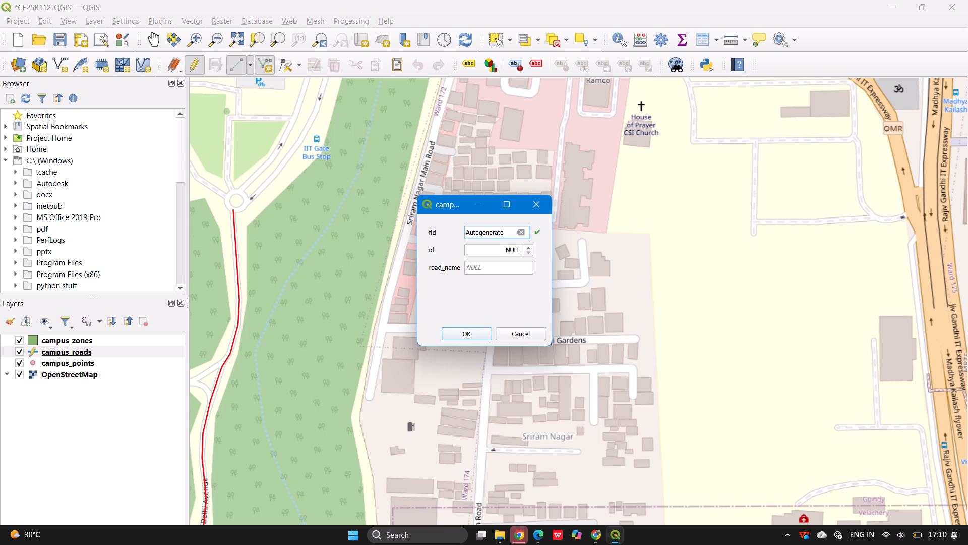
{"action": "left_click", "coordinate": [530, 246]}
{"action": "left_click", "coordinate": [483, 267]}
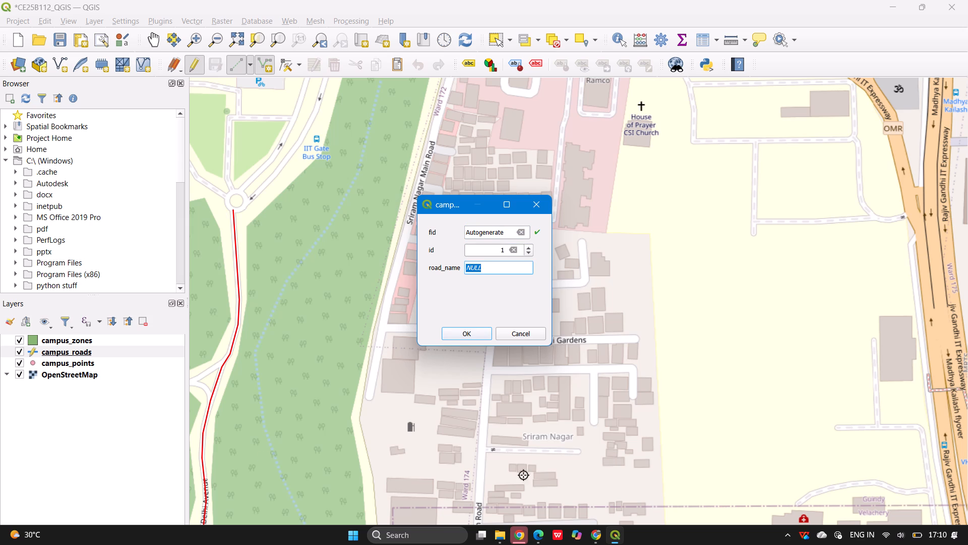
{"action": "type", "text": "Del"}
{"action": "type", "text": "hi A"}
{"action": "type", "text": "venue"}
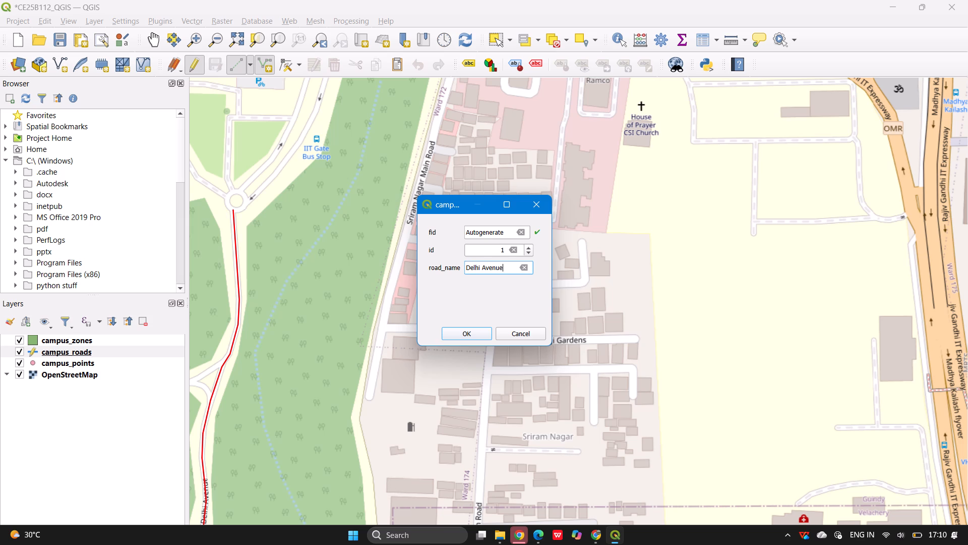
{"action": "left_click", "coordinate": [463, 334]}
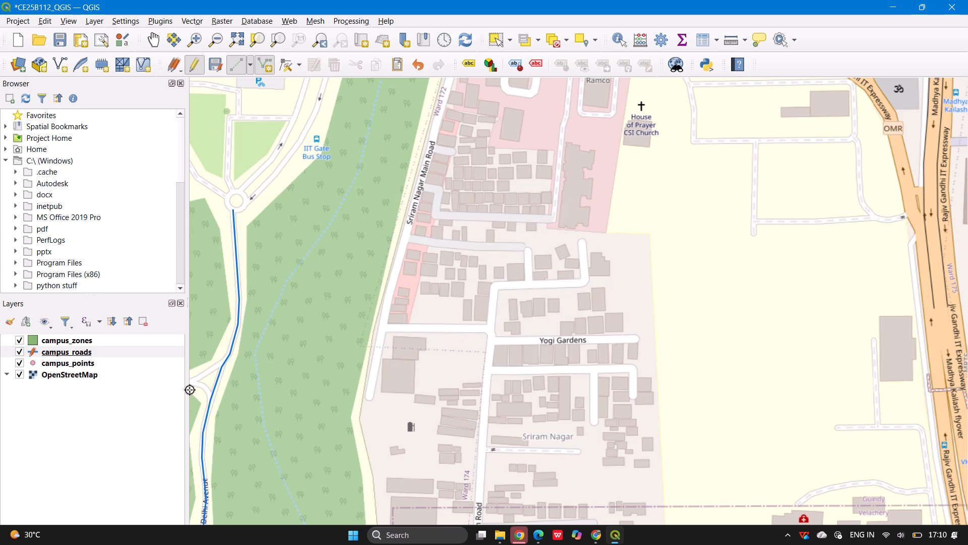
End the campus_roads editing session and save the changes to the layer.
{"action": "scroll", "coordinate": [322, 325], "scroll_direction": "down", "scroll_amount": 3}
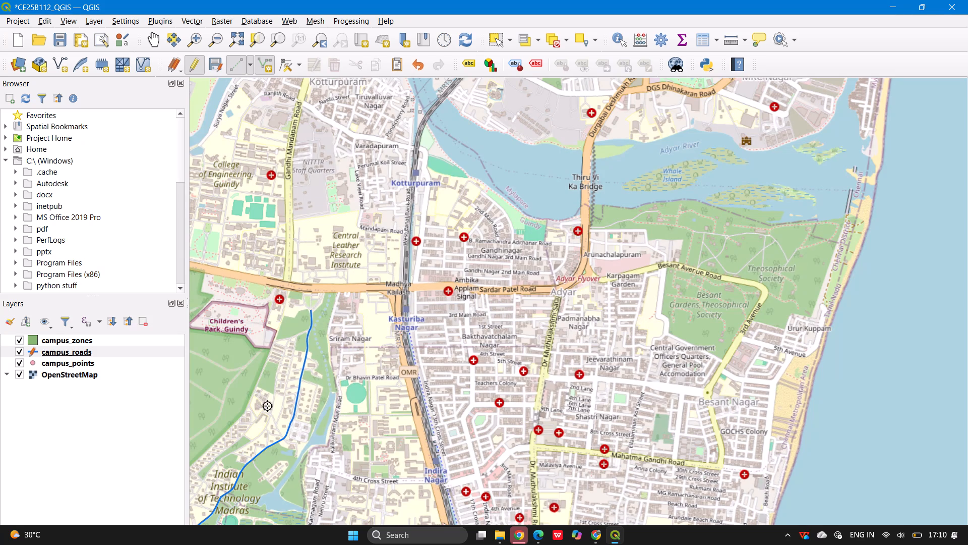
{"action": "scroll", "coordinate": [267, 406], "scroll_direction": "right", "scroll_amount": 2}
{"action": "scroll", "coordinate": [268, 407], "scroll_direction": "up", "scroll_amount": 2}
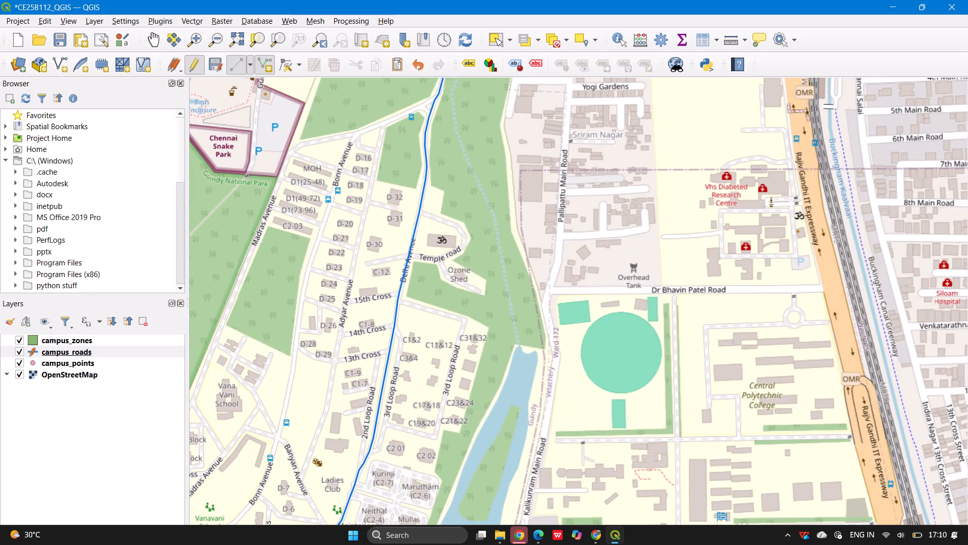
{"action": "left_click", "coordinate": [199, 71]}
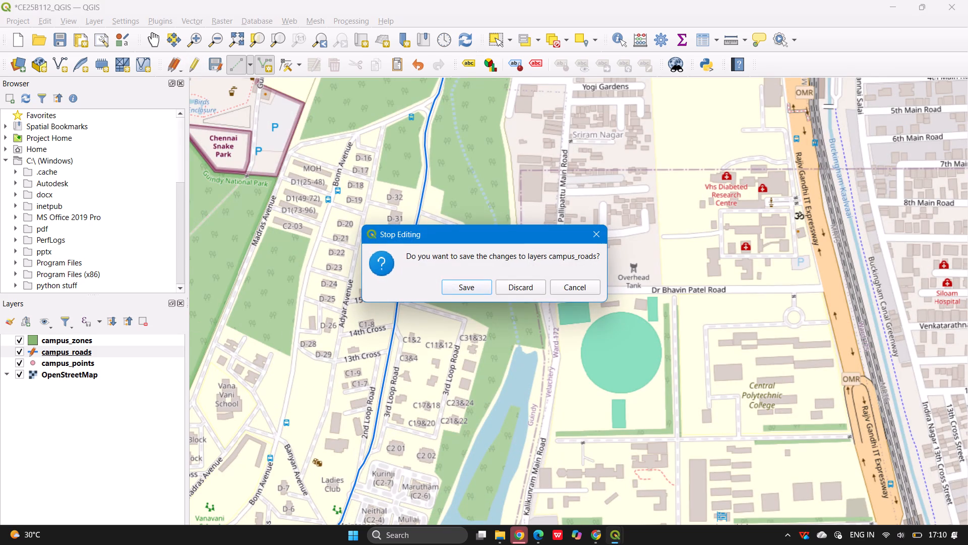
{"action": "left_click", "coordinate": [480, 286]}
Check the saved Delhi Avenue line along its course down to its southern end near the Central Library roundabout.
{"action": "left_click_drag", "start_coordinate": [309, 359], "coordinate": [541, 85]}
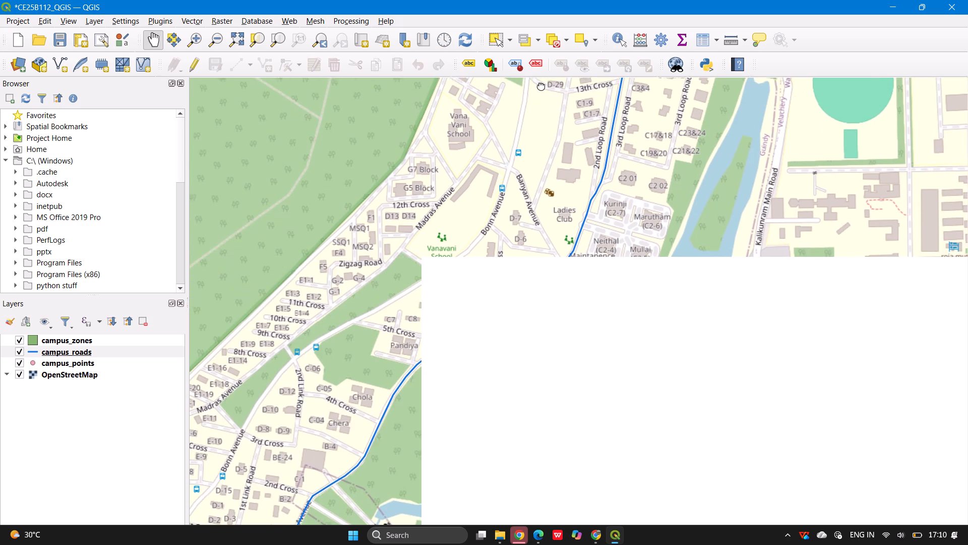
{"action": "left_click_drag", "start_coordinate": [541, 85], "coordinate": [540, 85]}
{"action": "scroll", "coordinate": [428, 295], "scroll_direction": "down", "scroll_amount": 2}
{"action": "scroll", "coordinate": [374, 357], "scroll_direction": "up", "scroll_amount": 1}
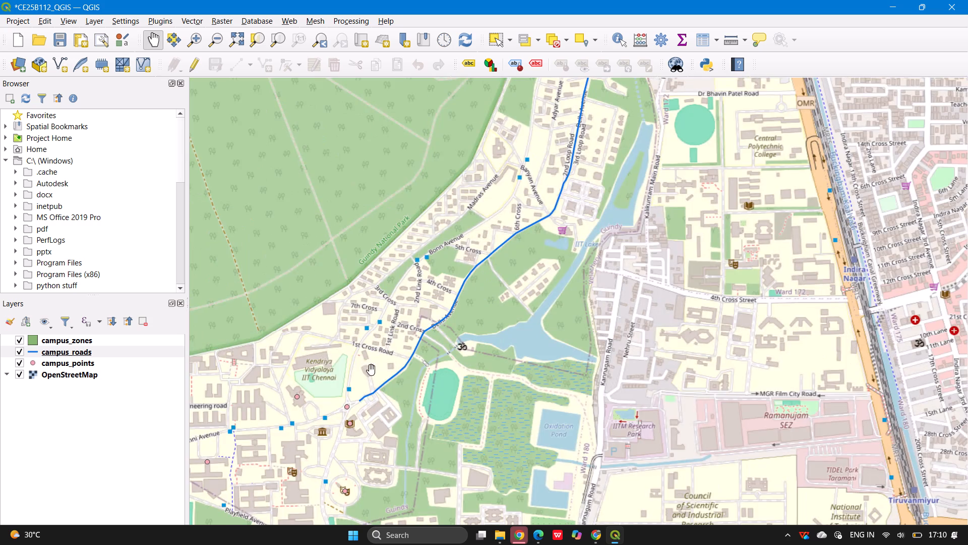
{"action": "scroll", "coordinate": [360, 386], "scroll_direction": "up", "scroll_amount": 2}
{"action": "left_click_drag", "start_coordinate": [354, 392], "coordinate": [395, 360]}
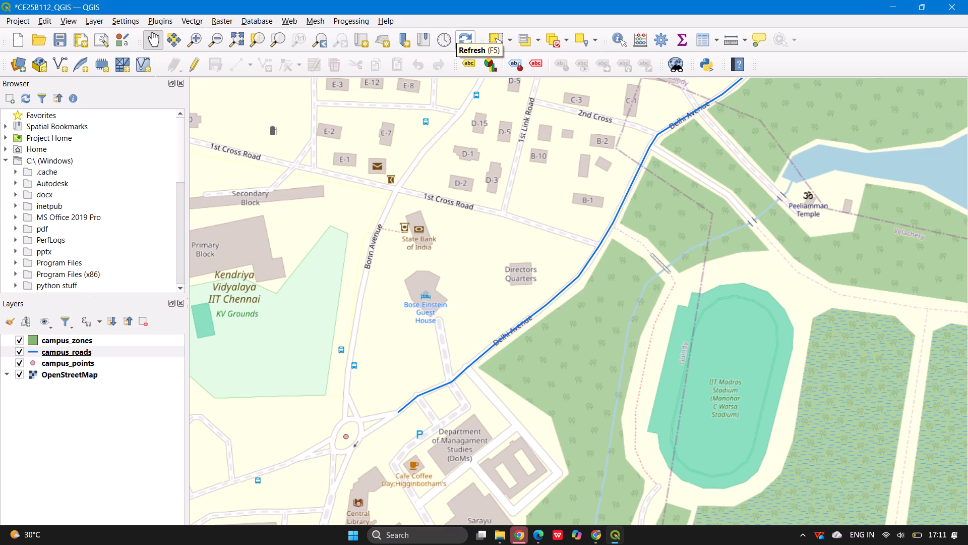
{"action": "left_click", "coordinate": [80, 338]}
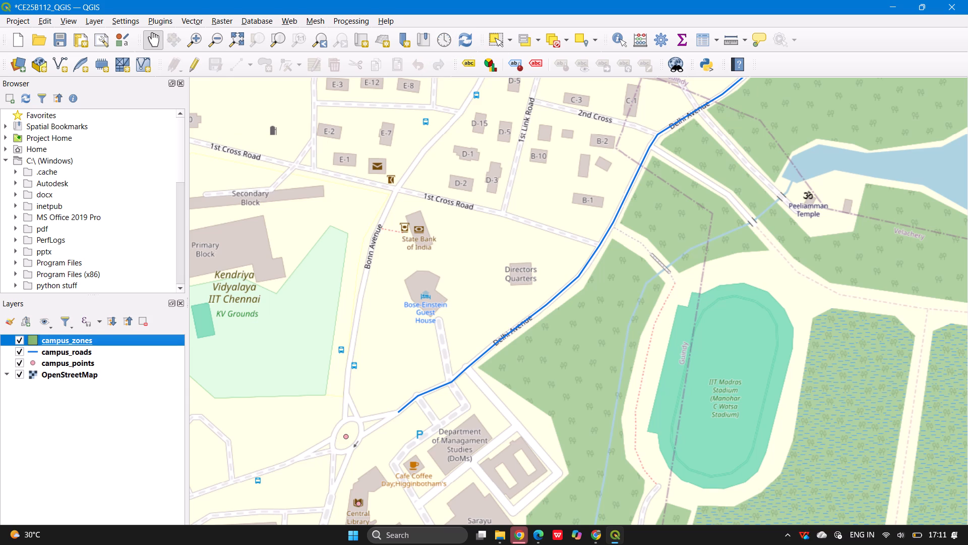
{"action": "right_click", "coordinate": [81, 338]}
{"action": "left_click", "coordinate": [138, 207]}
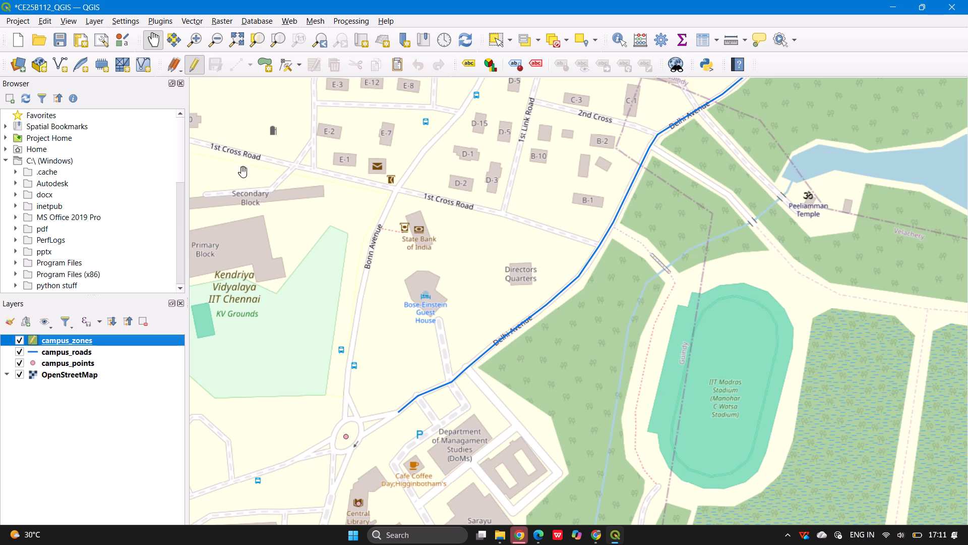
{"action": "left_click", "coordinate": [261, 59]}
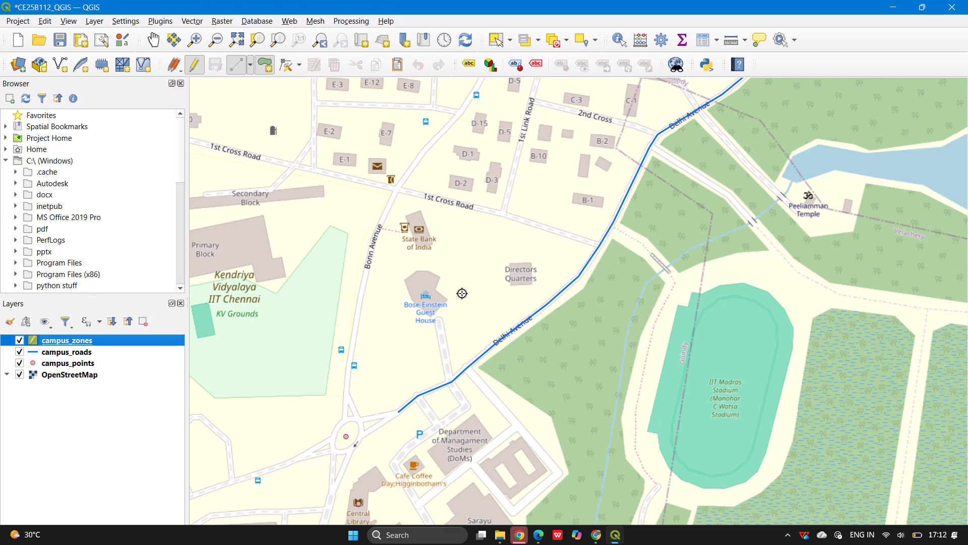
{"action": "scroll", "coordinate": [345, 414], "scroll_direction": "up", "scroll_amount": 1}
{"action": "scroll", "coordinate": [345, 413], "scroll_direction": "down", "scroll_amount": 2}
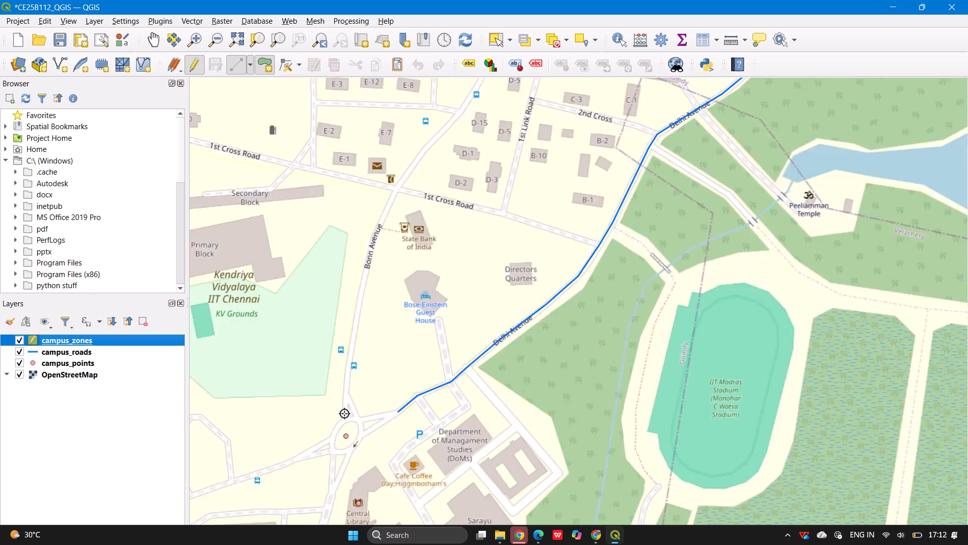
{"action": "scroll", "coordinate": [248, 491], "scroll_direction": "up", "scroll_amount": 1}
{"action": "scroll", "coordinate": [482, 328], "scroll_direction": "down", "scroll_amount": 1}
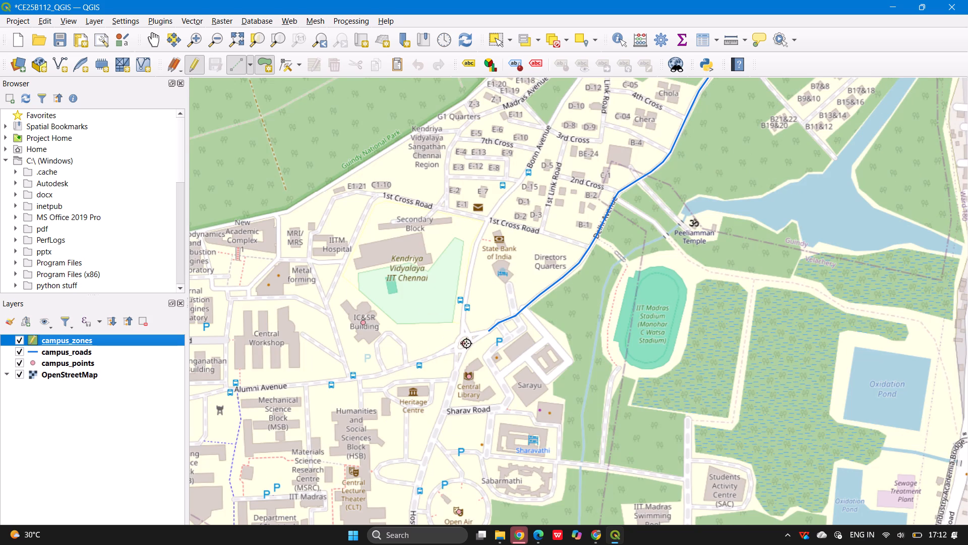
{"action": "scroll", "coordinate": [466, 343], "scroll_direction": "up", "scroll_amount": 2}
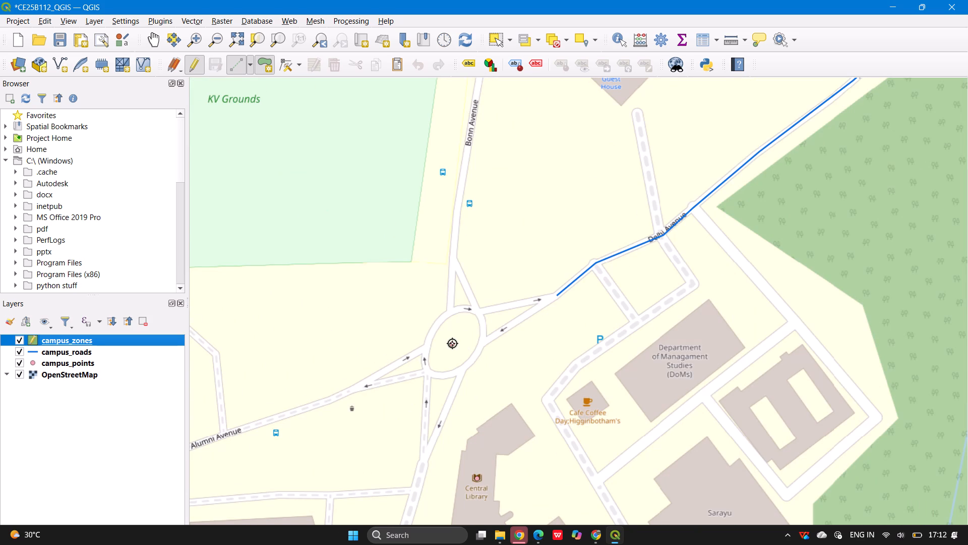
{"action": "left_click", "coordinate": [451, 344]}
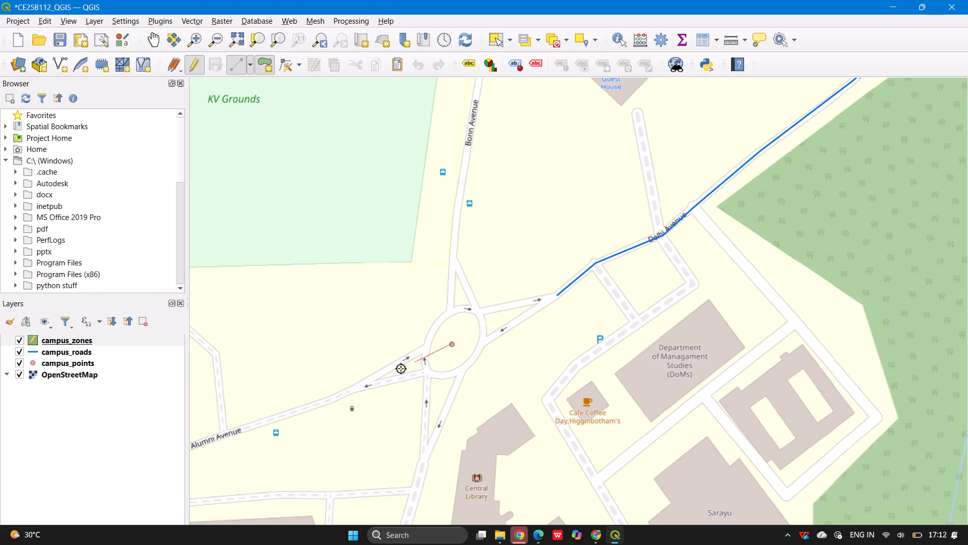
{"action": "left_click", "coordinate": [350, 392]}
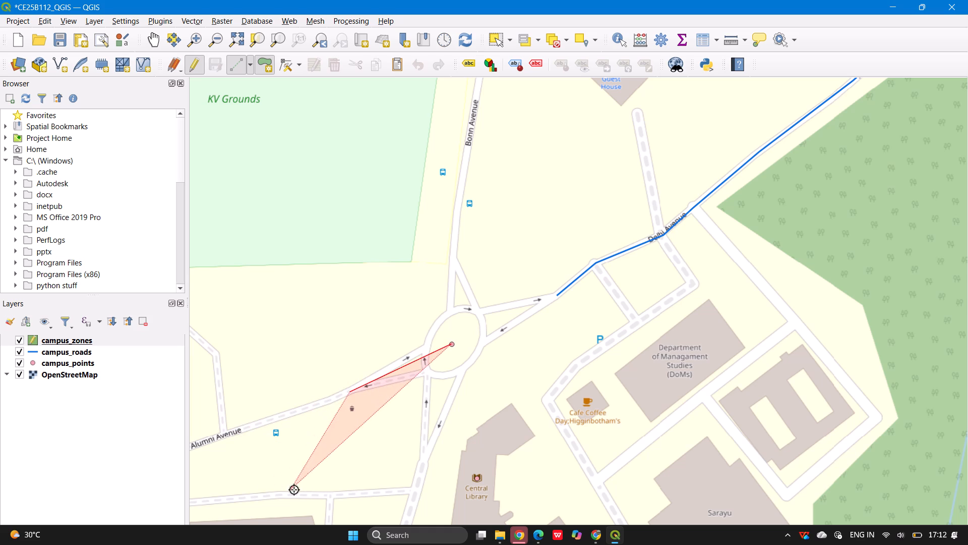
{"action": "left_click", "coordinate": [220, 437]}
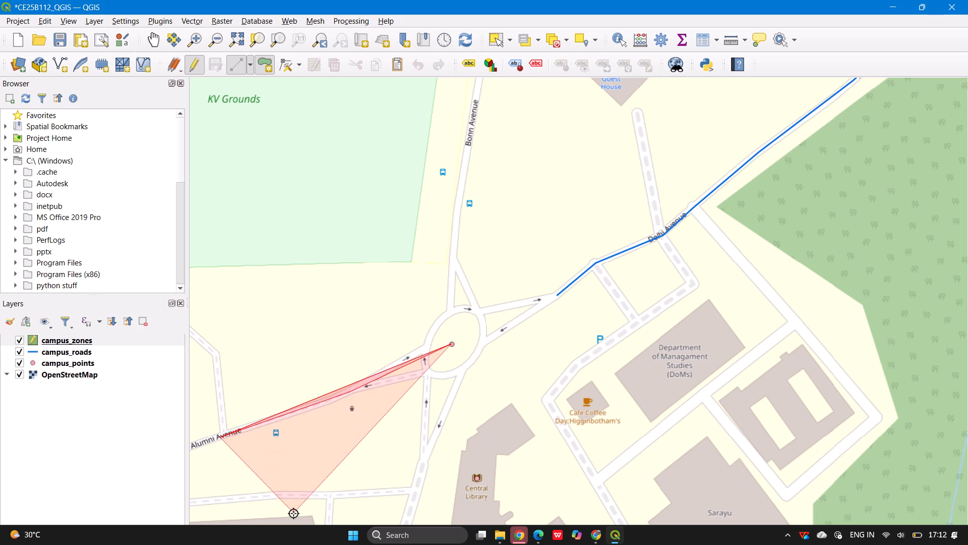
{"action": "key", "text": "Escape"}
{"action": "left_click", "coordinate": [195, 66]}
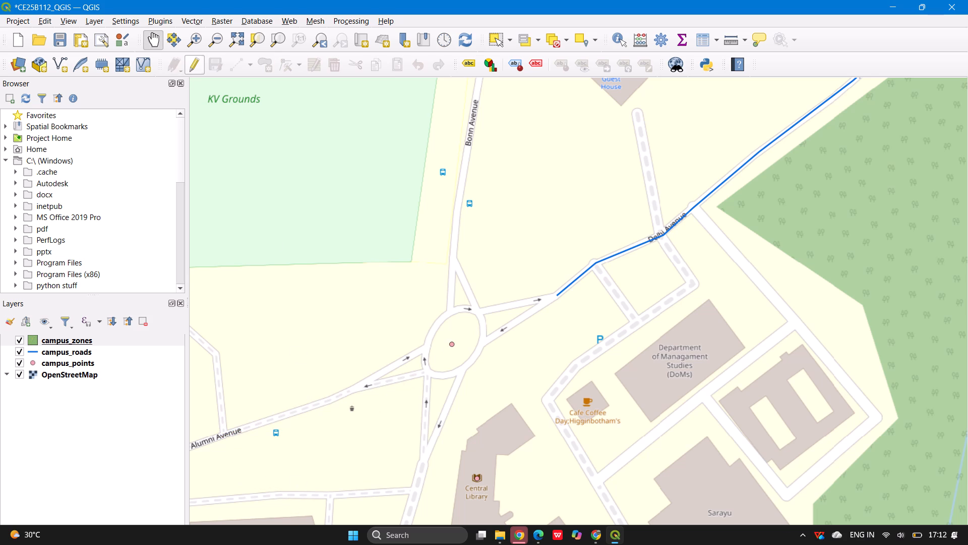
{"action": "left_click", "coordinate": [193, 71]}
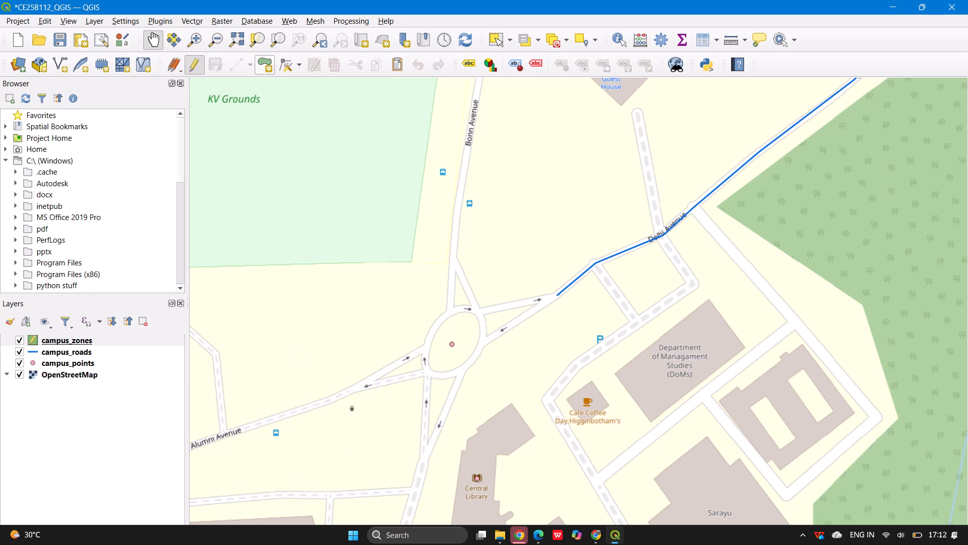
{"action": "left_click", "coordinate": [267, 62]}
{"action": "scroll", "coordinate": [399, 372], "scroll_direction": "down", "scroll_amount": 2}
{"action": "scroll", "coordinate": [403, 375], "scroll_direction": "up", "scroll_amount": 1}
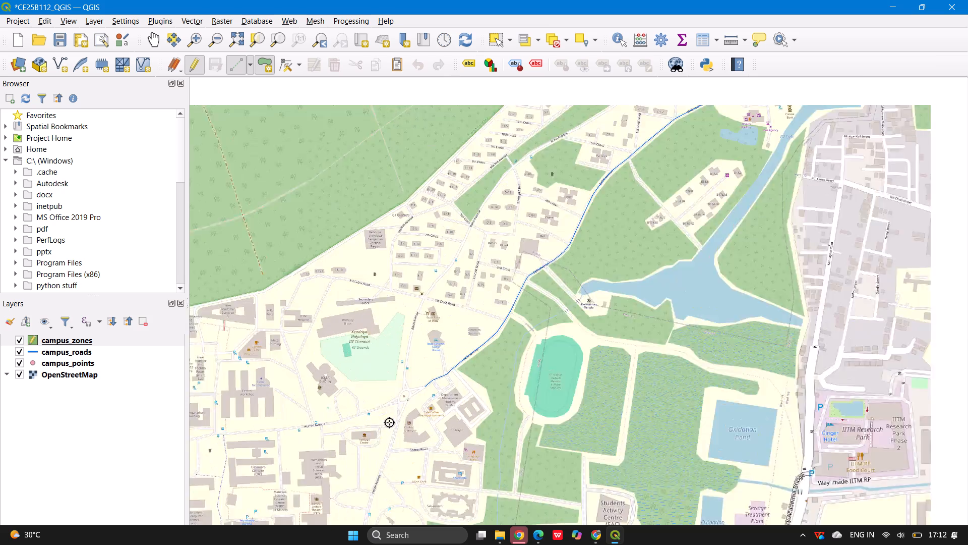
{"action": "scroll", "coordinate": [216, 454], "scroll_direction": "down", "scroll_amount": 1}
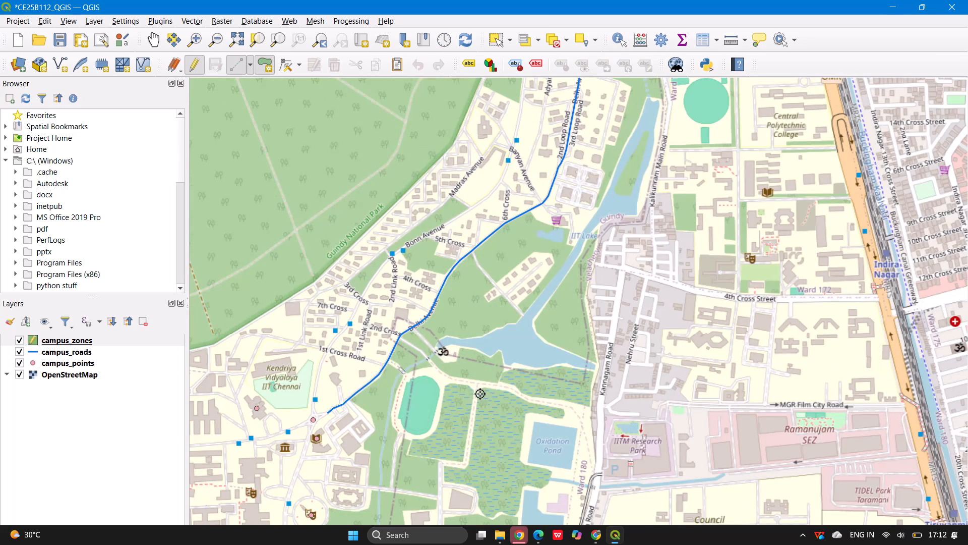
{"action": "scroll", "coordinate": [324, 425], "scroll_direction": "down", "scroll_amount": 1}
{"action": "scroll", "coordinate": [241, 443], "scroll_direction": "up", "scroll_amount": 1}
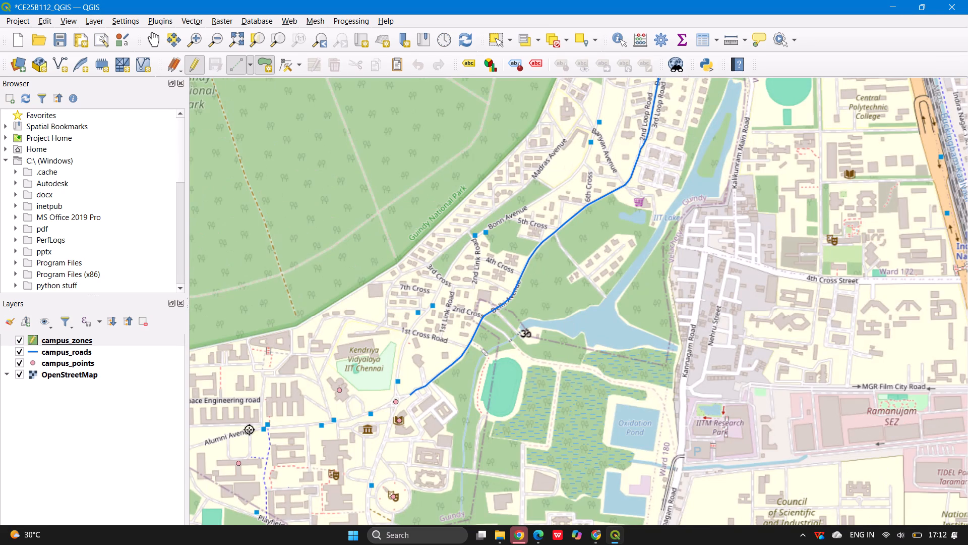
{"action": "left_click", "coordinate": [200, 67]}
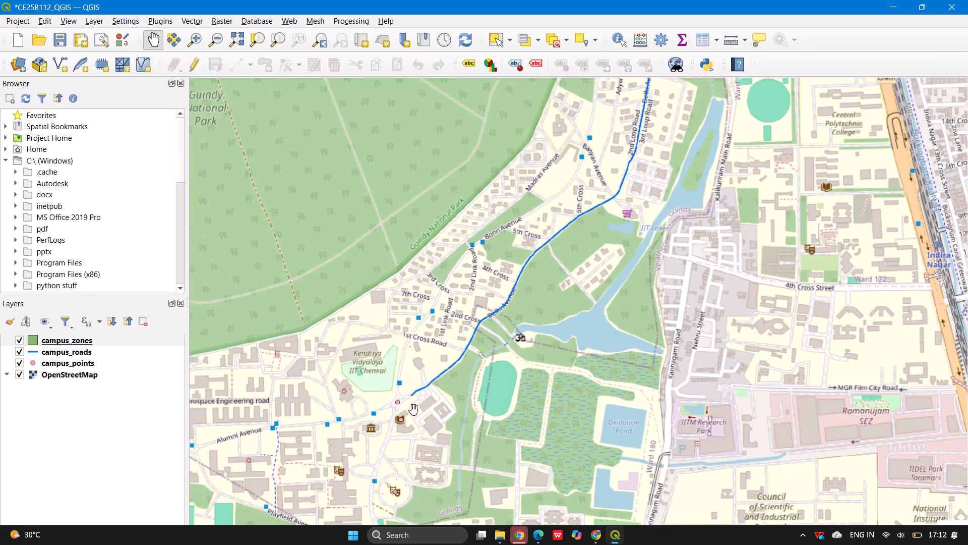
Examine the campus map from the Central Library roundabout to Velachery Gate to work out the extent of the academic area.
{"action": "left_click_drag", "start_coordinate": [374, 471], "coordinate": [411, 392]}
{"action": "scroll", "coordinate": [455, 321], "scroll_direction": "up", "scroll_amount": 3}
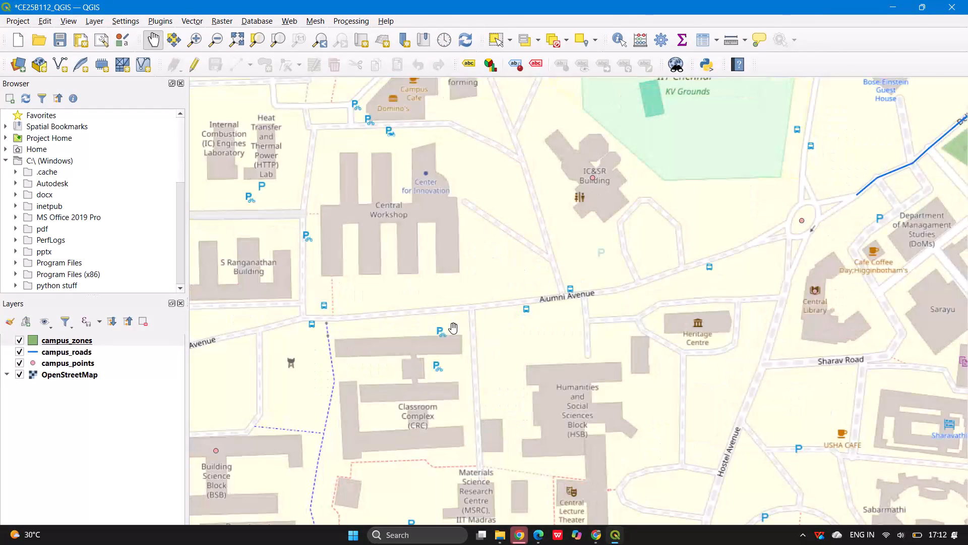
{"action": "scroll", "coordinate": [459, 362], "scroll_direction": "down", "scroll_amount": 1}
{"action": "scroll", "coordinate": [459, 363], "scroll_direction": "up", "scroll_amount": 1}
{"action": "scroll", "coordinate": [459, 364], "scroll_direction": "down", "scroll_amount": 1}
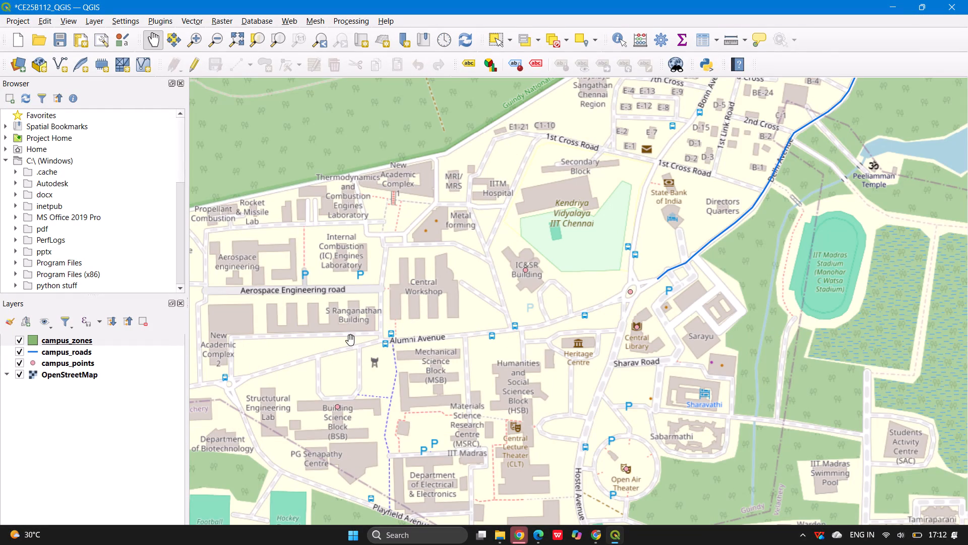
{"action": "left_click_drag", "start_coordinate": [306, 341], "coordinate": [470, 244]}
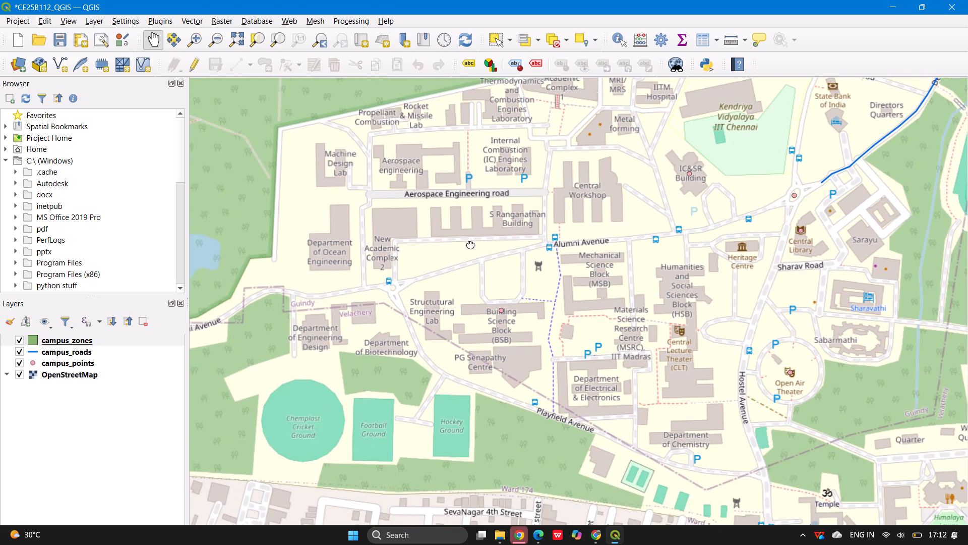
{"action": "left_click_drag", "start_coordinate": [470, 244], "coordinate": [640, 230]}
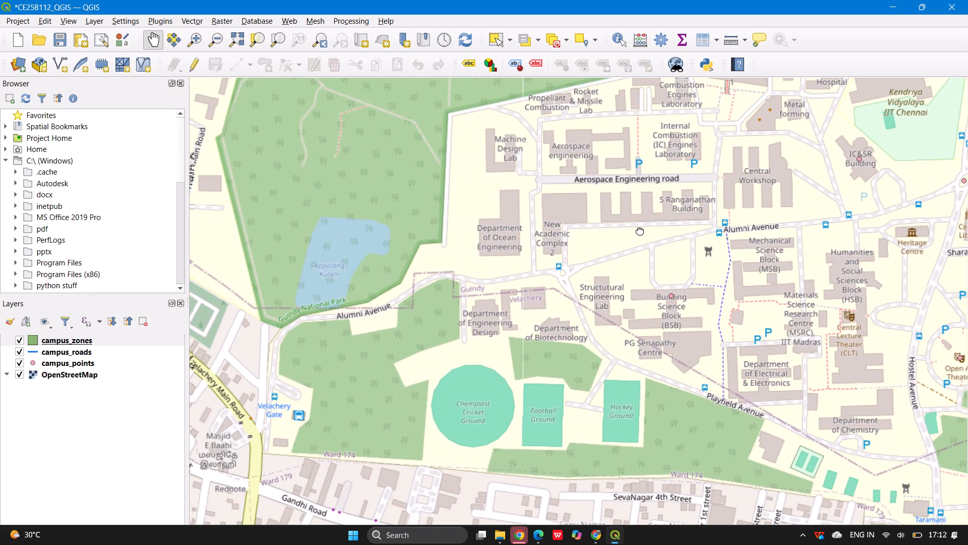
{"action": "left_click_drag", "start_coordinate": [640, 230], "coordinate": [569, 252]}
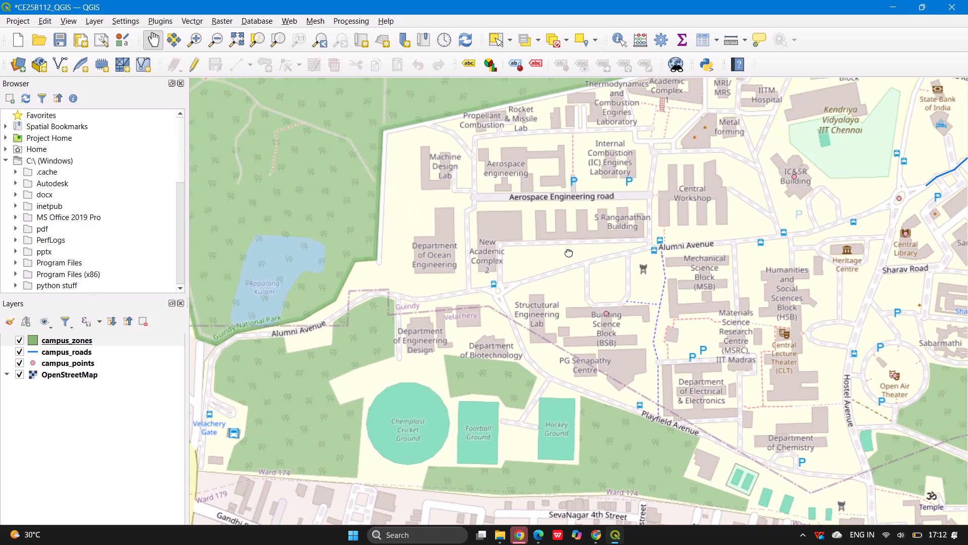
{"action": "left_click_drag", "start_coordinate": [569, 252], "coordinate": [476, 266]}
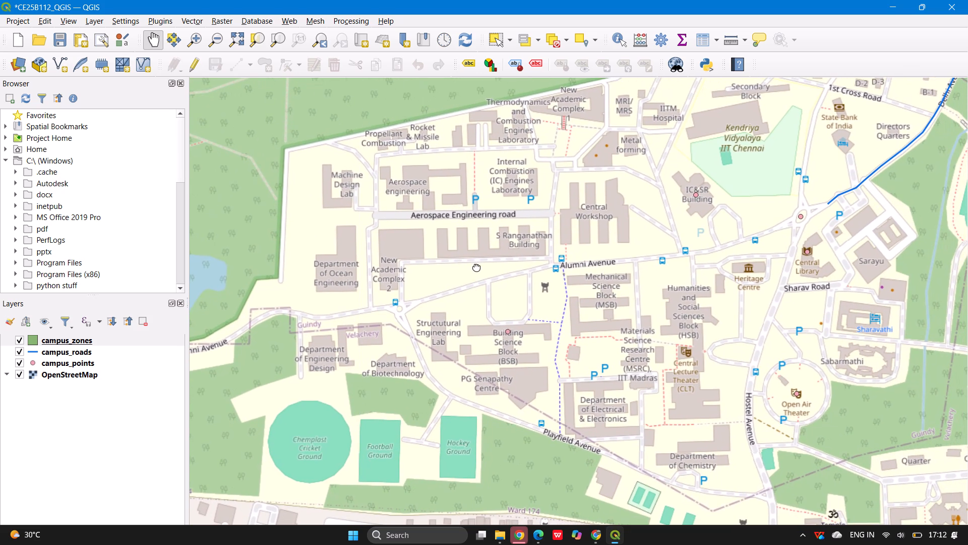
{"action": "left_click_drag", "start_coordinate": [476, 266], "coordinate": [437, 280]}
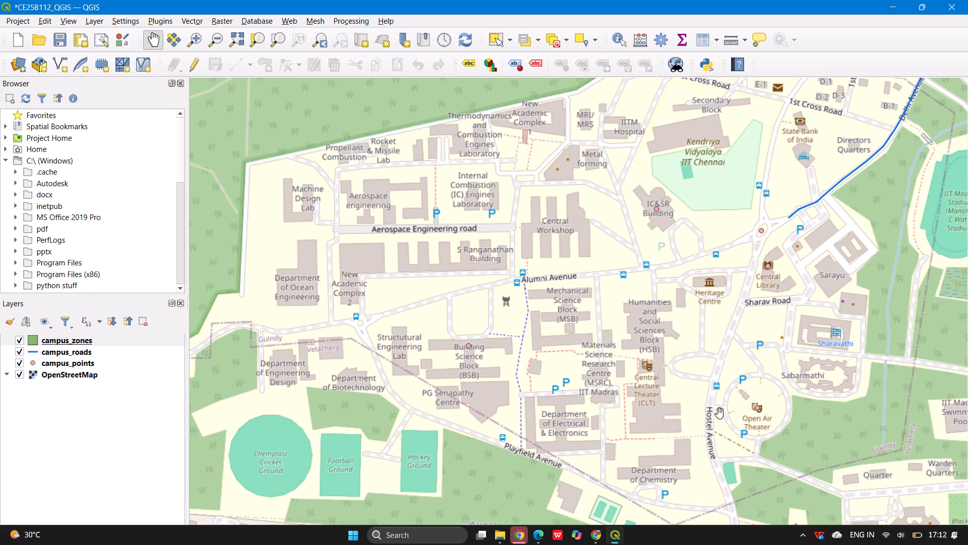
{"action": "left_click_drag", "start_coordinate": [715, 413], "coordinate": [659, 492]}
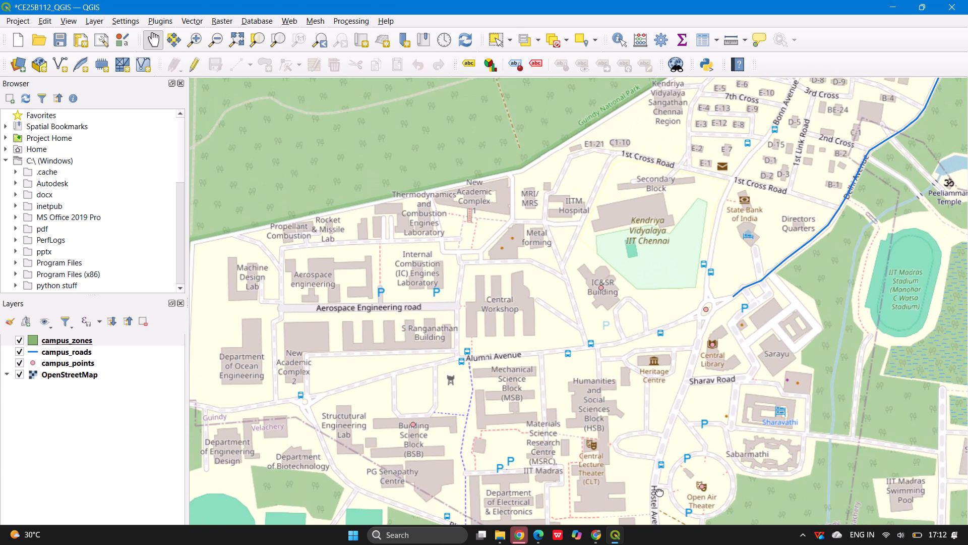
{"action": "left_click_drag", "start_coordinate": [659, 492], "coordinate": [676, 402]}
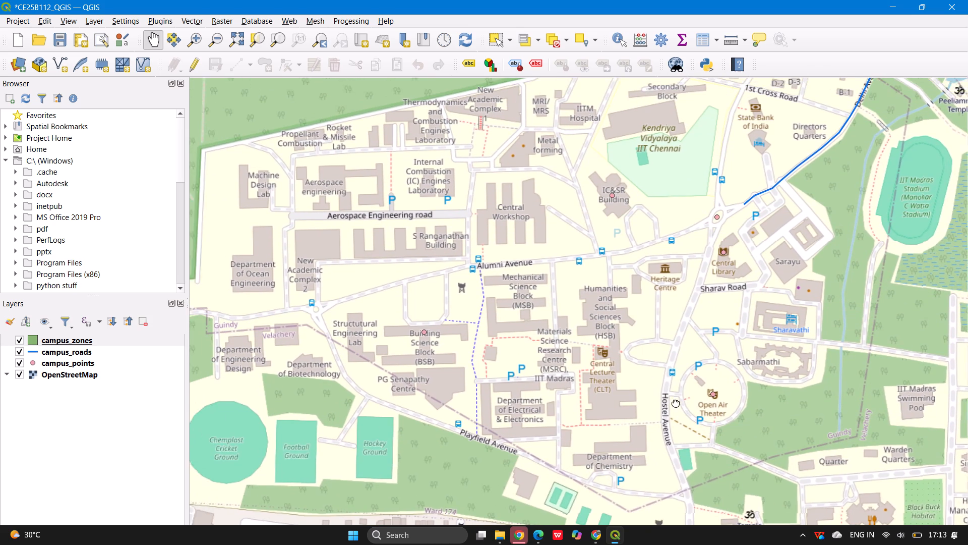
{"action": "left_click_drag", "start_coordinate": [676, 402], "coordinate": [917, 448]}
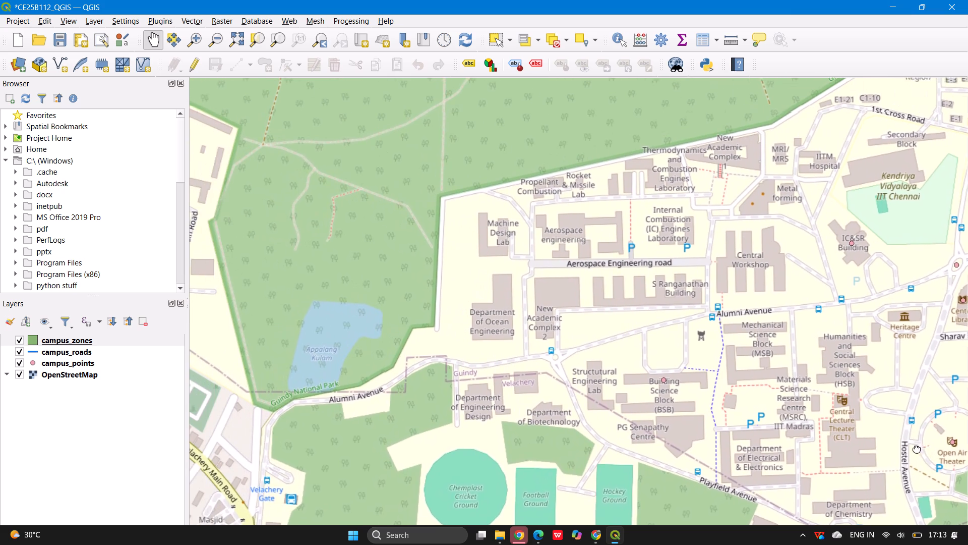
{"action": "left_click_drag", "start_coordinate": [917, 448], "coordinate": [740, 406]}
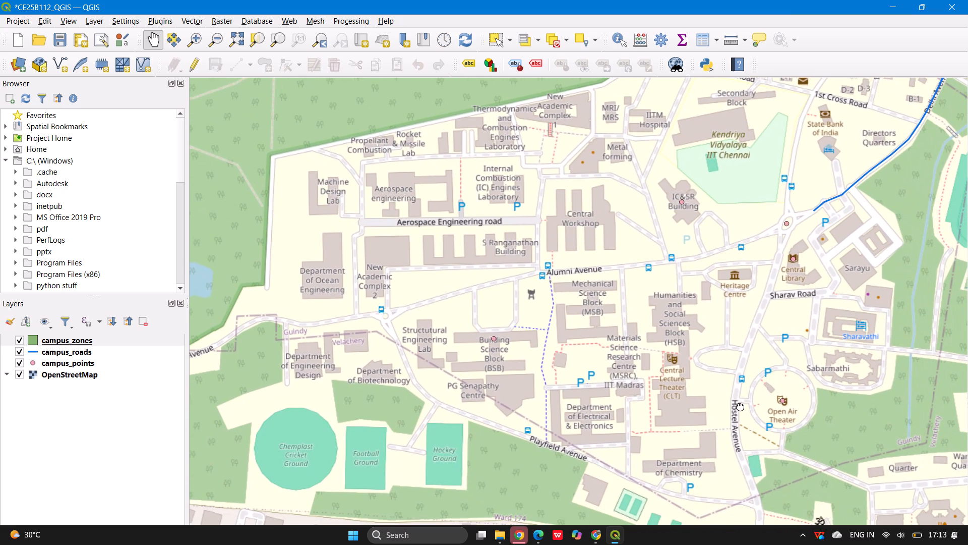
{"action": "left_click_drag", "start_coordinate": [740, 406], "coordinate": [739, 403]}
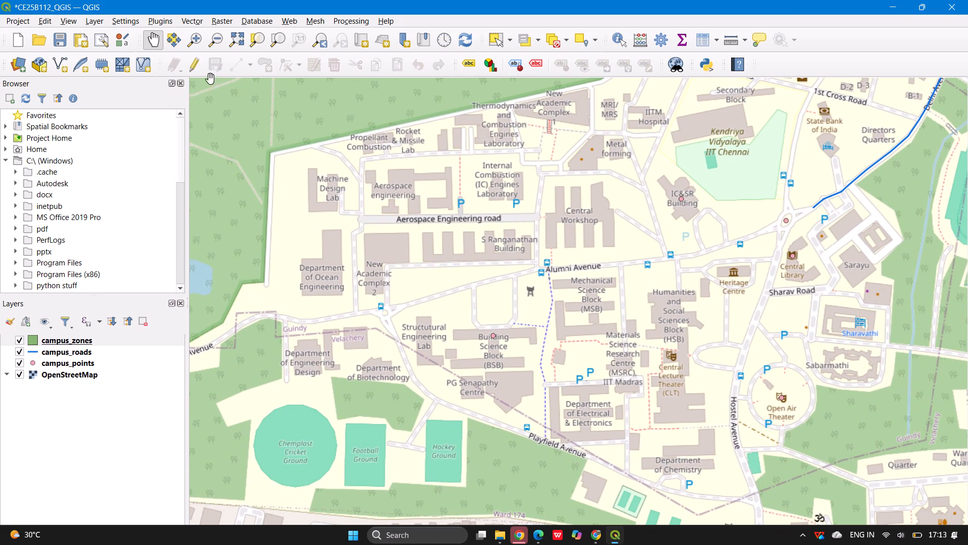
Draw a five-cornered campus_zones polygon around the academic area, from Machine Design Lab past Engineering Design, Chemistry and the Central Library roundabout to New Academic Complex 1.
{"action": "left_click", "coordinate": [196, 67]}
{"action": "left_click", "coordinate": [265, 61]}
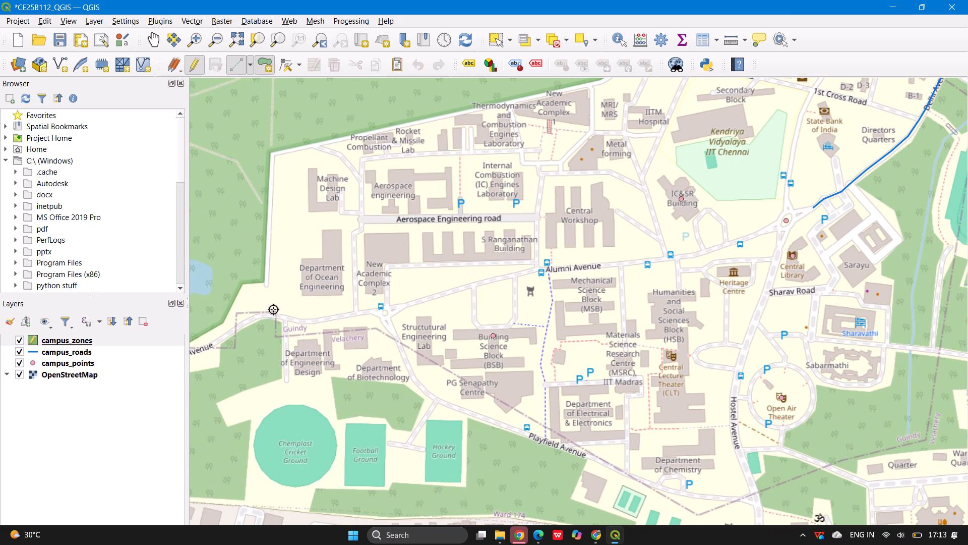
{"action": "left_click", "coordinate": [271, 154]}
{"action": "left_click", "coordinate": [286, 385]}
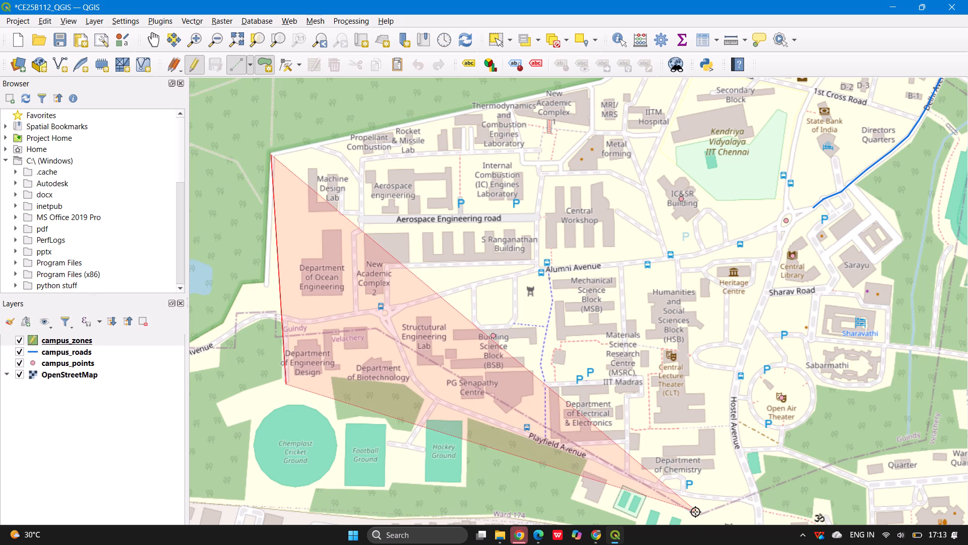
{"action": "left_click", "coordinate": [695, 513]}
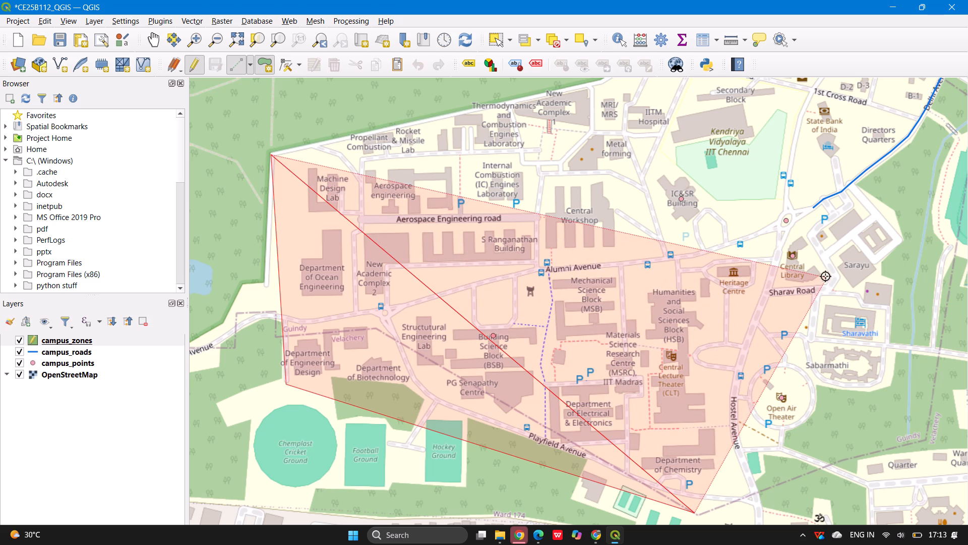
{"action": "left_click", "coordinate": [785, 220]}
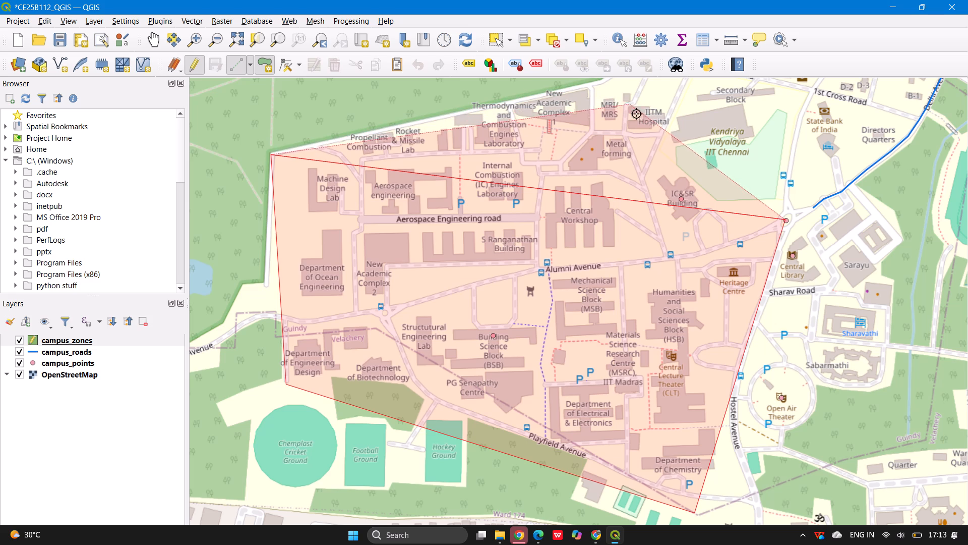
{"action": "left_click", "coordinate": [589, 84]}
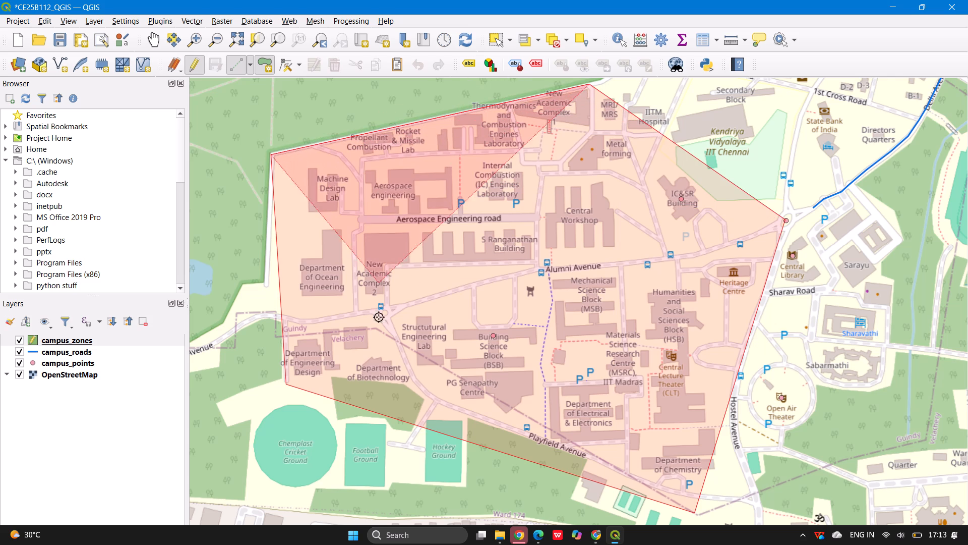
{"action": "right_click", "coordinate": [443, 251]}
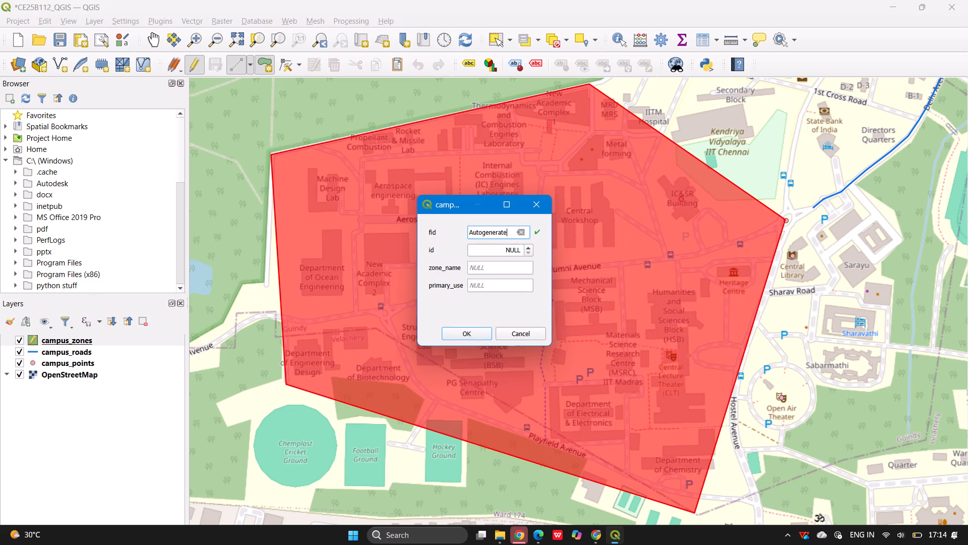
Set the new polygon's id to 1, zone_name to Academic Zone and primary_use to Teaching and Research.
{"action": "left_click", "coordinate": [525, 248]}
{"action": "left_click", "coordinate": [510, 264]}
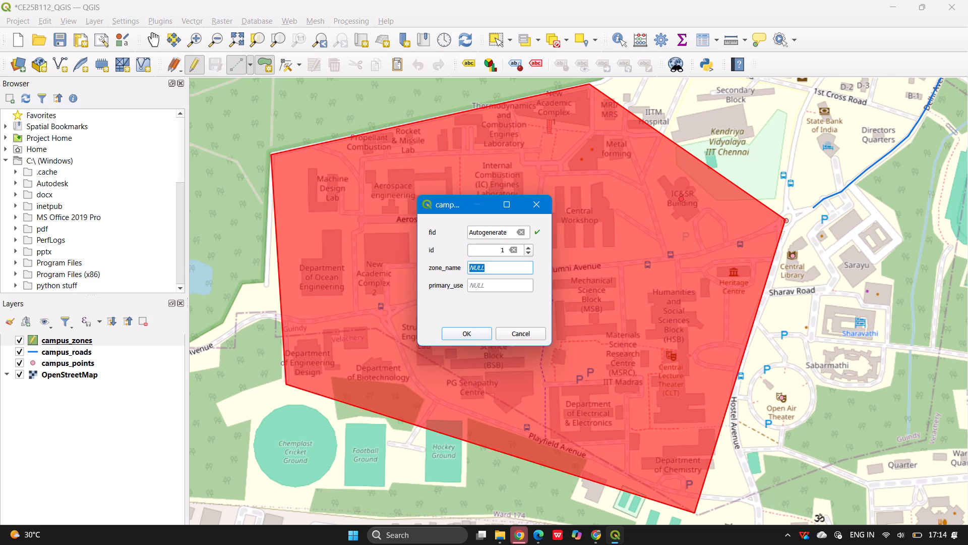
{"action": "key", "text": "shift+a"}
{"action": "key", "text": "c"}
{"action": "key", "text": "a"}
{"action": "key", "text": "d"}
{"action": "key", "text": "e"}
{"action": "key", "text": "m"}
{"action": "key", "text": "i"}
{"action": "key", "text": "c"}
{"action": "key", "text": "space"}
{"action": "type", "text": "Zo"}
{"action": "key", "text": "n"}
{"action": "key", "text": "e"}
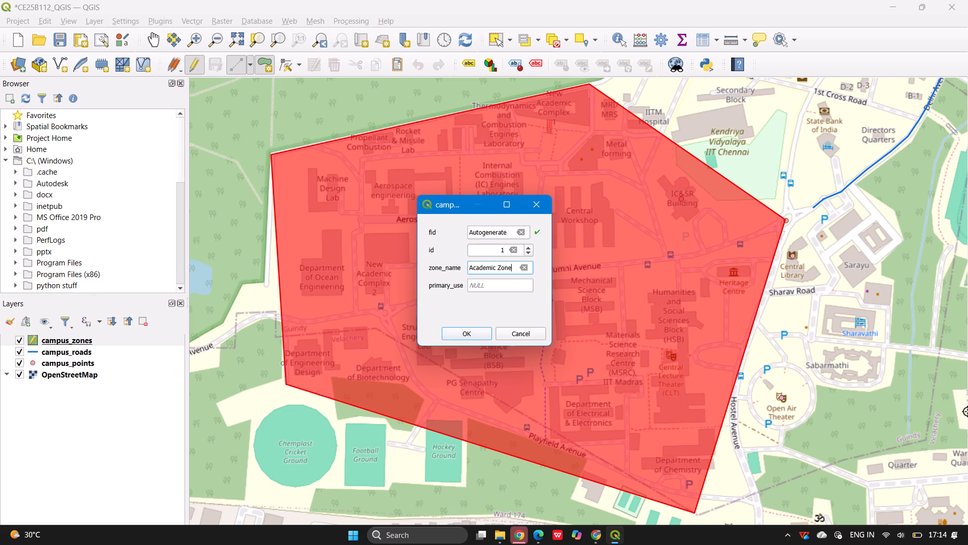
{"action": "left_click", "coordinate": [495, 286]}
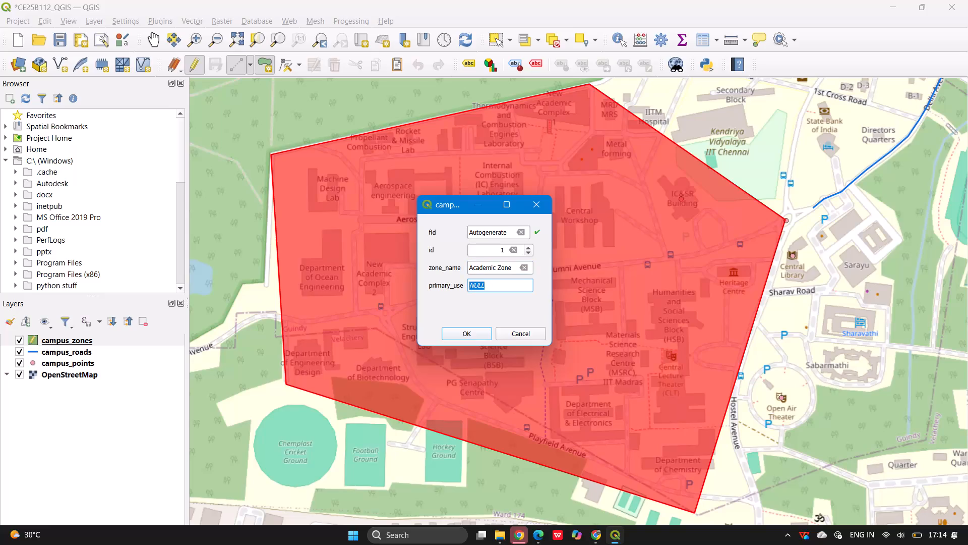
{"action": "type", "text": "Teaching and"}
{"action": "key", "text": "space"}
{"action": "type", "text": "Ree"}
{"action": "key", "text": "BackSpace"}
{"action": "type", "text": "search"}
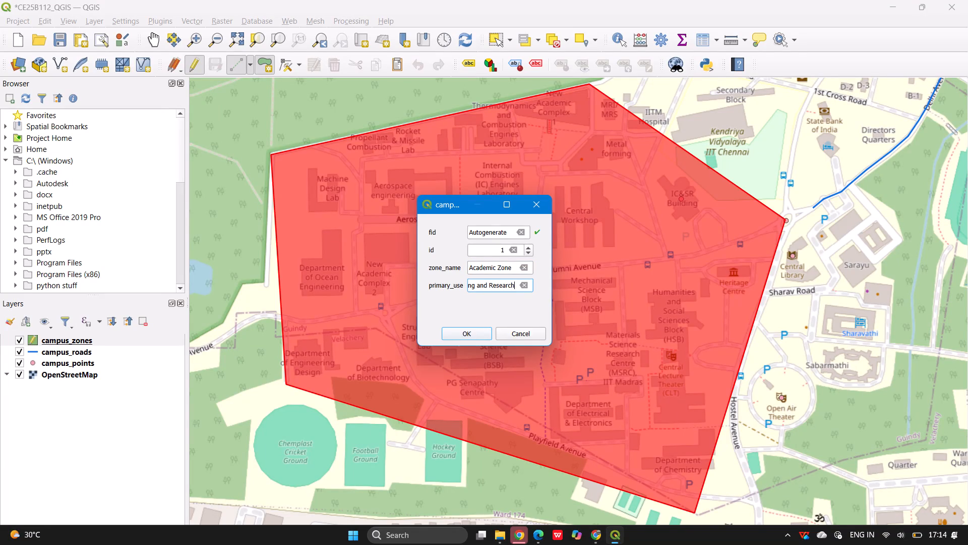
{"action": "left_click", "coordinate": [456, 334]}
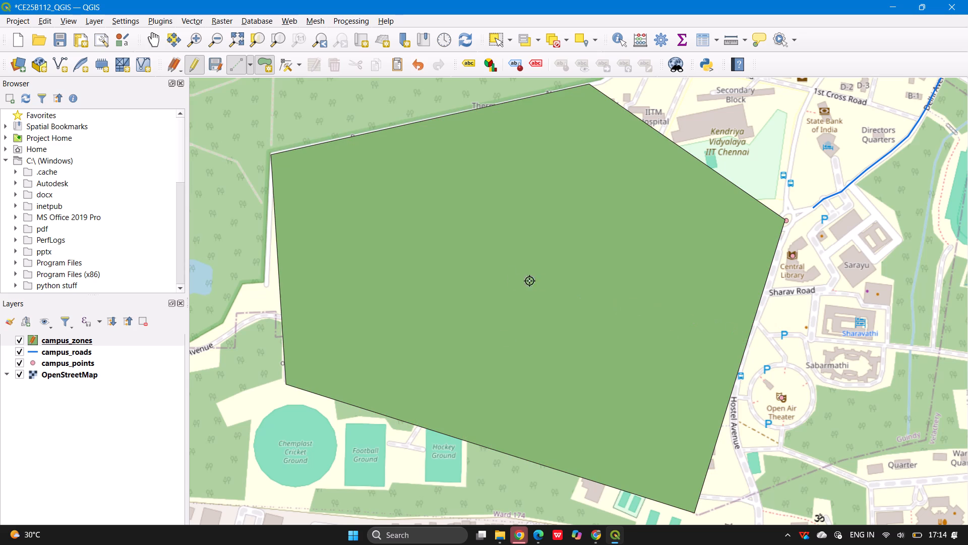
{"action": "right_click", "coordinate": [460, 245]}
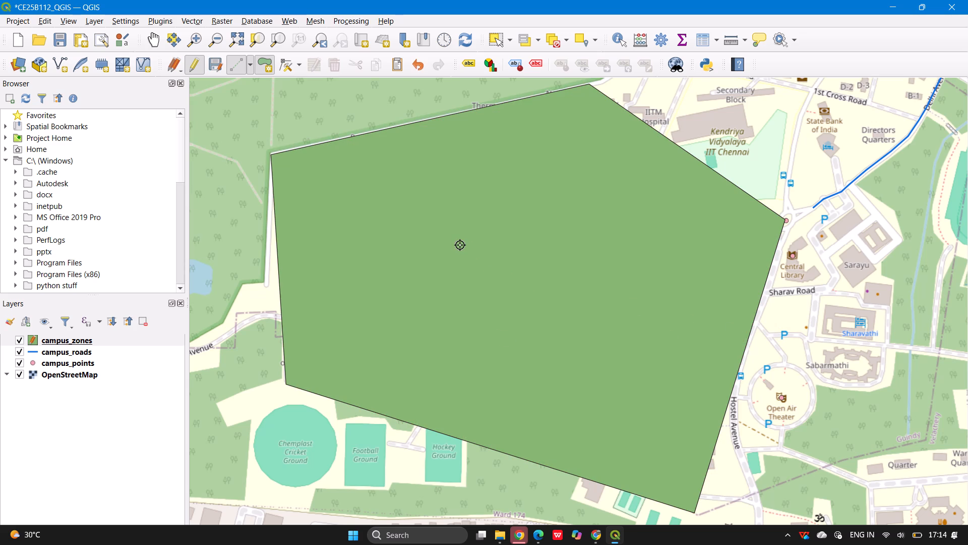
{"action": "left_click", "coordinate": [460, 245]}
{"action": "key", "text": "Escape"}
End the campus_zones editing session and save the changes to the layer.
{"action": "left_click", "coordinate": [191, 63]}
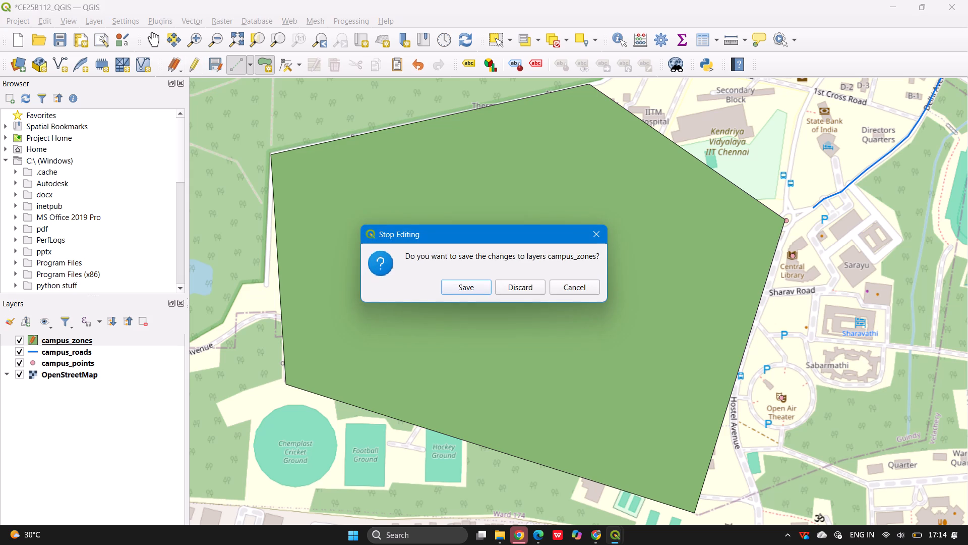
{"action": "left_click", "coordinate": [470, 287]}
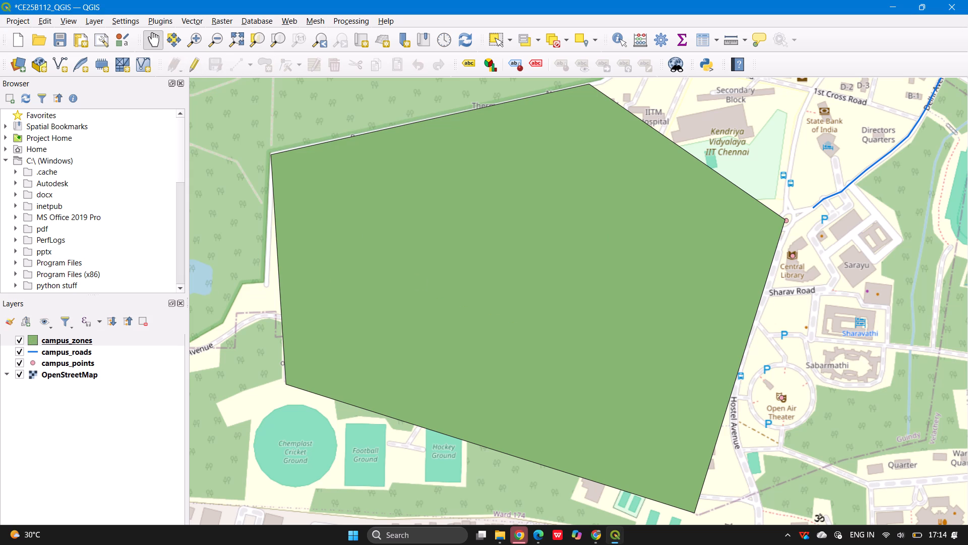
Change the fill colour of the campus_zones layer to dark purple.
{"action": "left_click", "coordinate": [28, 340]}
{"action": "right_click", "coordinate": [28, 340]}
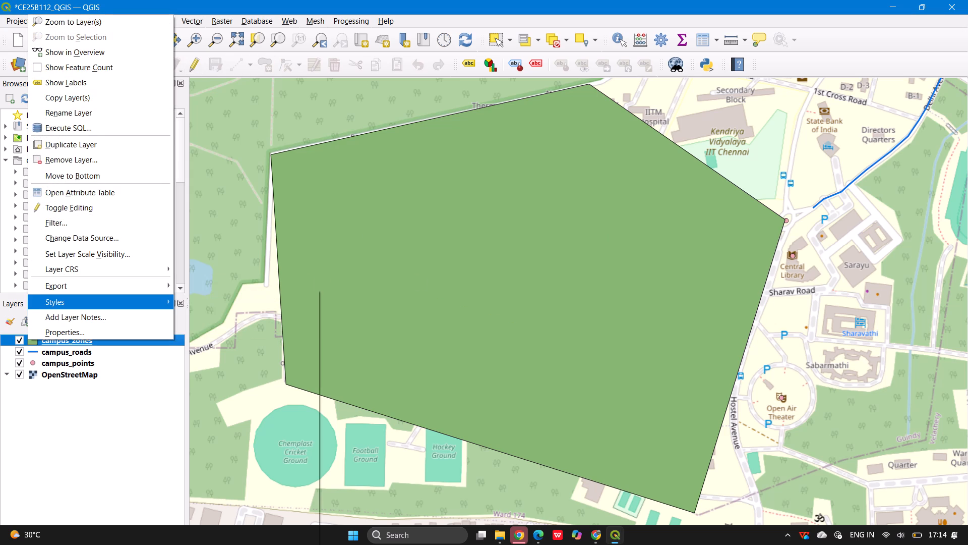
{"action": "left_click_drag", "start_coordinate": [252, 426], "coordinate": [285, 437]}
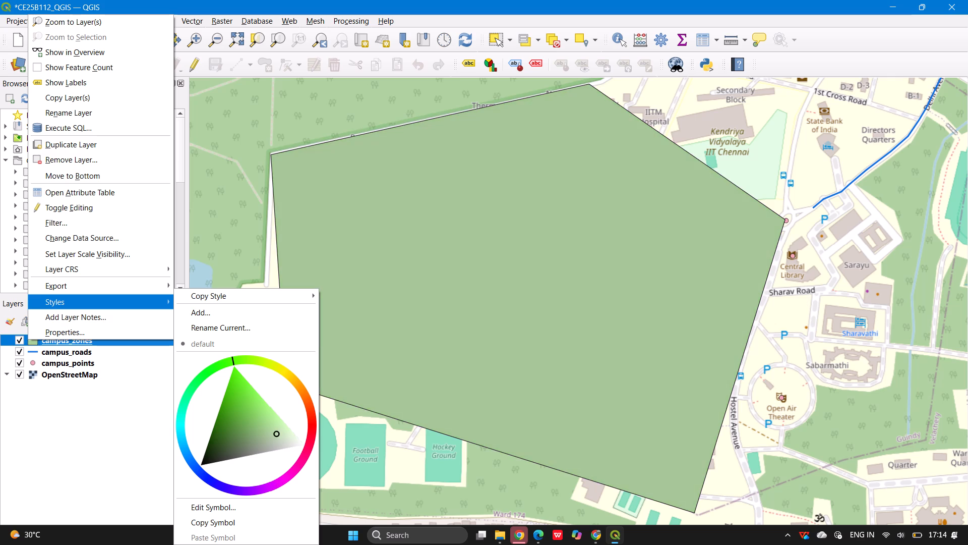
{"action": "left_click_drag", "start_coordinate": [285, 437], "coordinate": [239, 375]}
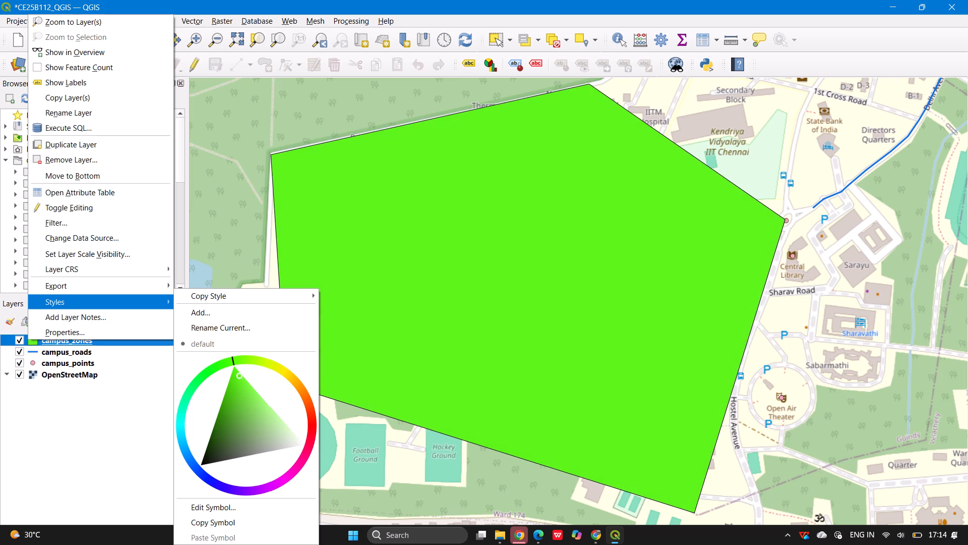
{"action": "left_click_drag", "start_coordinate": [239, 375], "coordinate": [266, 448]}
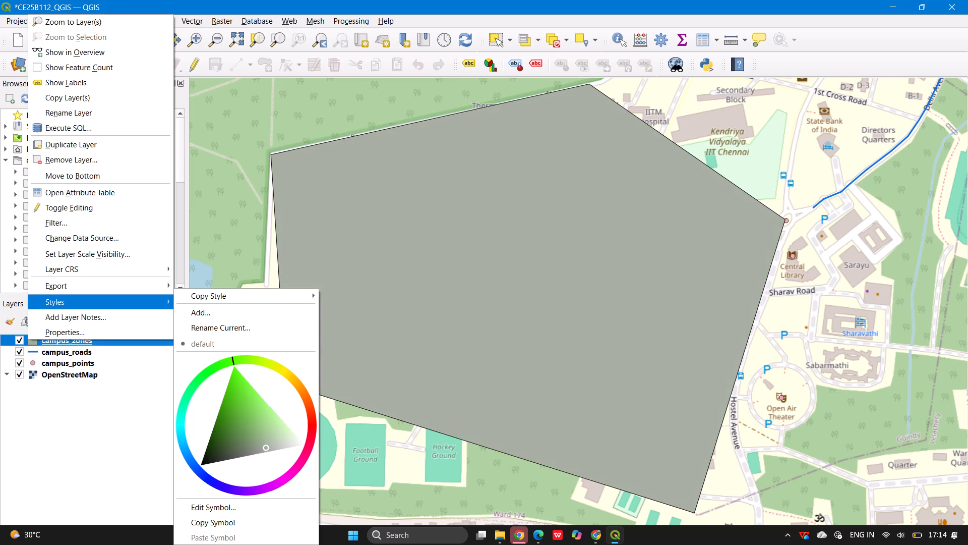
{"action": "left_click", "coordinate": [277, 479]}
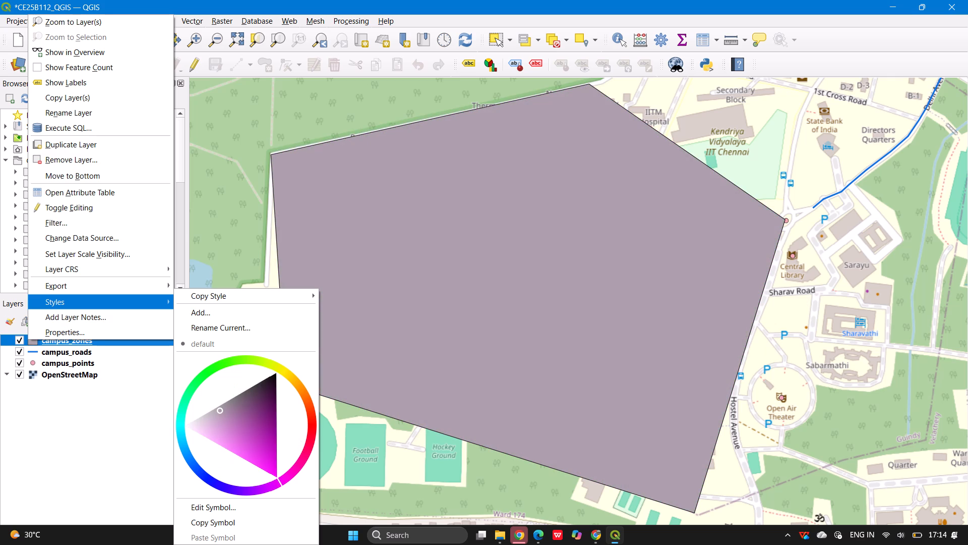
{"action": "left_click_drag", "start_coordinate": [224, 415], "coordinate": [229, 423]}
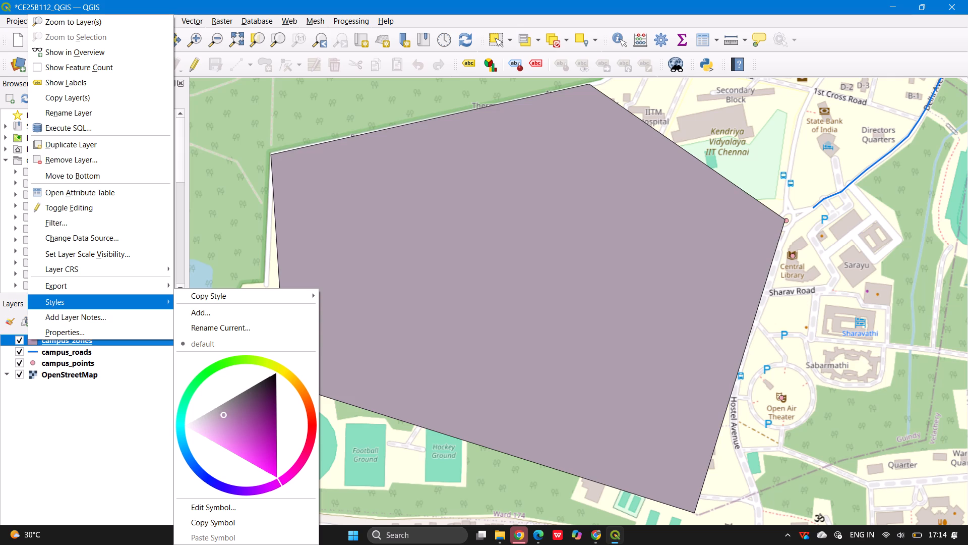
{"action": "left_click_drag", "start_coordinate": [229, 423], "coordinate": [273, 431]}
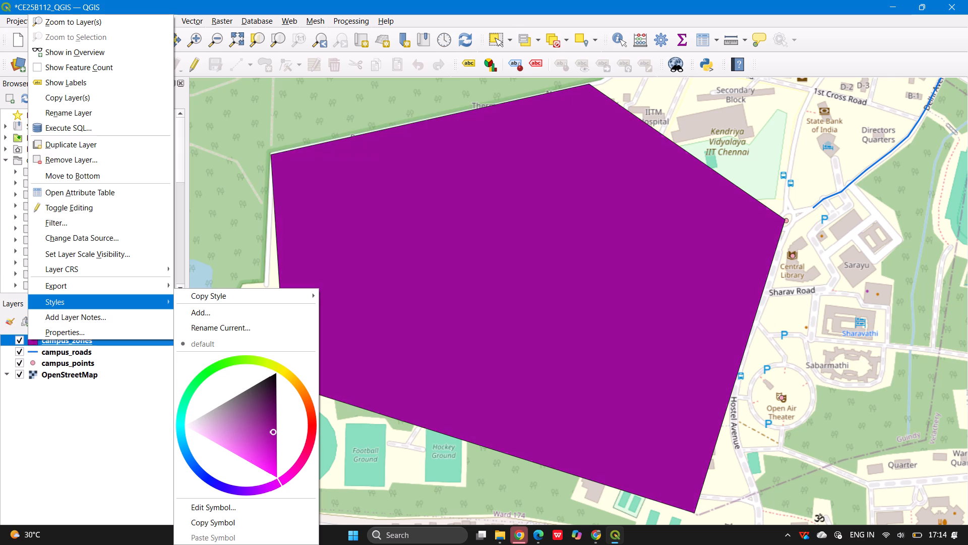
{"action": "left_click_drag", "start_coordinate": [273, 431], "coordinate": [272, 424]}
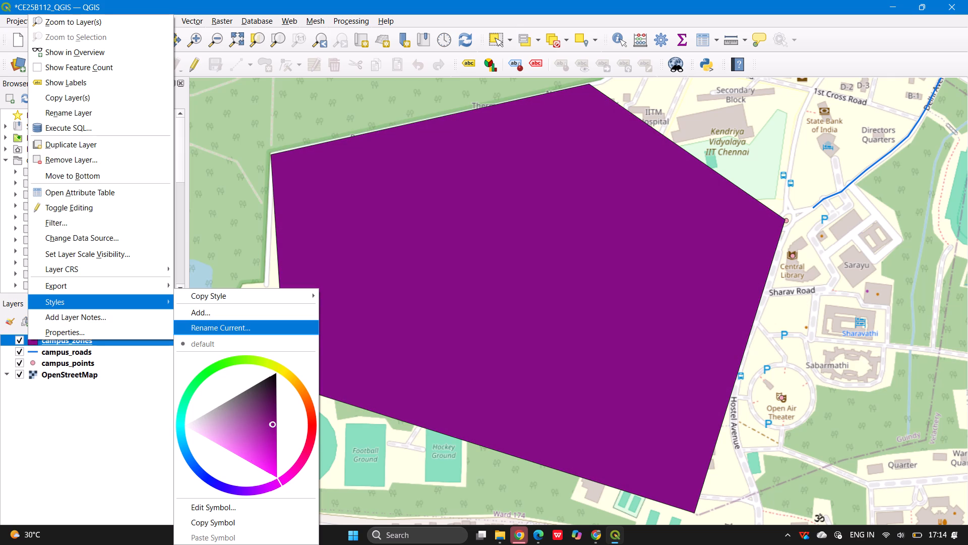
{"action": "left_click", "coordinate": [156, 386]}
Set the opacity of the campus_zones fill symbol to 25% and apply it to the layer.
{"action": "scroll", "coordinate": [572, 353], "scroll_direction": "down", "scroll_amount": 3}
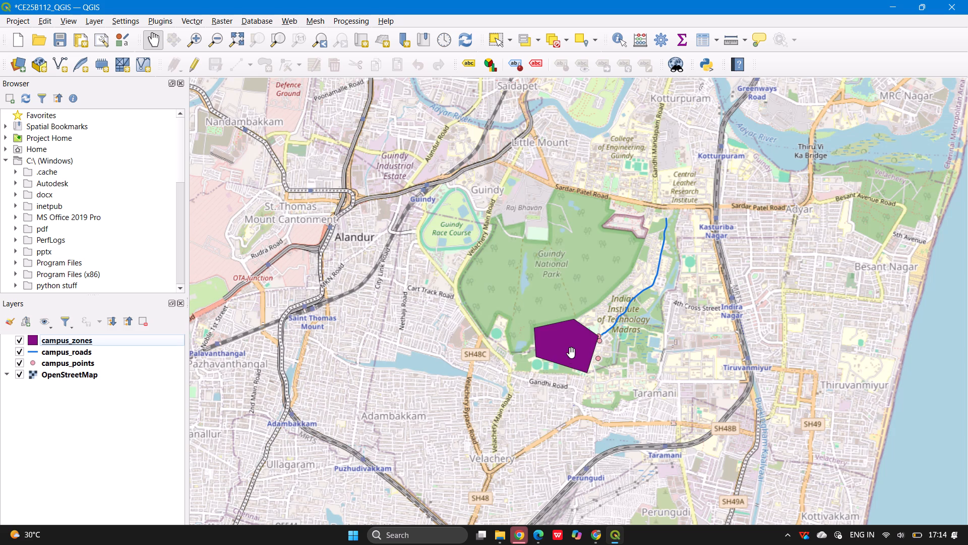
{"action": "scroll", "coordinate": [596, 371], "scroll_direction": "up", "scroll_amount": 2}
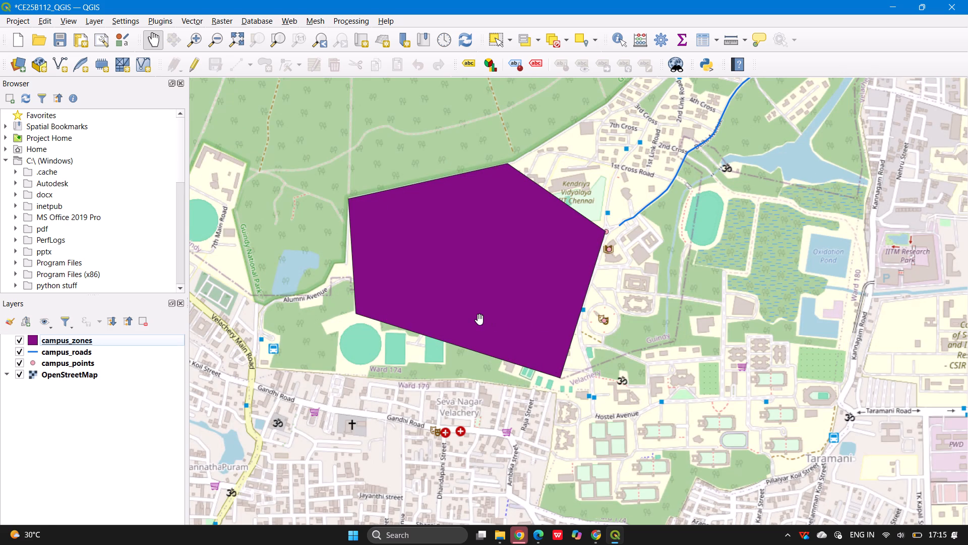
{"action": "right_click", "coordinate": [479, 319]}
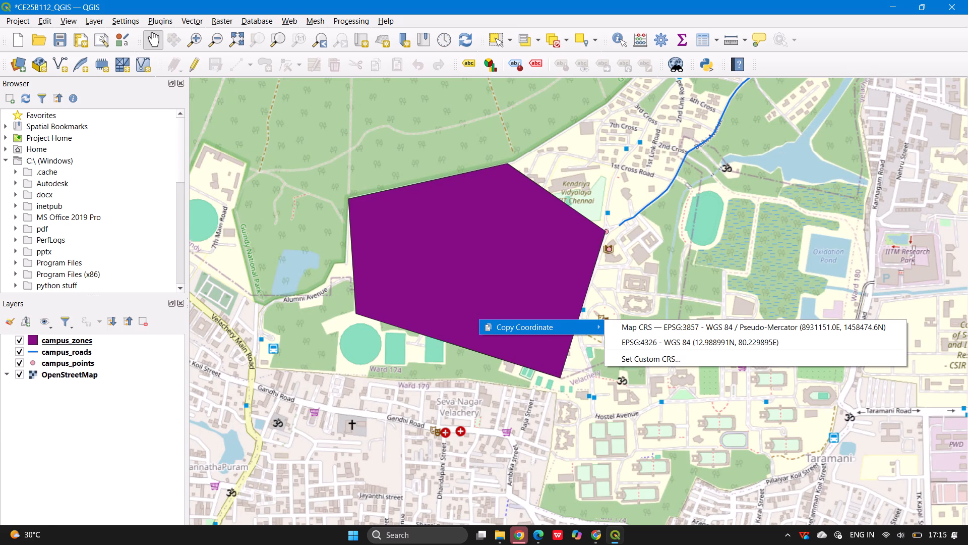
{"action": "right_click", "coordinate": [60, 341]}
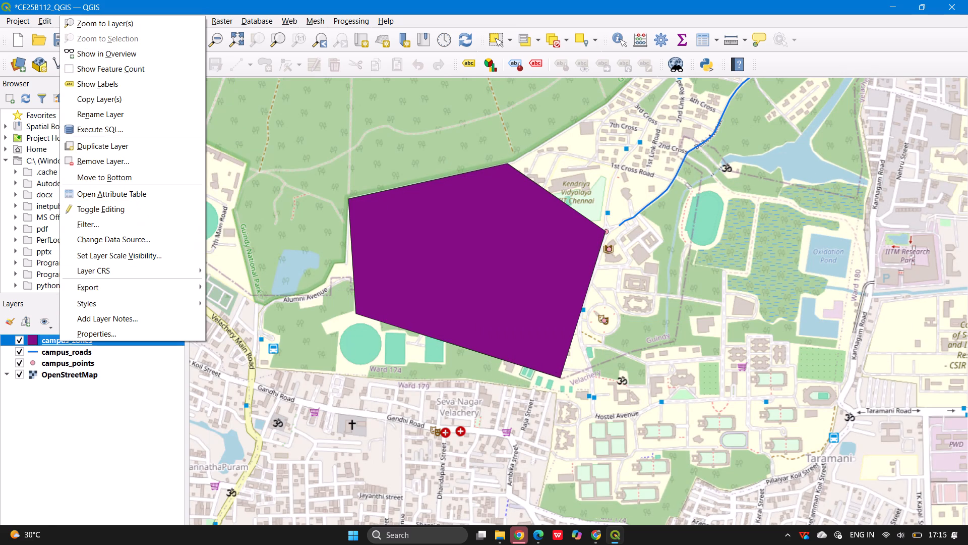
{"action": "left_click", "coordinate": [84, 328]}
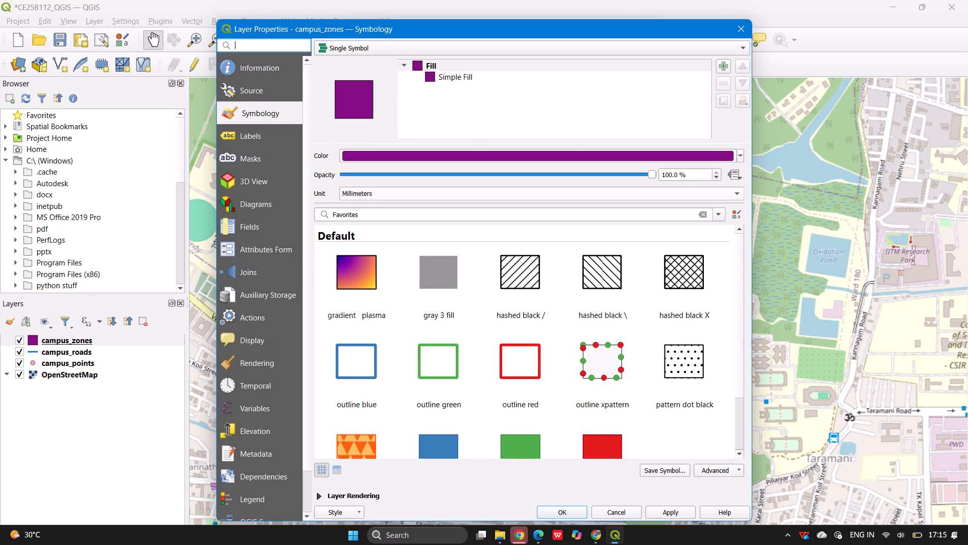
{"action": "left_click_drag", "start_coordinate": [649, 173], "coordinate": [501, 163]}
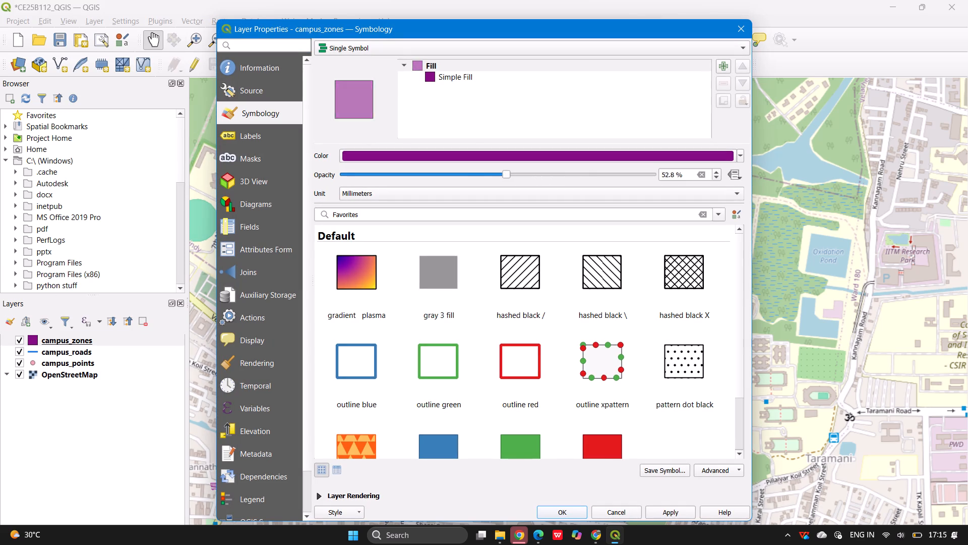
{"action": "left_click_drag", "start_coordinate": [501, 163], "coordinate": [432, 172]}
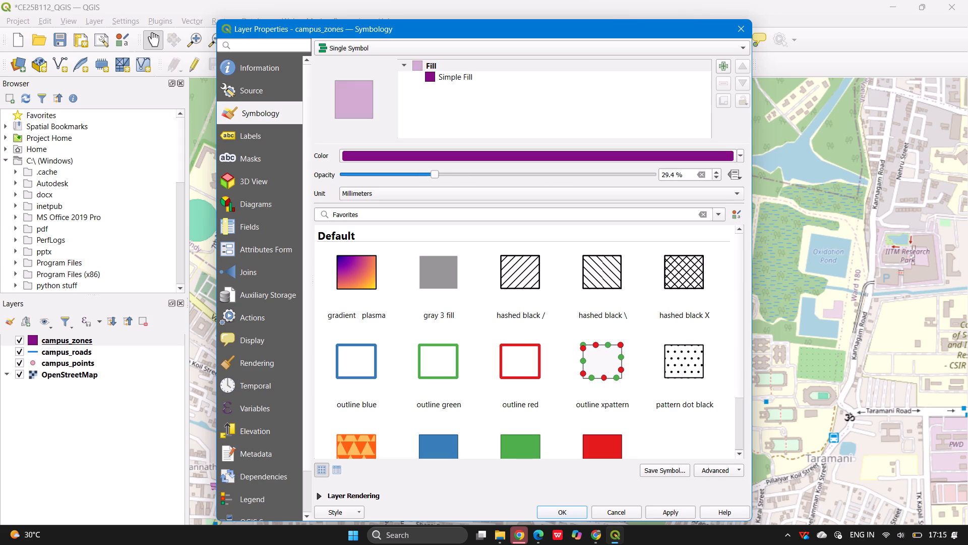
{"action": "left_click_drag", "start_coordinate": [432, 172], "coordinate": [420, 167]}
{"action": "left_click_drag", "start_coordinate": [420, 167], "coordinate": [417, 166]}
{"action": "left_click", "coordinate": [718, 170]}
{"action": "left_click", "coordinate": [718, 170]}
{"action": "left_click", "coordinate": [718, 170]}
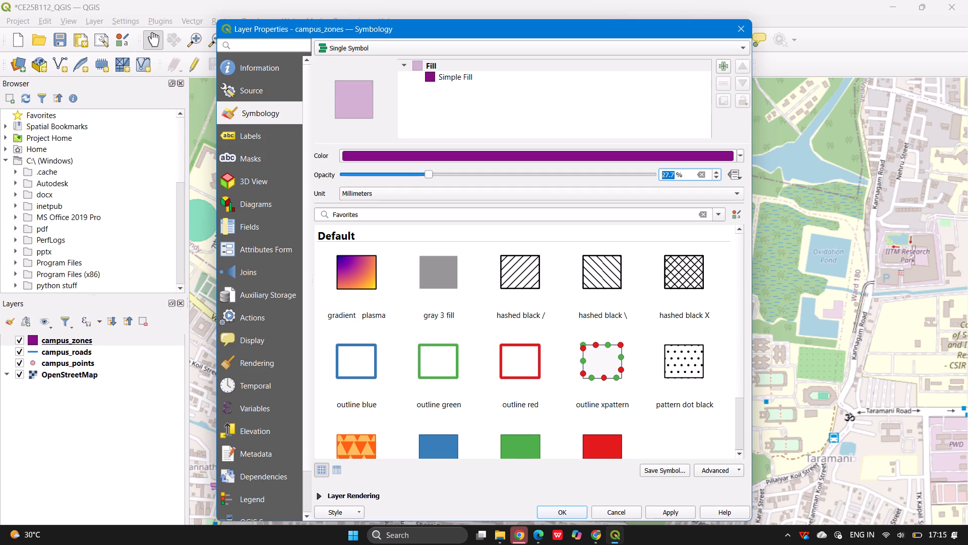
{"action": "double_click", "coordinate": [715, 177]}
{"action": "left_click", "coordinate": [675, 175]}
{"action": "key", "text": "BackSpace"}
{"action": "key", "text": "0"}
{"action": "left_click", "coordinate": [657, 182]}
{"action": "left_click", "coordinate": [659, 509]}
{"action": "left_click", "coordinate": [577, 517]}
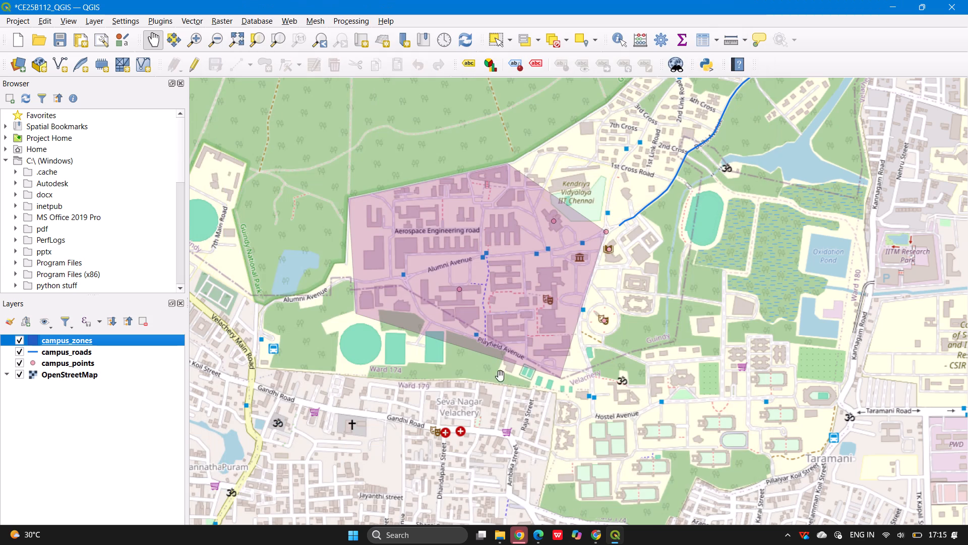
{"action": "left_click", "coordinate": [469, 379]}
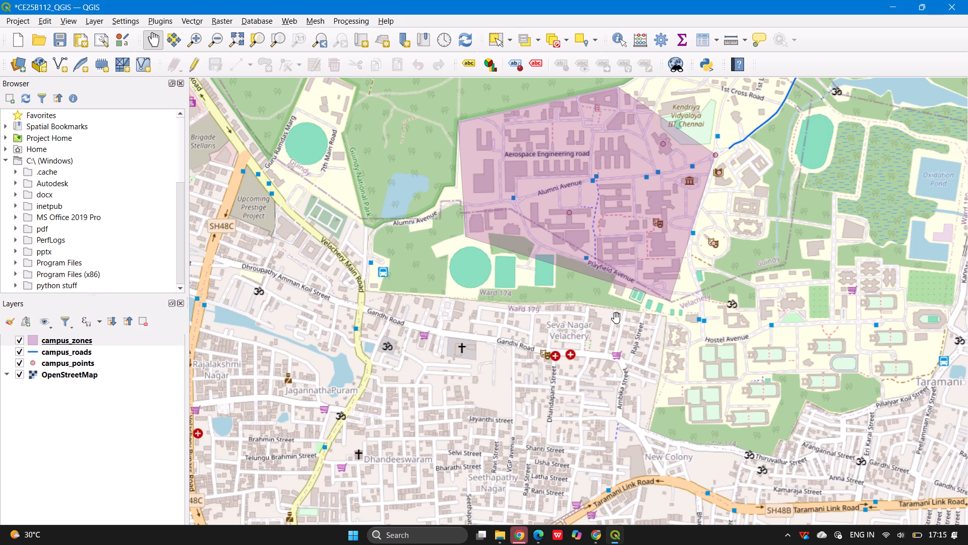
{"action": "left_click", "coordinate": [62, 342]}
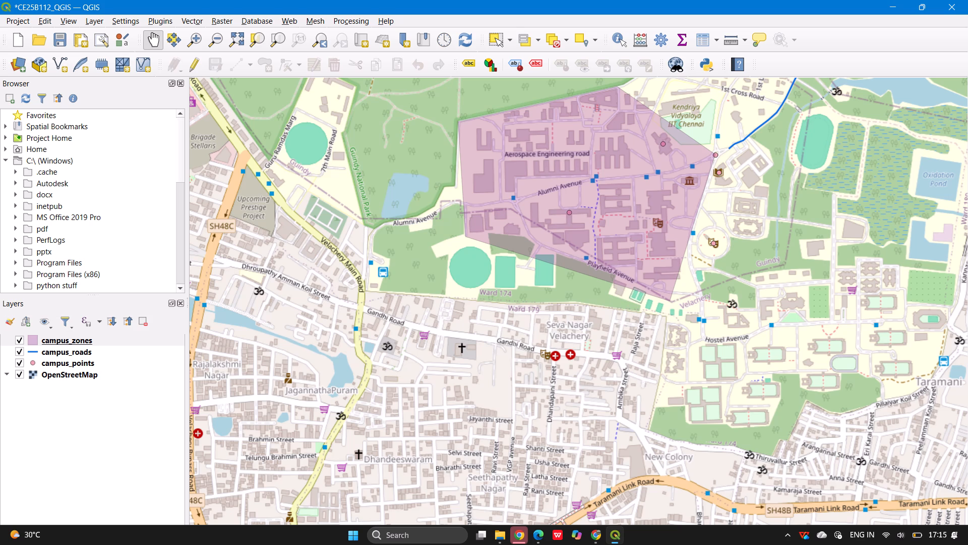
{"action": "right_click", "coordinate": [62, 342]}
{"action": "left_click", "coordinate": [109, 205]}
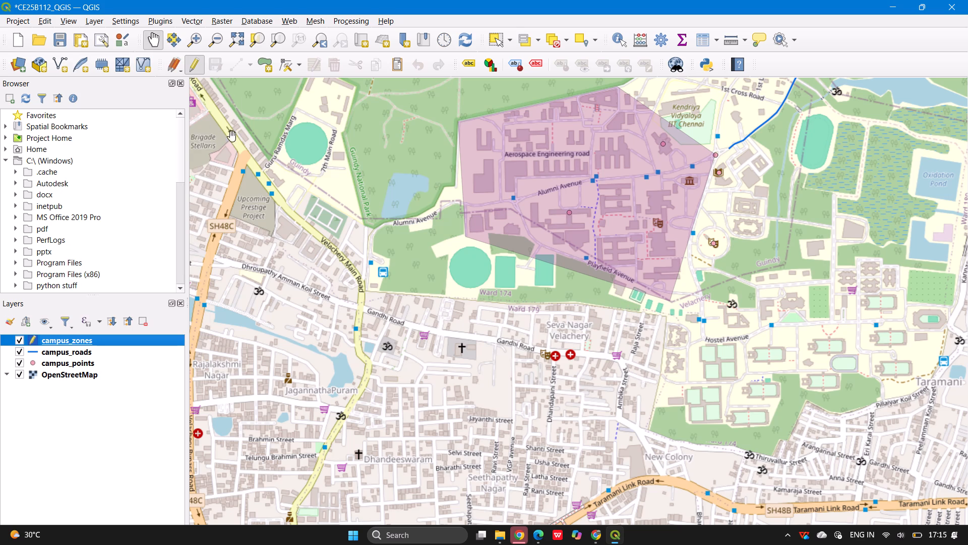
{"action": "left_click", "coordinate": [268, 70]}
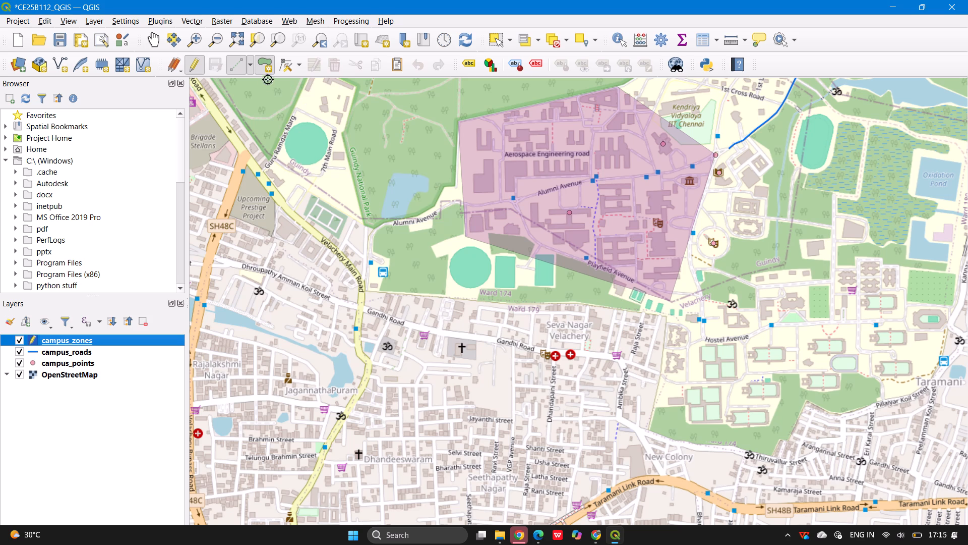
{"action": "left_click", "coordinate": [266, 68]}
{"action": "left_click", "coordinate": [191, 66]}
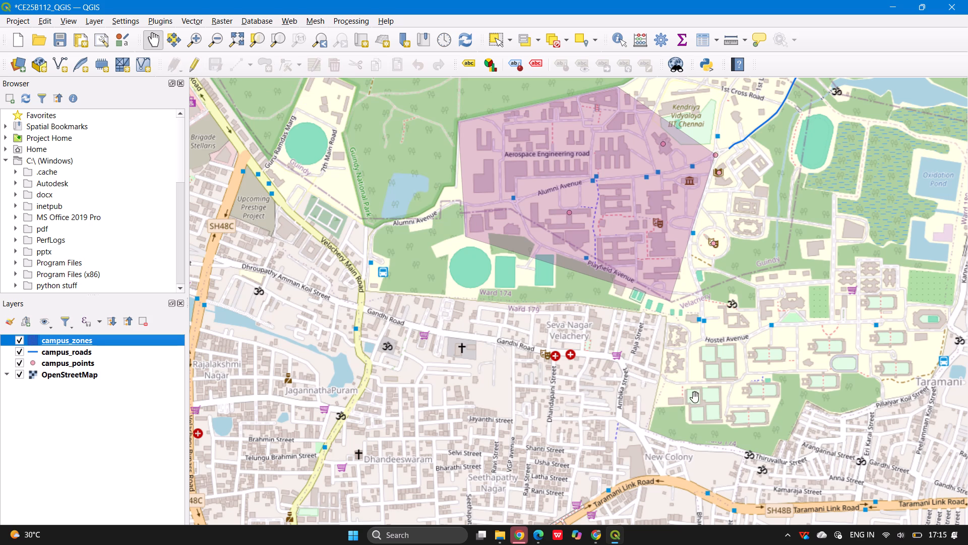
Start a second campus_zones polygon for the hostel area, tracing from Bhadra south past Krishna, then along Pillaiyar Koil Street up to Mandakini.
{"action": "scroll", "coordinate": [641, 311], "scroll_direction": "up", "scroll_amount": 1}
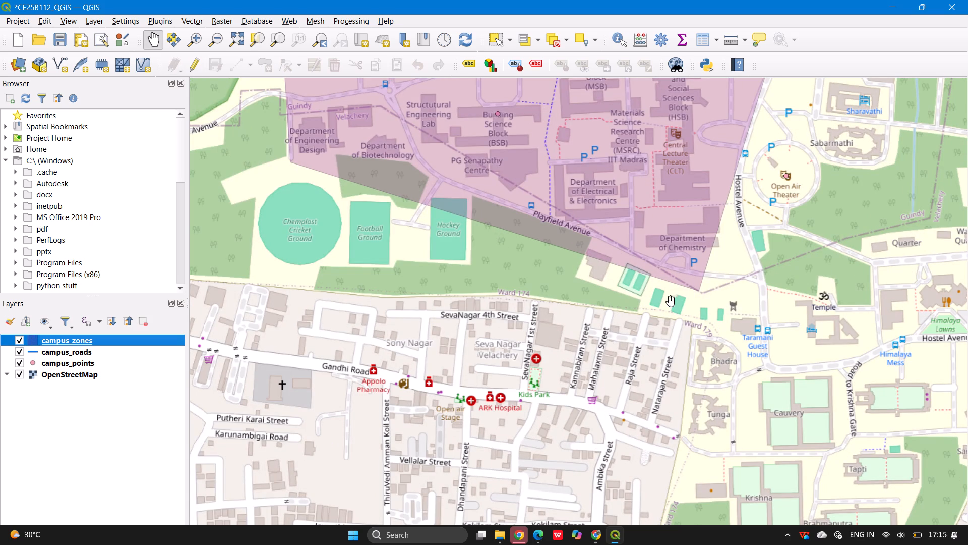
{"action": "left_click_drag", "start_coordinate": [723, 329], "coordinate": [525, 387]}
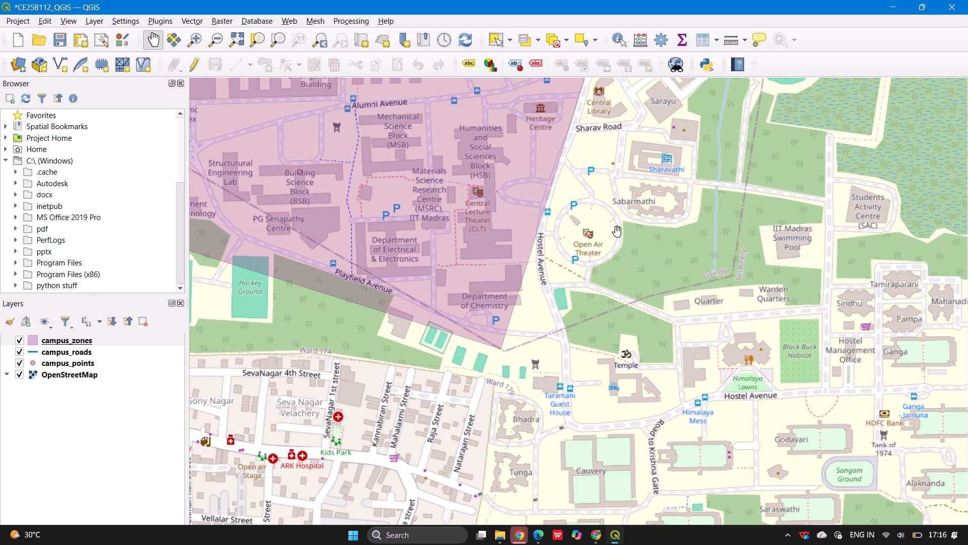
{"action": "scroll", "coordinate": [598, 309], "scroll_direction": "down", "scroll_amount": 1}
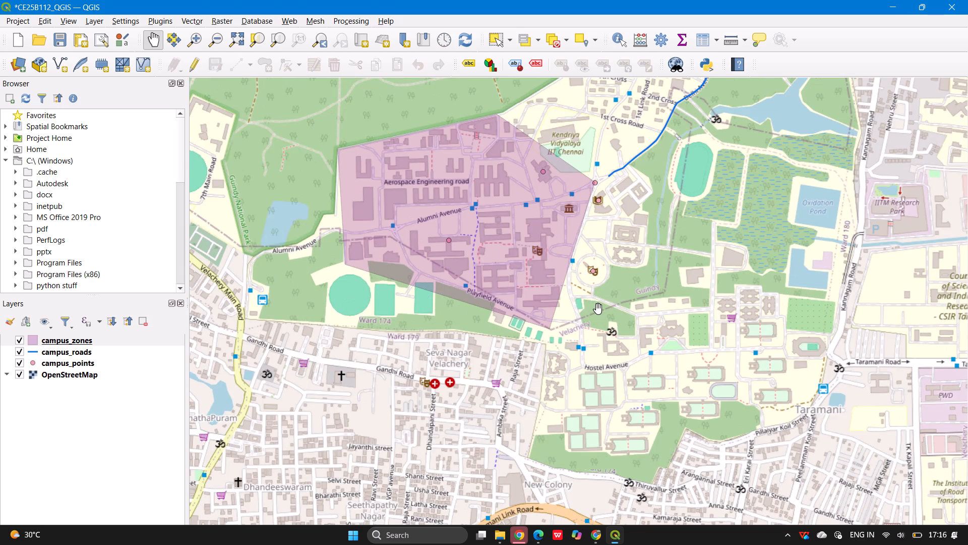
{"action": "scroll", "coordinate": [598, 309], "scroll_direction": "up", "scroll_amount": 1}
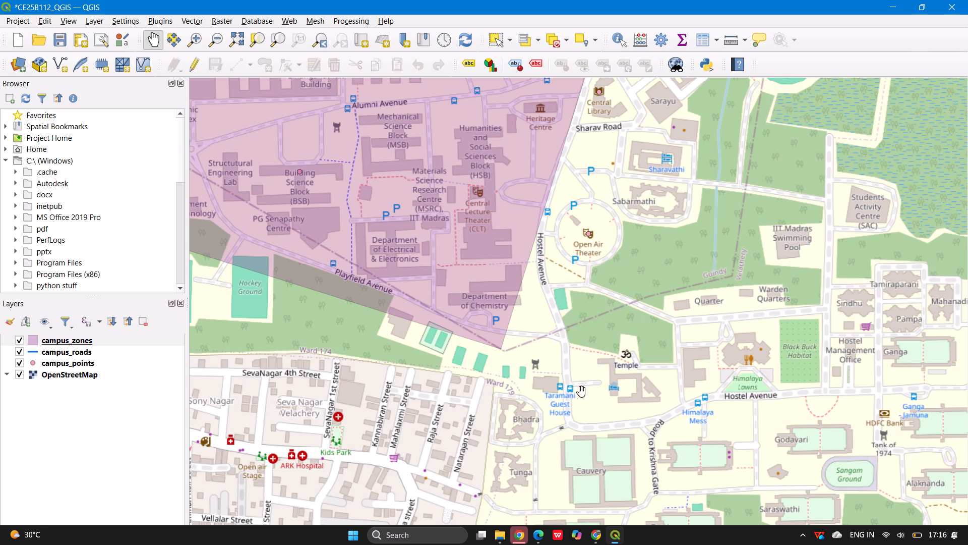
{"action": "scroll", "coordinate": [581, 392], "scroll_direction": "down", "scroll_amount": 1}
{"action": "scroll", "coordinate": [763, 410], "scroll_direction": "up", "scroll_amount": 1}
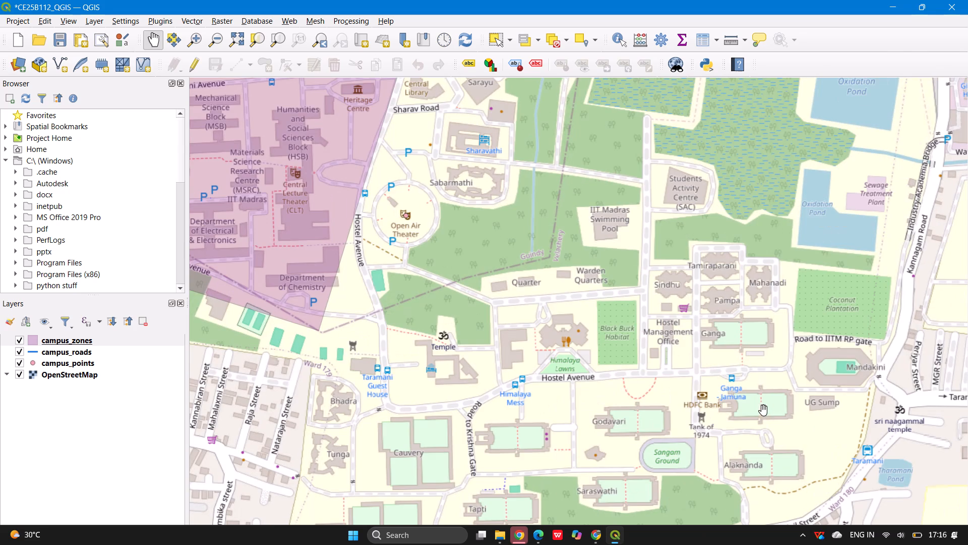
{"action": "left_click_drag", "start_coordinate": [626, 425], "coordinate": [676, 428]}
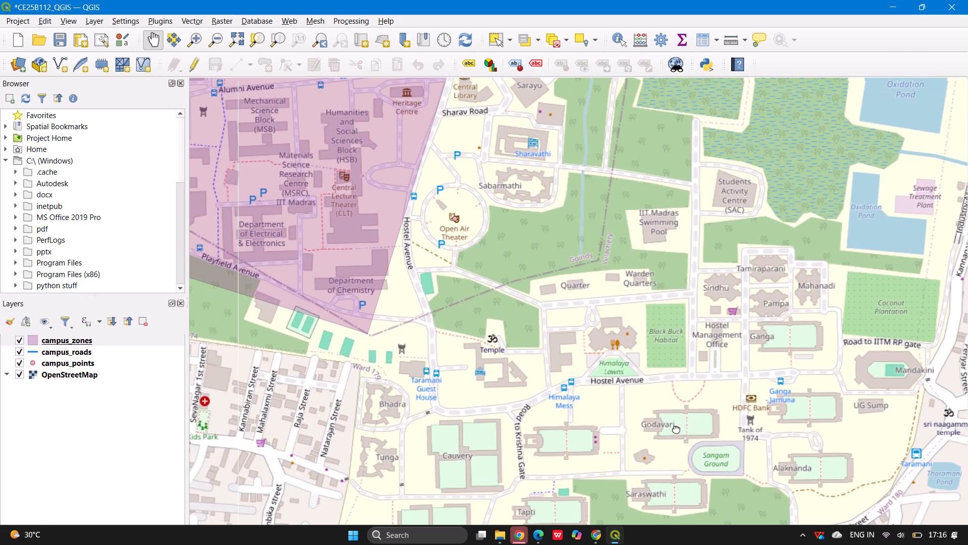
{"action": "left_click_drag", "start_coordinate": [676, 428], "coordinate": [679, 415]}
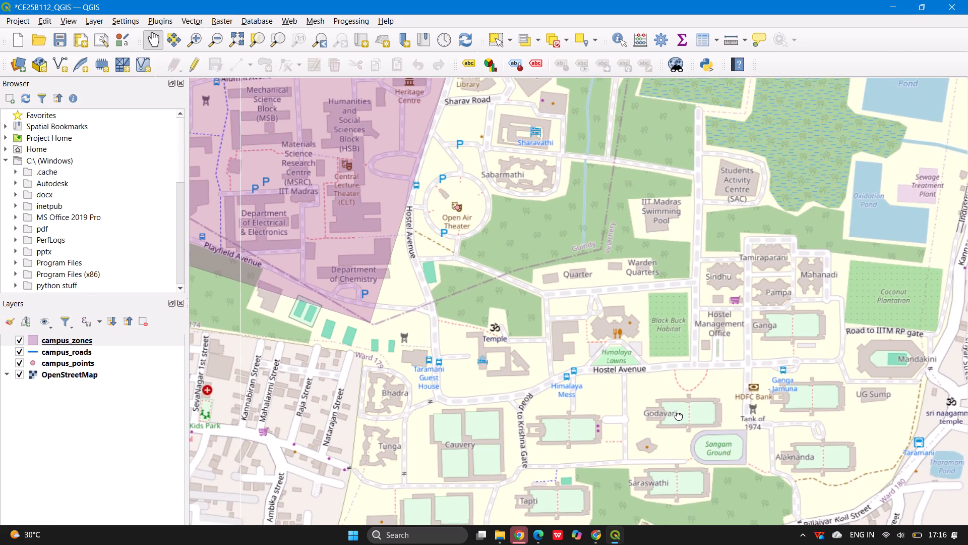
{"action": "left_click_drag", "start_coordinate": [679, 415], "coordinate": [741, 356]}
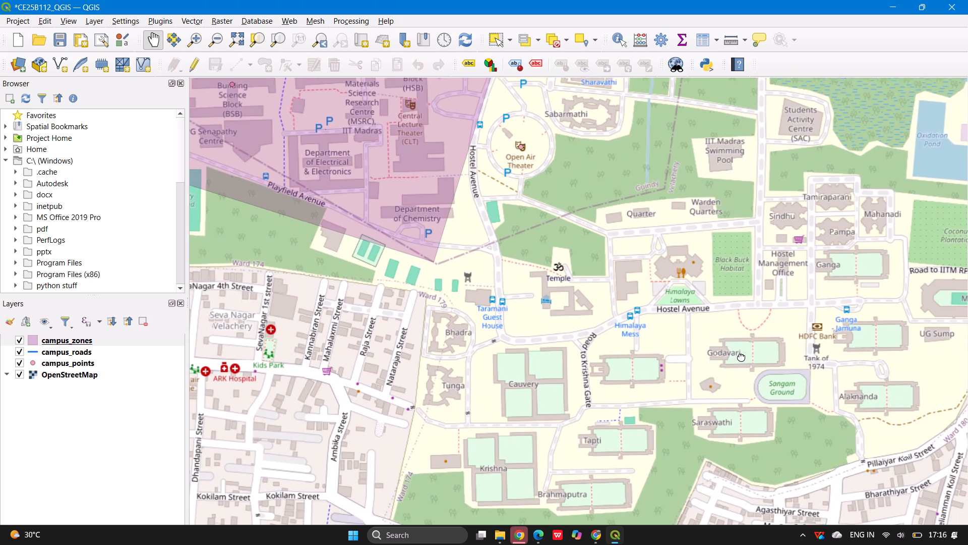
{"action": "left_click_drag", "start_coordinate": [741, 356], "coordinate": [717, 308]}
{"action": "left_click", "coordinate": [192, 56]}
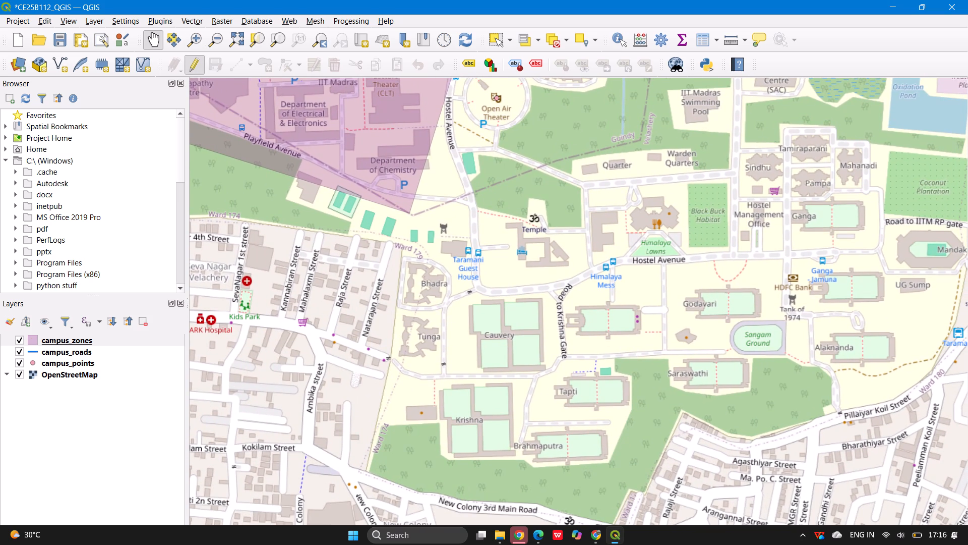
{"action": "left_click", "coordinate": [267, 63]}
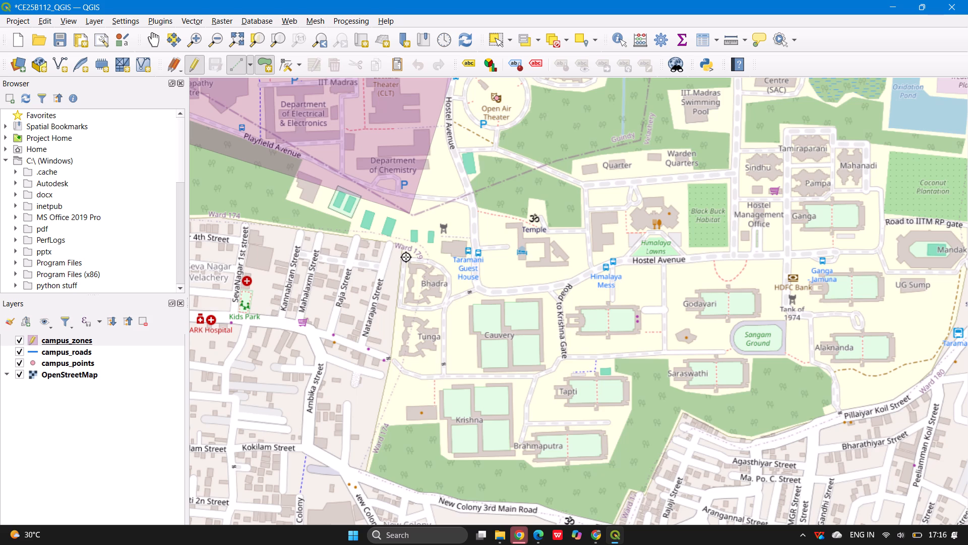
{"action": "left_click", "coordinate": [406, 257]}
{"action": "left_click", "coordinate": [369, 471]}
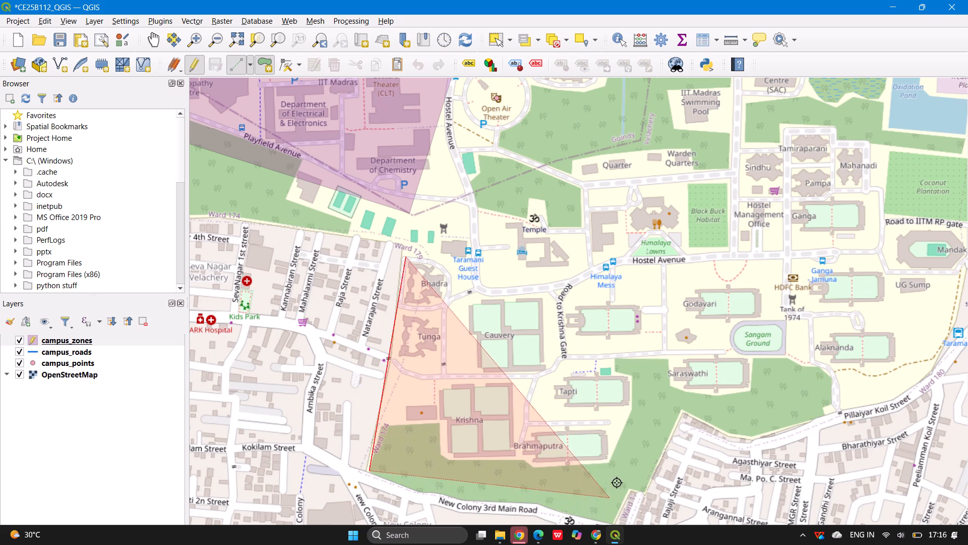
{"action": "left_click", "coordinate": [643, 491]}
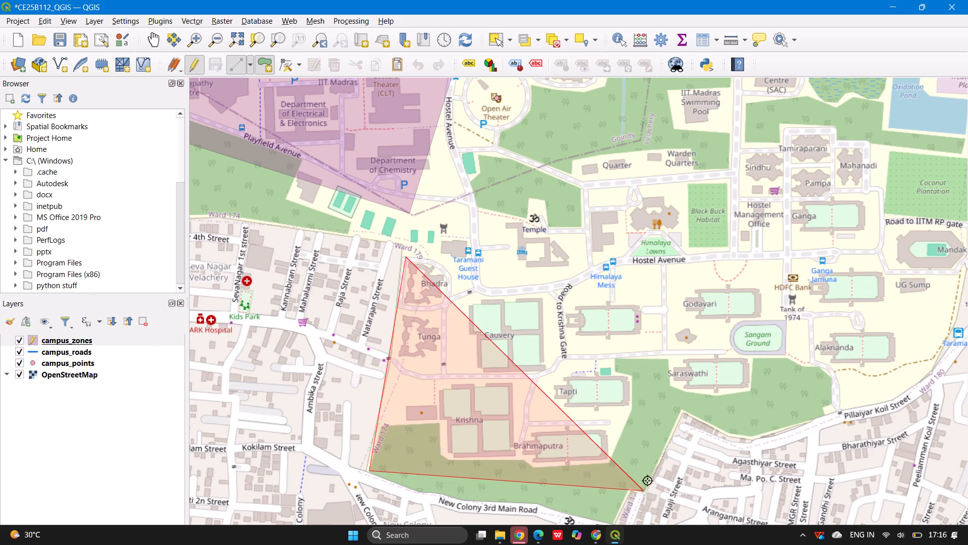
{"action": "left_click", "coordinate": [681, 412]}
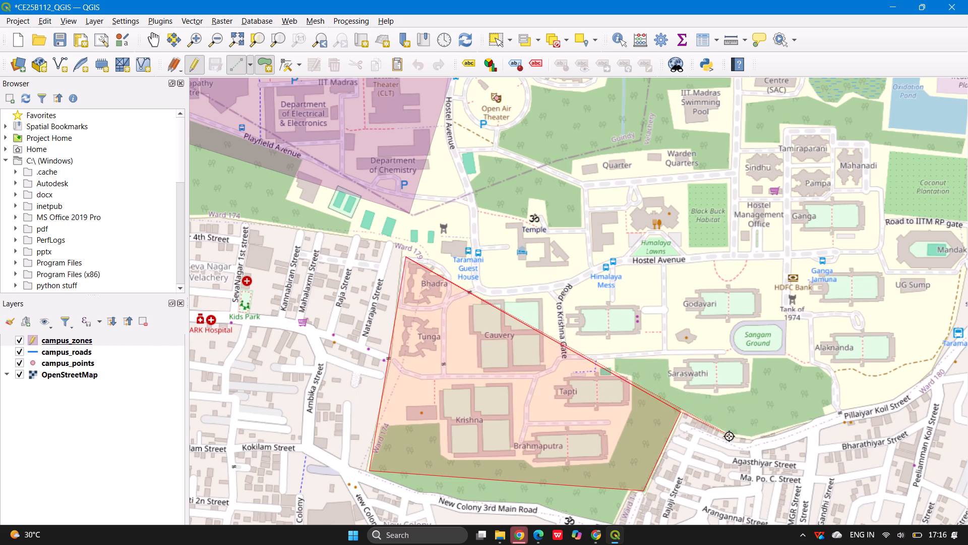
{"action": "left_click", "coordinate": [729, 436]}
{"action": "left_click", "coordinate": [754, 438]}
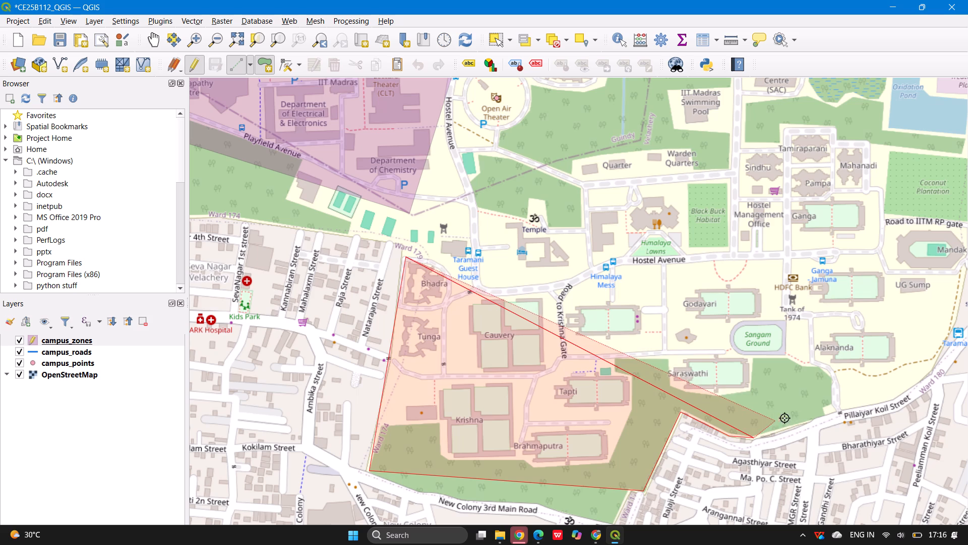
{"action": "left_click", "coordinate": [839, 410]}
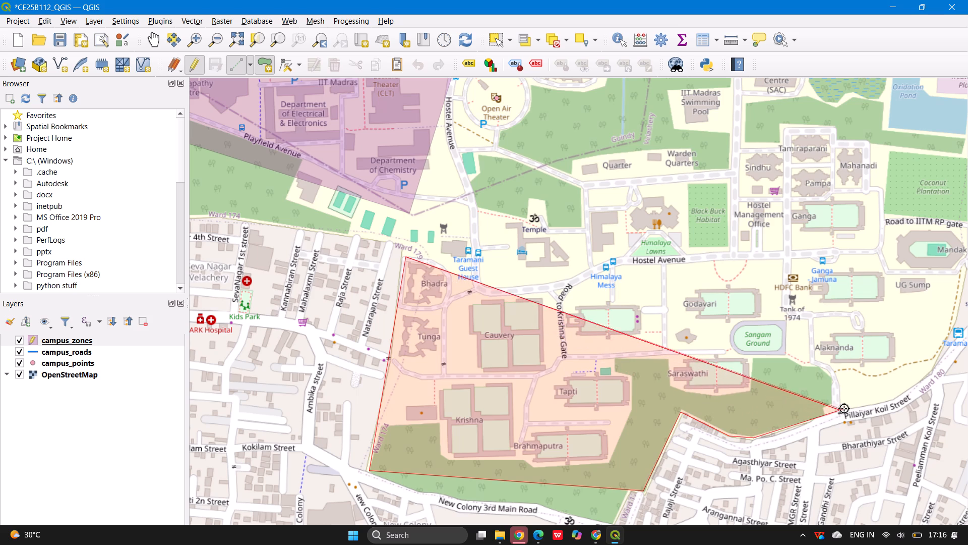
{"action": "left_click", "coordinate": [890, 402]}
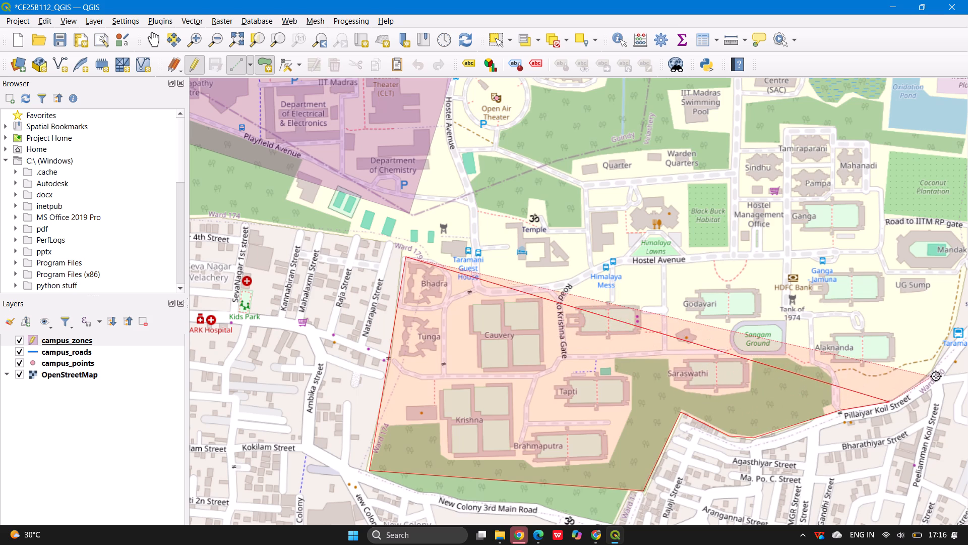
{"action": "left_click", "coordinate": [931, 373]}
{"action": "left_click", "coordinate": [951, 325]}
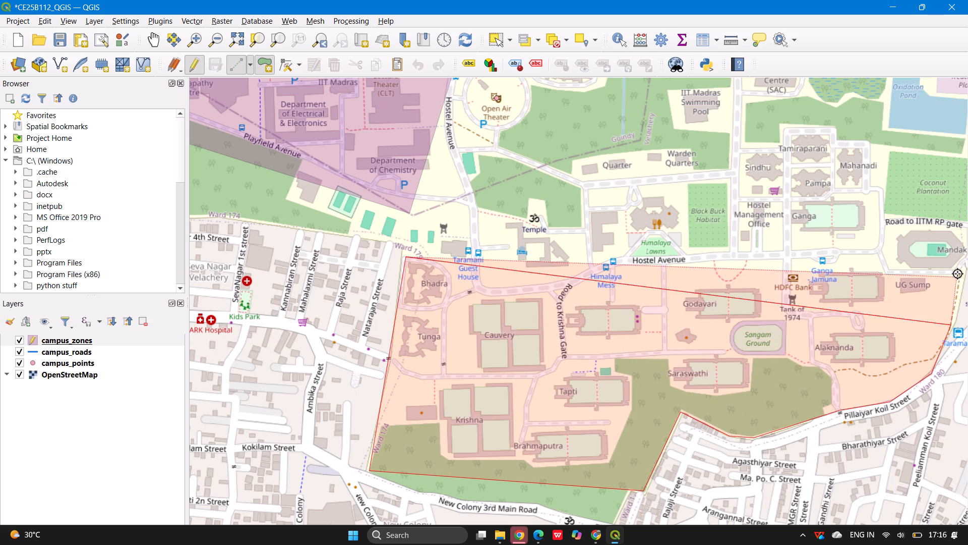
{"action": "left_click", "coordinate": [964, 266]}
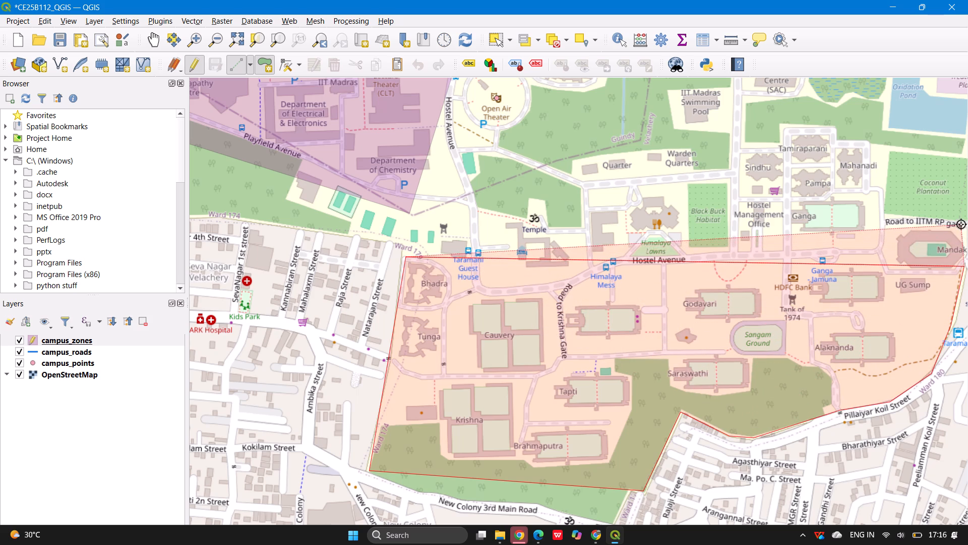
Trace the hostel polygon's northern edge around Mandakini, Ganga, Mahanadi and Tamiraparani to the road beside Sindhu, and finish the polygon.
{"action": "scroll", "coordinate": [705, 294], "scroll_direction": "down", "scroll_amount": 1}
{"action": "scroll", "coordinate": [844, 273], "scroll_direction": "up", "scroll_amount": 1}
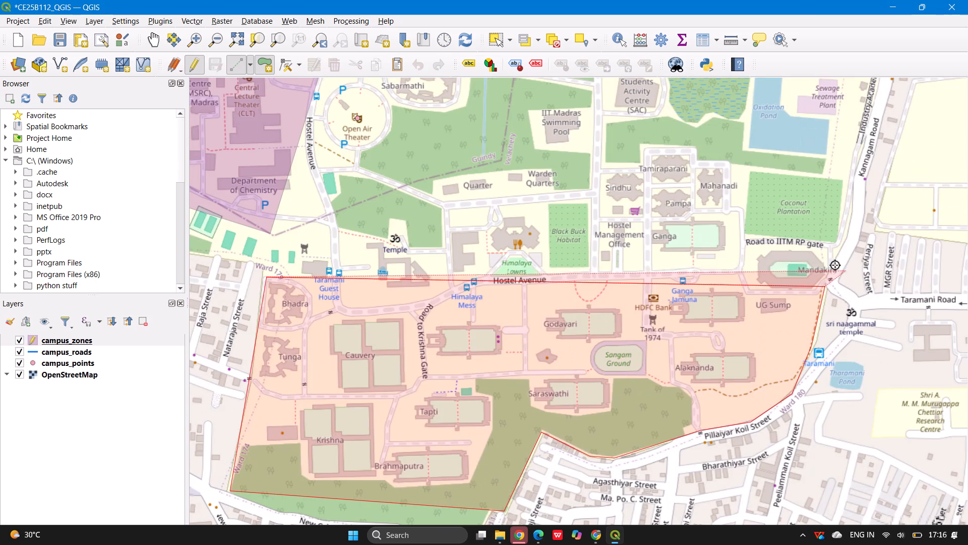
{"action": "left_click", "coordinate": [831, 268]}
{"action": "left_click", "coordinate": [826, 246]}
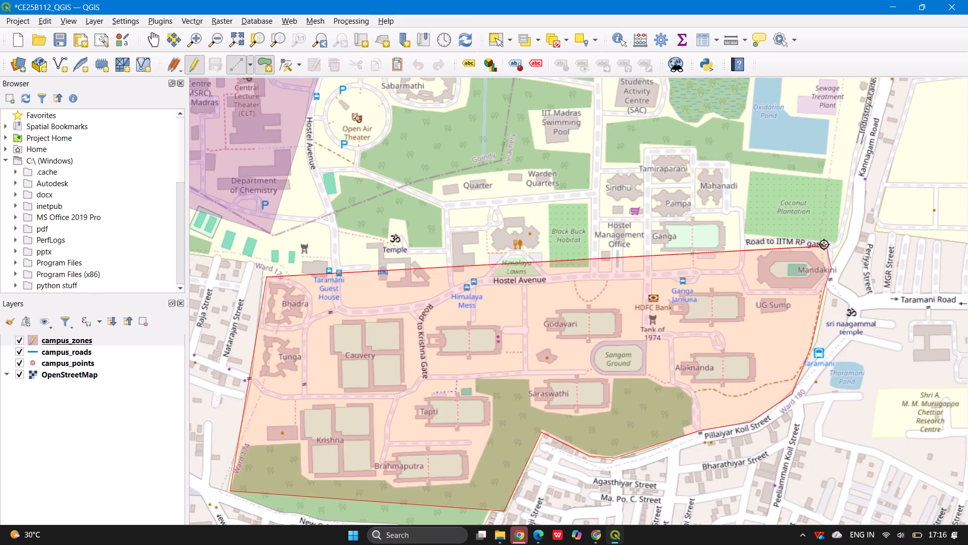
{"action": "left_click", "coordinate": [760, 236]}
{"action": "left_click", "coordinate": [739, 201]}
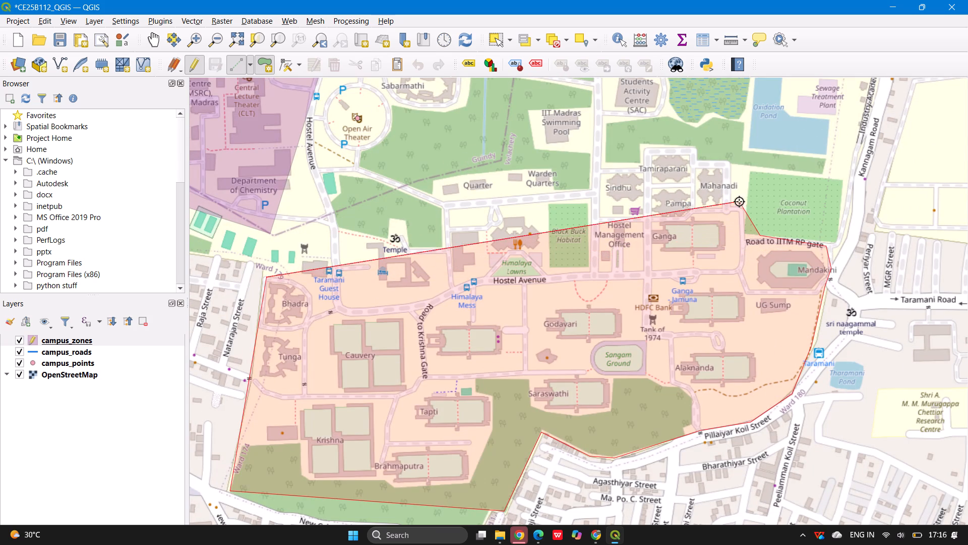
{"action": "left_click", "coordinate": [735, 160]}
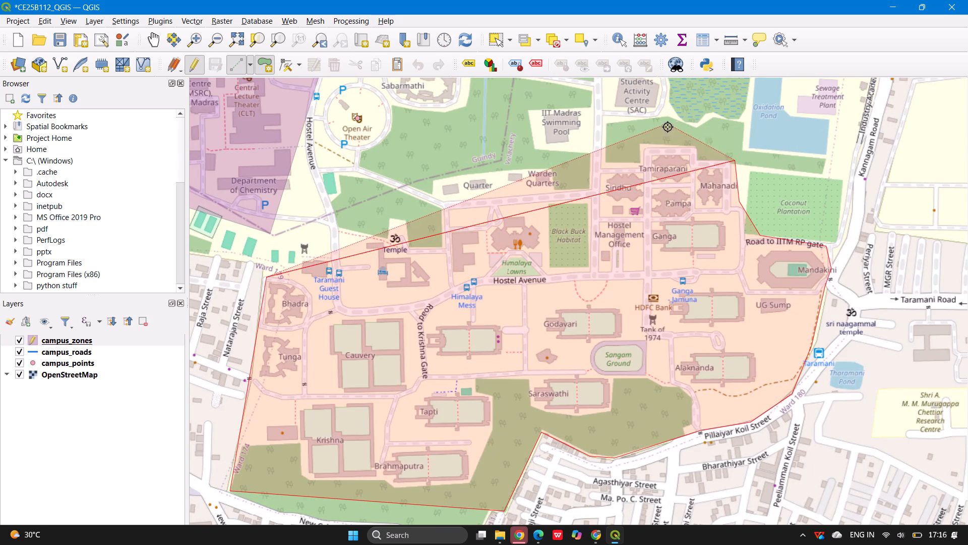
{"action": "left_click", "coordinate": [687, 140]}
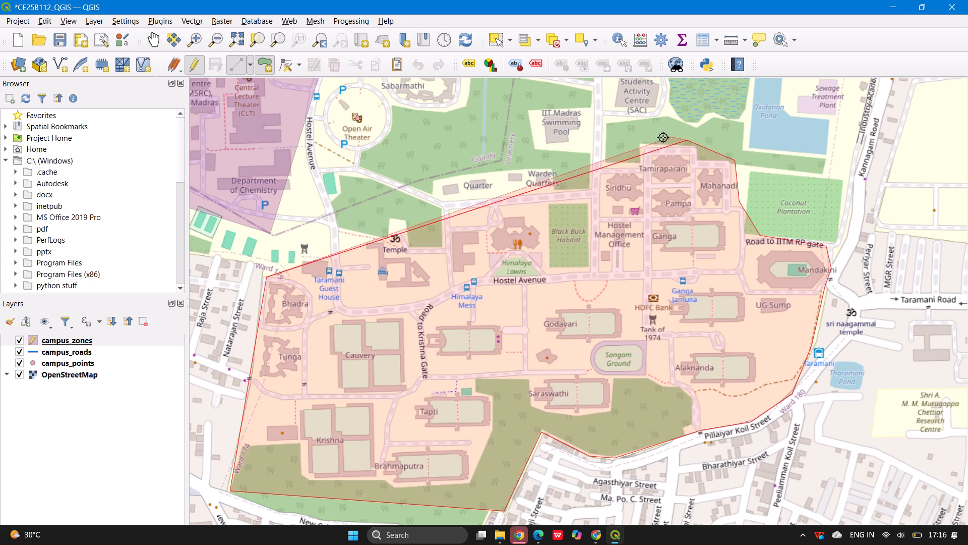
{"action": "left_click", "coordinate": [642, 143]}
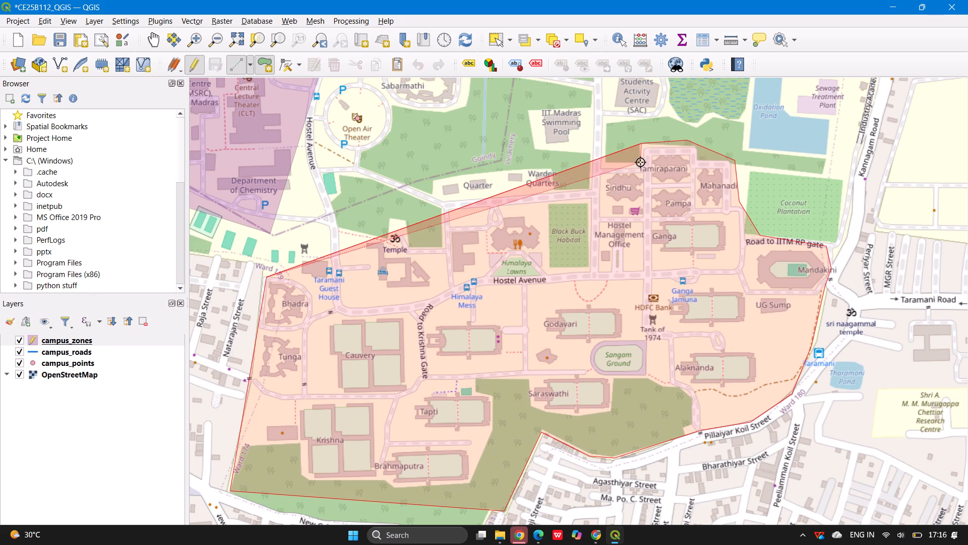
{"action": "left_click", "coordinate": [640, 162]}
{"action": "left_click", "coordinate": [607, 160]}
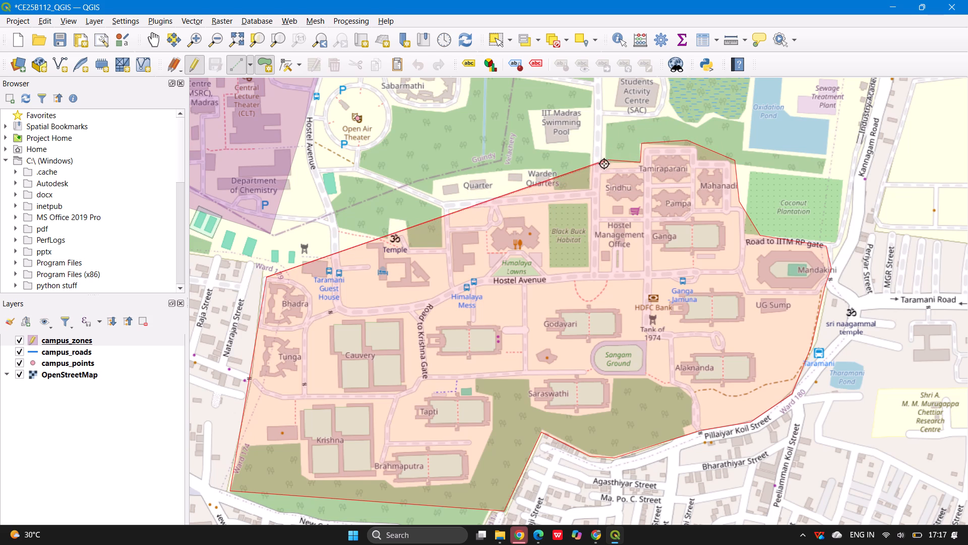
{"action": "left_click", "coordinate": [601, 170]}
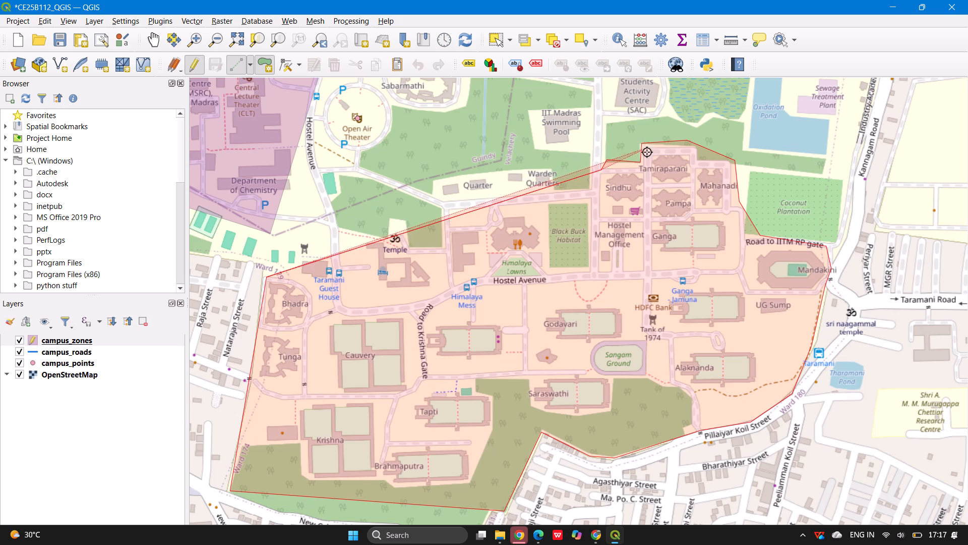
{"action": "right_click", "coordinate": [603, 184]}
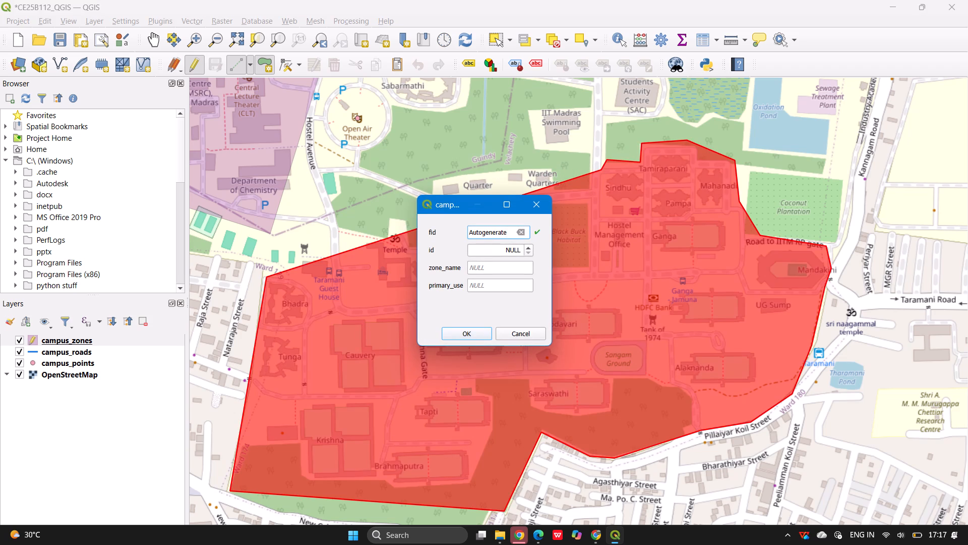
Set the new polygon's id to 2, zone_name to Hostel Zone and primary_use to Student Residential.
{"action": "left_click", "coordinate": [529, 247]}
{"action": "left_click", "coordinate": [528, 244]}
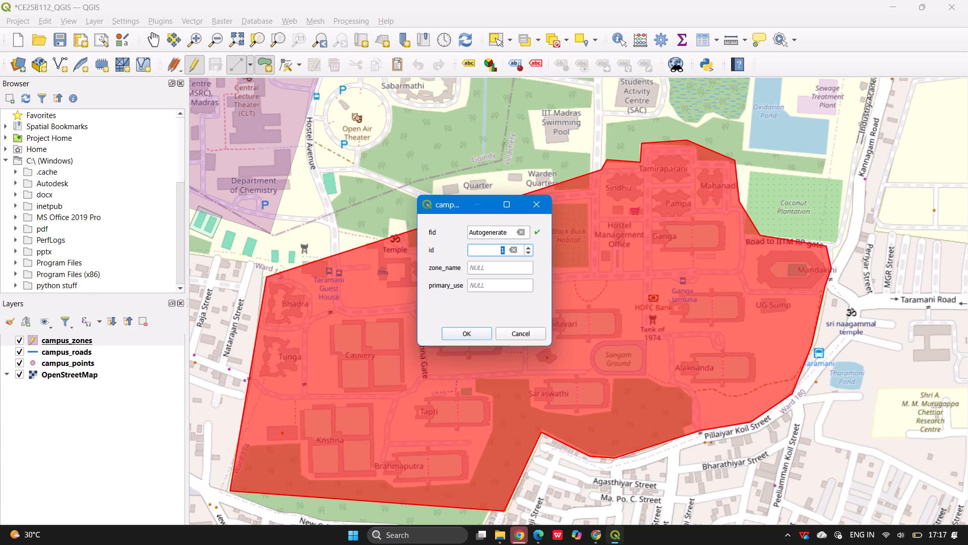
{"action": "left_click", "coordinate": [530, 246]}
{"action": "left_click", "coordinate": [509, 263]}
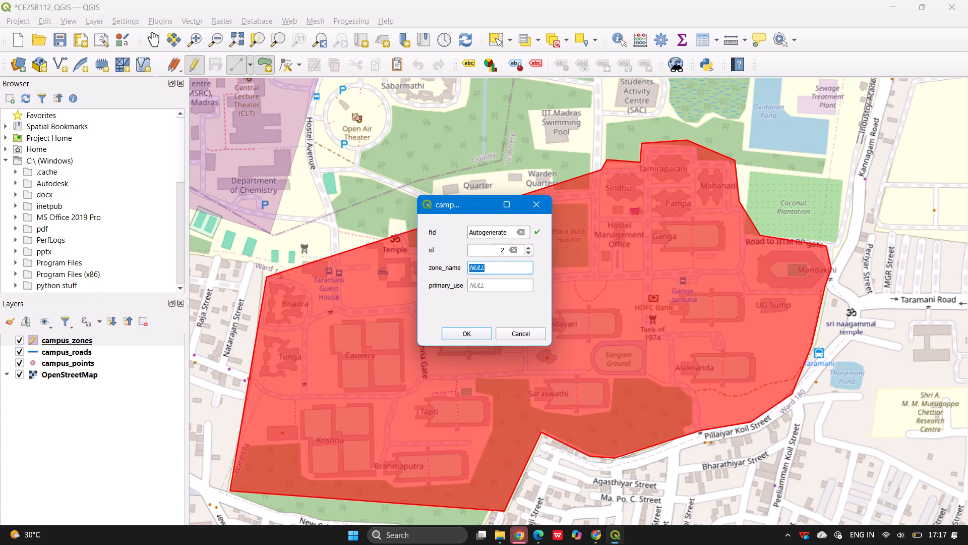
{"action": "type", "text": "Hostel"}
{"action": "key", "text": "space"}
{"action": "type", "text": "Zone"}
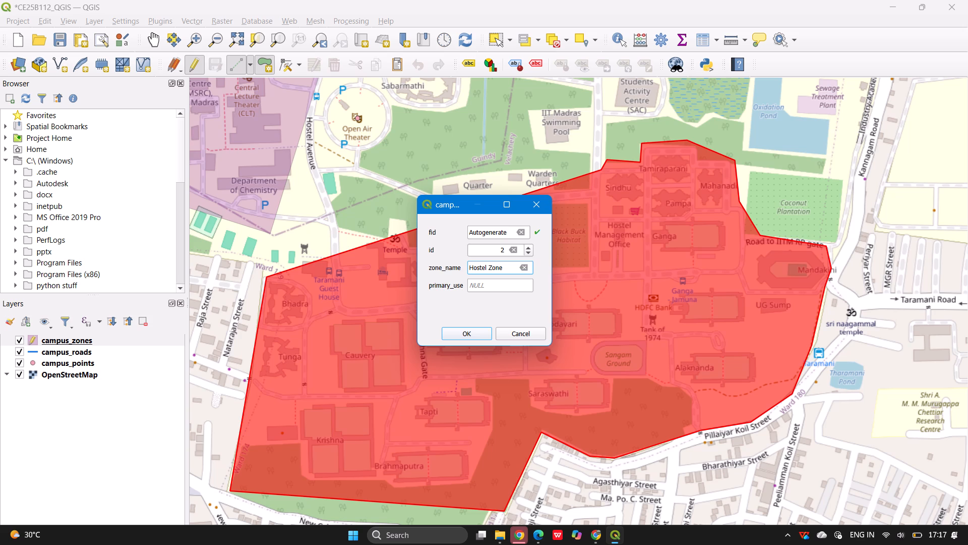
{"action": "left_click", "coordinate": [475, 284]}
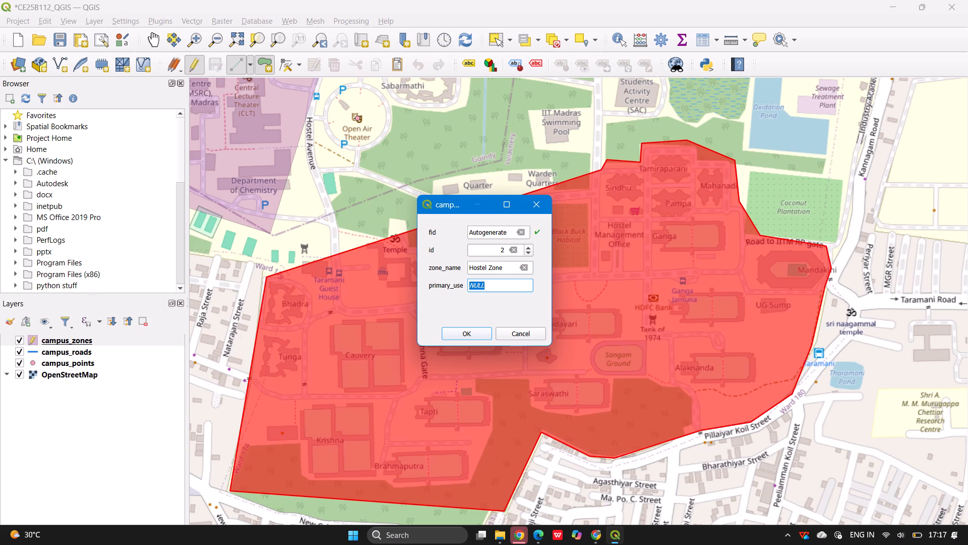
{"action": "type", "text": "Student Residentiasl"}
{"action": "key", "text": "BackSpace"}
{"action": "key", "text": "BackSpace"}
{"action": "key", "text": "l"}
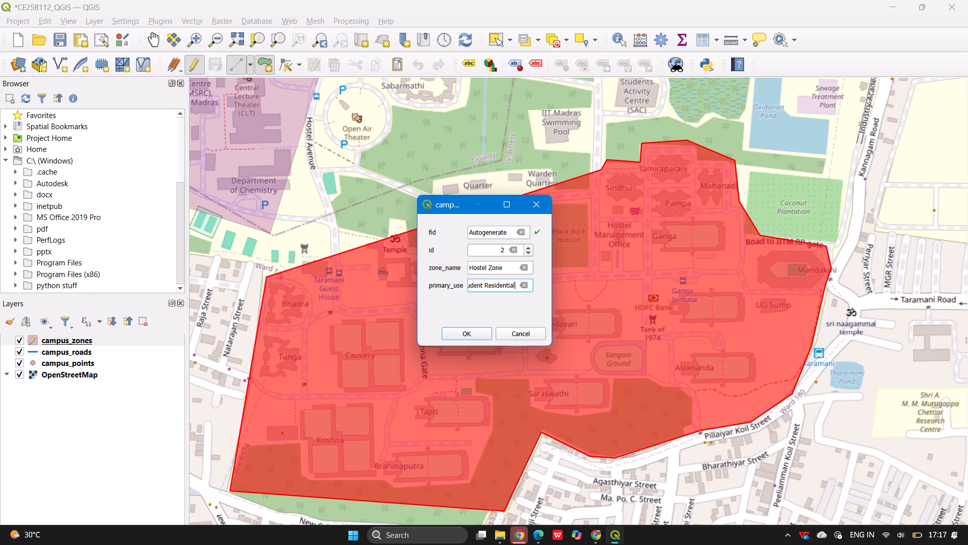
{"action": "left_click", "coordinate": [456, 335]}
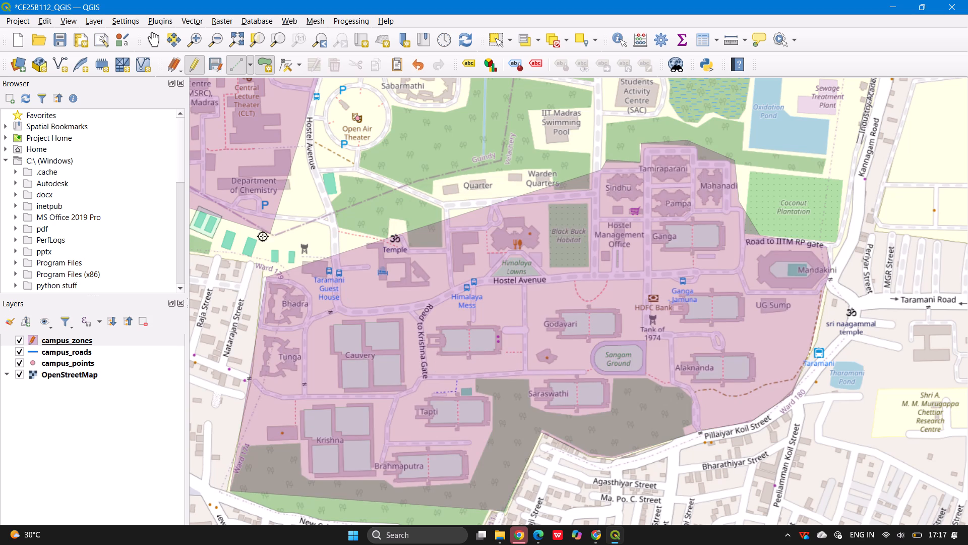
Stop editing campus_zones and save the layer's changes.
{"action": "left_click", "coordinate": [195, 59]}
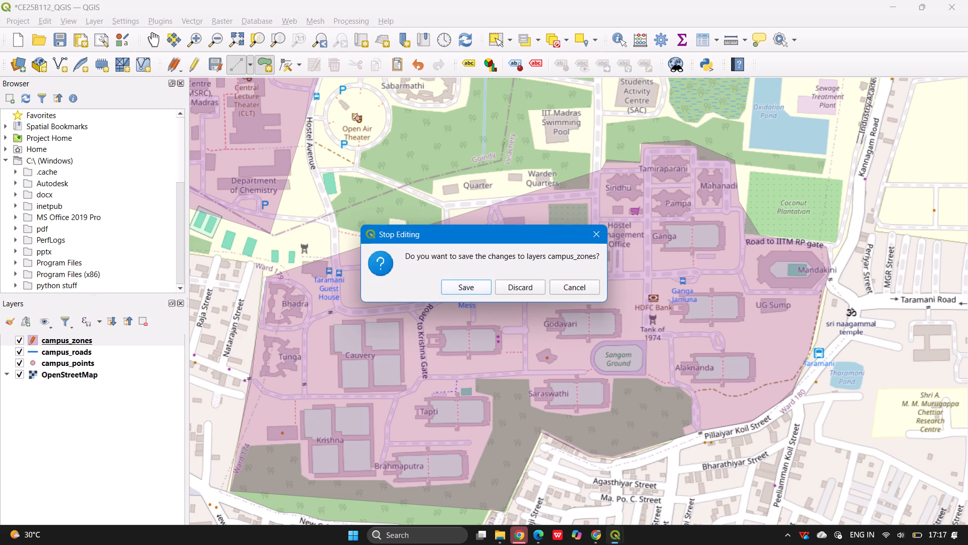
{"action": "left_click", "coordinate": [476, 280]}
Restyle the campus_zones layer with the gradient plasma preset at 25% opacity and apply it.
{"action": "right_click", "coordinate": [379, 347]}
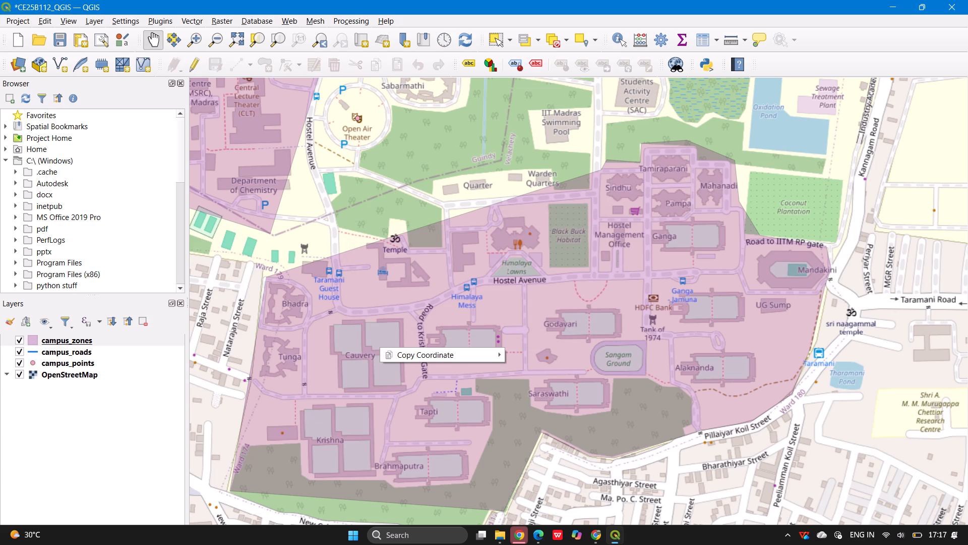
{"action": "left_click", "coordinate": [33, 342]}
{"action": "right_click", "coordinate": [32, 342]}
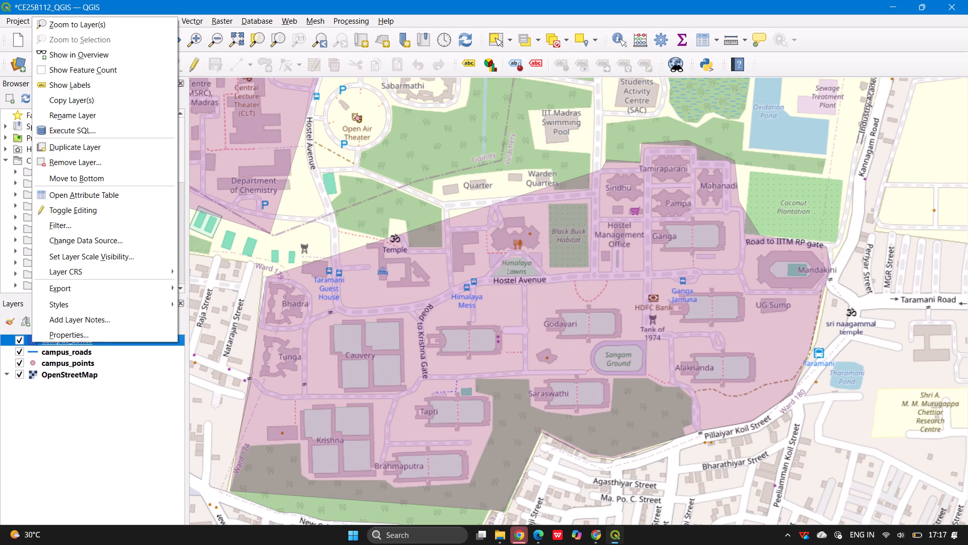
{"action": "left_click", "coordinate": [64, 331]}
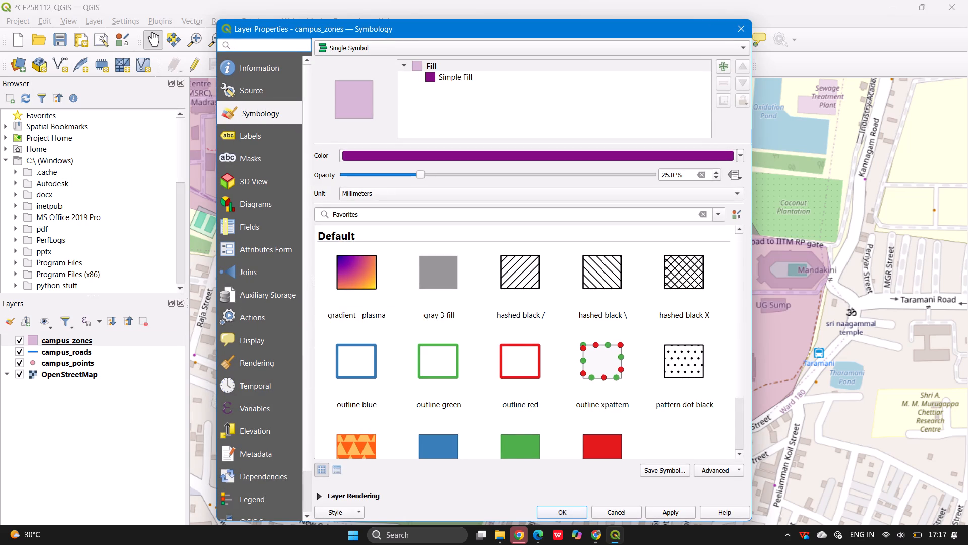
{"action": "left_click", "coordinate": [342, 263]}
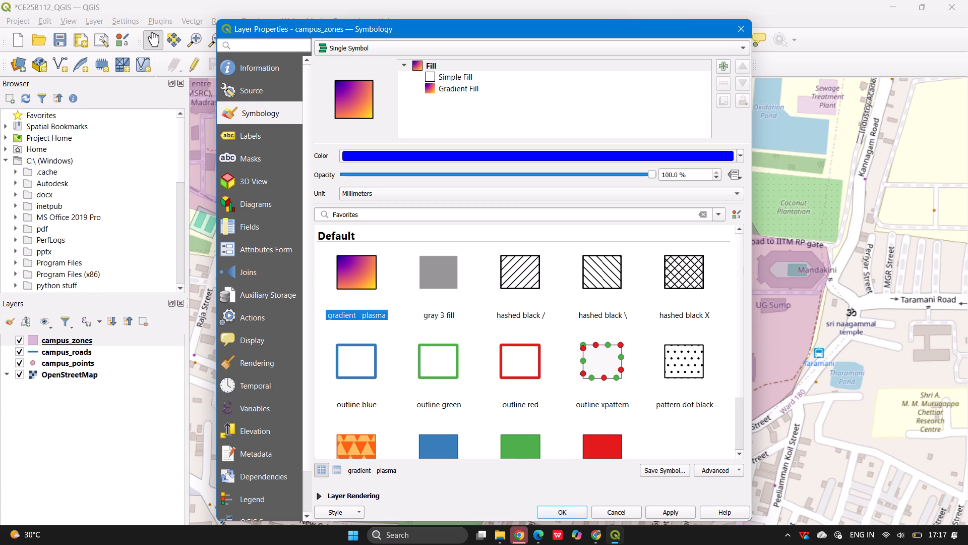
{"action": "left_click", "coordinate": [433, 171]}
{"action": "left_click", "coordinate": [432, 170]}
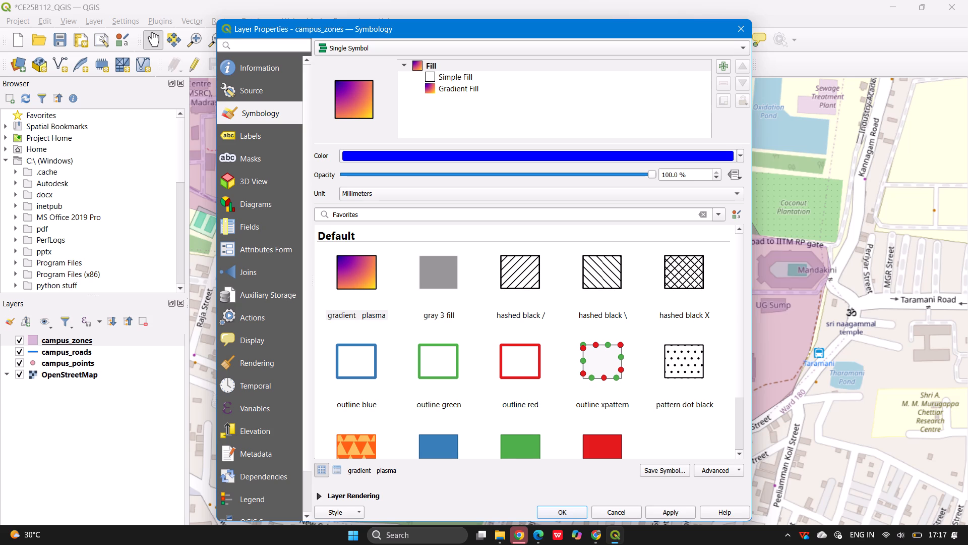
{"action": "left_click", "coordinate": [671, 174]}
{"action": "key", "text": "BackSpace"}
{"action": "key", "text": "BackSpace"}
{"action": "key", "text": "BackSpace"}
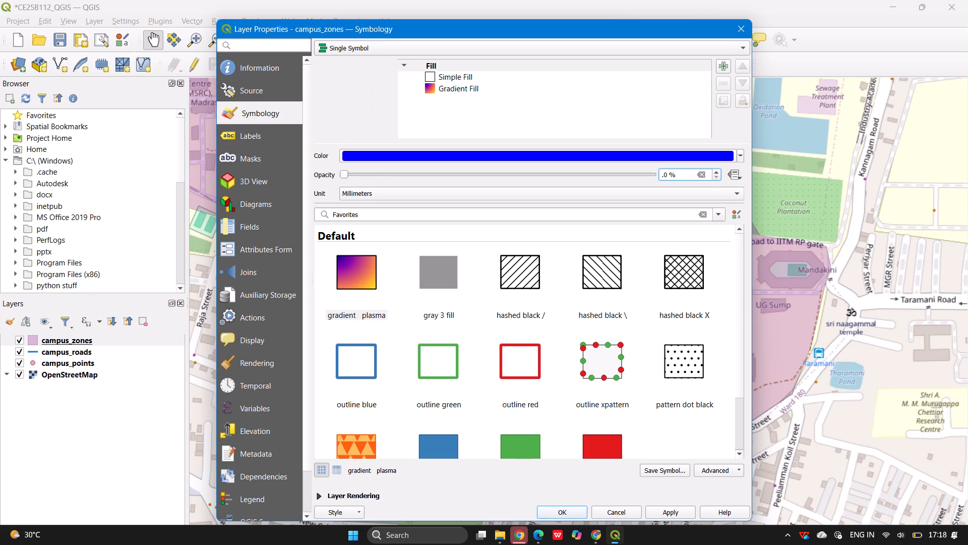
{"action": "type", "text": "25"}
{"action": "key", "text": "Return"}
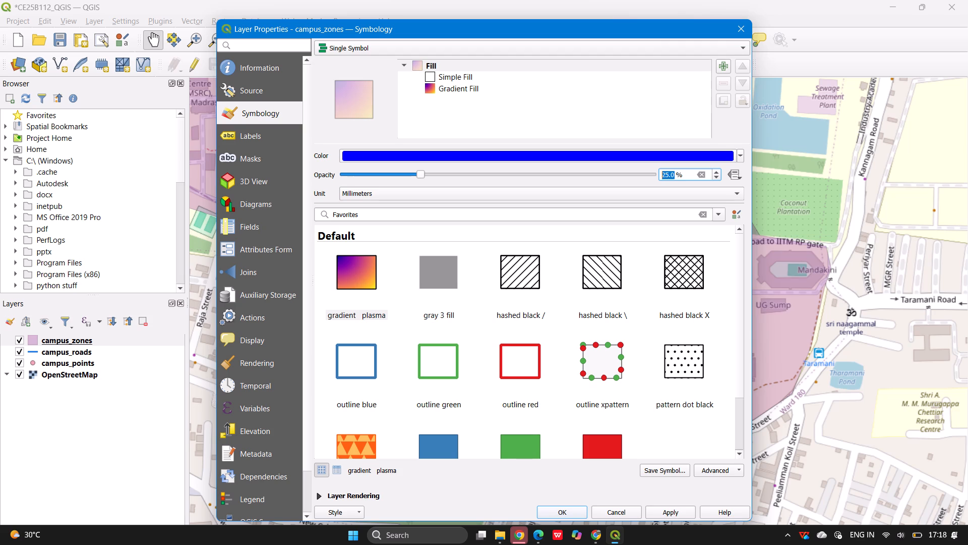
{"action": "left_click", "coordinate": [568, 508]}
Show labels on the campus_zones, campus_roads and campus_points layers.
{"action": "scroll", "coordinate": [487, 393], "scroll_direction": "down", "scroll_amount": 2}
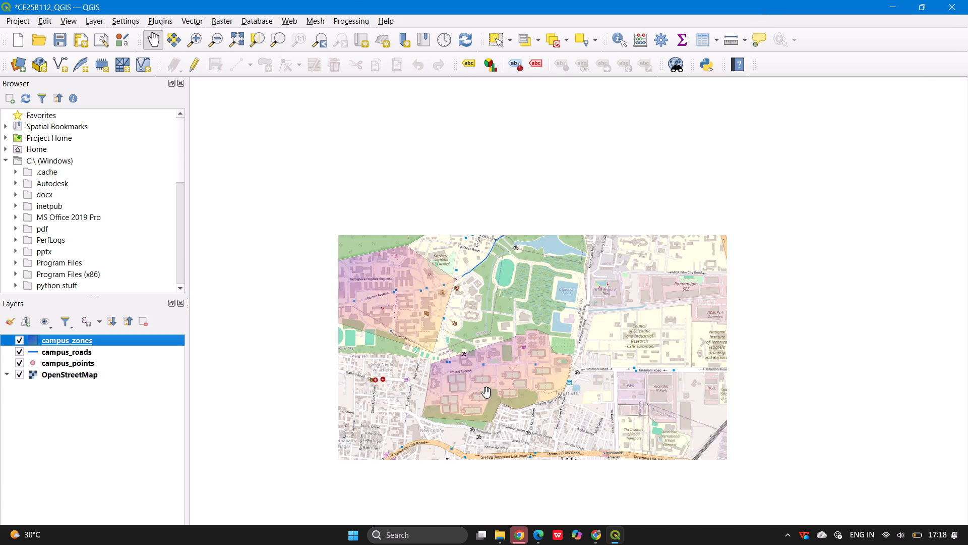
{"action": "scroll", "coordinate": [406, 356], "scroll_direction": "up", "scroll_amount": 1}
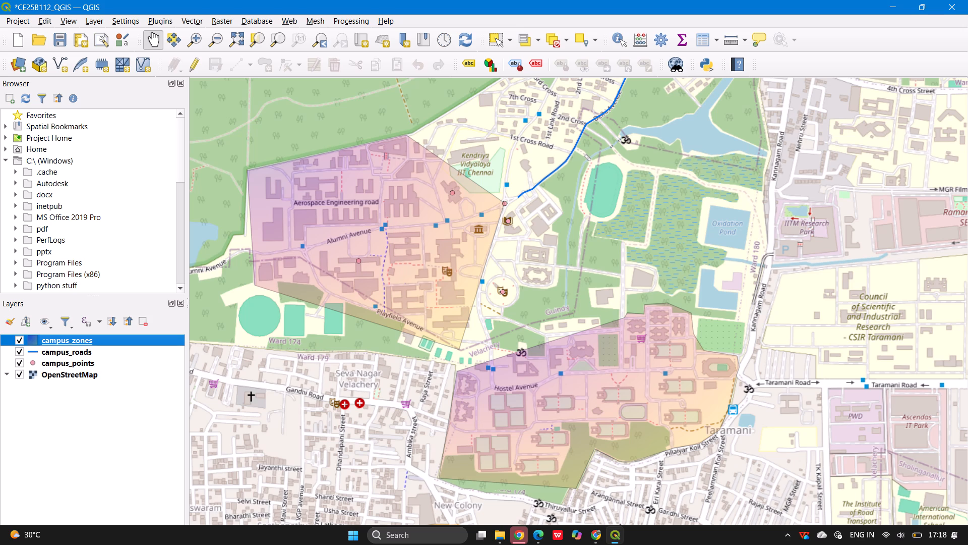
{"action": "right_click", "coordinate": [360, 214]}
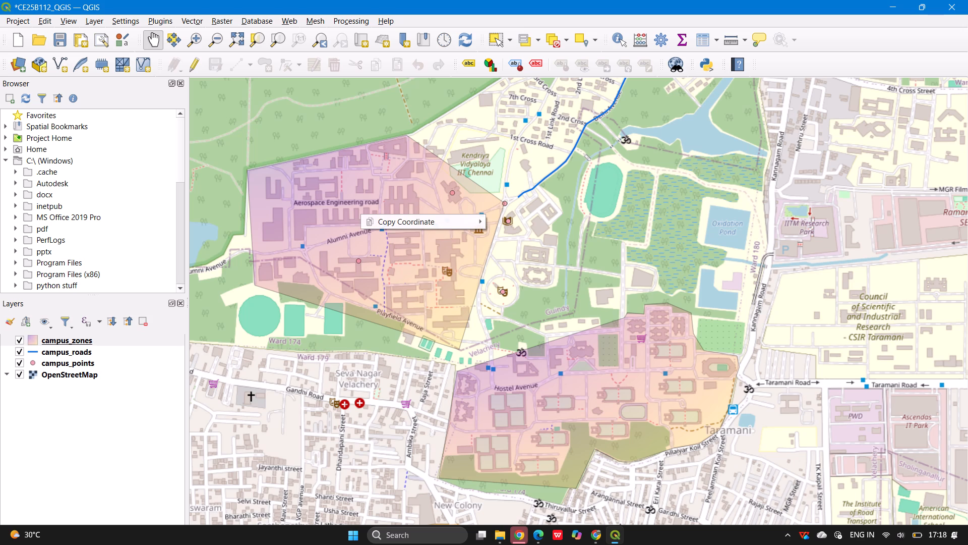
{"action": "left_click", "coordinate": [60, 339]}
{"action": "right_click", "coordinate": [60, 339]}
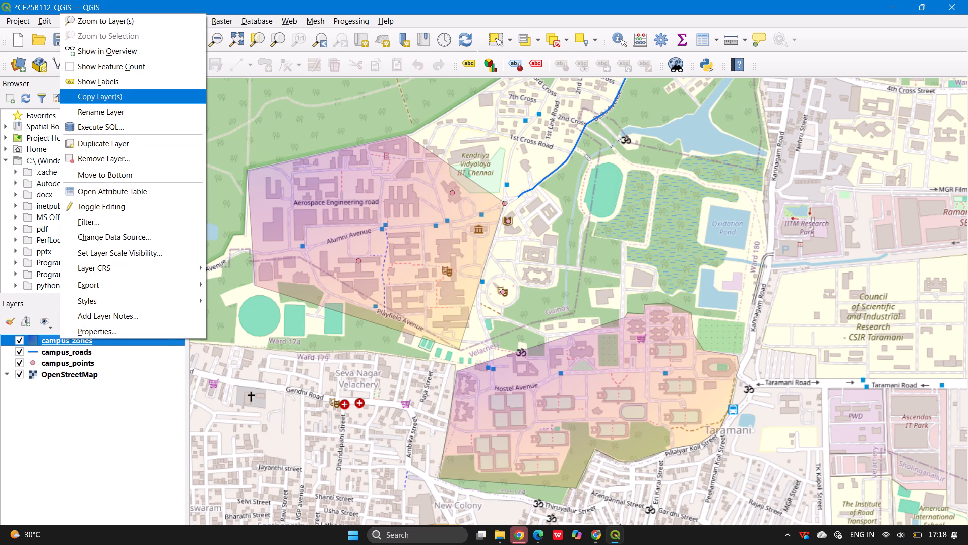
{"action": "left_click", "coordinate": [118, 85]}
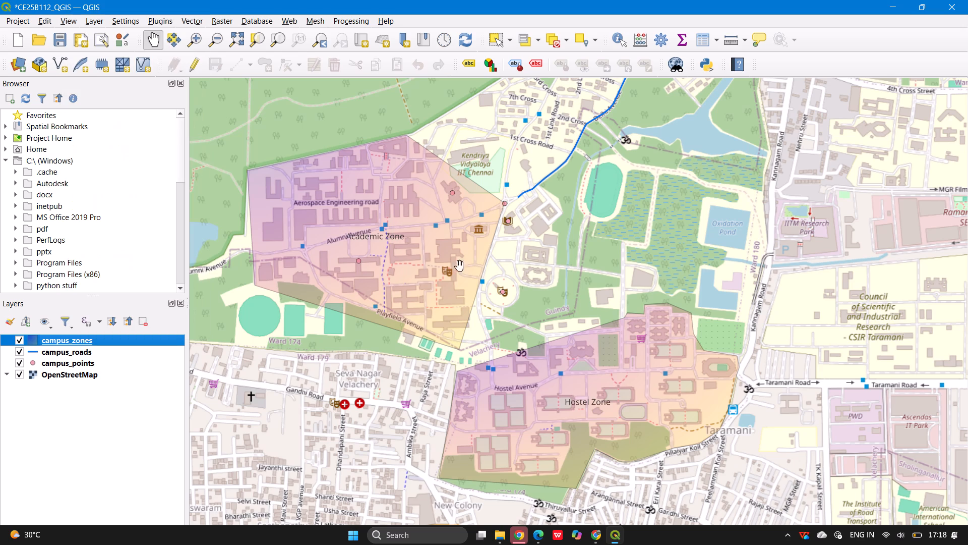
{"action": "right_click", "coordinate": [526, 194]}
{"action": "left_click", "coordinate": [72, 349]}
{"action": "right_click", "coordinate": [71, 349]}
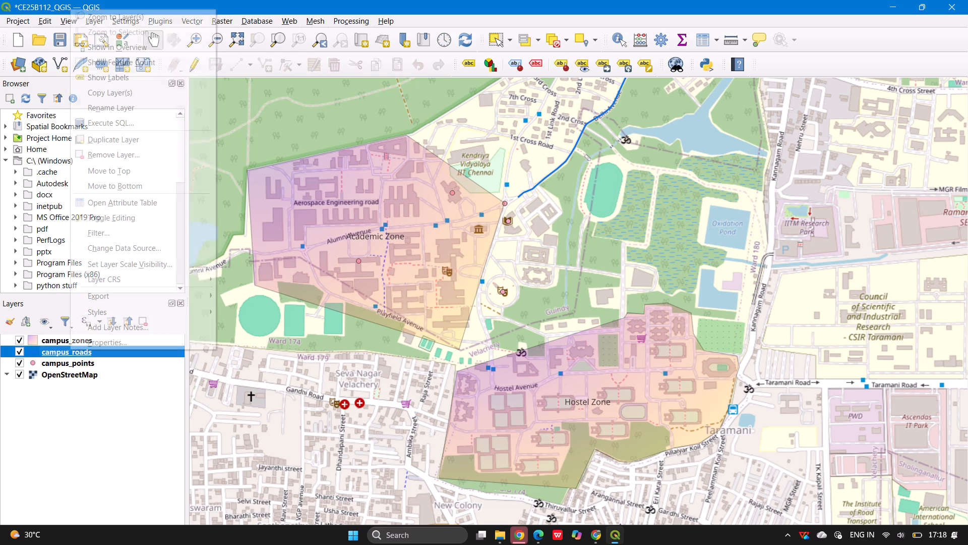
{"action": "left_click", "coordinate": [132, 78]}
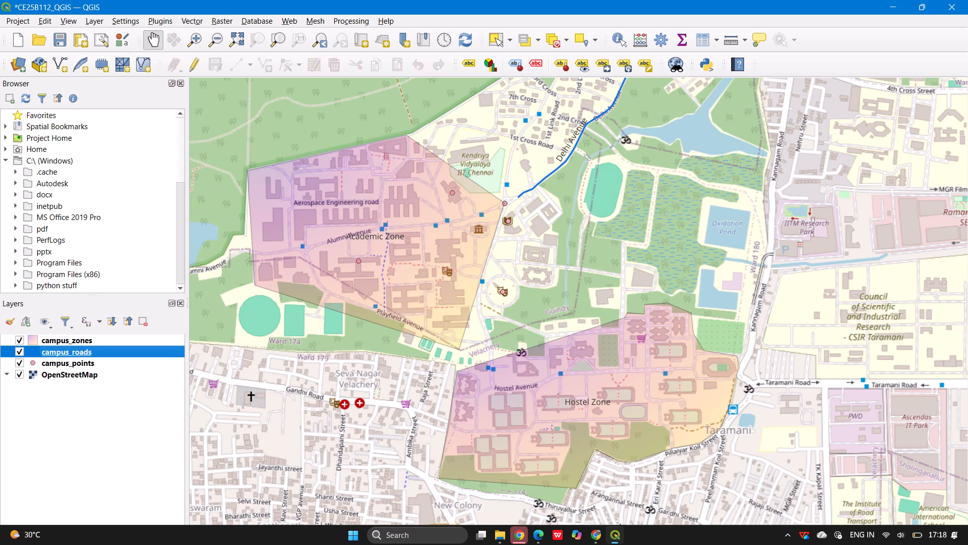
{"action": "left_click", "coordinate": [45, 365]}
{"action": "right_click", "coordinate": [45, 365]}
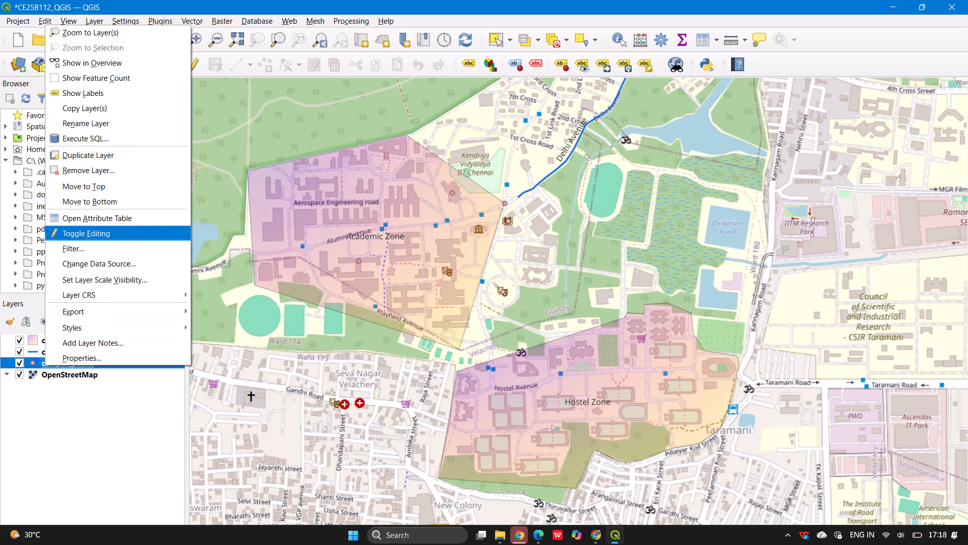
{"action": "left_click", "coordinate": [102, 98]}
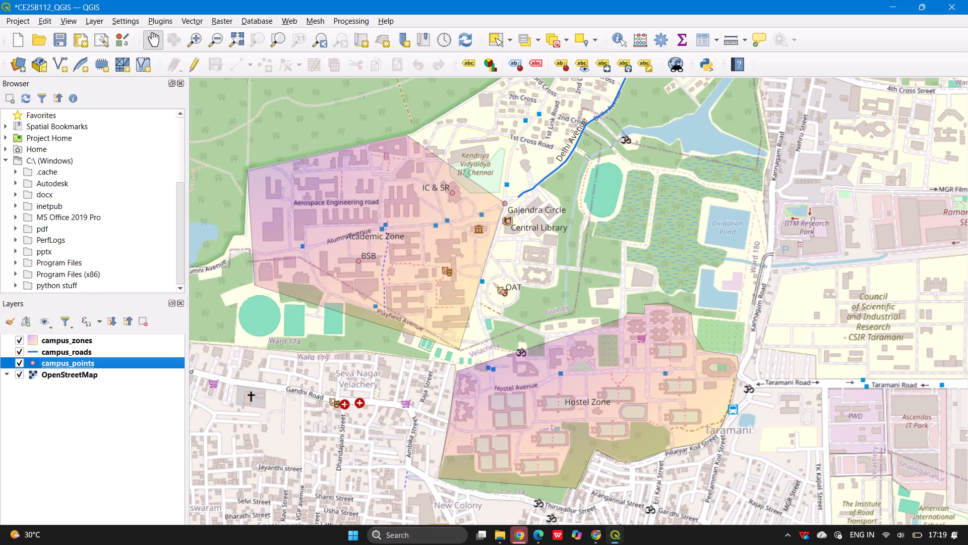
Create a new print layout with the title left empty and maximize its window.
{"action": "left_click", "coordinate": [8, 21]}
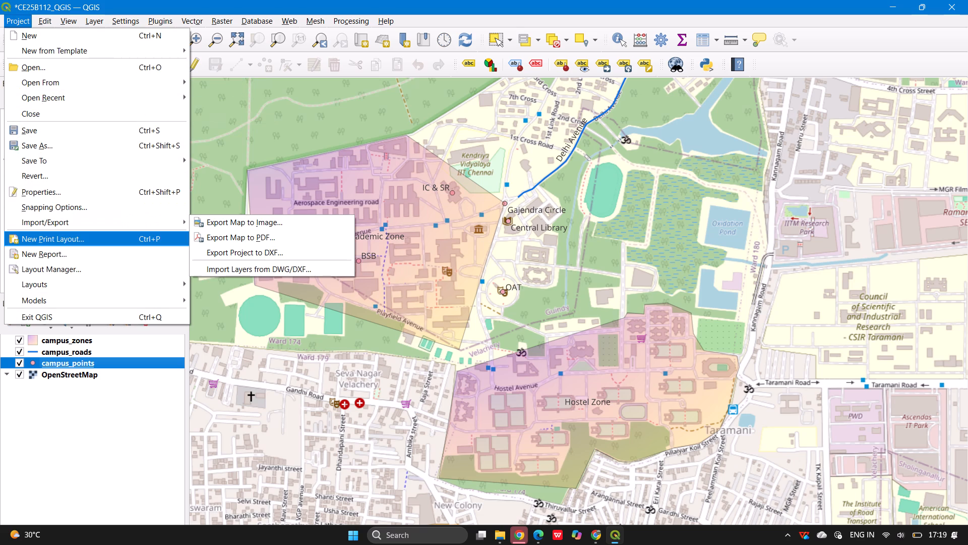
{"action": "left_click", "coordinate": [122, 244]}
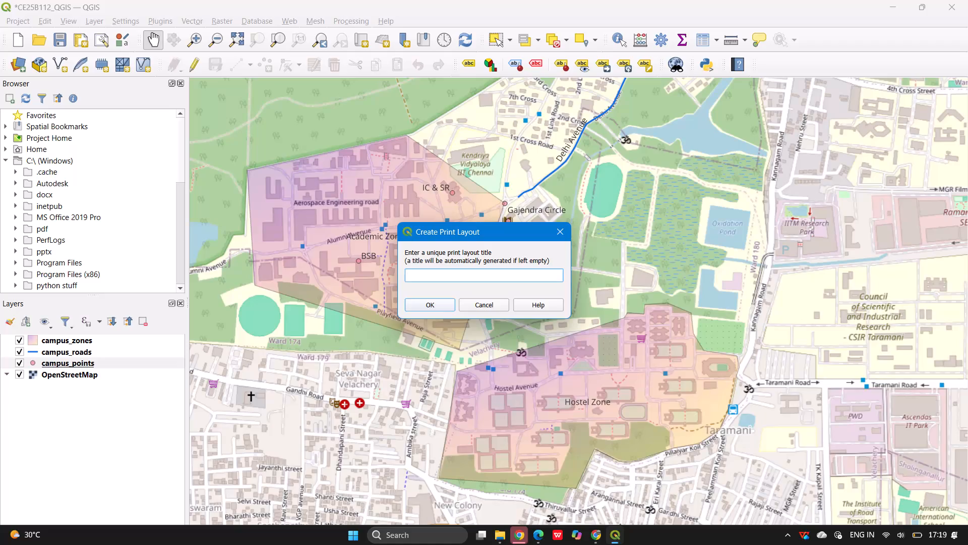
{"action": "left_click", "coordinate": [433, 301]}
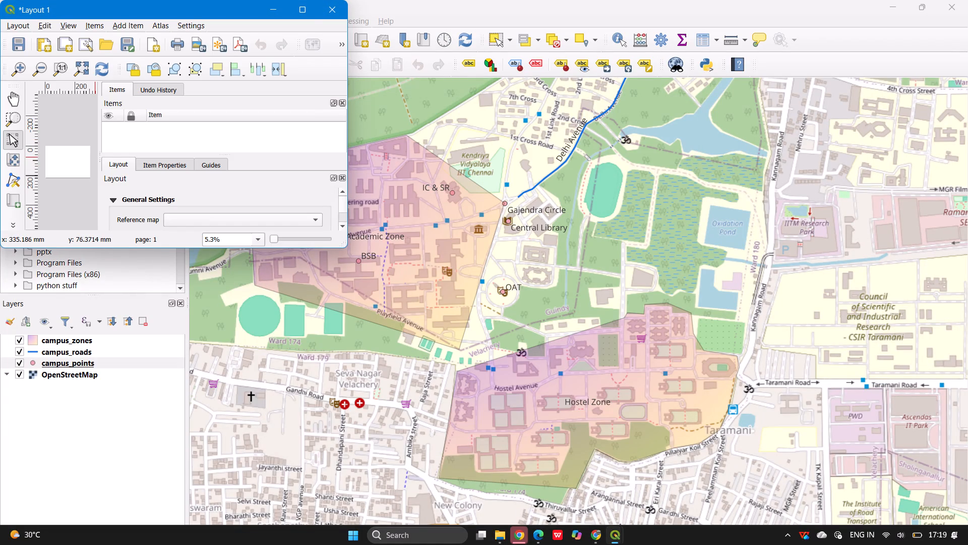
{"action": "left_click", "coordinate": [306, 12]}
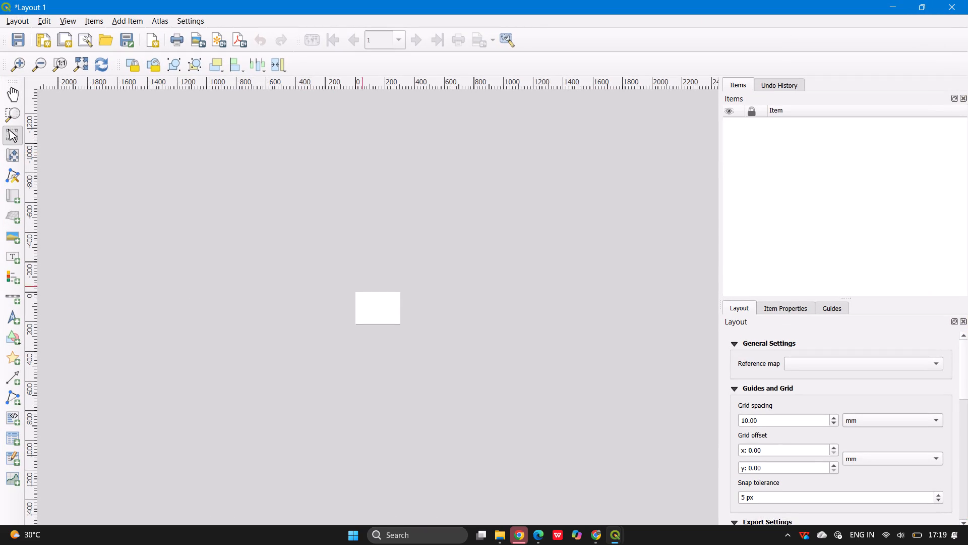
Examine the blank layout page's properties, checking its size and orientation.
{"action": "left_click", "coordinate": [377, 315]}
{"action": "left_click", "coordinate": [37, 90]}
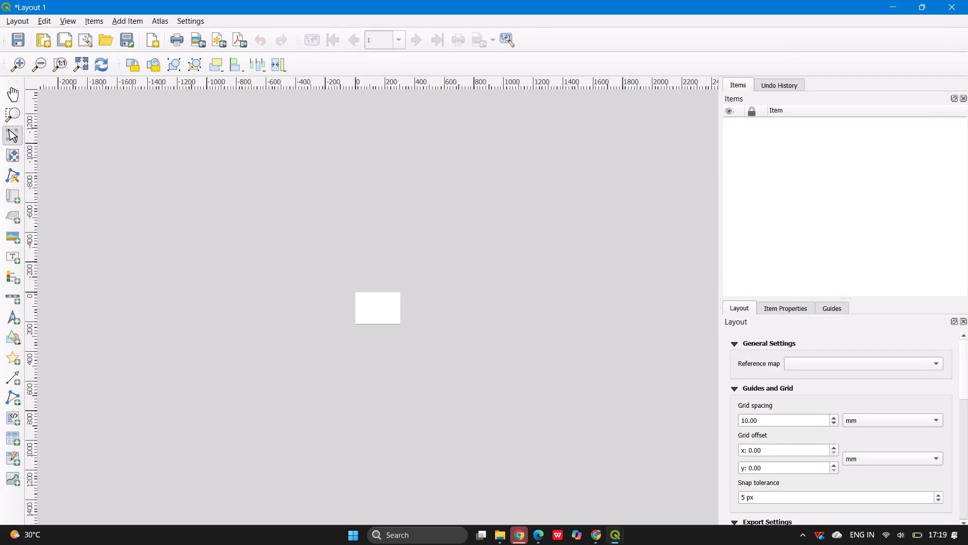
{"action": "left_click", "coordinate": [706, 516]}
{"action": "left_click", "coordinate": [19, 20]}
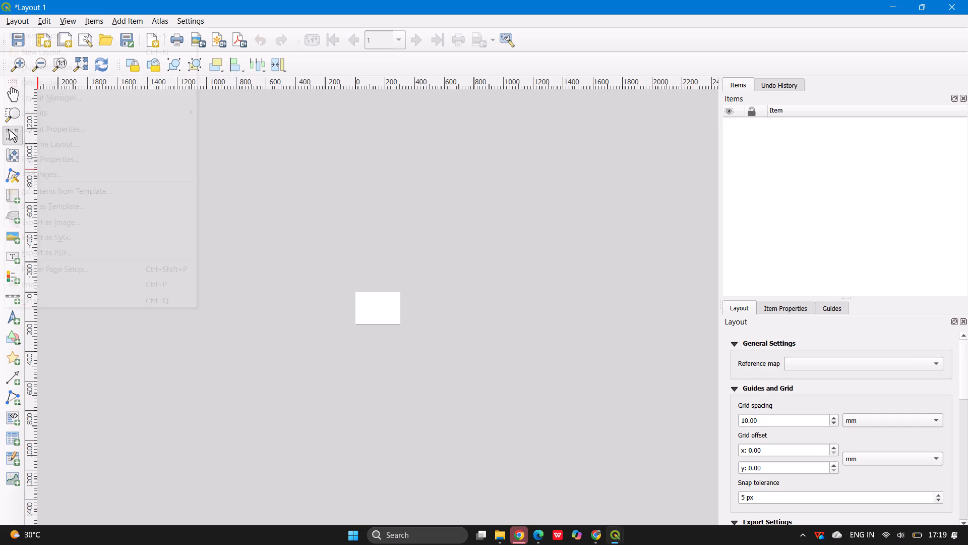
{"action": "left_click", "coordinate": [371, 239]}
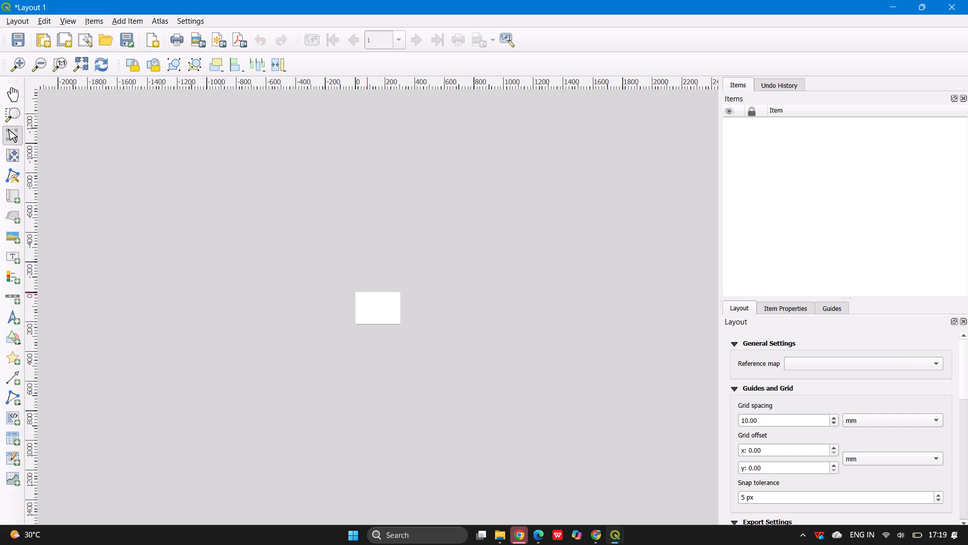
{"action": "right_click", "coordinate": [368, 307]}
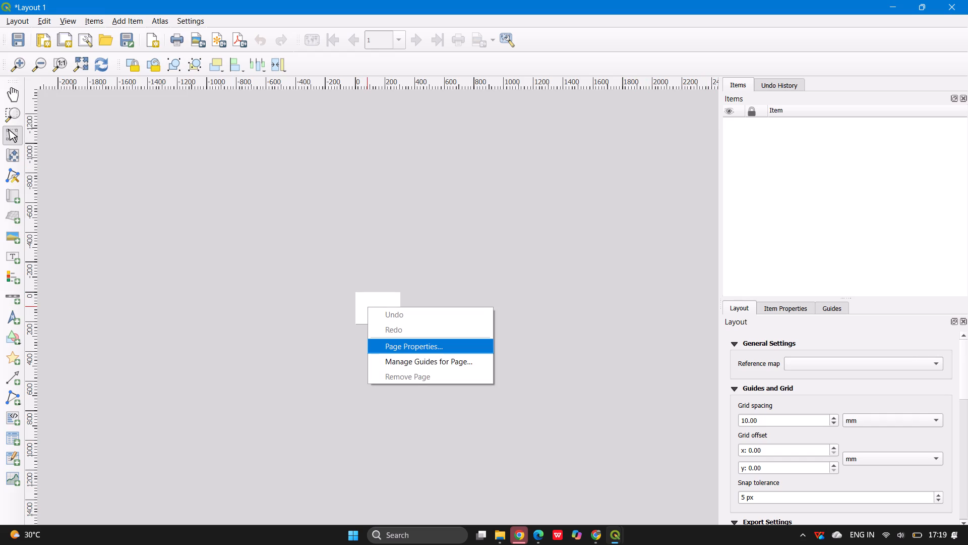
{"action": "left_click", "coordinate": [377, 350]}
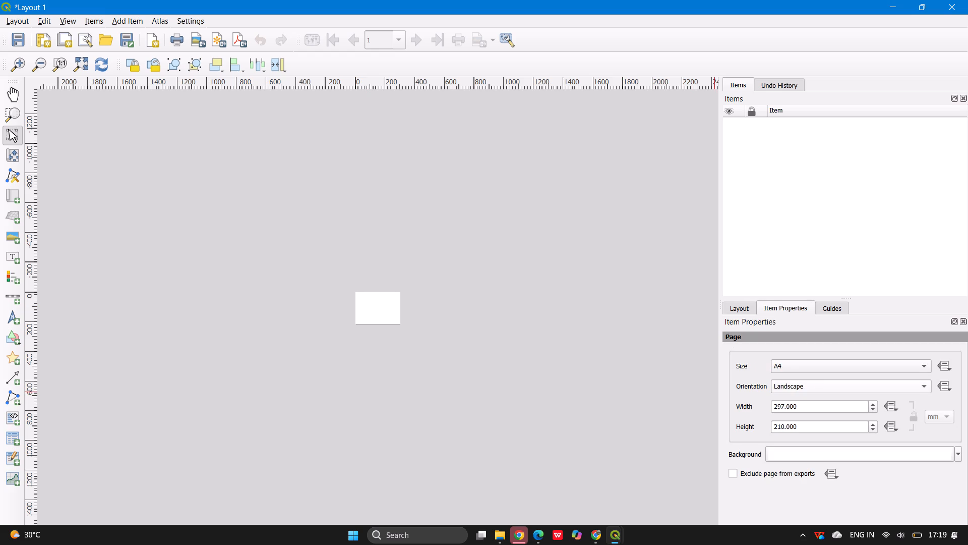
{"action": "scroll", "coordinate": [860, 447], "scroll_direction": "down", "scroll_amount": 3}
{"action": "left_click", "coordinate": [23, 25]}
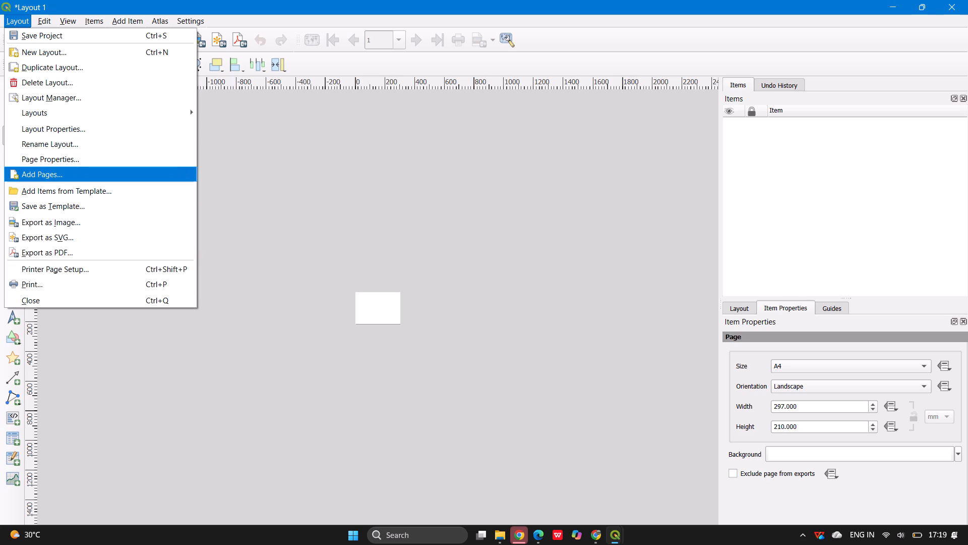
{"action": "left_click", "coordinate": [357, 237]}
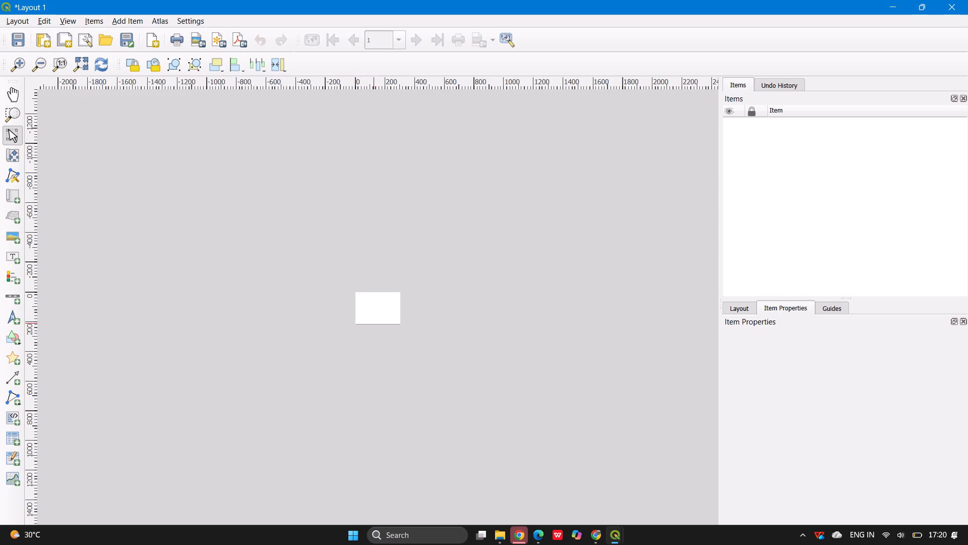
{"action": "right_click", "coordinate": [375, 326]}
{"action": "right_click", "coordinate": [375, 309]}
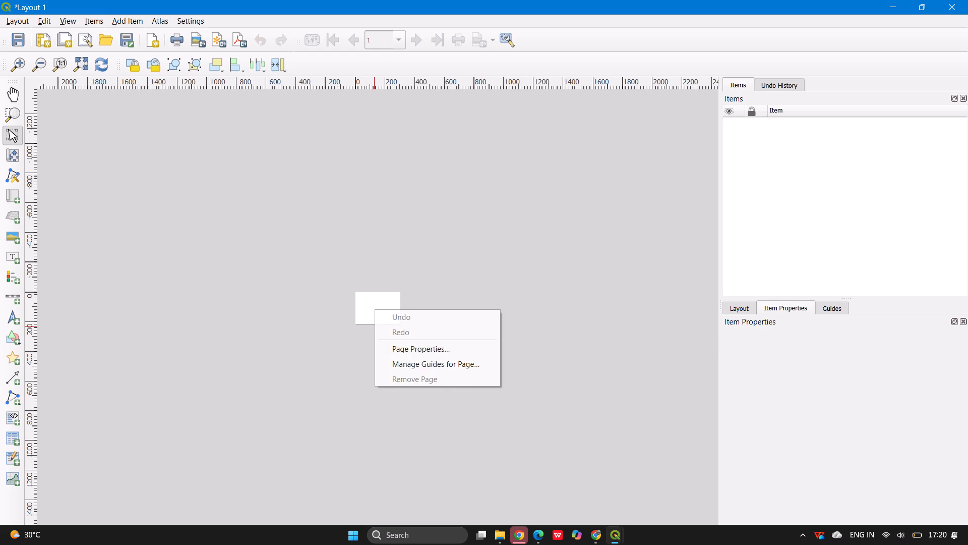
{"action": "left_click", "coordinate": [360, 315]}
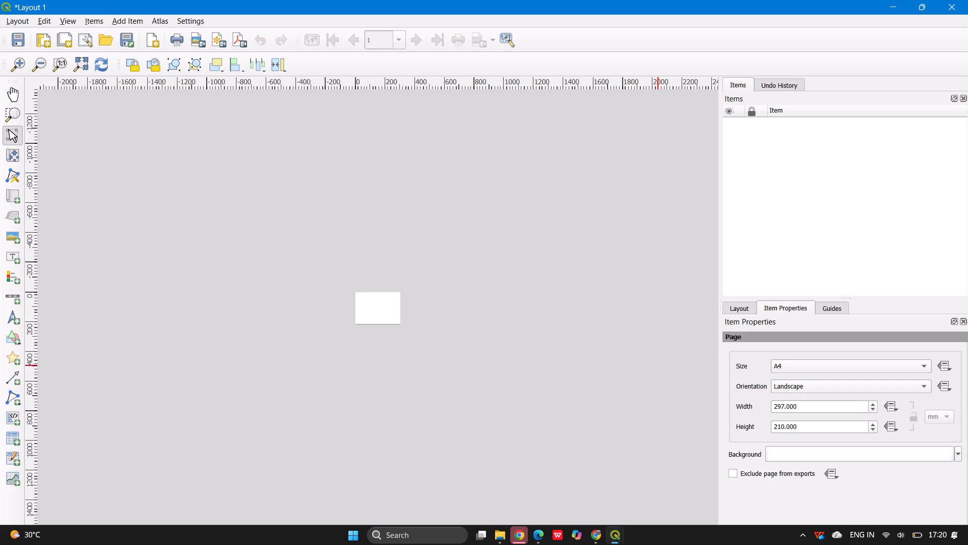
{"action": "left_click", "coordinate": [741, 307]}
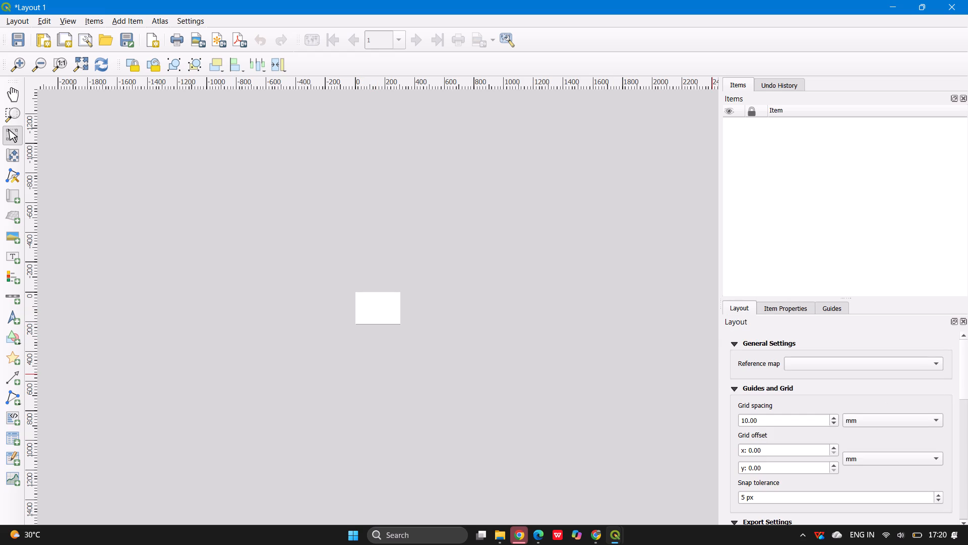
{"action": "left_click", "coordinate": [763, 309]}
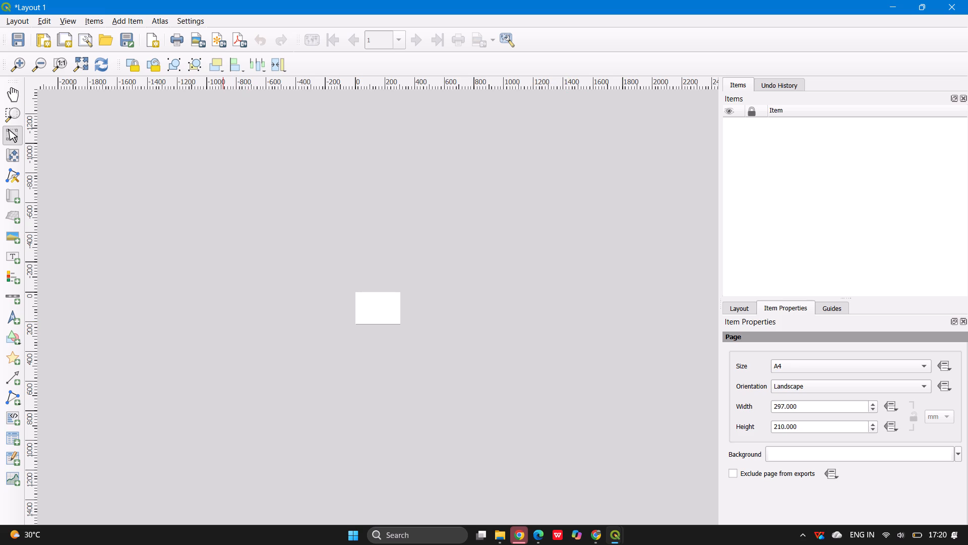
Look for a layout template to add items from in the CV2030 folder on the ACADS (D:) drive.
{"action": "left_click", "coordinate": [17, 17]}
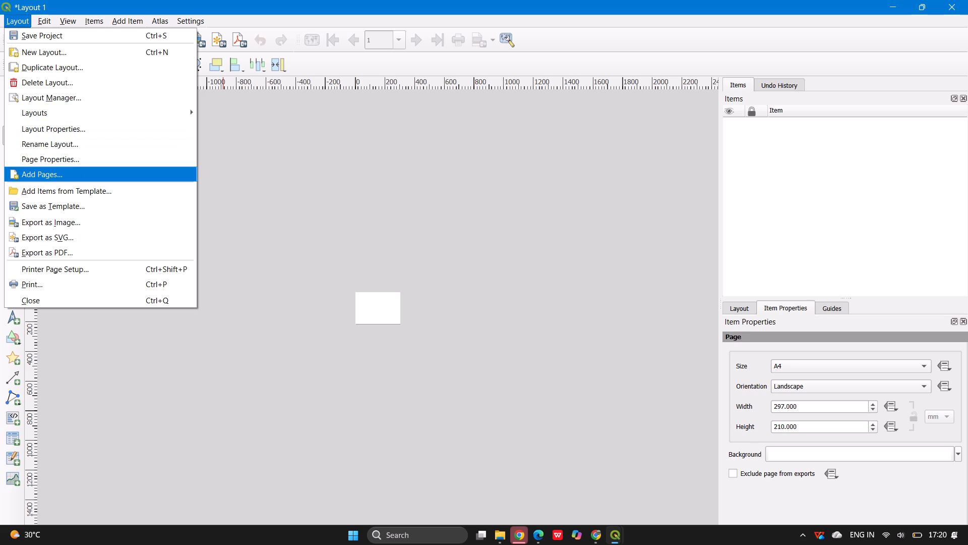
{"action": "left_click", "coordinate": [49, 192]}
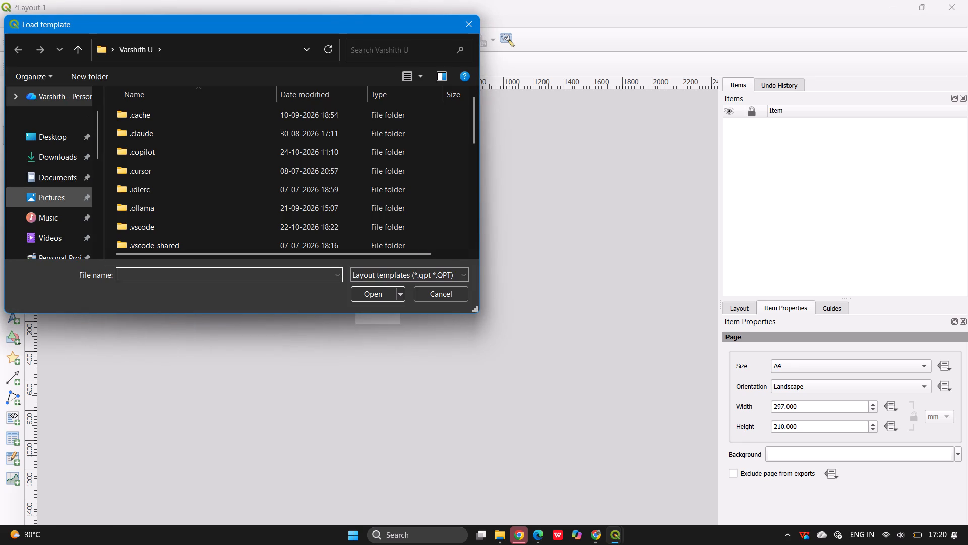
{"action": "scroll", "coordinate": [48, 194], "scroll_direction": "up", "scroll_amount": 1}
{"action": "scroll", "coordinate": [48, 194], "scroll_direction": "down", "scroll_amount": 4}
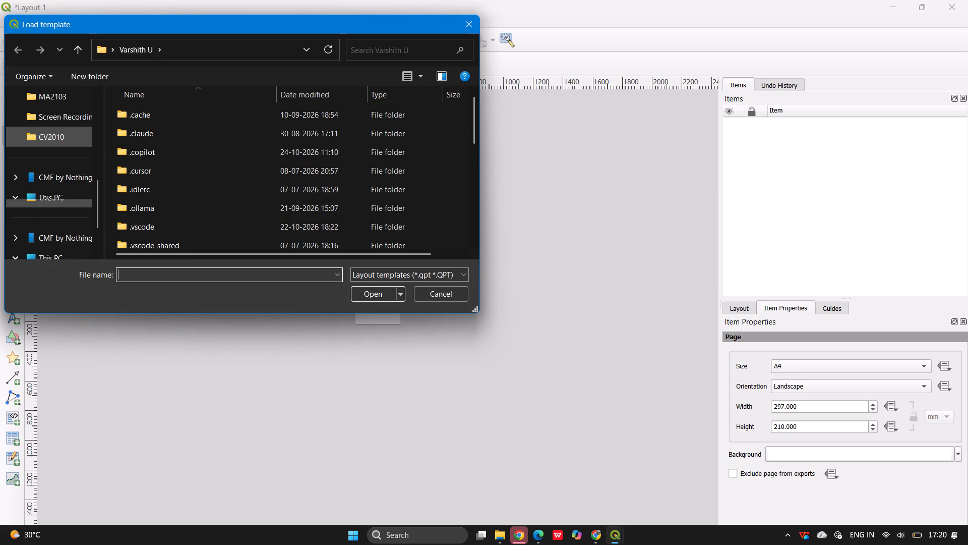
{"action": "scroll", "coordinate": [48, 198], "scroll_direction": "up", "scroll_amount": 1}
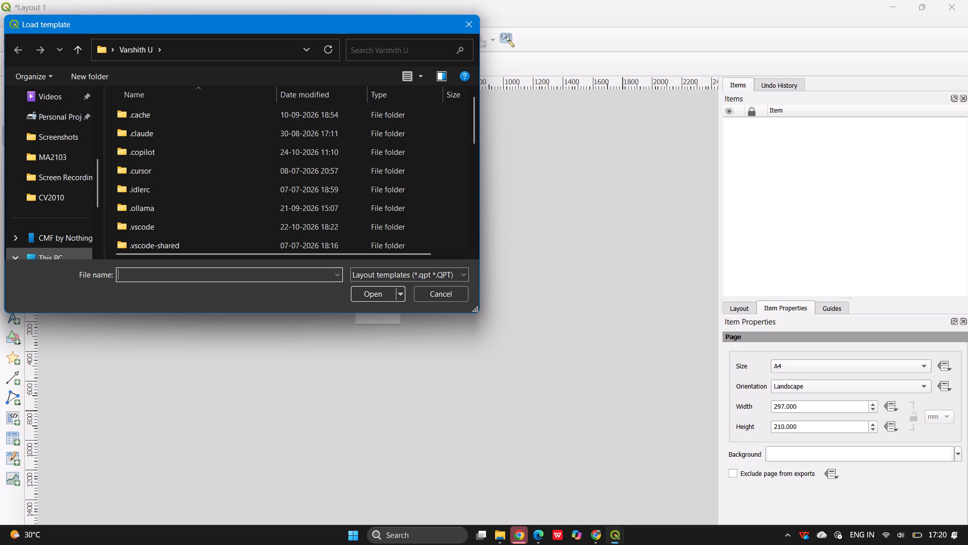
{"action": "scroll", "coordinate": [43, 193], "scroll_direction": "down", "scroll_amount": 1}
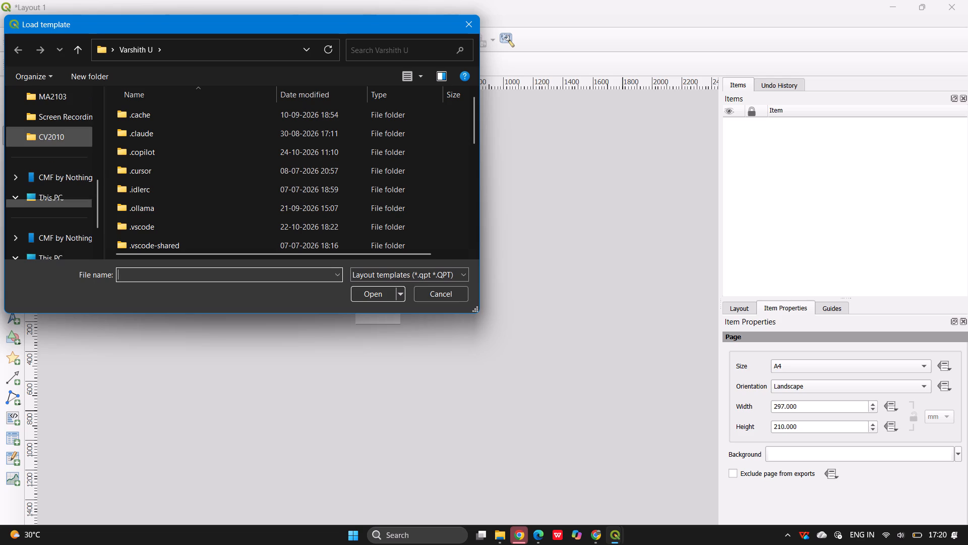
{"action": "double_click", "coordinate": [28, 231]}
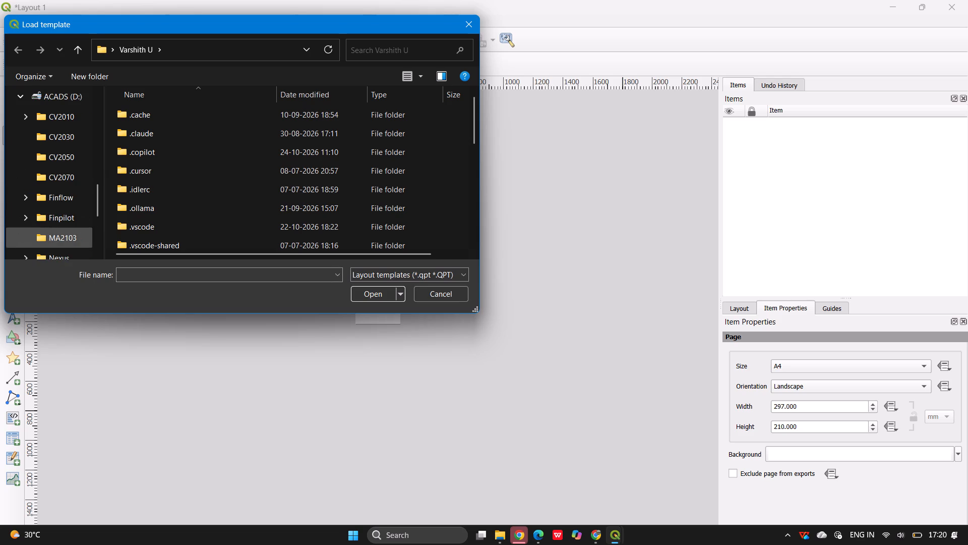
{"action": "left_click", "coordinate": [70, 139]}
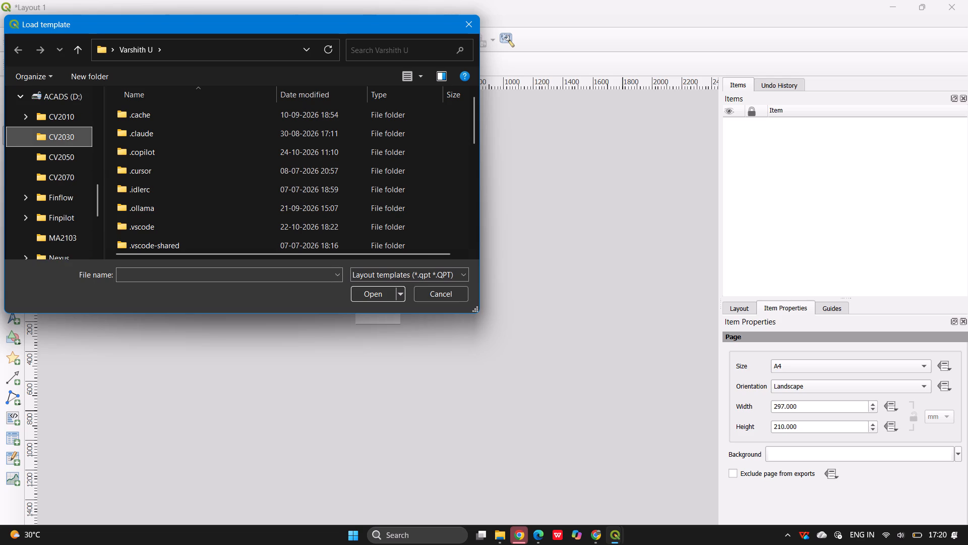
{"action": "double_click", "coordinate": [70, 139]}
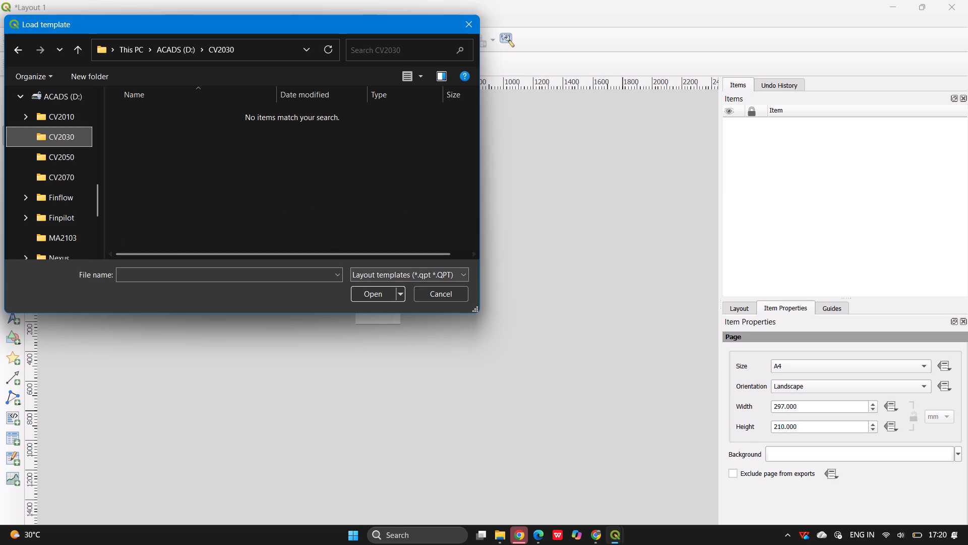
{"action": "left_click", "coordinate": [365, 275]}
{"action": "left_click", "coordinate": [365, 275]}
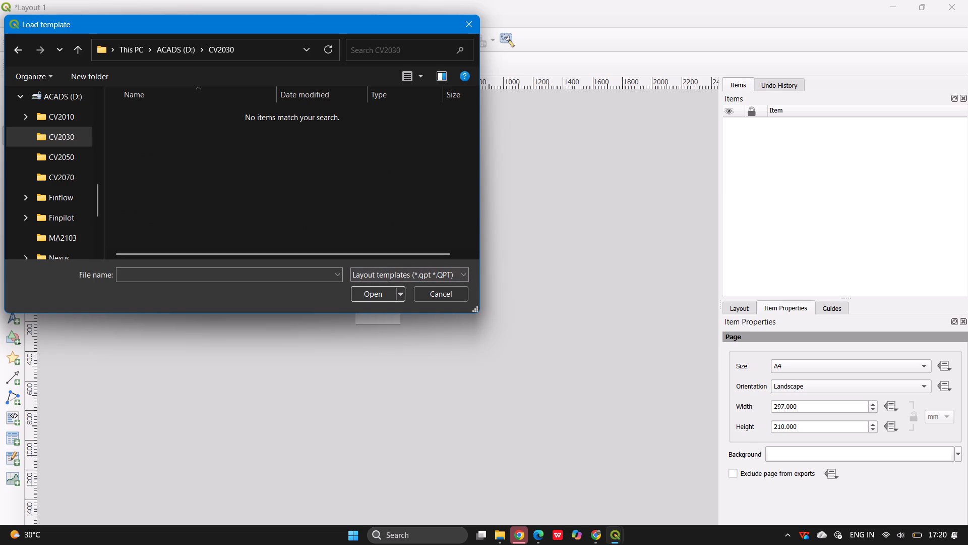
{"action": "left_click", "coordinate": [36, 134]}
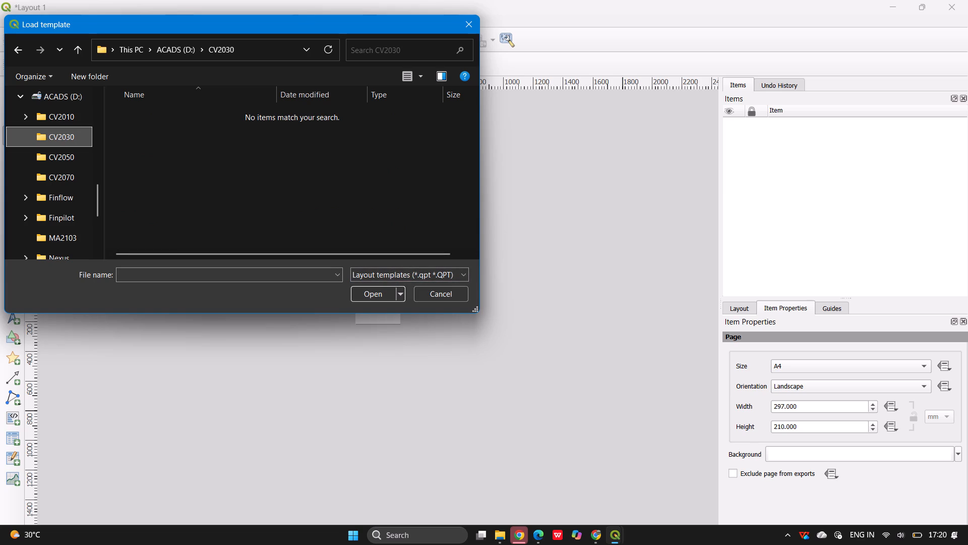
{"action": "scroll", "coordinate": [52, 184], "scroll_direction": "down", "scroll_amount": 1}
{"action": "scroll", "coordinate": [52, 184], "scroll_direction": "up", "scroll_amount": 1}
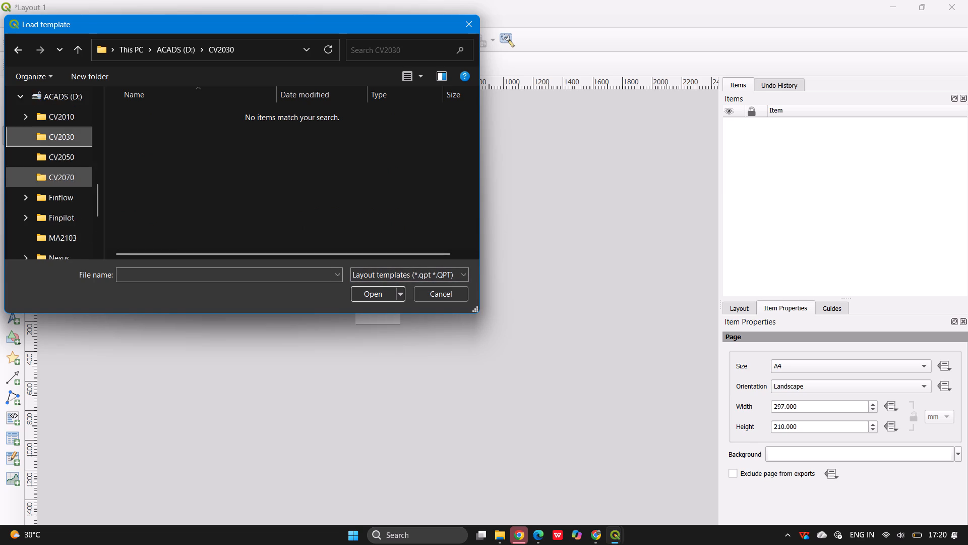
{"action": "scroll", "coordinate": [52, 184], "scroll_direction": "down", "scroll_amount": 2}
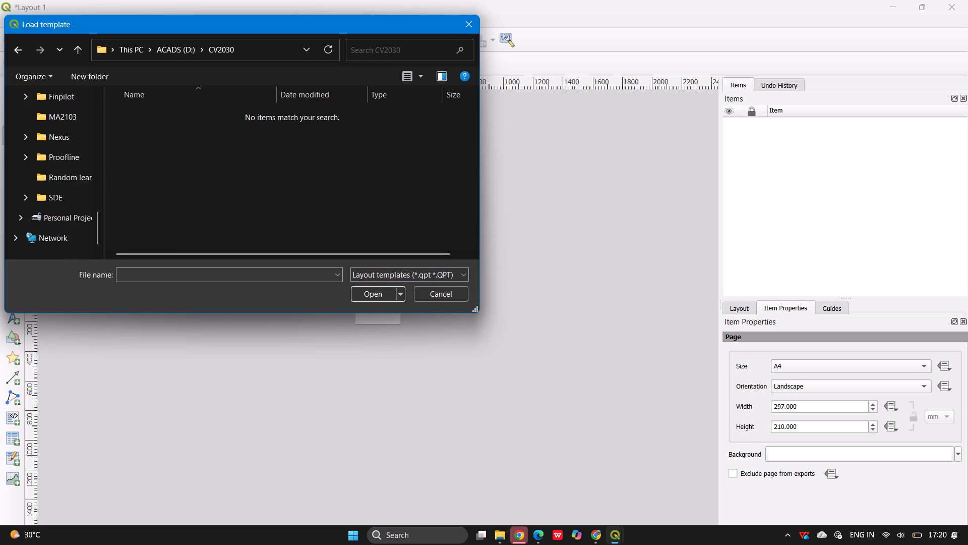
{"action": "left_click", "coordinate": [460, 21]}
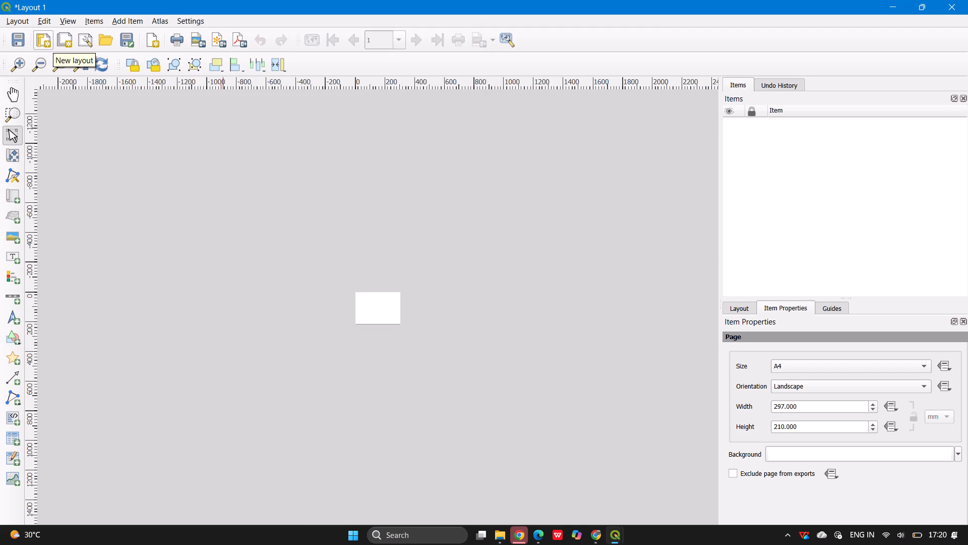
{"action": "left_click", "coordinate": [98, 35]}
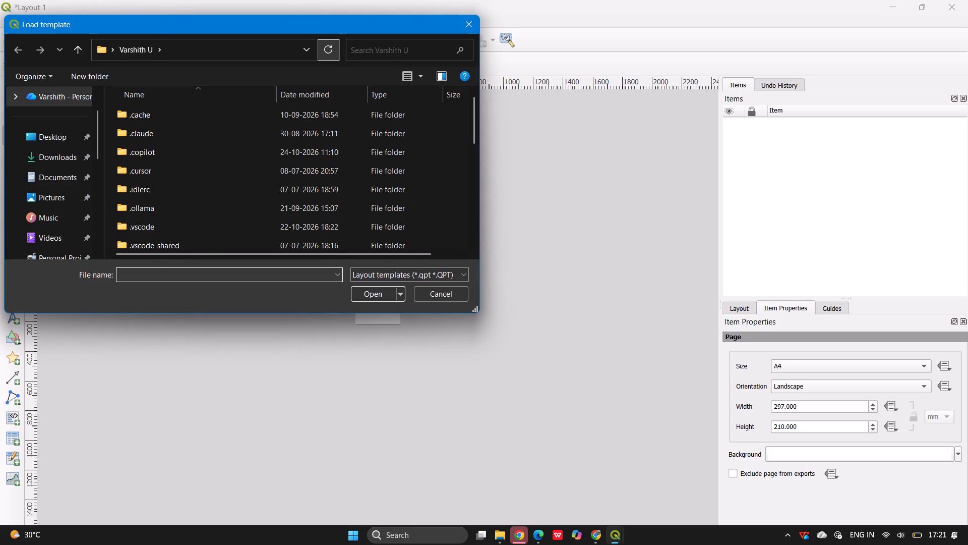
{"action": "left_click", "coordinate": [466, 27]}
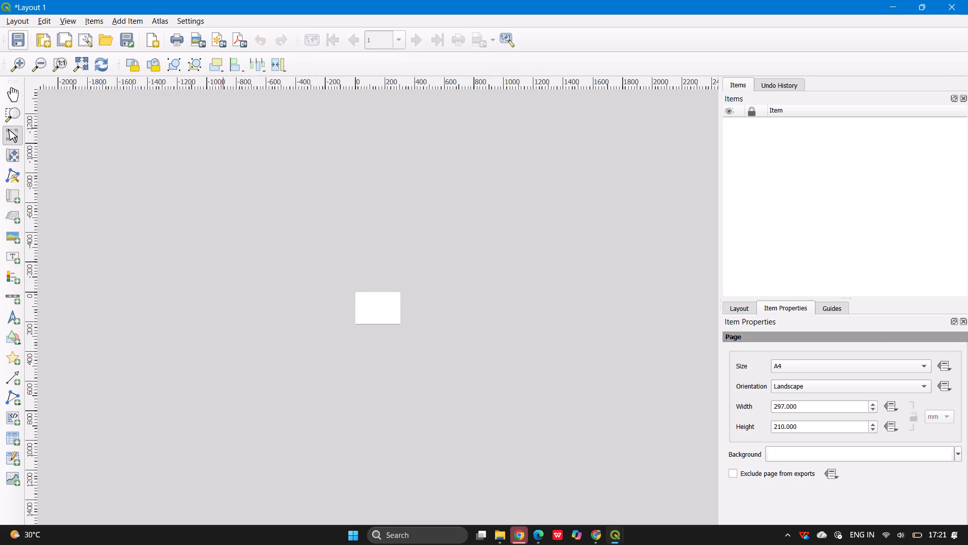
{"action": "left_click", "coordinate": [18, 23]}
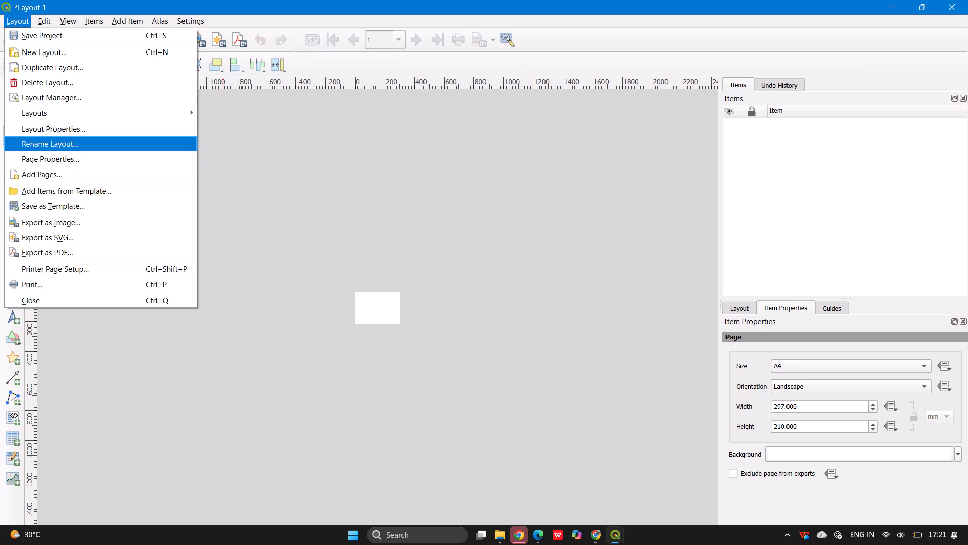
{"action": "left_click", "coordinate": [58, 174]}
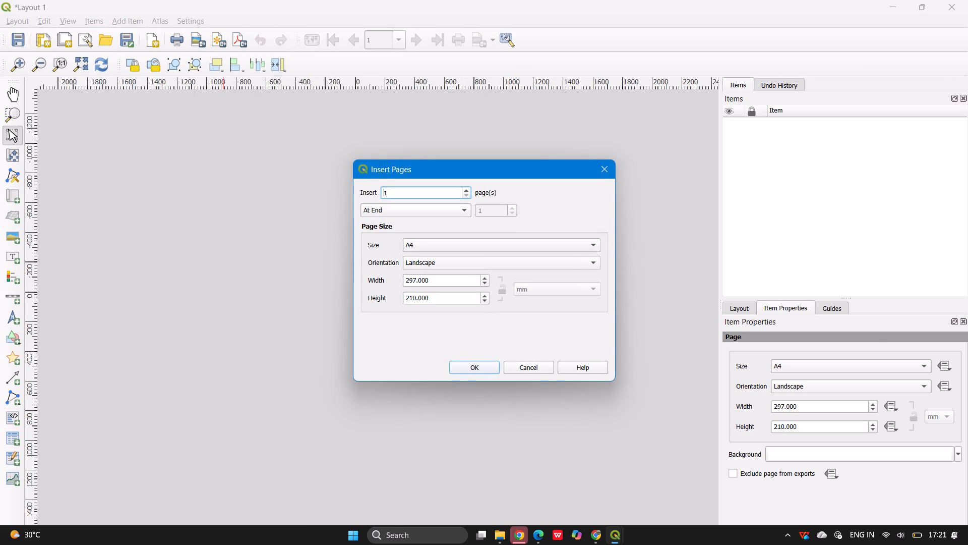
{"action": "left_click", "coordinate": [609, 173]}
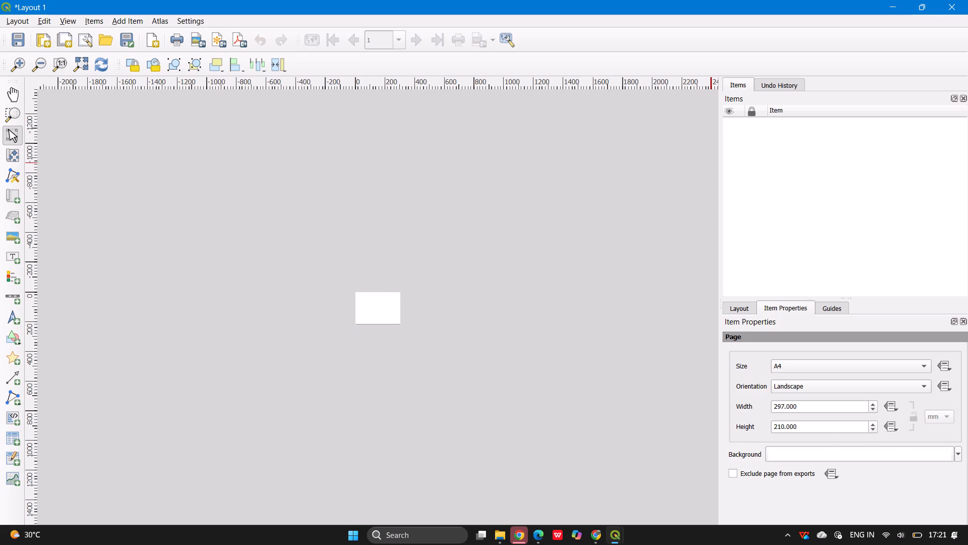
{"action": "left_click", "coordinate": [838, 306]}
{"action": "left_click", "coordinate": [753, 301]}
Close the print layout window and save the project.
{"action": "left_click", "coordinate": [964, 11]}
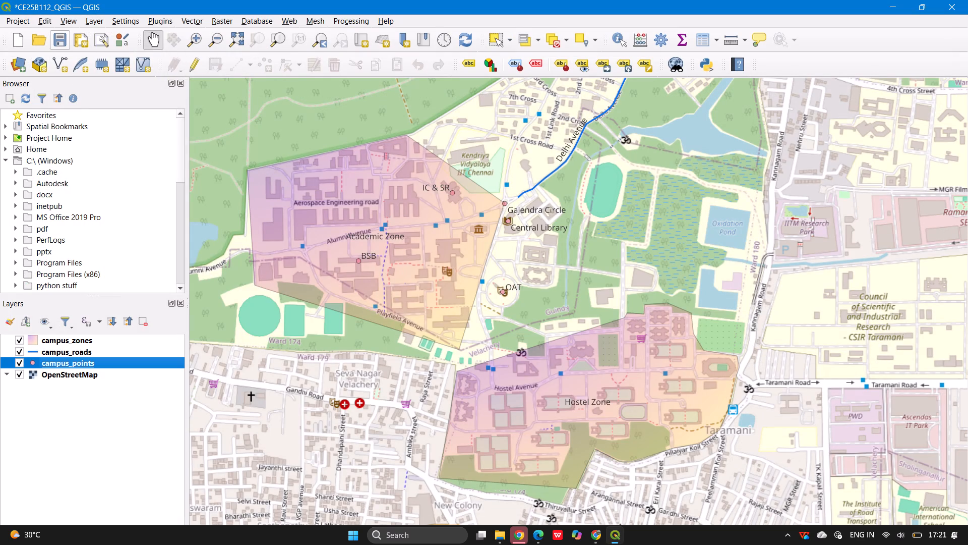
{"action": "left_click", "coordinate": [64, 45]}
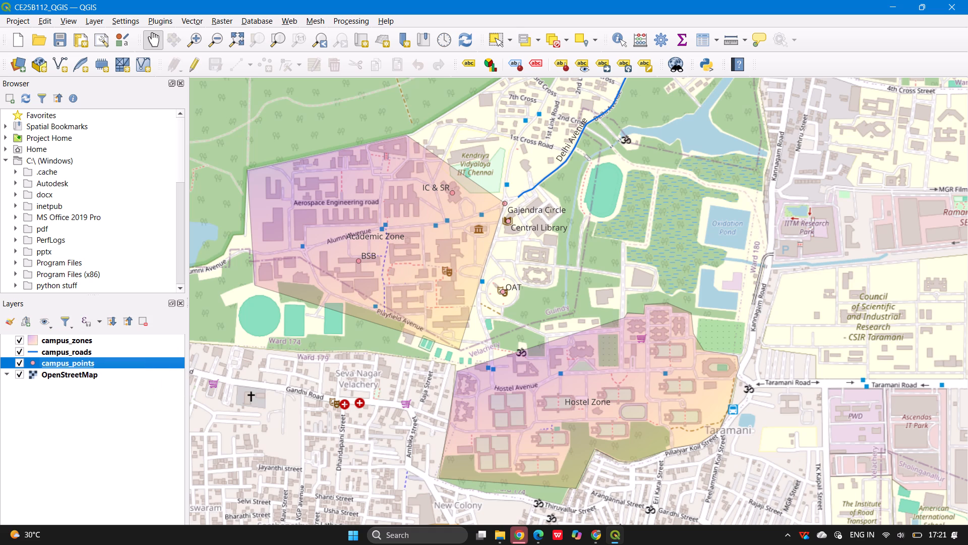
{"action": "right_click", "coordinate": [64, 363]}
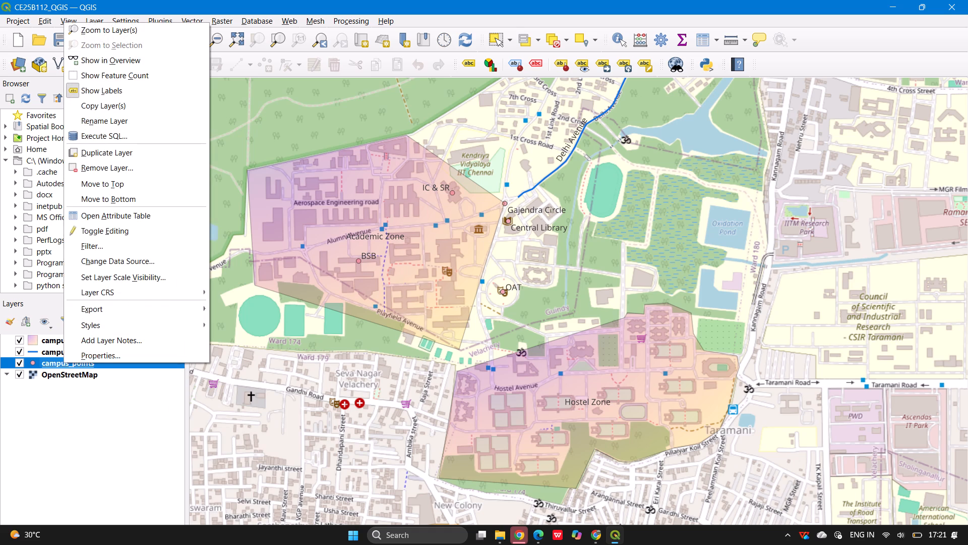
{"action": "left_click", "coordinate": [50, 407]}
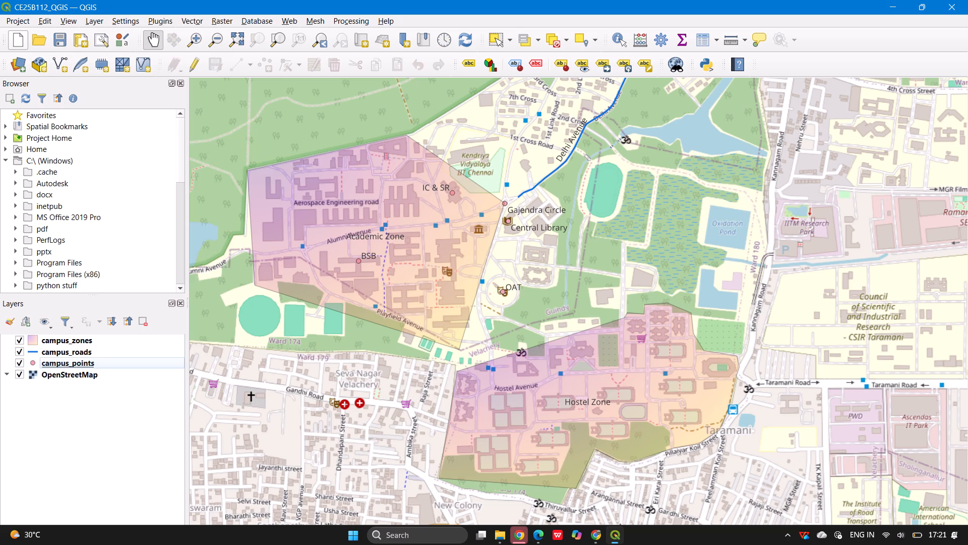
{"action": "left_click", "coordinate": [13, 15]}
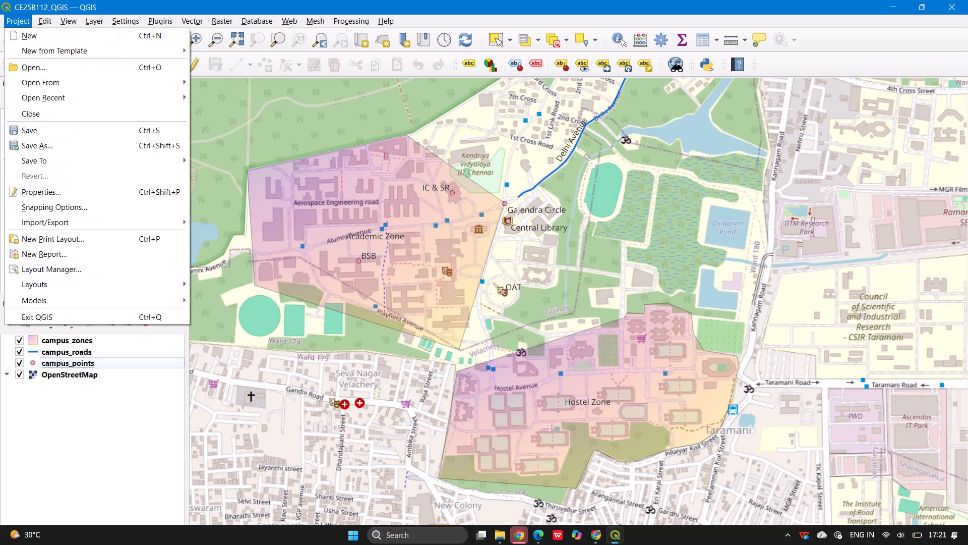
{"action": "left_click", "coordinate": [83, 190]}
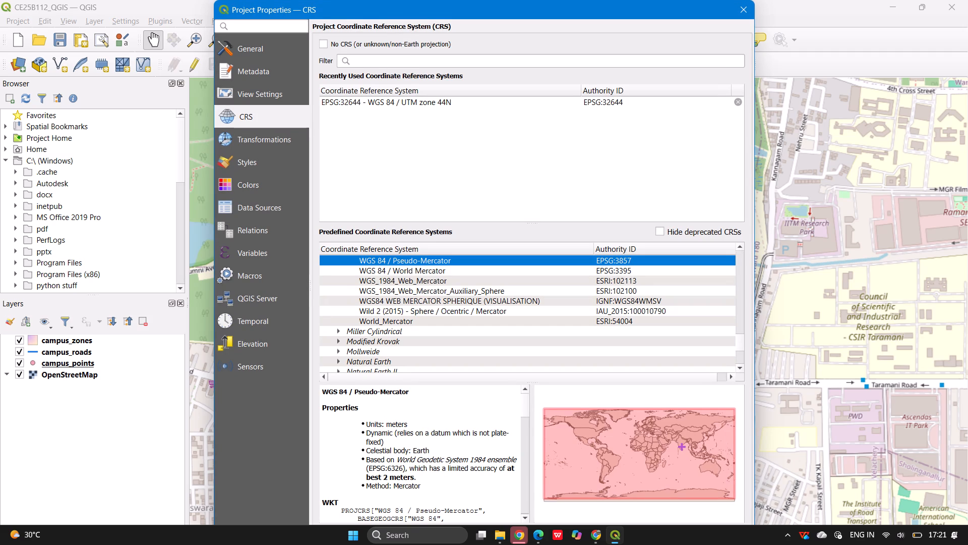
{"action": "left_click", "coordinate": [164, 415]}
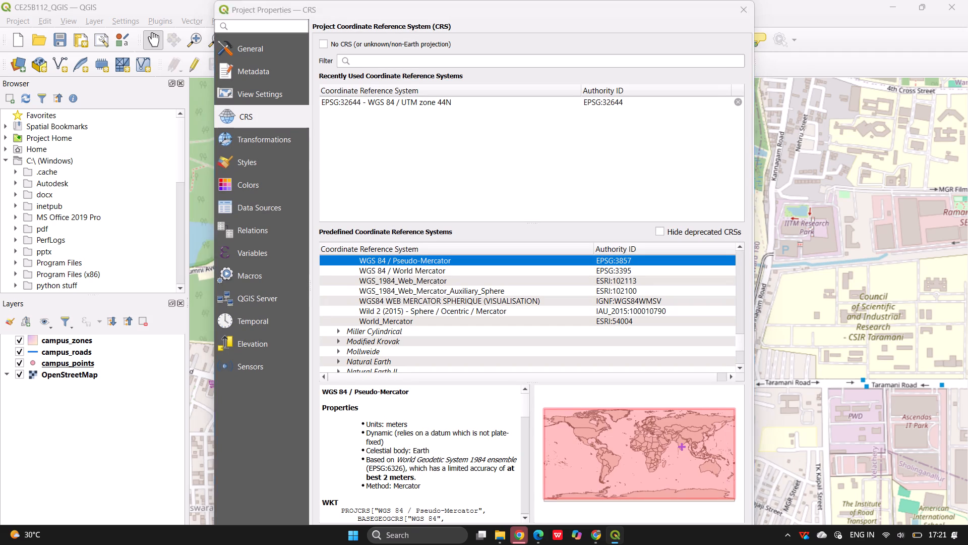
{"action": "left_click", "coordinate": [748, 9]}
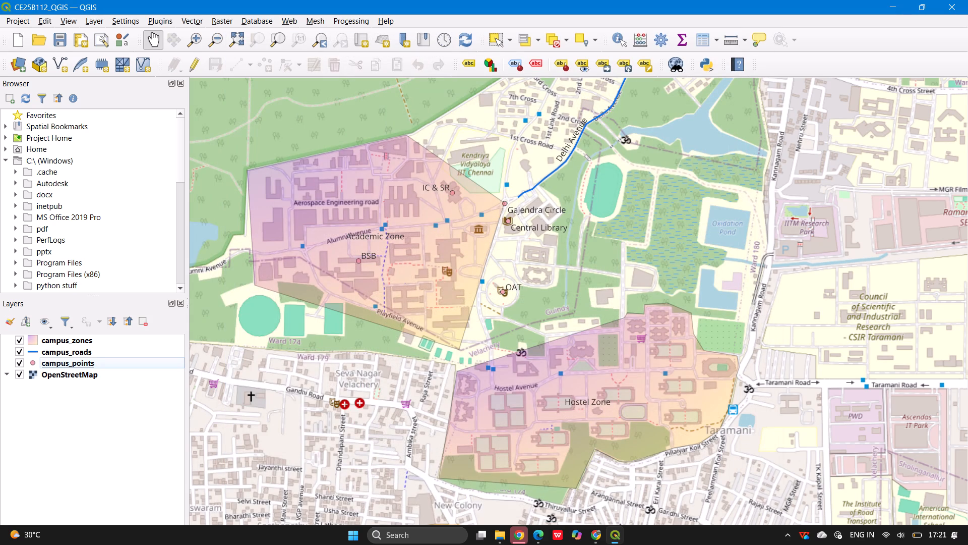
Create another new print layout with the title left empty.
{"action": "left_click", "coordinate": [19, 22]}
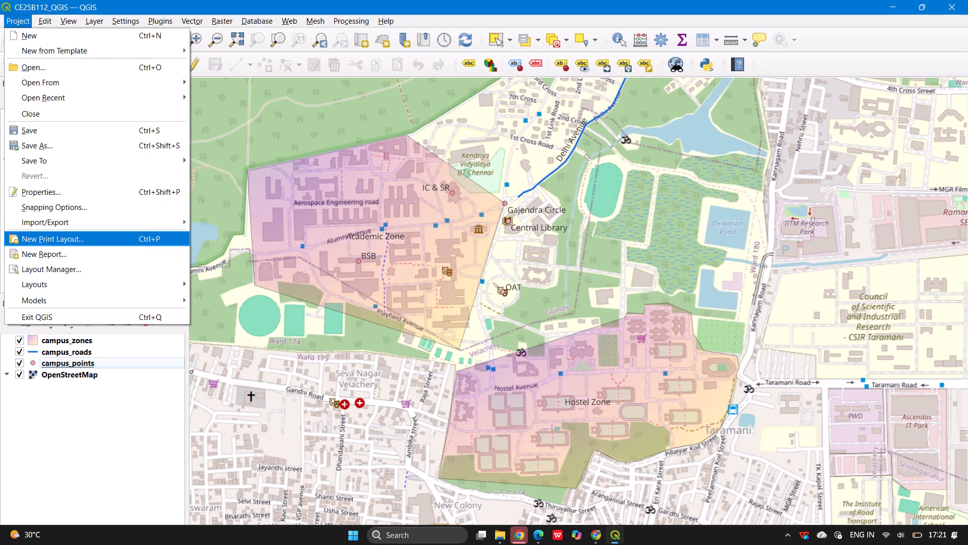
{"action": "left_click", "coordinate": [46, 245]}
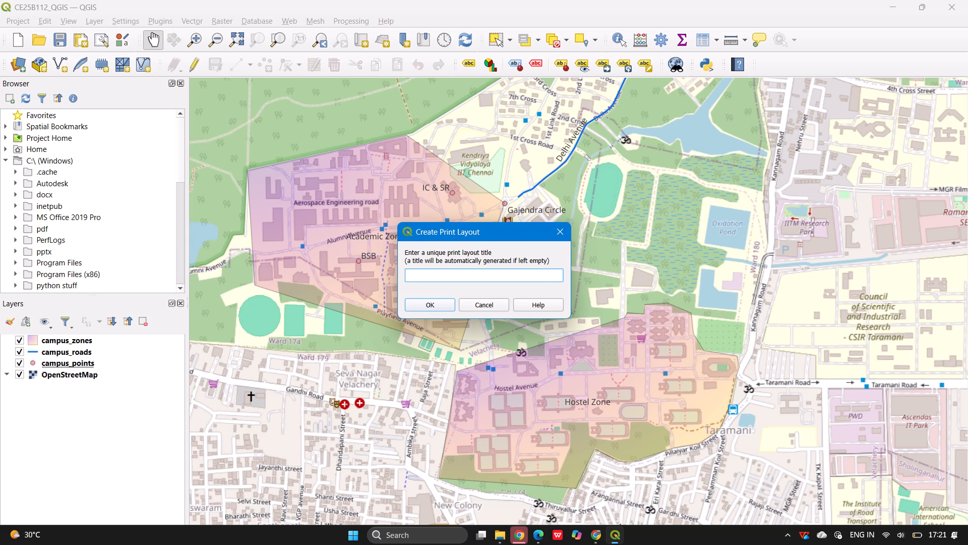
{"action": "left_click", "coordinate": [444, 305]}
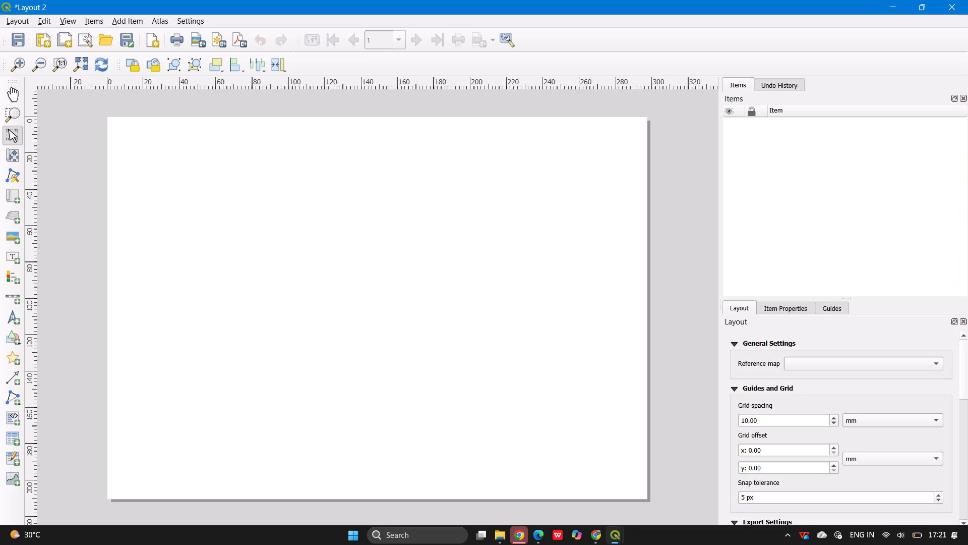
Look for a layout template to add items from in the CV2030 folder on the ACADS (D:) drive.
{"action": "left_click", "coordinate": [24, 19]}
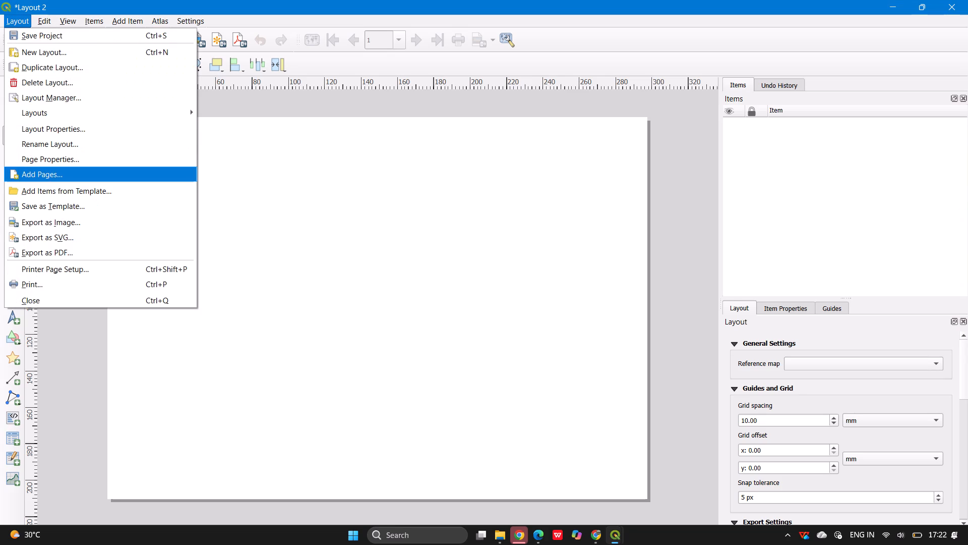
{"action": "left_click", "coordinate": [144, 185]}
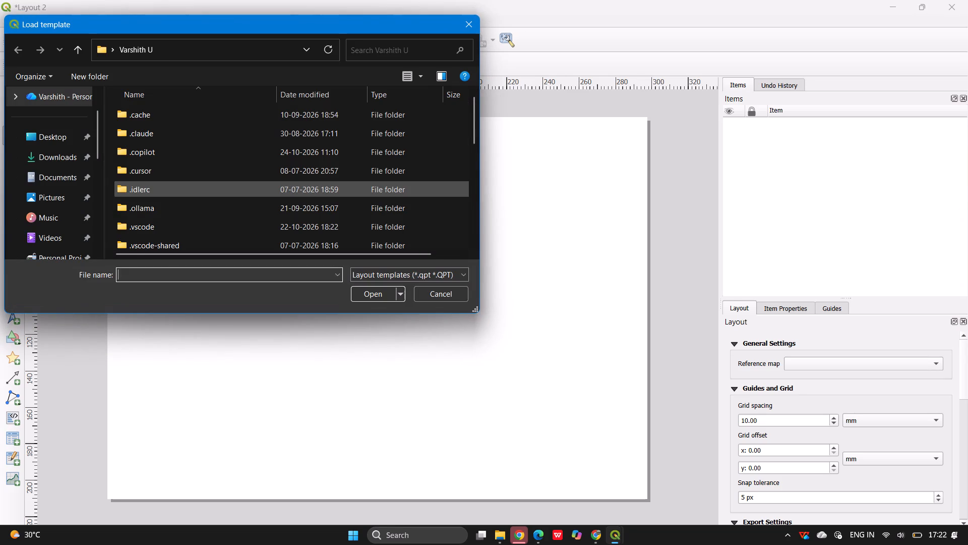
{"action": "scroll", "coordinate": [75, 192], "scroll_direction": "down", "scroll_amount": 3}
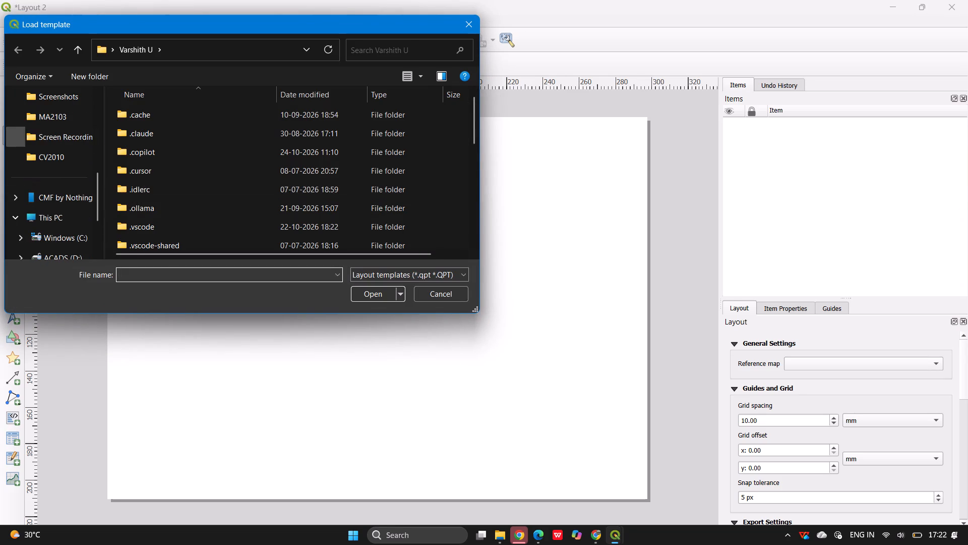
{"action": "scroll", "coordinate": [58, 178], "scroll_direction": "up", "scroll_amount": 3}
{"action": "scroll", "coordinate": [58, 176], "scroll_direction": "down", "scroll_amount": 3}
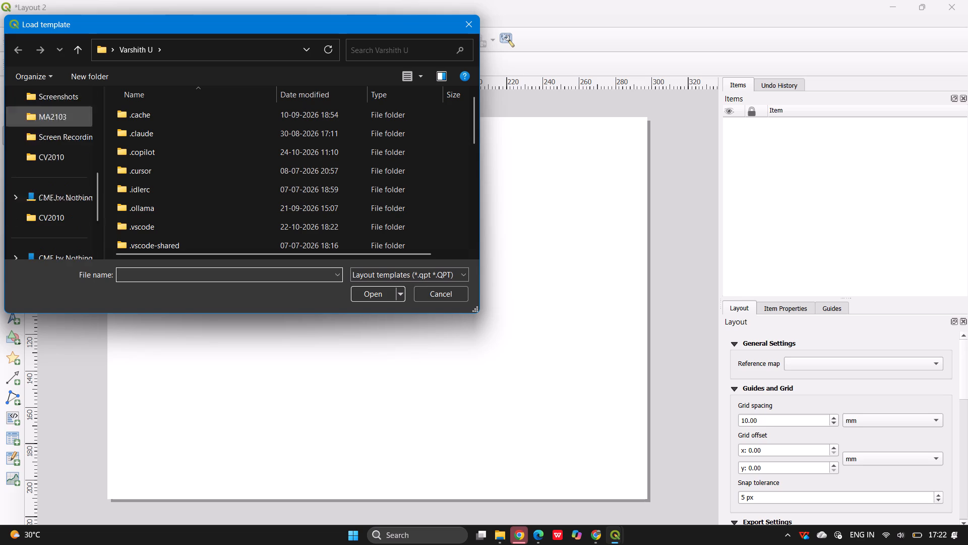
{"action": "scroll", "coordinate": [57, 176], "scroll_direction": "down", "scroll_amount": 2}
{"action": "left_click", "coordinate": [57, 177]}
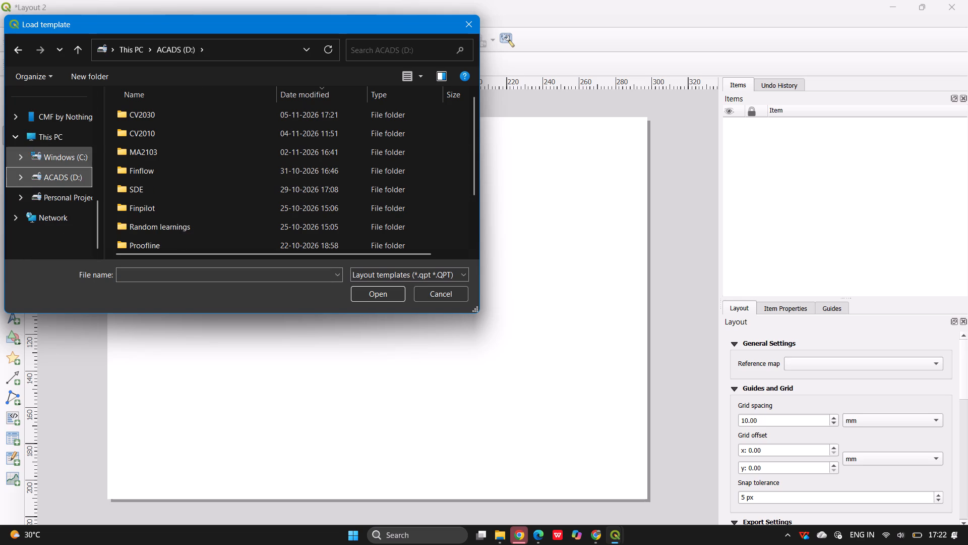
{"action": "double_click", "coordinate": [165, 108]}
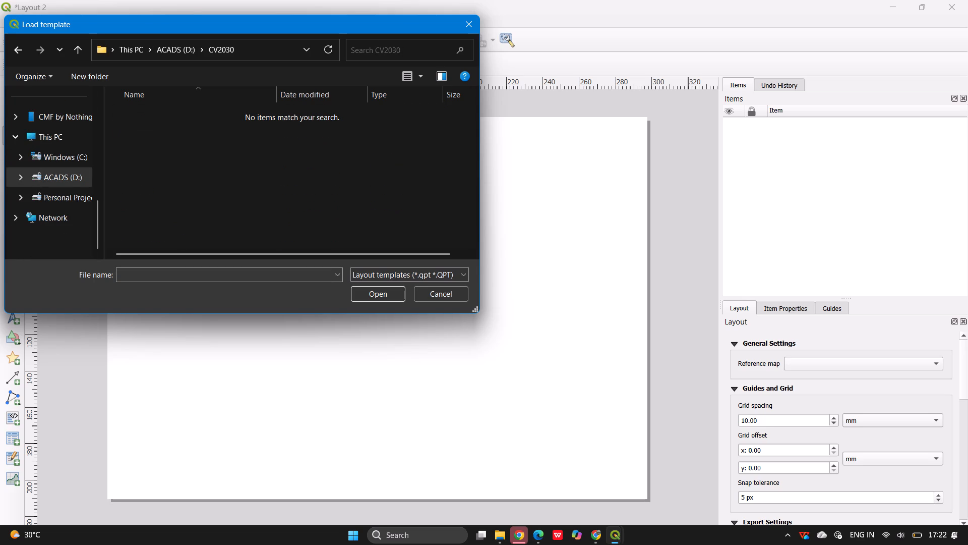
{"action": "double_click", "coordinate": [396, 270]}
{"action": "left_click", "coordinate": [381, 288]}
{"action": "left_click", "coordinate": [422, 298]}
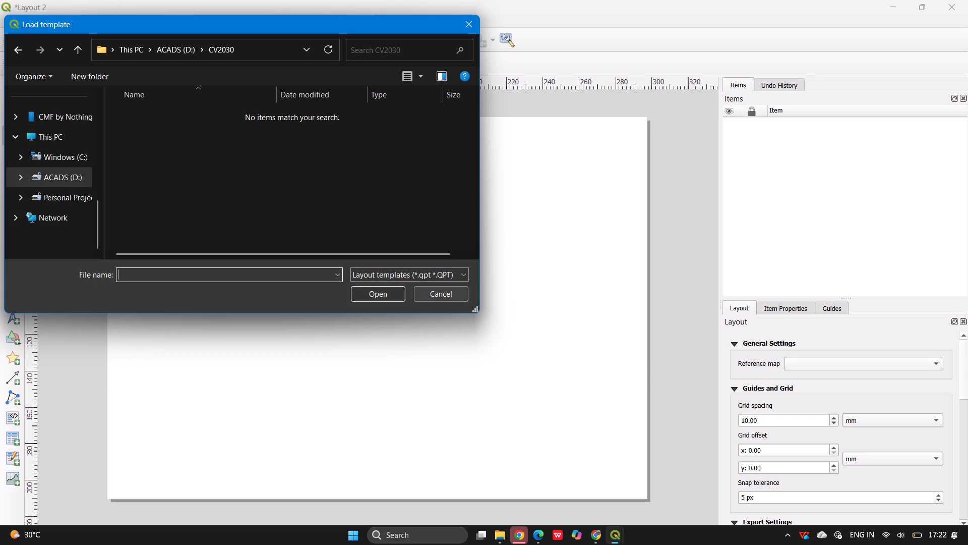
Open Layout 1 for a look and close its window.
{"action": "left_click", "coordinate": [7, 21]}
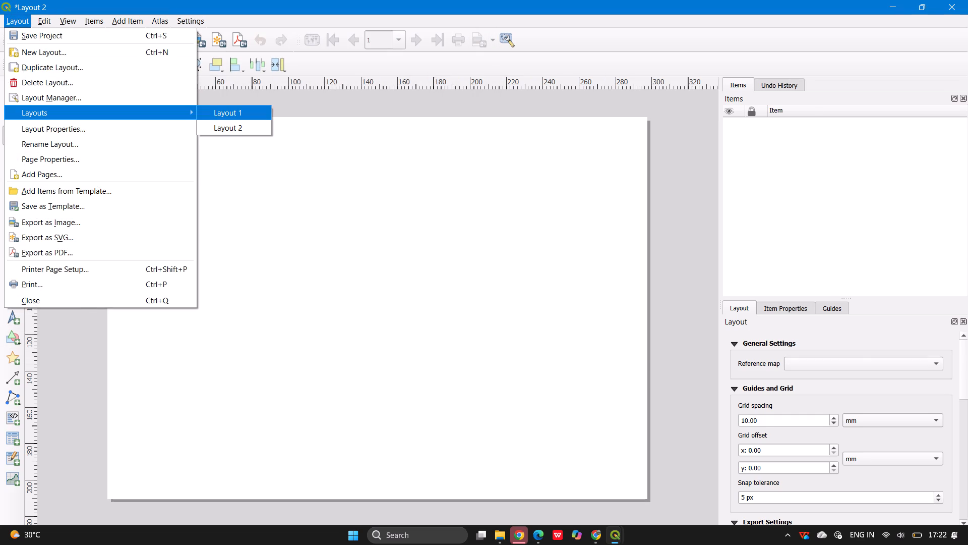
{"action": "left_click", "coordinate": [241, 116]}
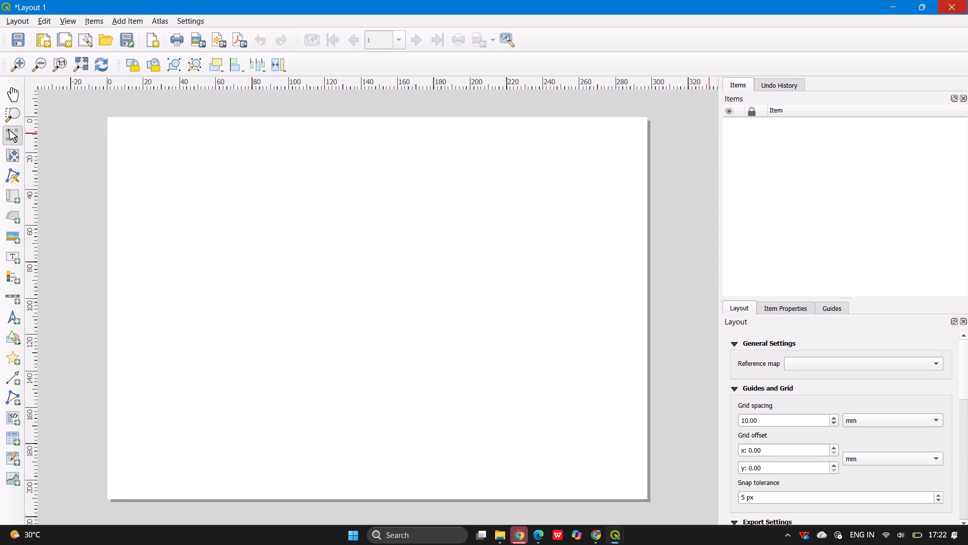
{"action": "left_click", "coordinate": [957, 4]}
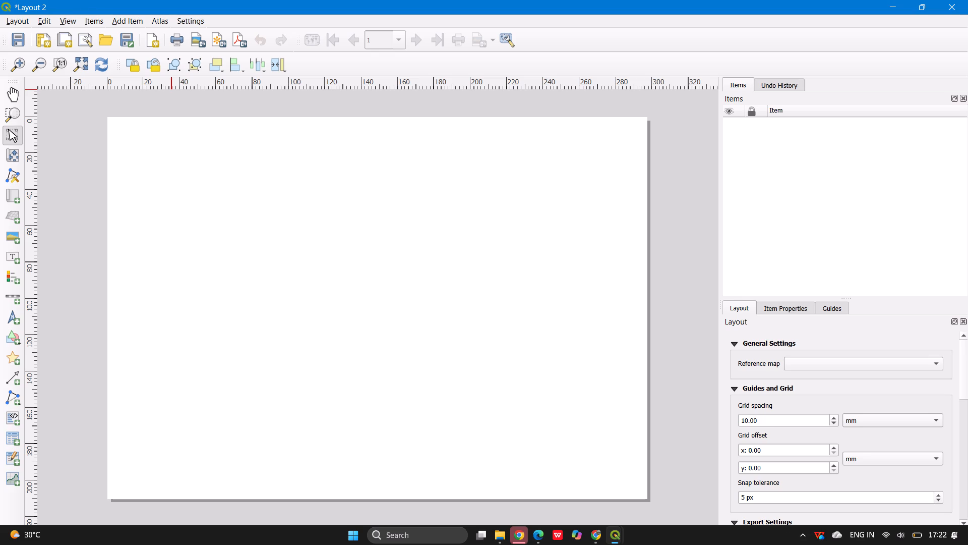
Add a map showing both campus zones to Layout 2, filling the whole page at about 297 × 210 mm.
{"action": "left_click", "coordinate": [17, 20]}
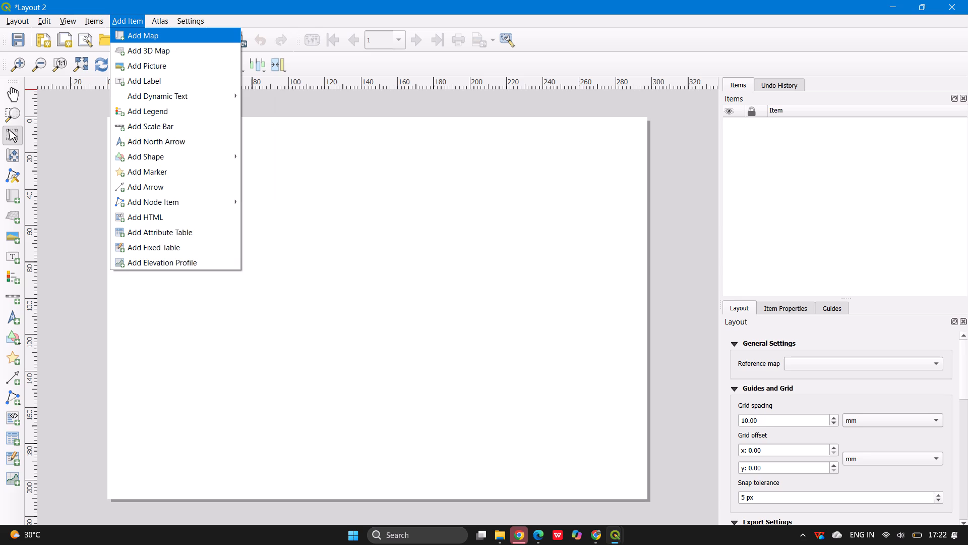
{"action": "left_click", "coordinate": [142, 29]}
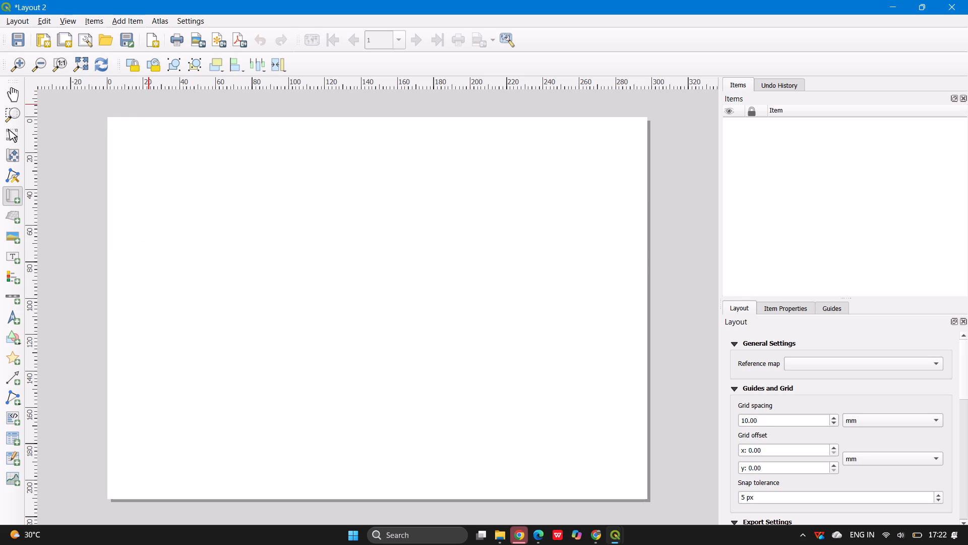
{"action": "left_click", "coordinate": [134, 21]}
{"action": "left_click", "coordinate": [133, 35]}
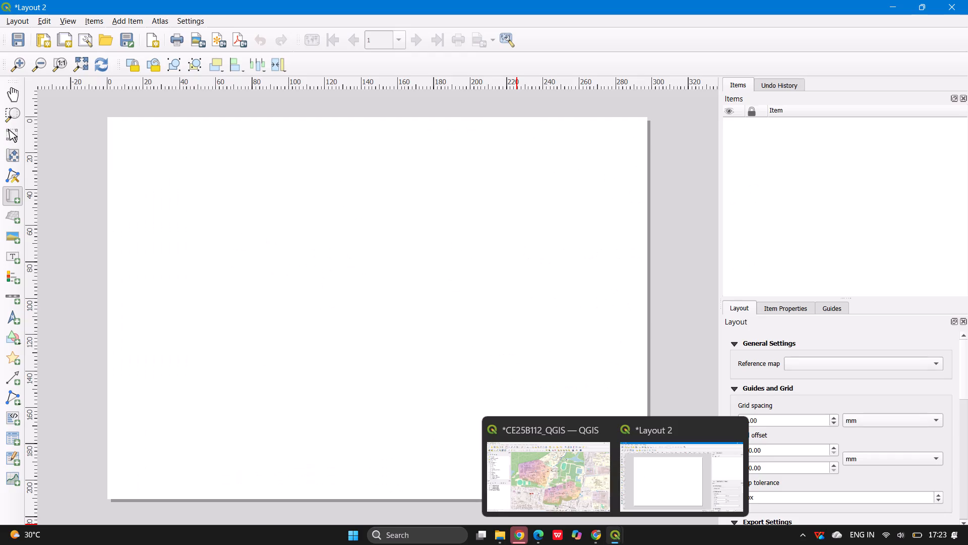
{"action": "left_click", "coordinate": [923, 8]}
{"action": "left_click_drag", "start_coordinate": [620, 260], "coordinate": [538, 230]}
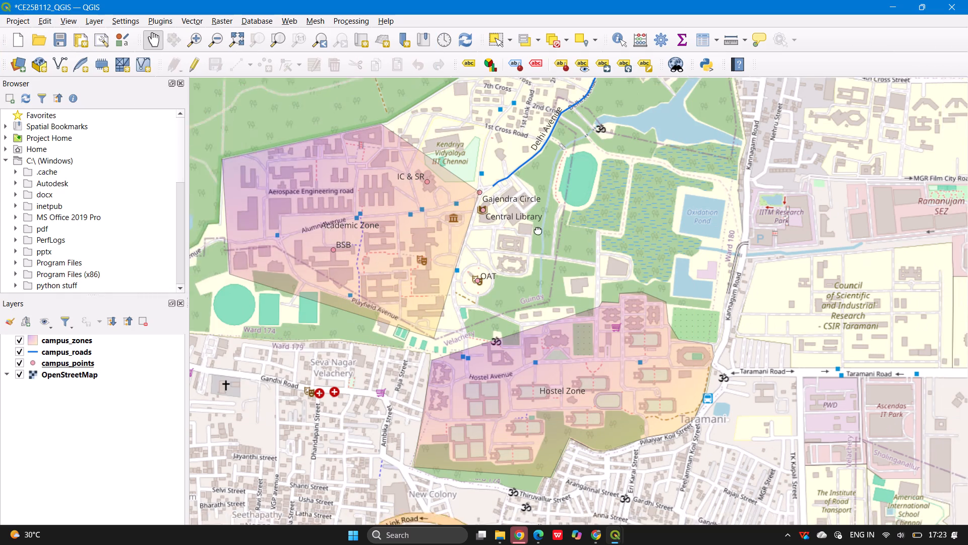
{"action": "left_click_drag", "start_coordinate": [538, 230], "coordinate": [672, 277]}
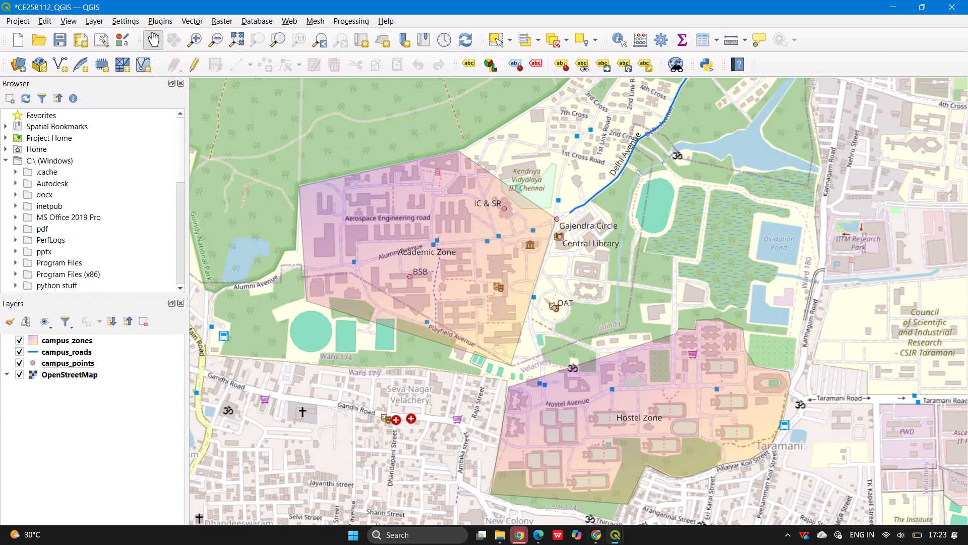
{"action": "left_click", "coordinate": [671, 485]}
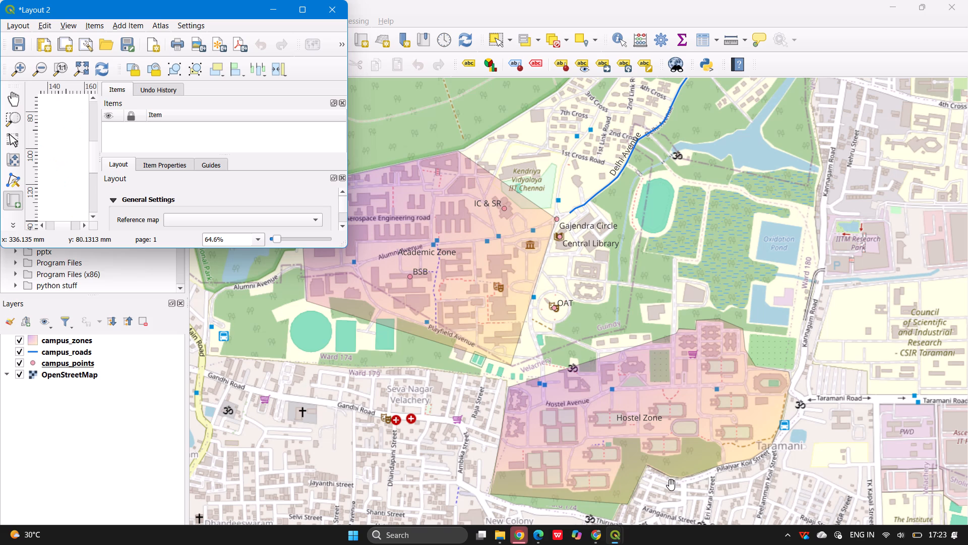
{"action": "left_click", "coordinate": [304, 12]}
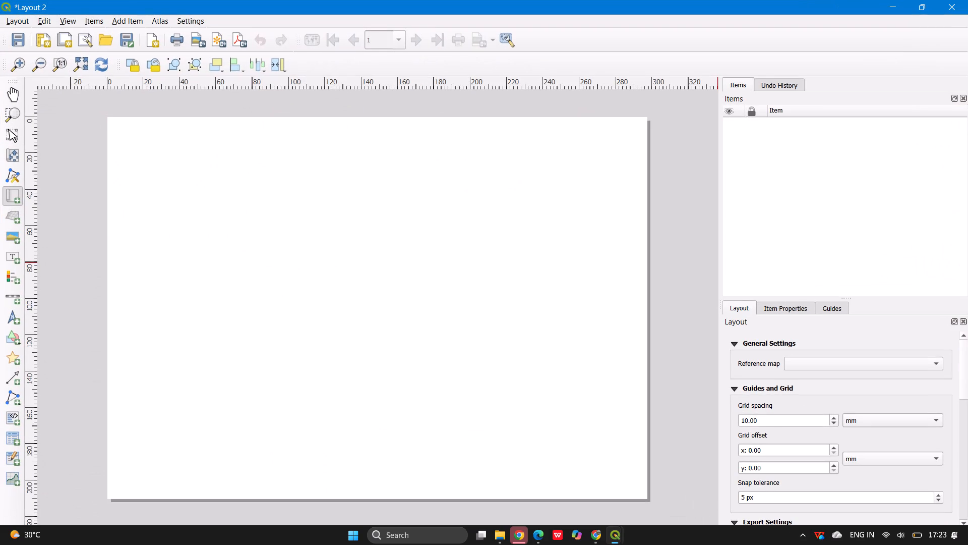
{"action": "left_click", "coordinate": [132, 23]}
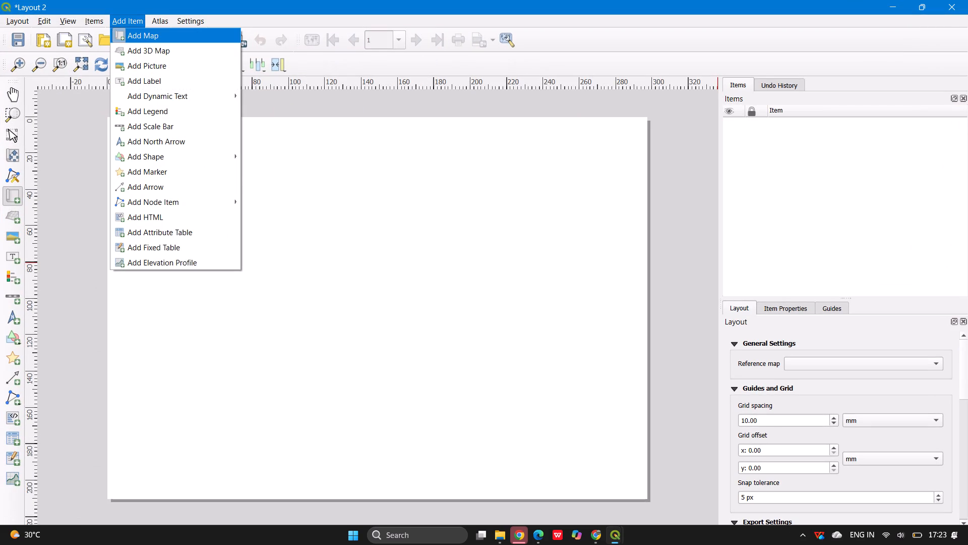
{"action": "left_click", "coordinate": [135, 31]}
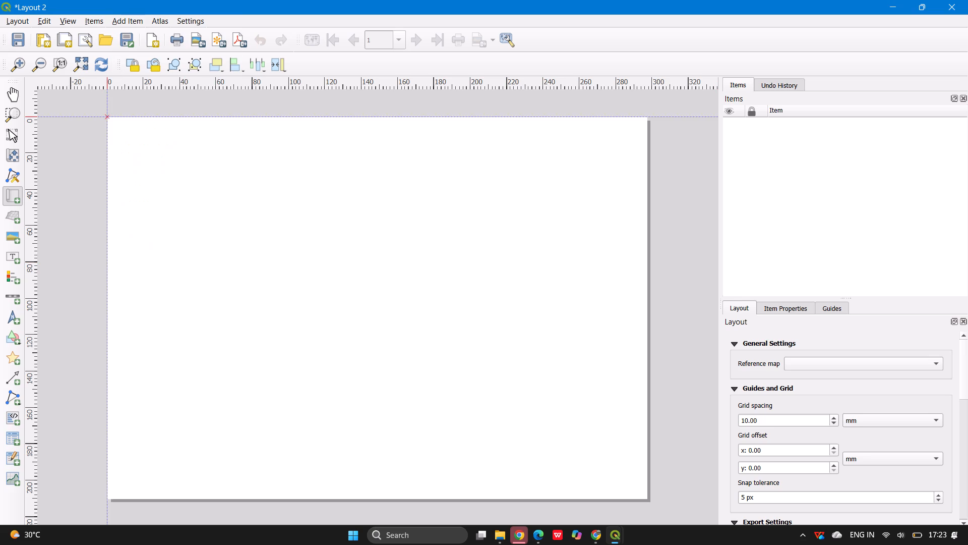
{"action": "left_click_drag", "start_coordinate": [107, 118], "coordinate": [633, 479]}
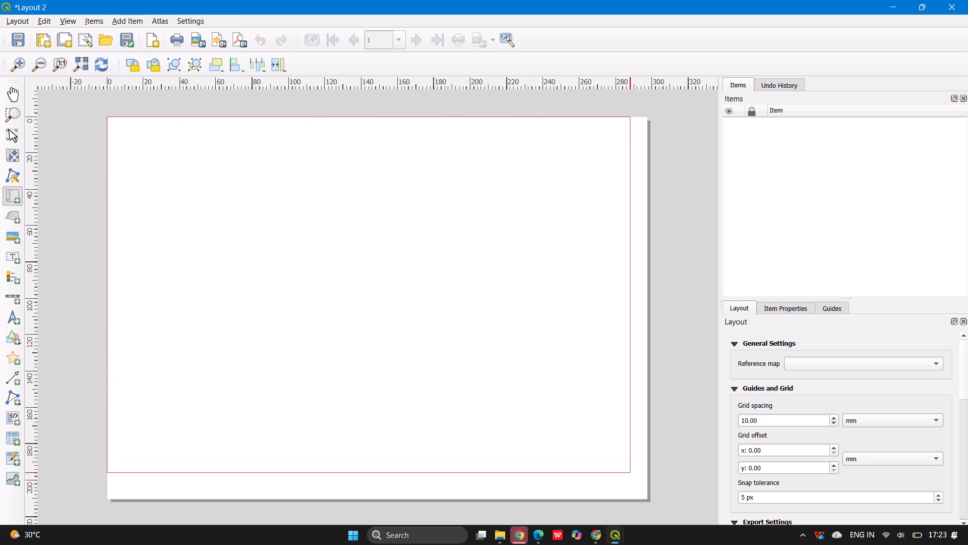
{"action": "left_click_drag", "start_coordinate": [633, 479], "coordinate": [647, 499]}
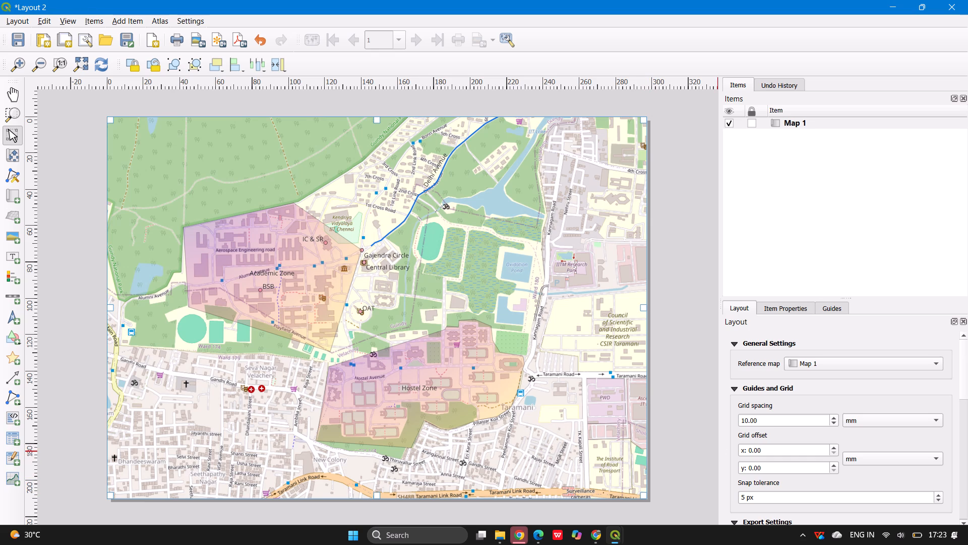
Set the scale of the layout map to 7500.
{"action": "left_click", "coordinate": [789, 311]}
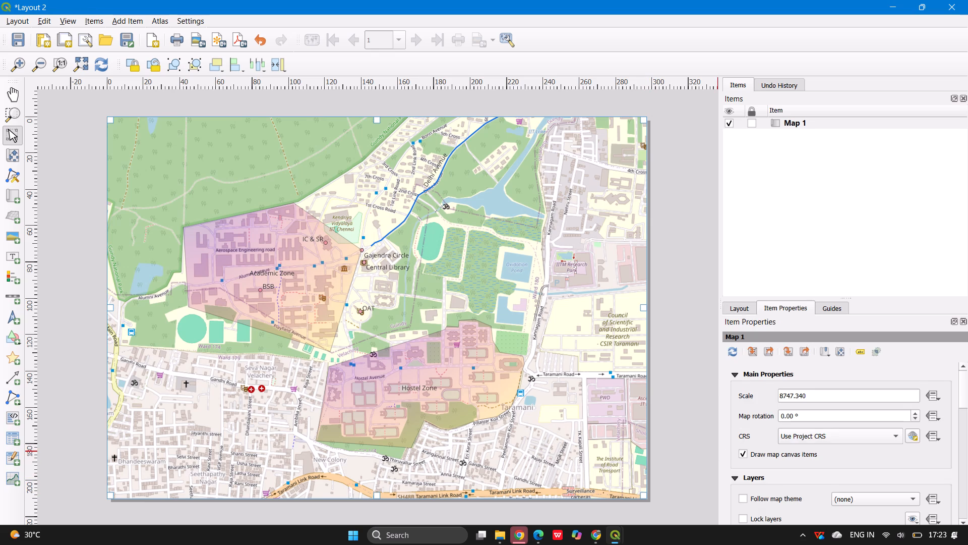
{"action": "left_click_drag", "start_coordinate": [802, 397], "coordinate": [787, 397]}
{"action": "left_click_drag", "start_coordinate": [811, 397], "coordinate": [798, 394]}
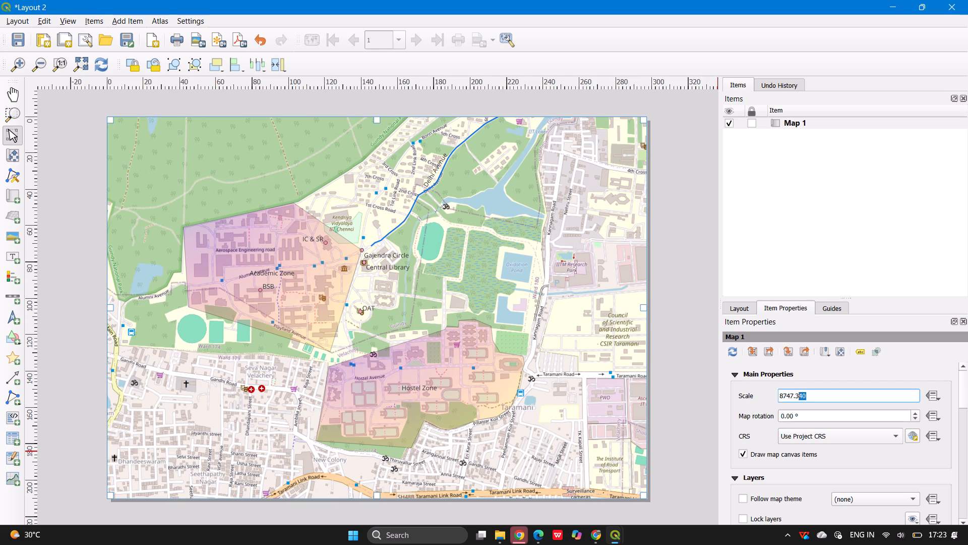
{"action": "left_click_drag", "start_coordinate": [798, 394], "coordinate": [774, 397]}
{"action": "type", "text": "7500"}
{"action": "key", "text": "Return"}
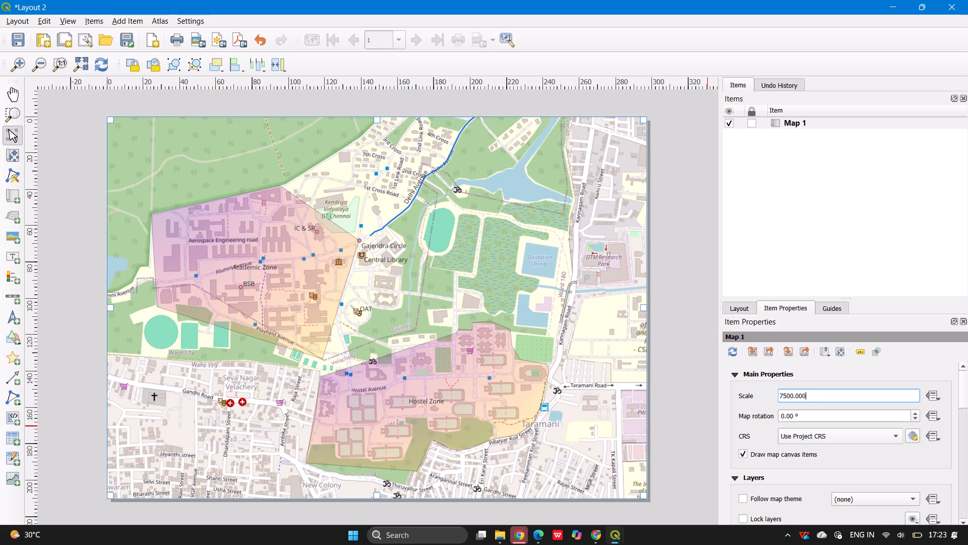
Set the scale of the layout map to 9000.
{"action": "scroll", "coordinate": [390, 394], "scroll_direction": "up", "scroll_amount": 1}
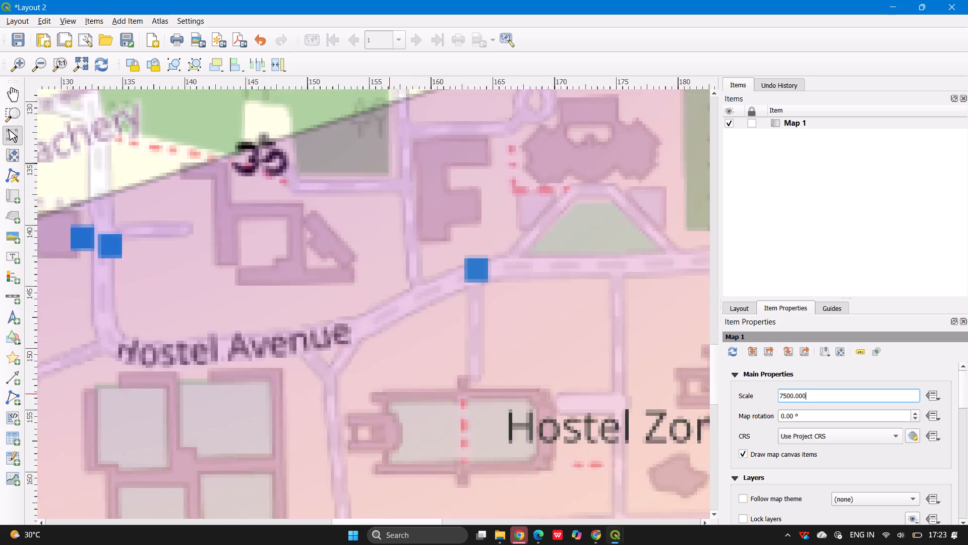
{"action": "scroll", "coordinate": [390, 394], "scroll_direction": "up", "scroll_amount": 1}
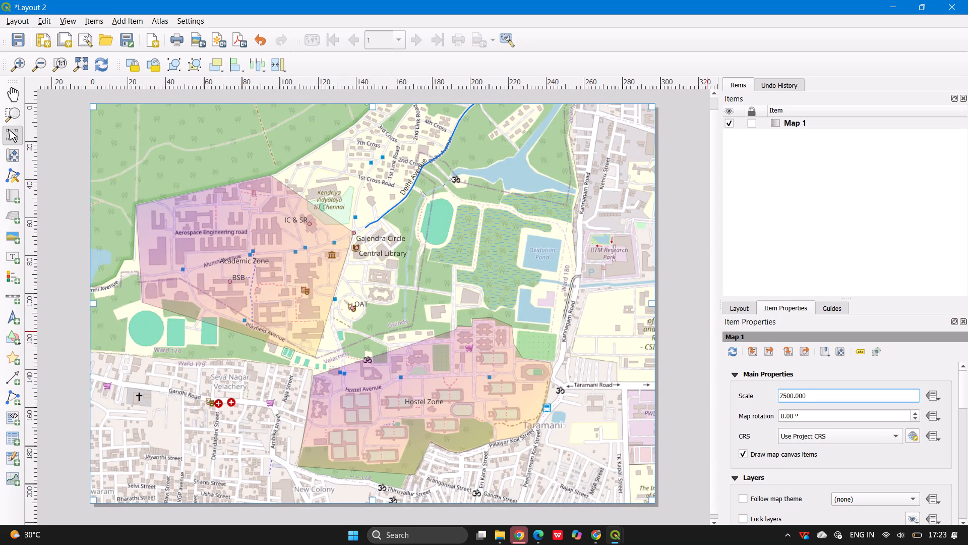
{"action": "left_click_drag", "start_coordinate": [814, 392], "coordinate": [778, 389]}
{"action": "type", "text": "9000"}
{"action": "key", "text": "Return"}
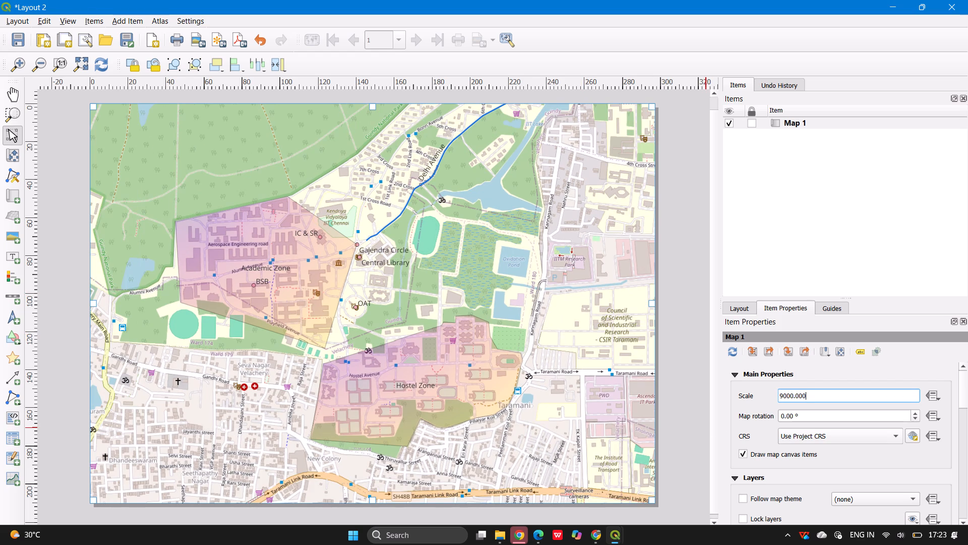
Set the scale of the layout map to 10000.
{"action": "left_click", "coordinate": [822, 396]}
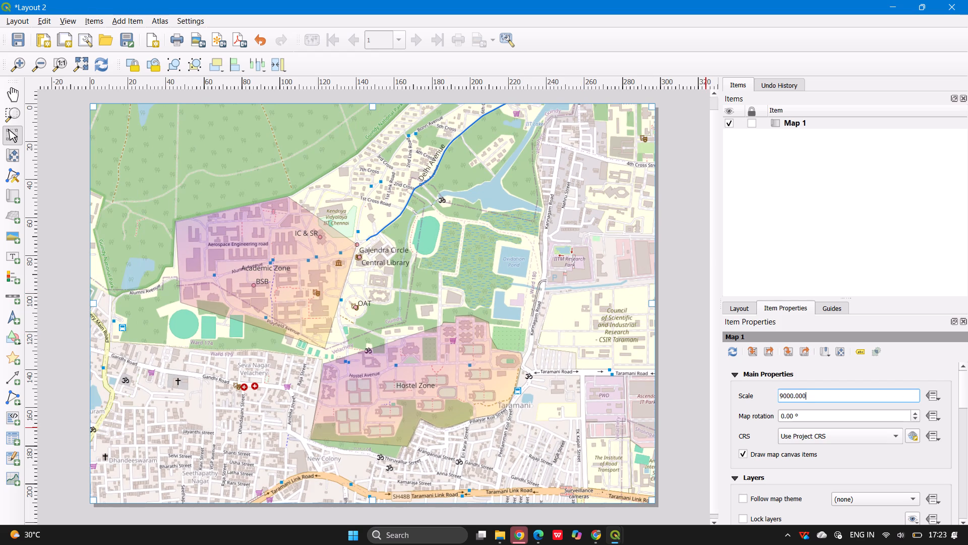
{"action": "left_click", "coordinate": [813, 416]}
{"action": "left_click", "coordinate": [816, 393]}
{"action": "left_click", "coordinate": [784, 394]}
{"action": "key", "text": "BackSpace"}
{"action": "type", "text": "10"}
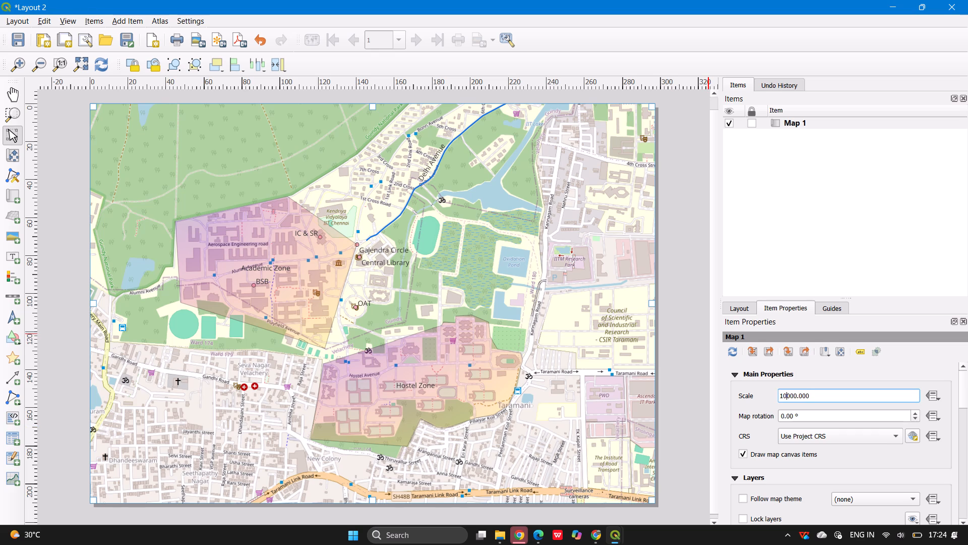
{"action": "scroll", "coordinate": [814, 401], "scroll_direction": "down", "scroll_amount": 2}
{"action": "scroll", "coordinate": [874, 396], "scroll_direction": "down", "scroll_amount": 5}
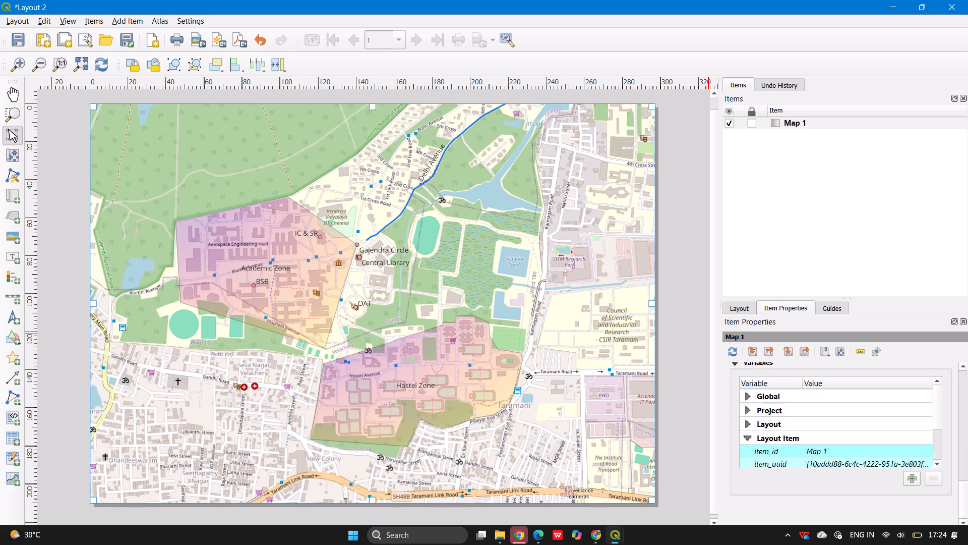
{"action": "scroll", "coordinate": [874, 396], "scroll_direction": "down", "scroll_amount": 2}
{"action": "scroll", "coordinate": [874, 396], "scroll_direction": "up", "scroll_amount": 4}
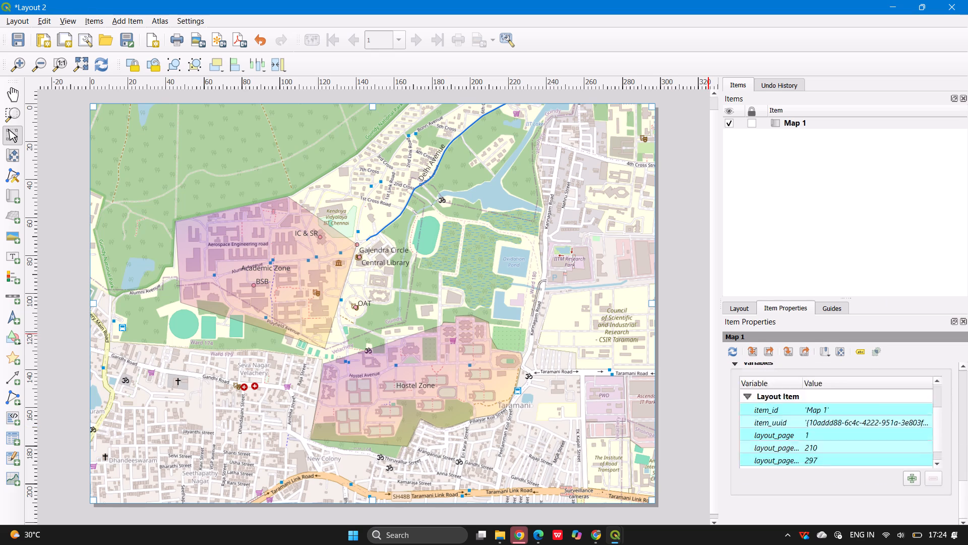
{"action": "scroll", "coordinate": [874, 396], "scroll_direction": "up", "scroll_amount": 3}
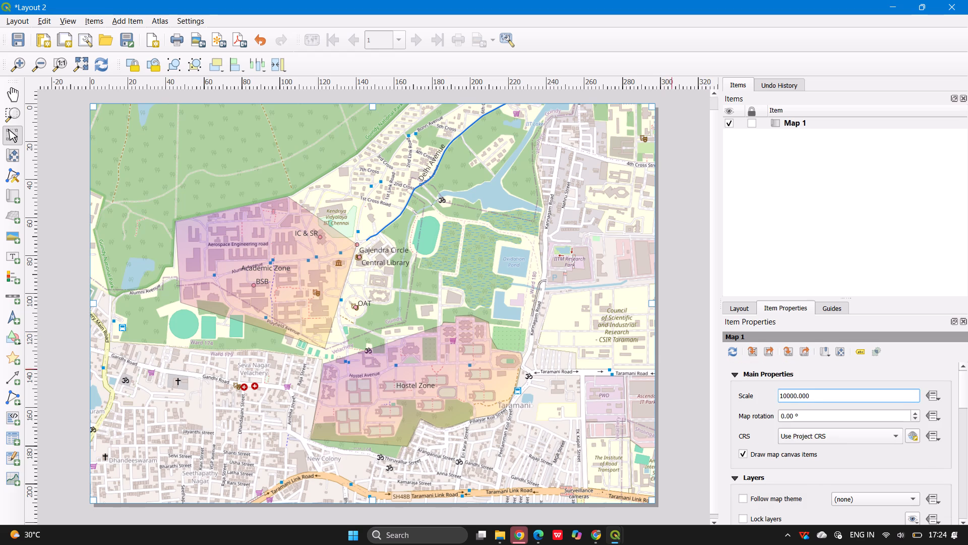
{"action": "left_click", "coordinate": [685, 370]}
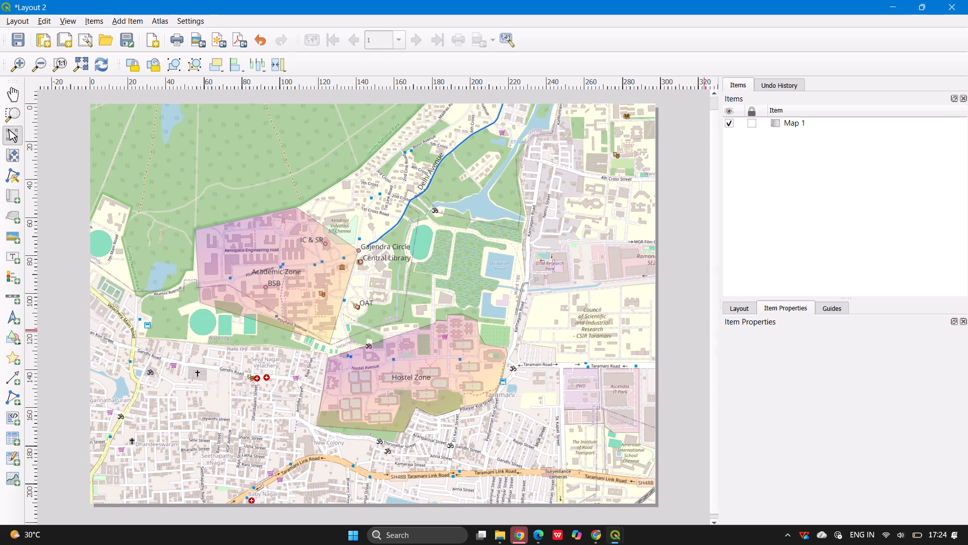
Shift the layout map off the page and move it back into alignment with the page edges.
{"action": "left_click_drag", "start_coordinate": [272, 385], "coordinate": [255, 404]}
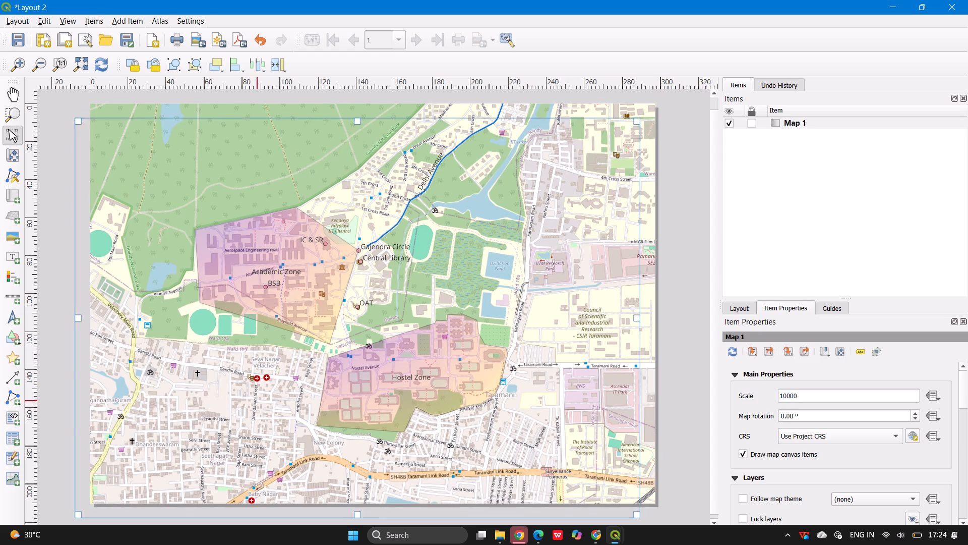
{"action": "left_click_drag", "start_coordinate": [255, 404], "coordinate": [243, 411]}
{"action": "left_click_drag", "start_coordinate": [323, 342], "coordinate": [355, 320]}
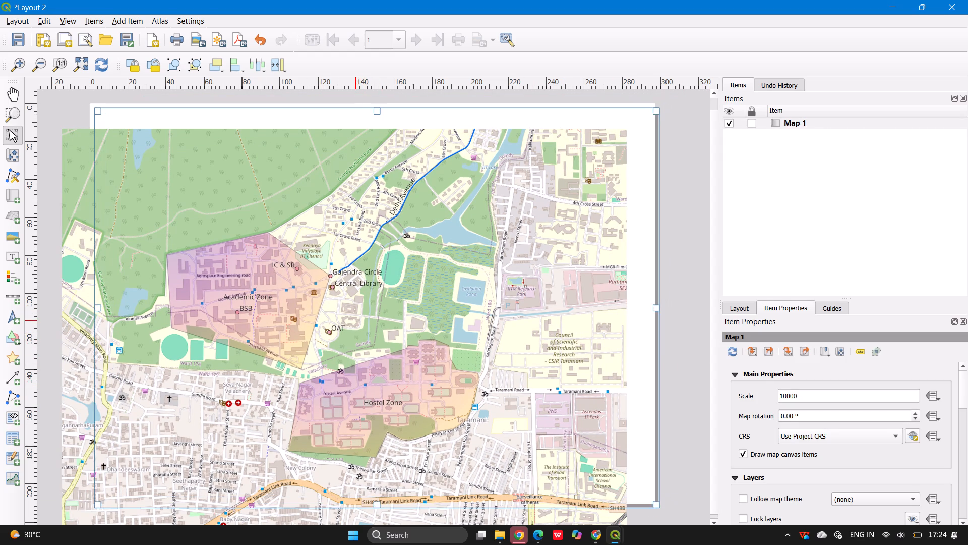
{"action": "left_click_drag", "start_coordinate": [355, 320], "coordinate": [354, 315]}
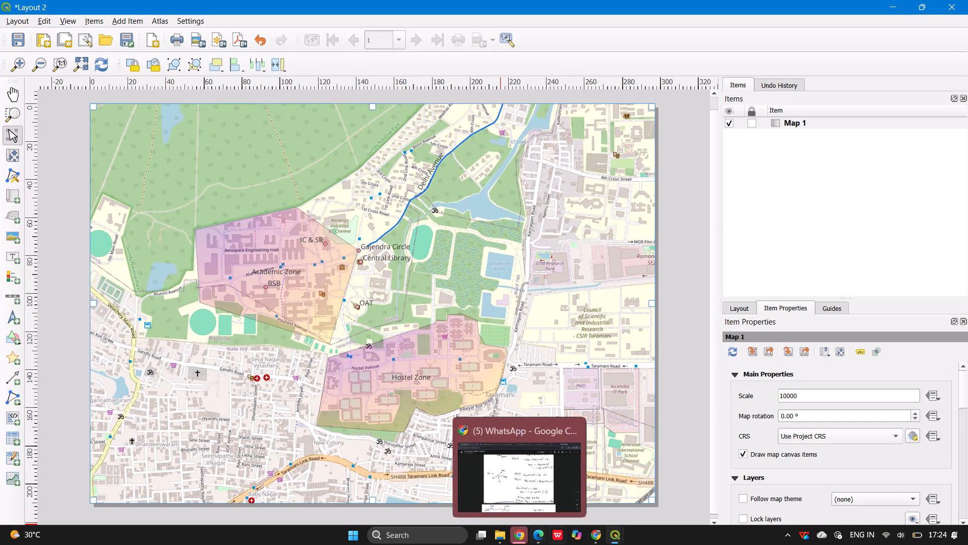
Examine the campus zones, Delhi Avenue and their surroundings in the main QGIS map window, and return to Layout 2.
{"action": "left_click", "coordinate": [889, 4]}
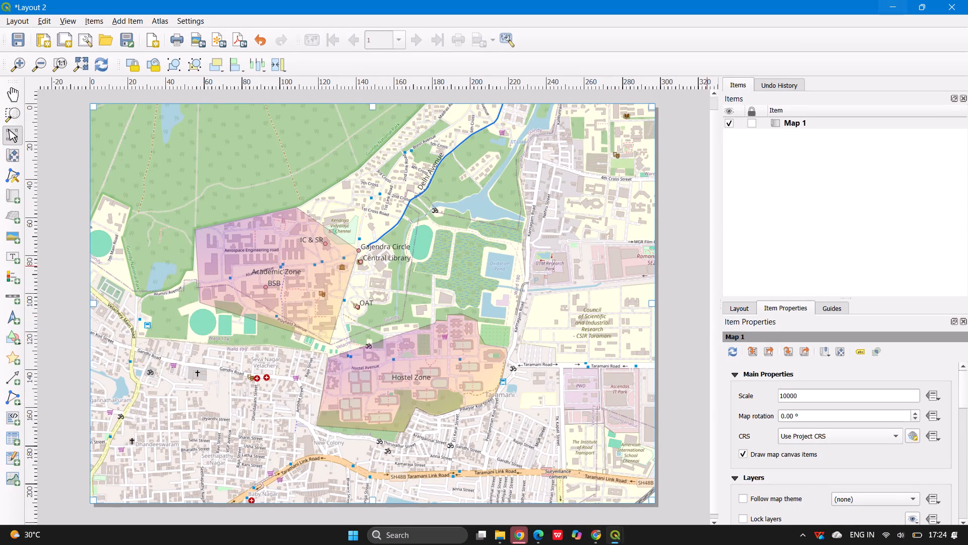
{"action": "left_click_drag", "start_coordinate": [577, 251], "coordinate": [549, 266]}
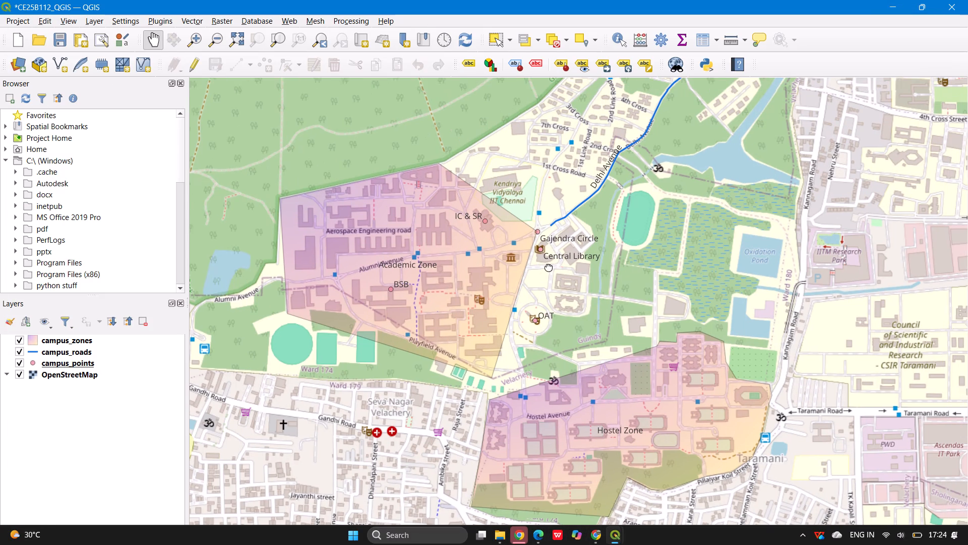
{"action": "left_click_drag", "start_coordinate": [549, 266], "coordinate": [468, 283]}
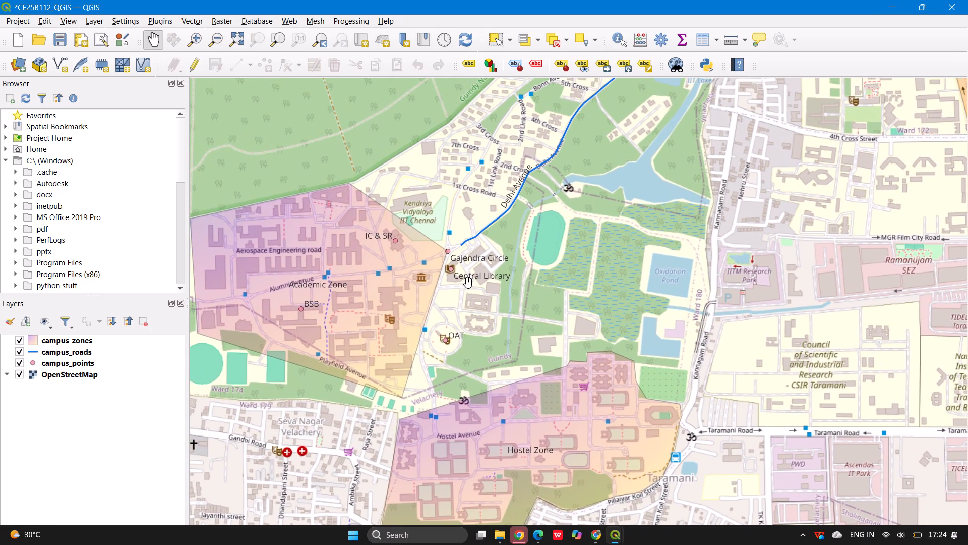
{"action": "scroll", "coordinate": [468, 283], "scroll_direction": "up", "scroll_amount": 1}
{"action": "scroll", "coordinate": [468, 282], "scroll_direction": "down", "scroll_amount": 2}
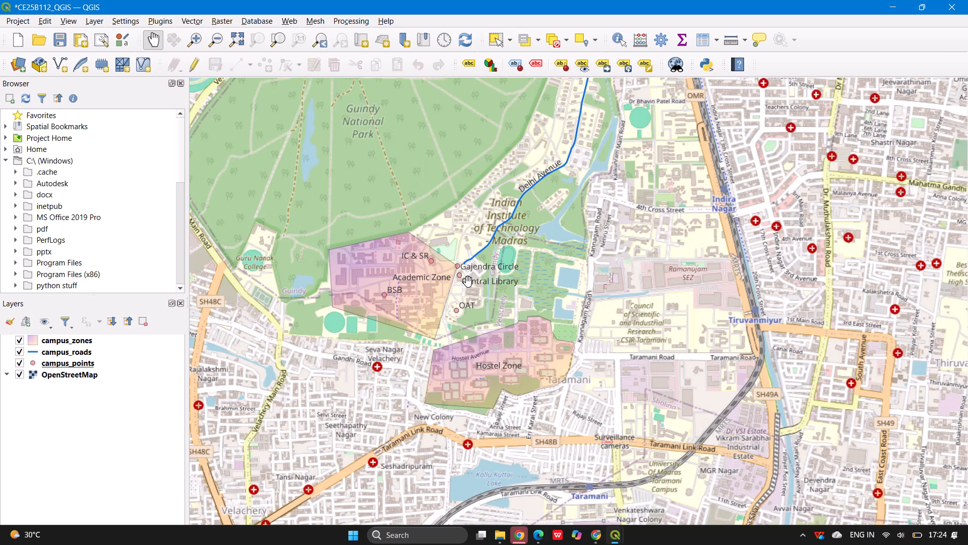
{"action": "left_click_drag", "start_coordinate": [504, 219], "coordinate": [438, 301]}
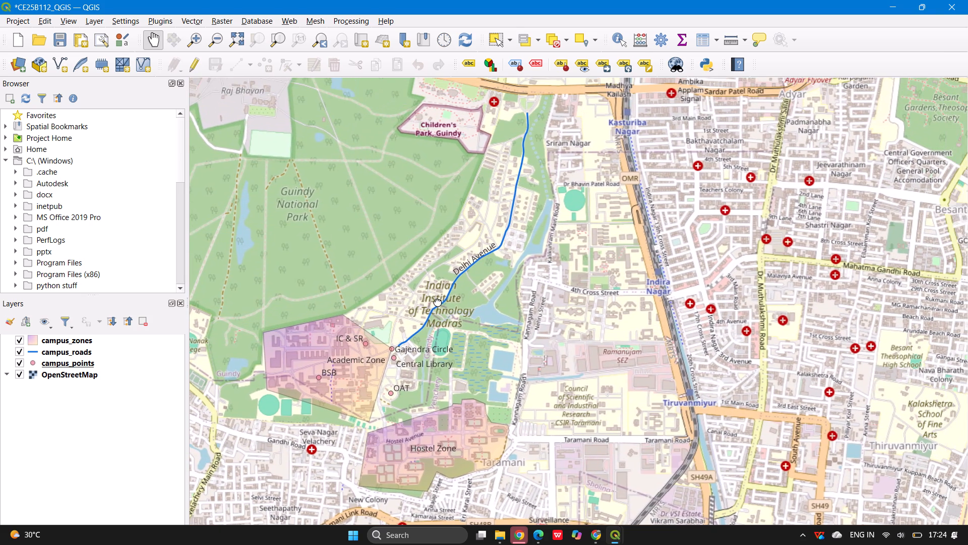
{"action": "left_click_drag", "start_coordinate": [438, 301], "coordinate": [464, 294]}
{"action": "scroll", "coordinate": [462, 291], "scroll_direction": "up", "scroll_amount": 1}
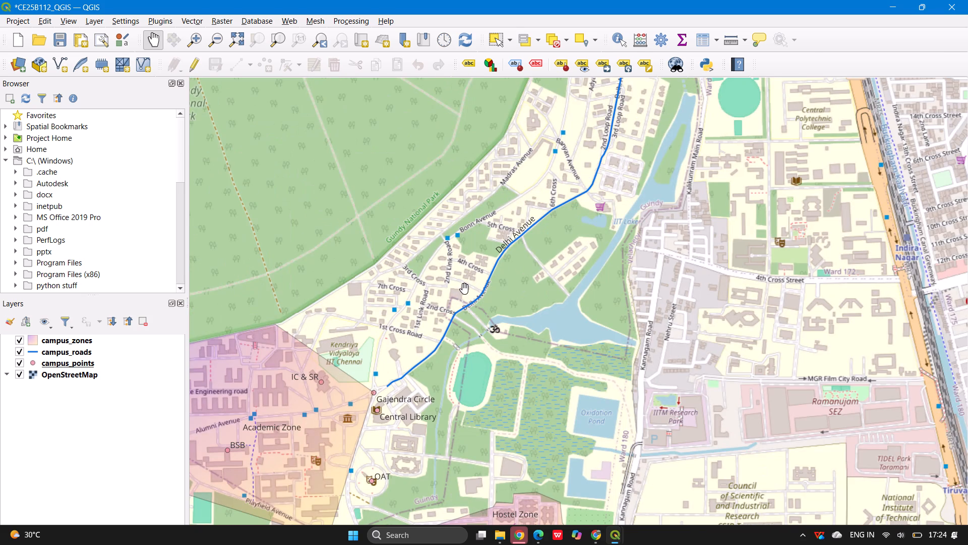
{"action": "left_click_drag", "start_coordinate": [464, 289], "coordinate": [569, 128]}
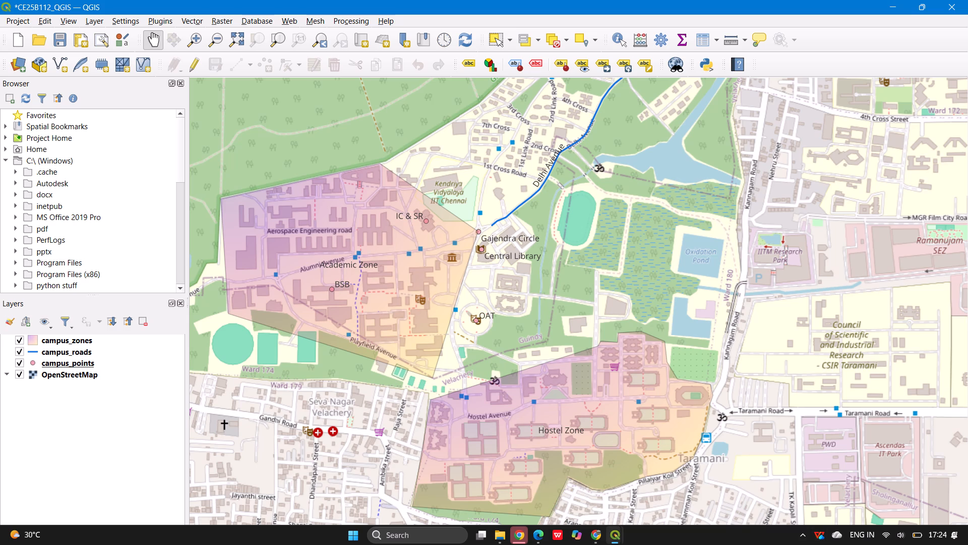
{"action": "left_click", "coordinate": [648, 474]}
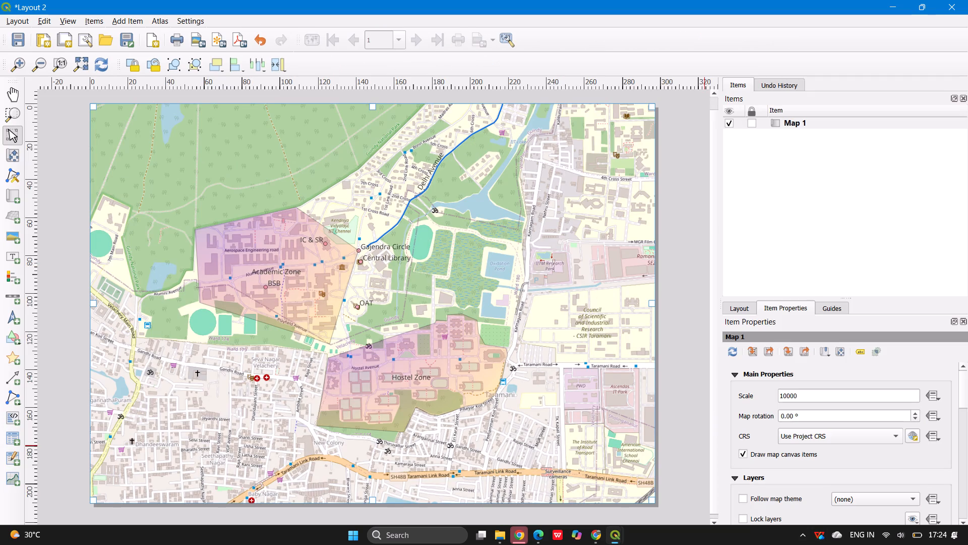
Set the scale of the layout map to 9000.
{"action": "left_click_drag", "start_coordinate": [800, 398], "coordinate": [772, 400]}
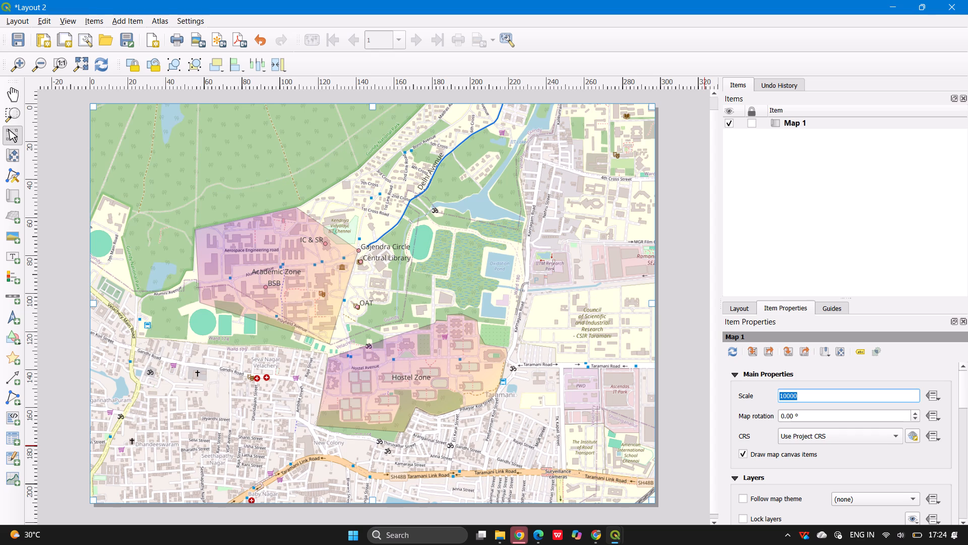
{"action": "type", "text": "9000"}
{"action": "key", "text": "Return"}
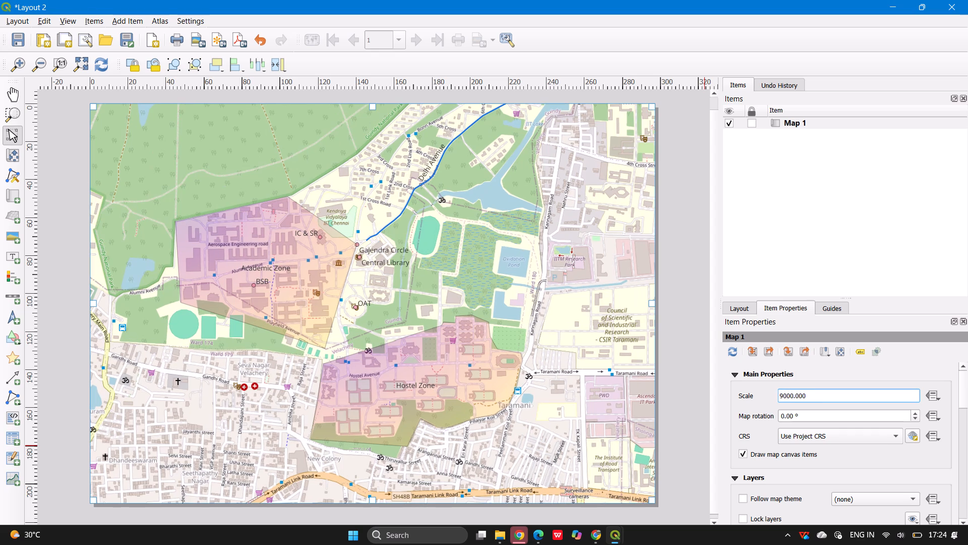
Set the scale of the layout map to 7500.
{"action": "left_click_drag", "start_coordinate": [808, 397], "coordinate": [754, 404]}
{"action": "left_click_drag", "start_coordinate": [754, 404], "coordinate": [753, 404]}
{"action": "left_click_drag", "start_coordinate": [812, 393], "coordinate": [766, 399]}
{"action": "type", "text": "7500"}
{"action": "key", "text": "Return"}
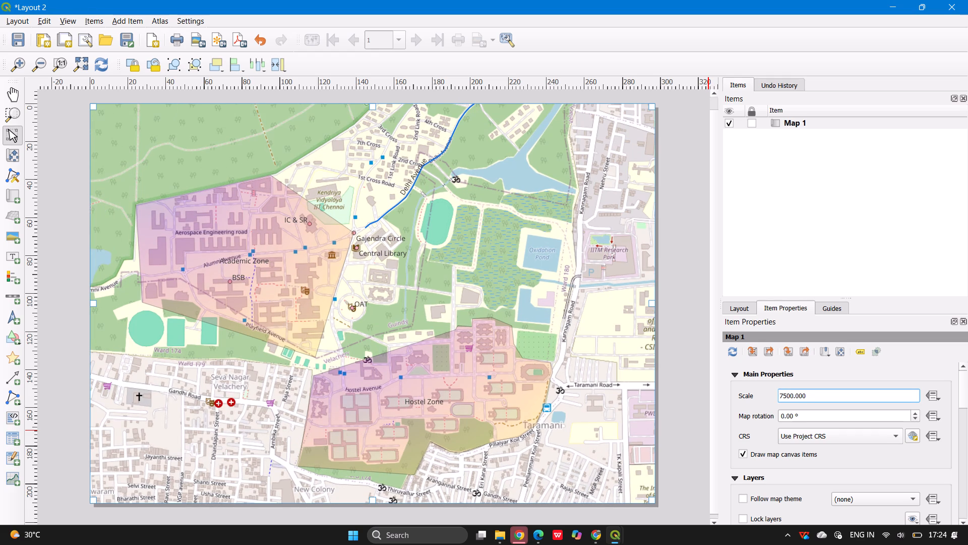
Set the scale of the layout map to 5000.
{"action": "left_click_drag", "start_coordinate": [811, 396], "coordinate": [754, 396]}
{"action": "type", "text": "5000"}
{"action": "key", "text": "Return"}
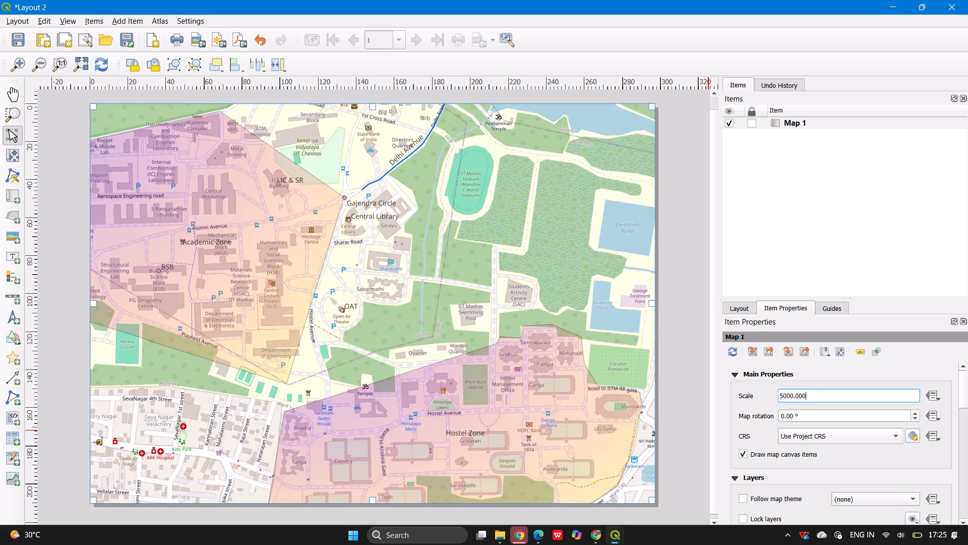
Set the scale of the layout map to 8000.
{"action": "left_click_drag", "start_coordinate": [811, 395], "coordinate": [756, 395]}
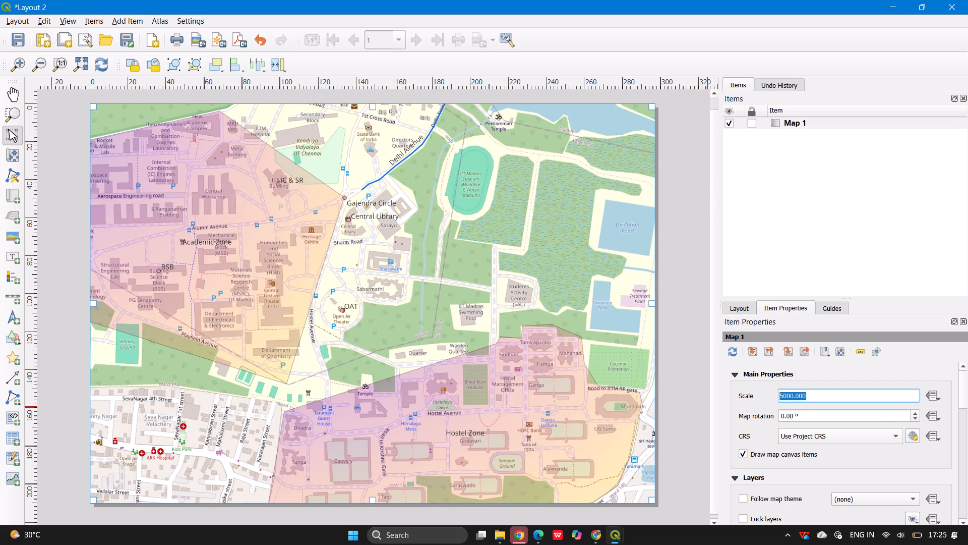
{"action": "left_click_drag", "start_coordinate": [756, 395], "coordinate": [756, 395]}
{"action": "key", "text": "8"}
{"action": "type", "text": "000"}
{"action": "key", "text": "Return"}
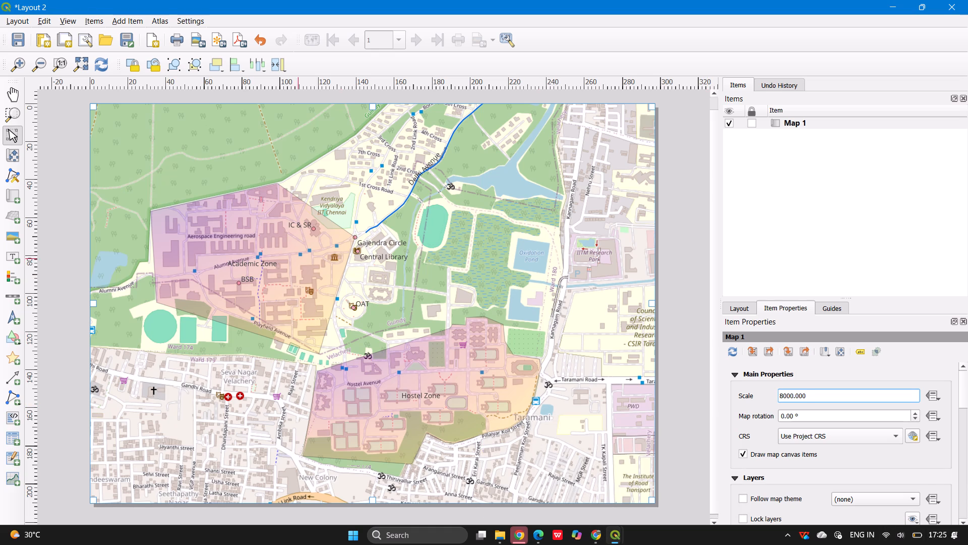
Add a label to the layout with its frame covering the whole page, about 297 × 210 mm.
{"action": "left_click", "coordinate": [130, 19]}
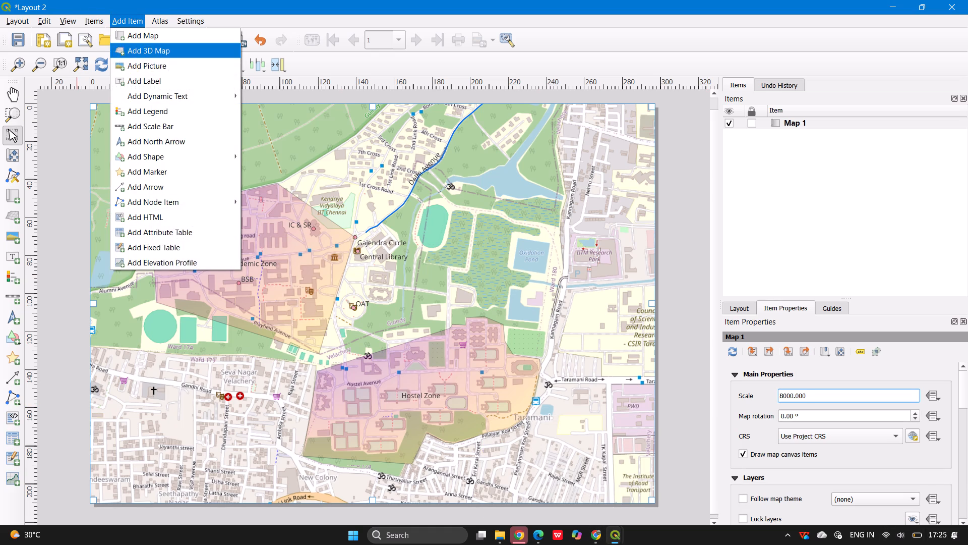
{"action": "left_click", "coordinate": [155, 82]}
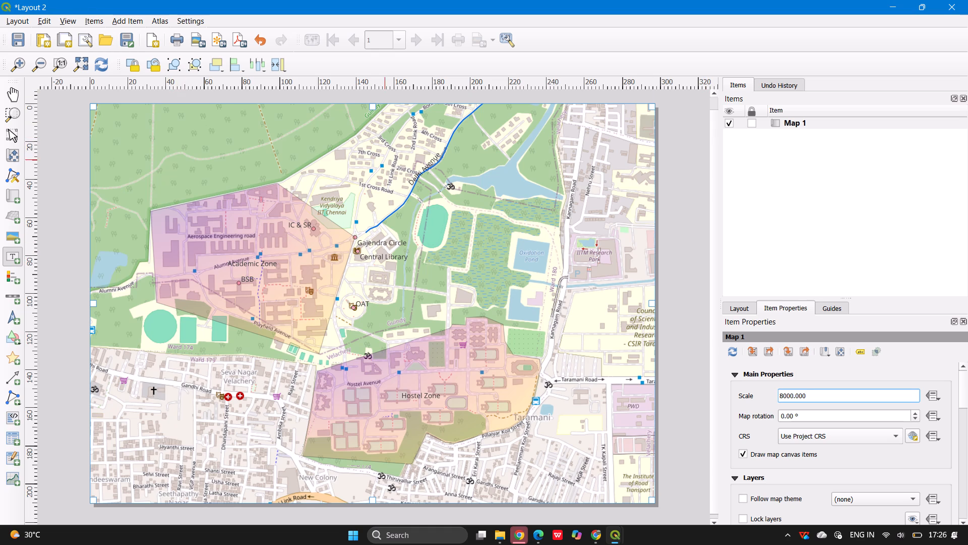
{"action": "left_click_drag", "start_coordinate": [90, 104], "coordinate": [367, 255]}
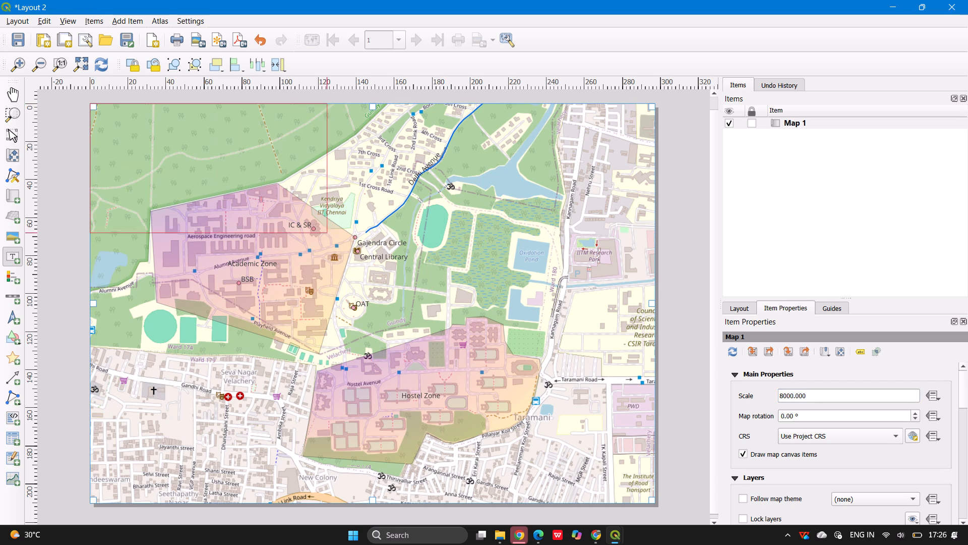
{"action": "left_click_drag", "start_coordinate": [367, 255], "coordinate": [656, 505]}
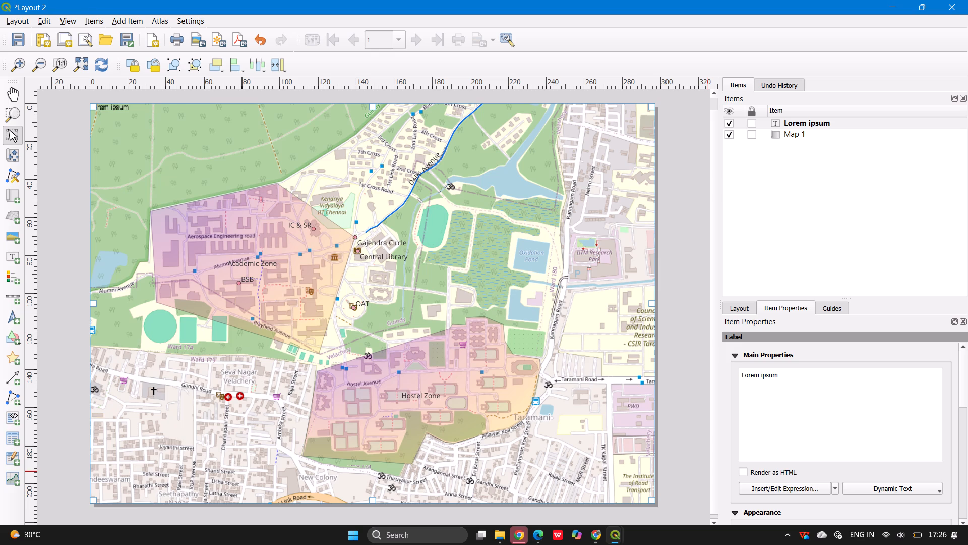
Replace the layout label's placeholder text with "Campus Feature map - IIT Madras".
{"action": "left_click_drag", "start_coordinate": [774, 367], "coordinate": [737, 370]}
{"action": "left_click_drag", "start_coordinate": [737, 370], "coordinate": [752, 381]}
{"action": "left_click_drag", "start_coordinate": [779, 378], "coordinate": [728, 377]}
{"action": "type", "text": "Campus Fea"}
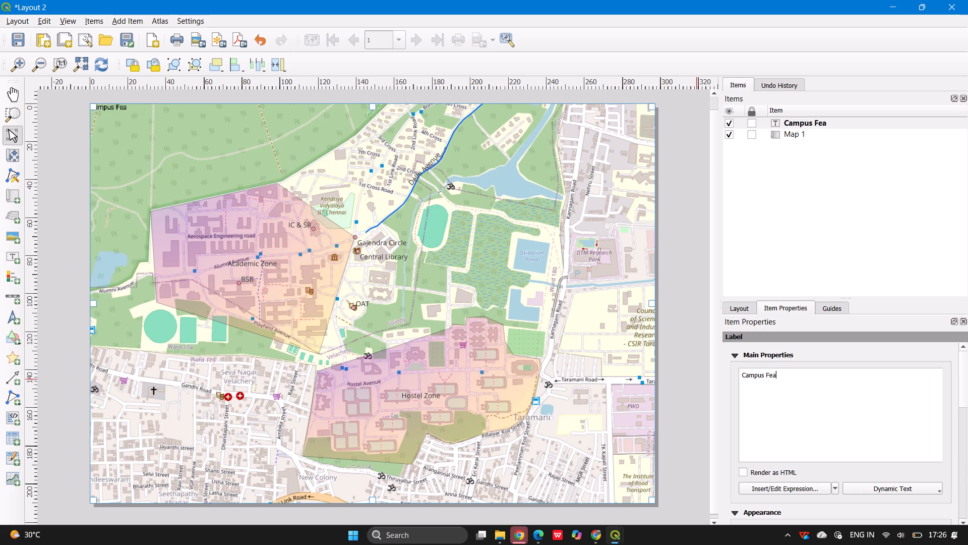
{"action": "type", "text": "ture"}
{"action": "key", "text": "space"}
{"action": "type", "text": "map"}
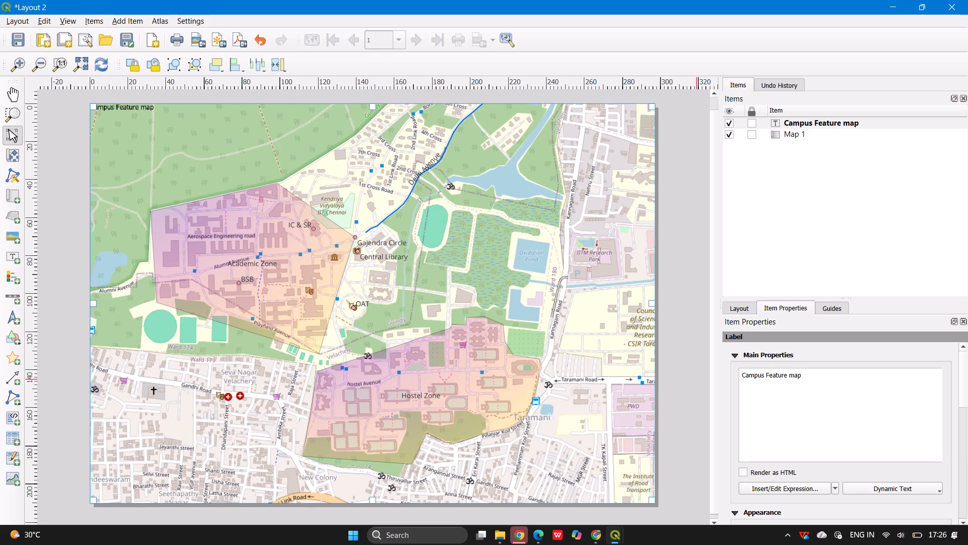
{"action": "key", "text": "space"}
{"action": "type", "text": "- IIT"}
{"action": "key", "text": "space"}
{"action": "type", "text": "Mar"}
{"action": "key", "text": "BackSpace"}
{"action": "type", "text": "dras"}
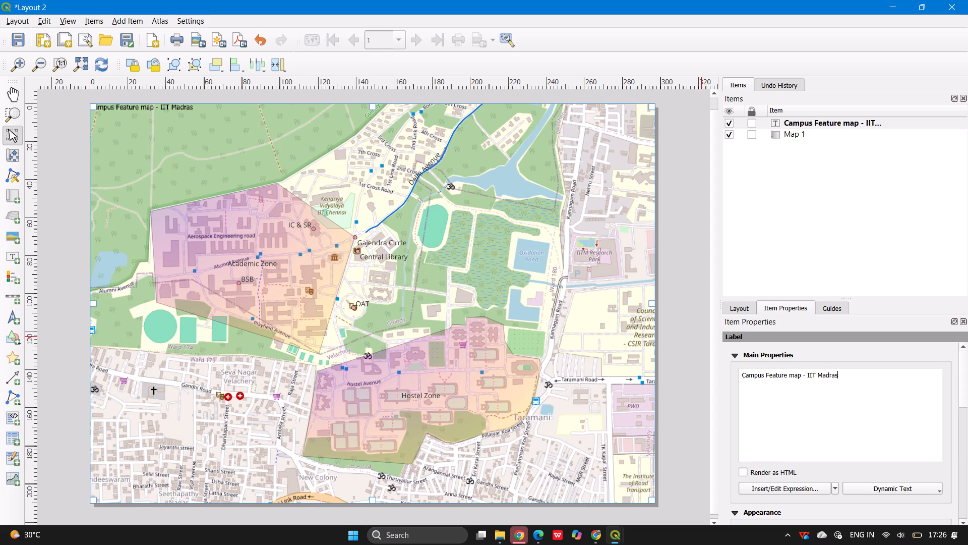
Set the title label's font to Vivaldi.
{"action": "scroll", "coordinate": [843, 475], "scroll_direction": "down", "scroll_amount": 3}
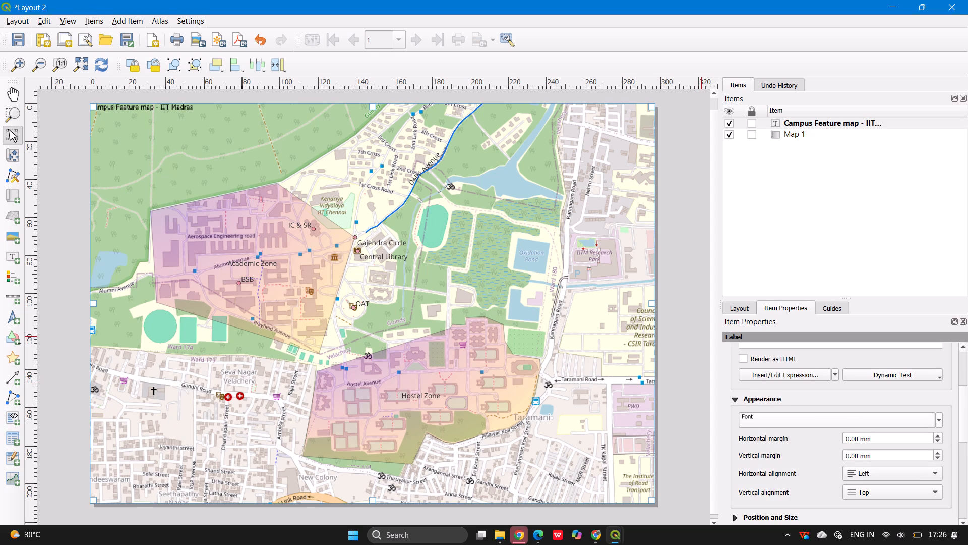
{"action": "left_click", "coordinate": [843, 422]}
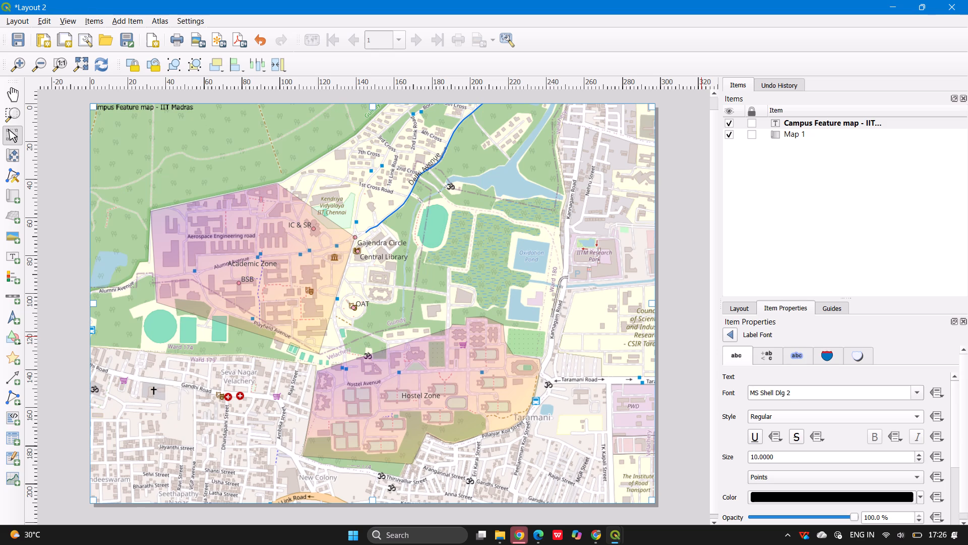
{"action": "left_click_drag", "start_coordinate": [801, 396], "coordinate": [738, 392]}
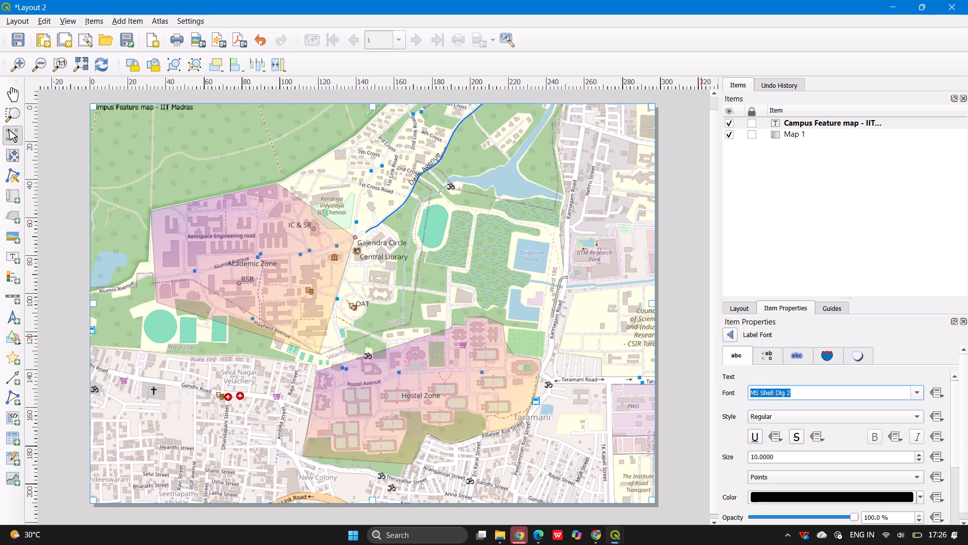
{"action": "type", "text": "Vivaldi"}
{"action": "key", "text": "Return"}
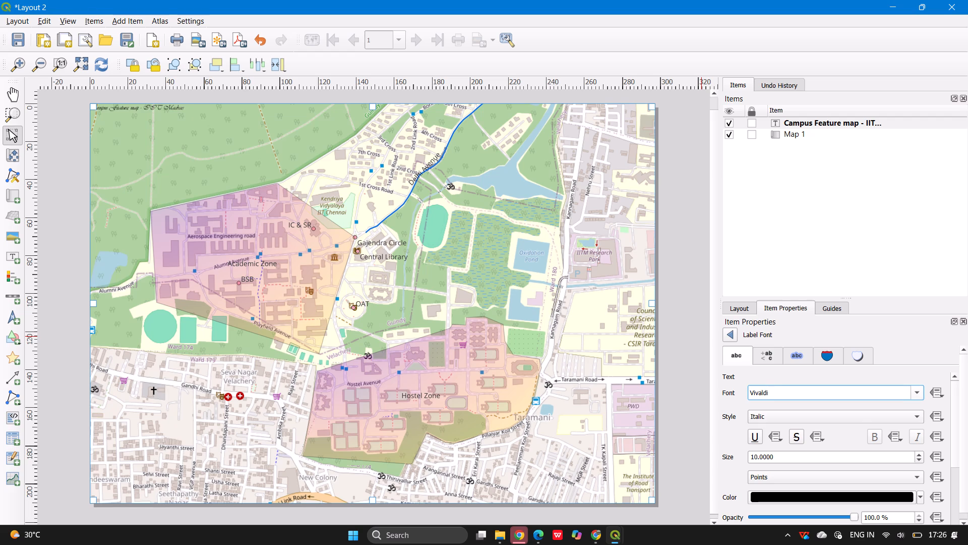
Set the title label's font to Jokerman, keeping the Regular style.
{"action": "left_click_drag", "start_coordinate": [832, 393], "coordinate": [746, 397]}
{"action": "type", "text": "JOKER"}
{"action": "type", "text": "MAN]"}
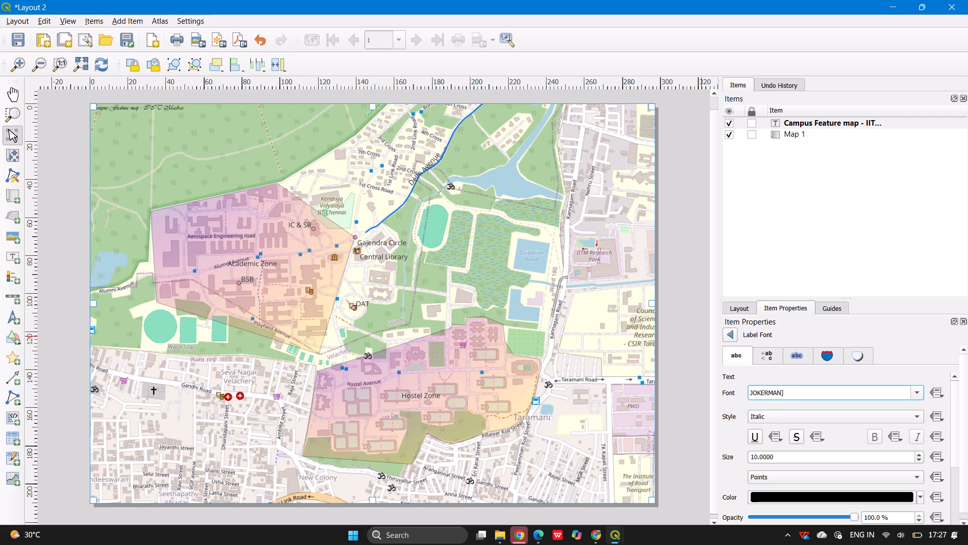
{"action": "key", "text": "BackSpace"}
{"action": "key", "text": "Return"}
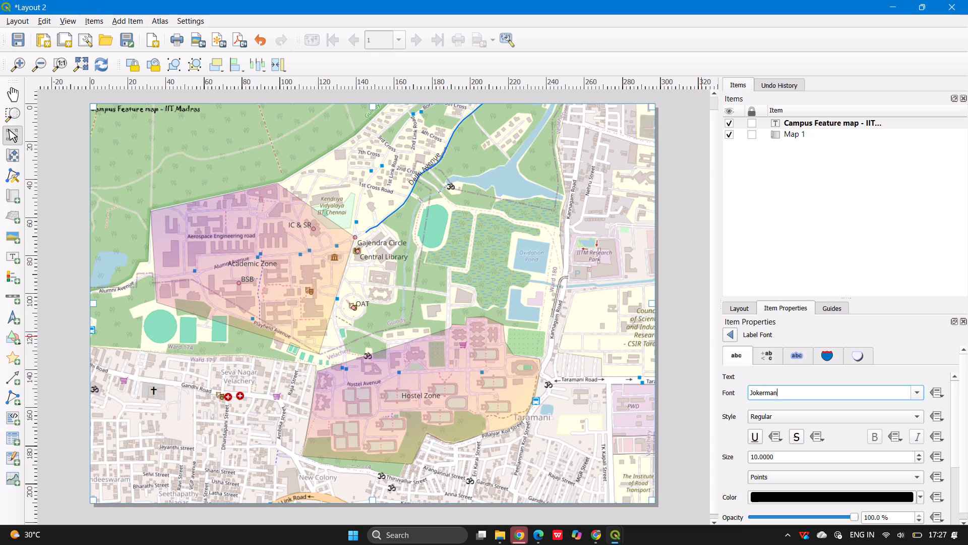
{"action": "left_click", "coordinate": [794, 414]}
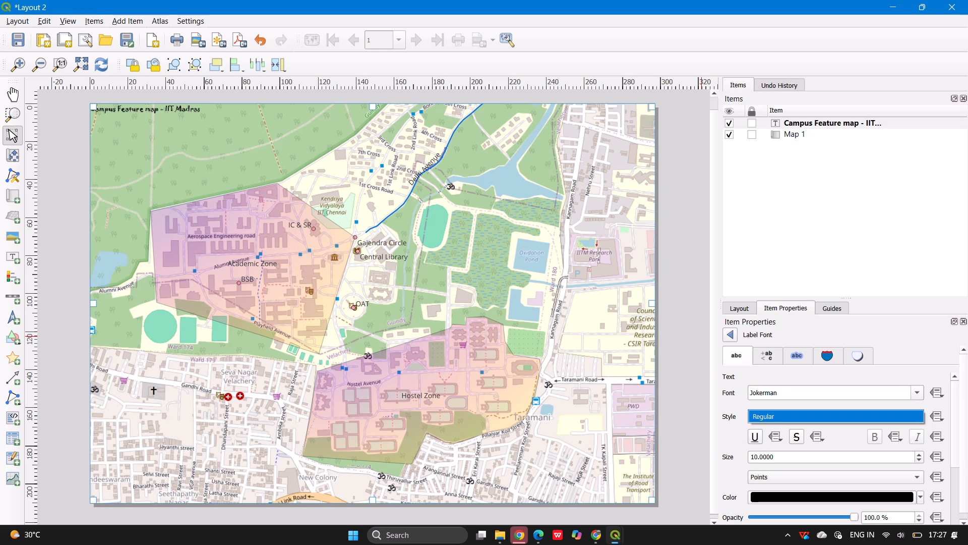
{"action": "left_click", "coordinate": [722, 429]}
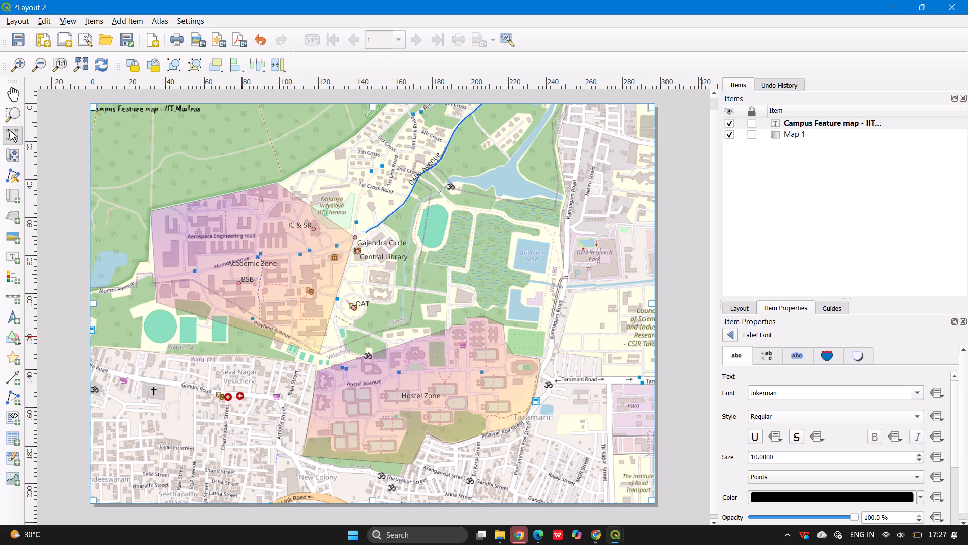
{"action": "left_click", "coordinate": [915, 415]}
{"action": "left_click", "coordinate": [916, 415]}
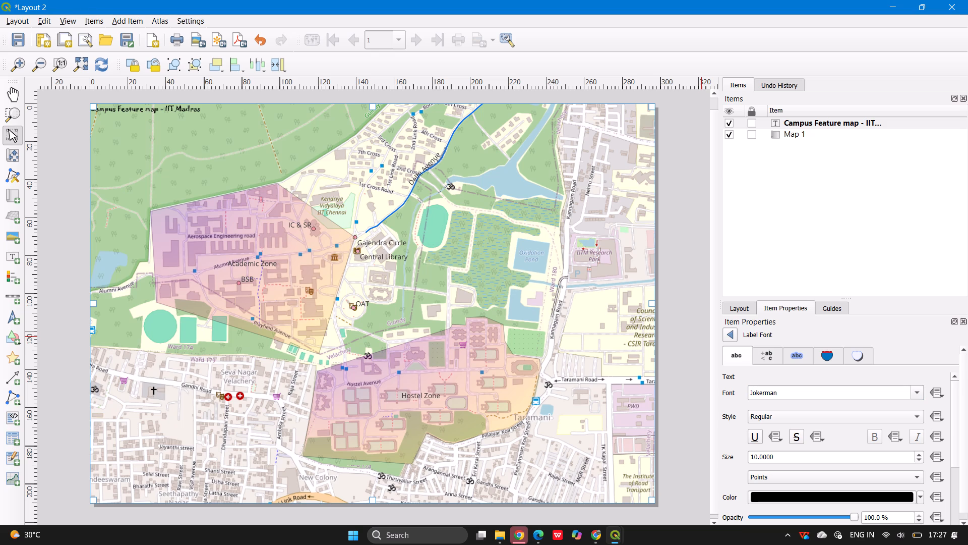
Increase the title label's font size to 26 and set its size unit to pixels.
{"action": "triple_click", "coordinate": [919, 455]}
{"action": "triple_click", "coordinate": [919, 454]}
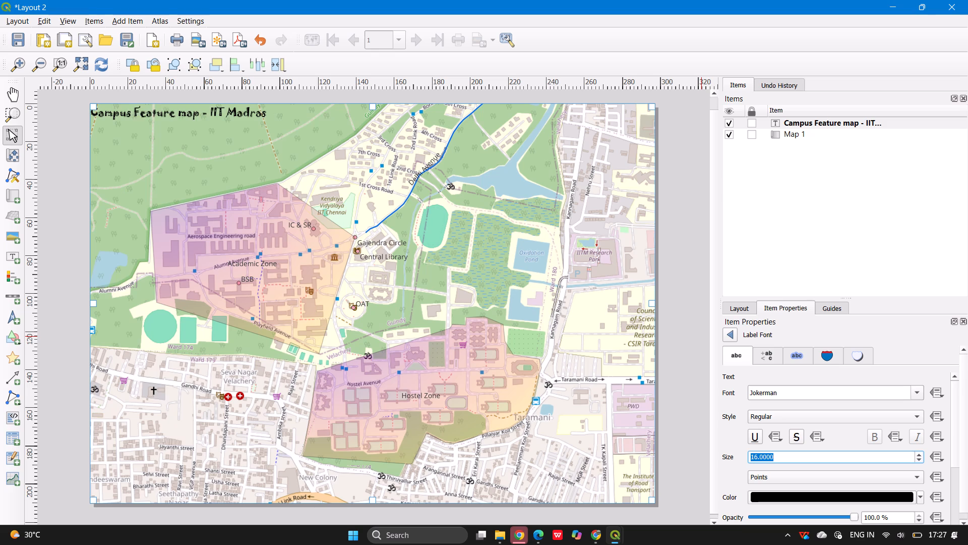
{"action": "triple_click", "coordinate": [919, 453]}
{"action": "triple_click", "coordinate": [919, 452]}
{"action": "left_click", "coordinate": [919, 451]}
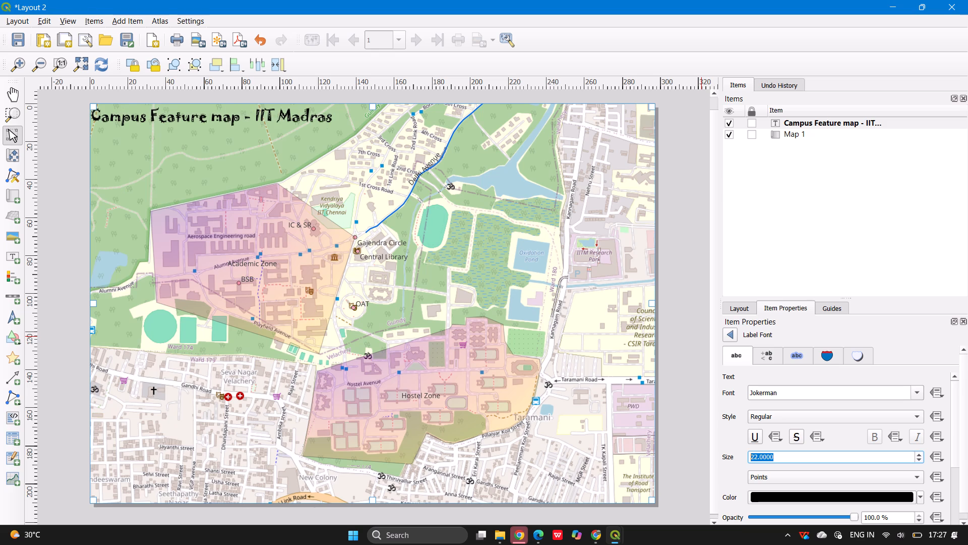
{"action": "left_click", "coordinate": [917, 454]}
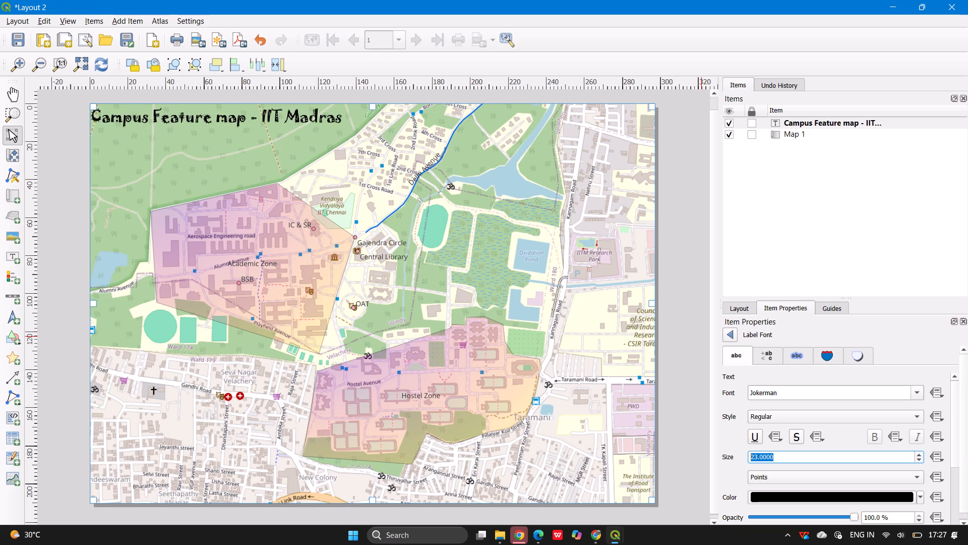
{"action": "left_click", "coordinate": [918, 454]}
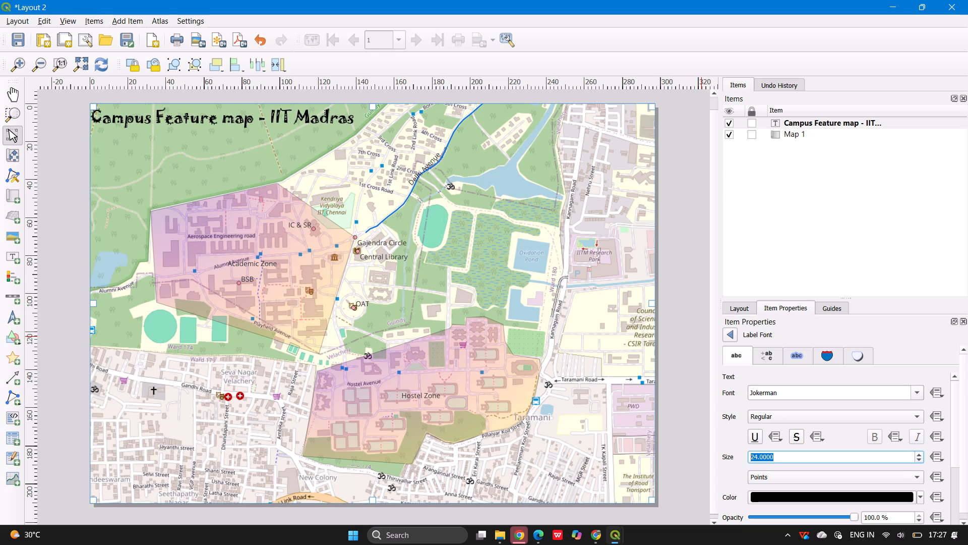
{"action": "left_click", "coordinate": [872, 477]}
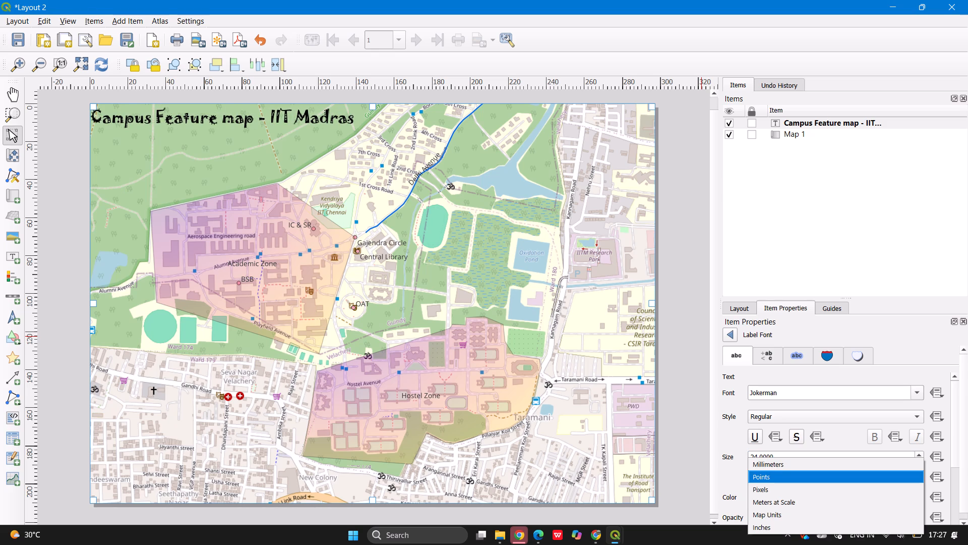
{"action": "left_click", "coordinate": [893, 485]}
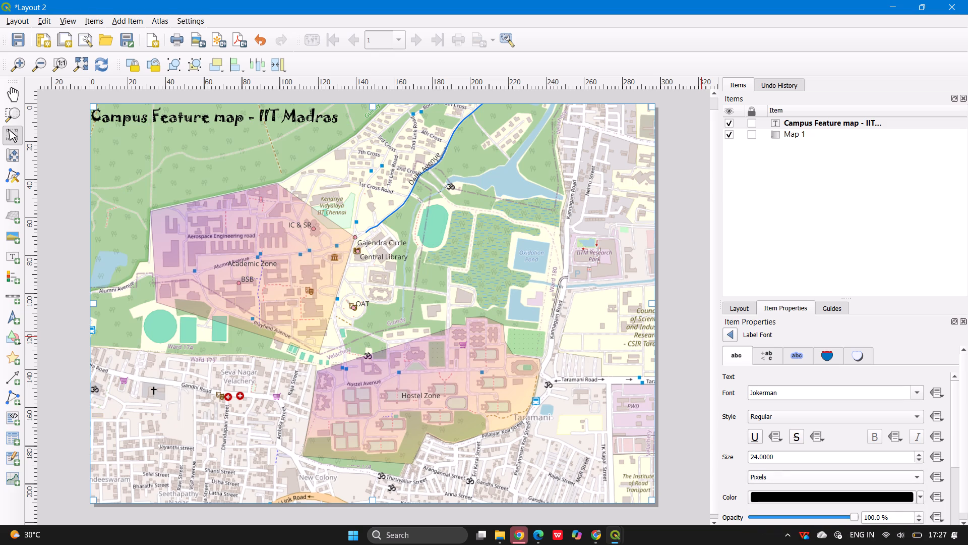
{"action": "double_click", "coordinate": [919, 452]}
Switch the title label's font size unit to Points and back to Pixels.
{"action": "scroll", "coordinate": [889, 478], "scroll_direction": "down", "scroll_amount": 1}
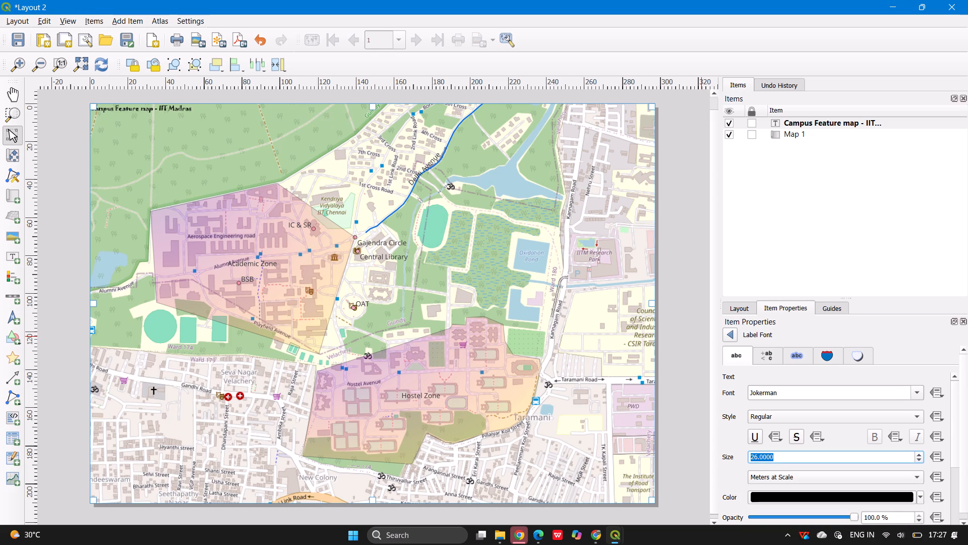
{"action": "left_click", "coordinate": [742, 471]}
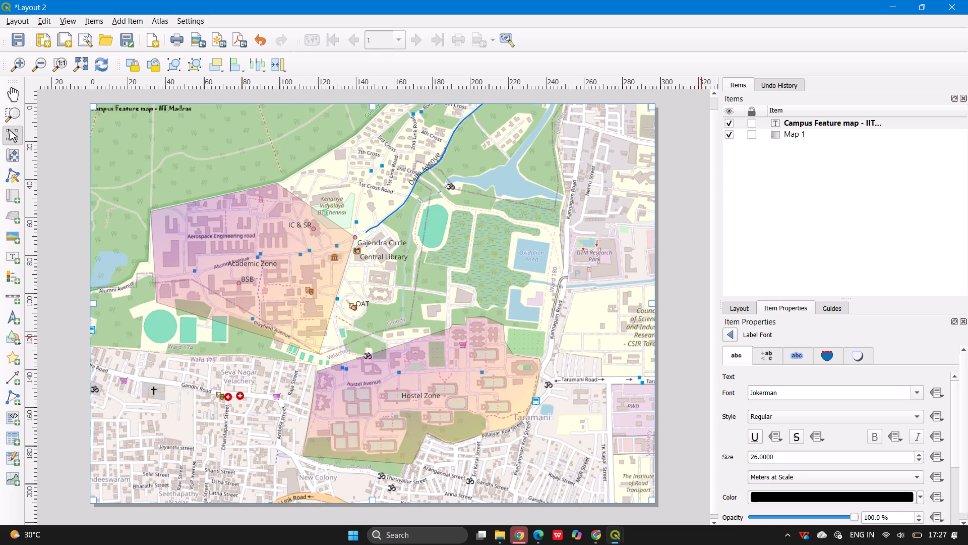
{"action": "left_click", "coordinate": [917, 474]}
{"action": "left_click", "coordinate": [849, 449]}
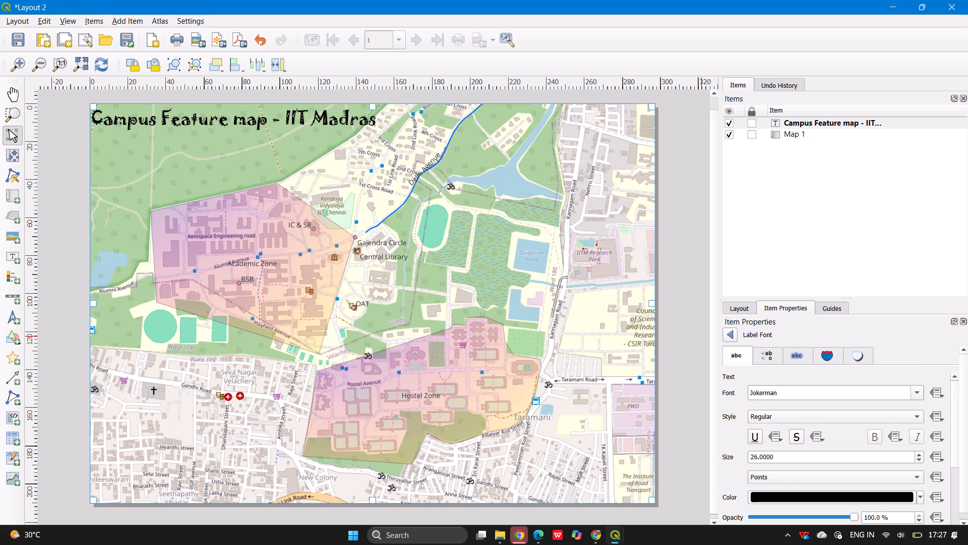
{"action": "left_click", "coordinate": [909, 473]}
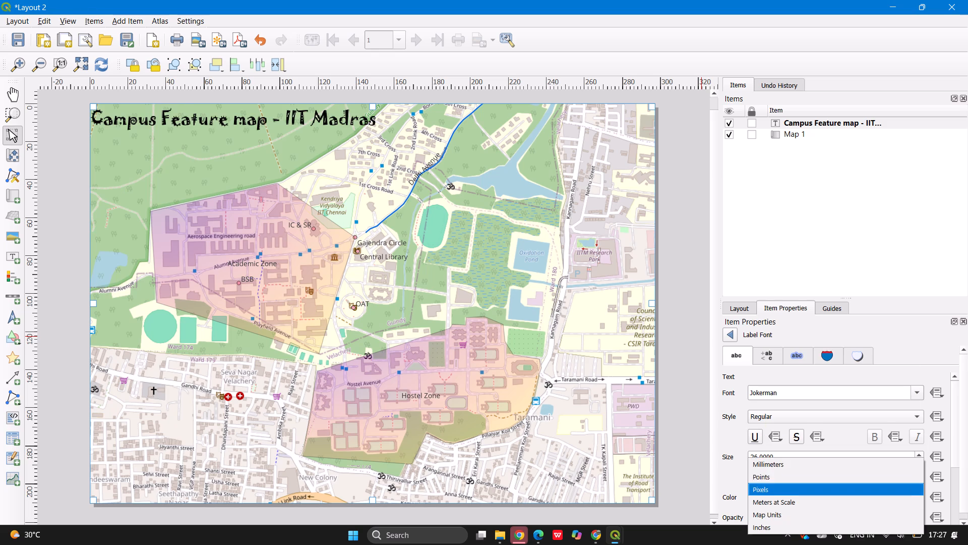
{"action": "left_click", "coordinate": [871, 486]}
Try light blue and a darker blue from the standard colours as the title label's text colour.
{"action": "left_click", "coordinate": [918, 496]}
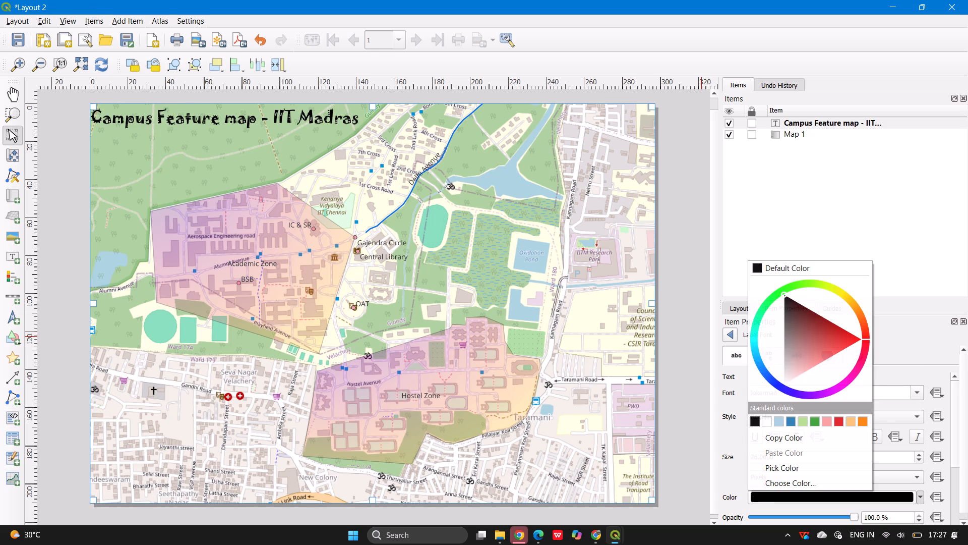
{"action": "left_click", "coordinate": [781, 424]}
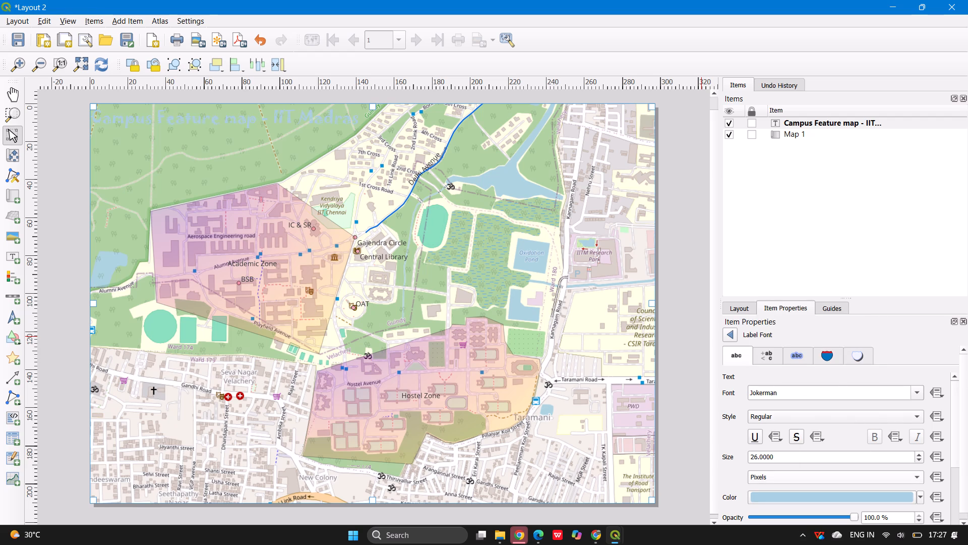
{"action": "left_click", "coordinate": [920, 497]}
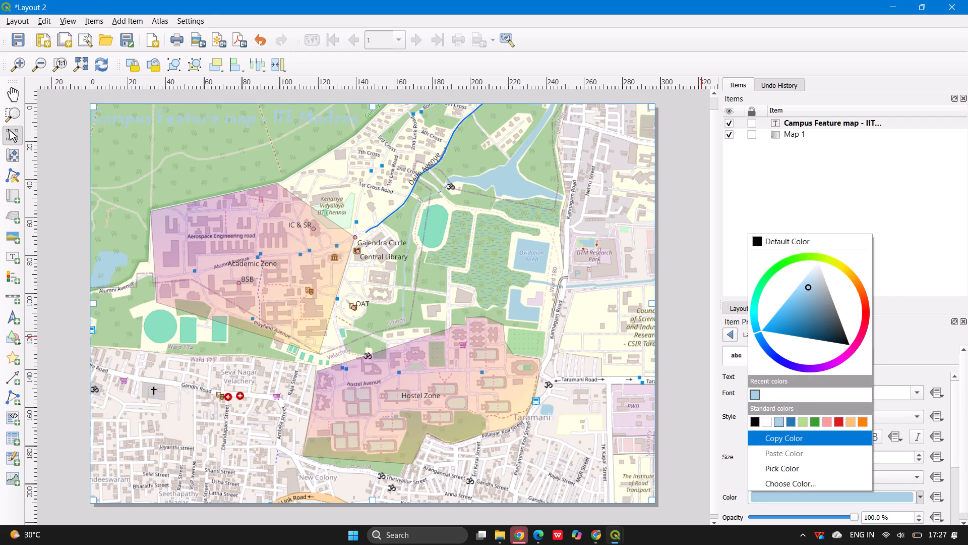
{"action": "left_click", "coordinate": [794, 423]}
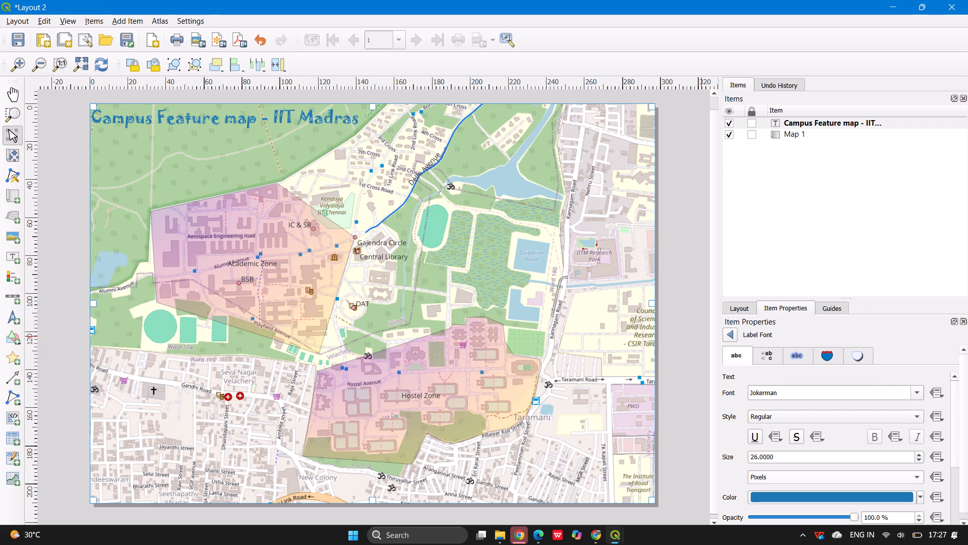
Set the title label's text colour to the standard red.
{"action": "left_click", "coordinate": [920, 495]}
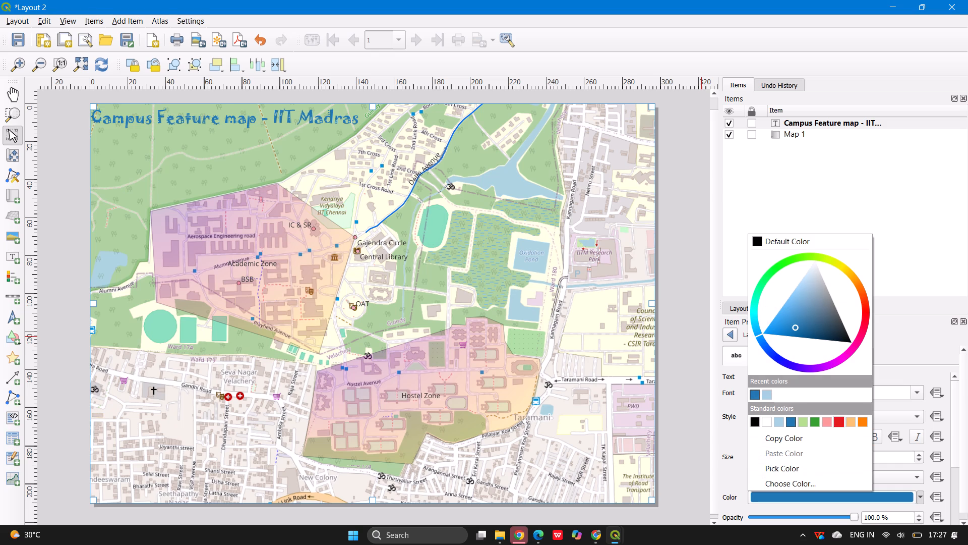
{"action": "left_click", "coordinate": [840, 424]}
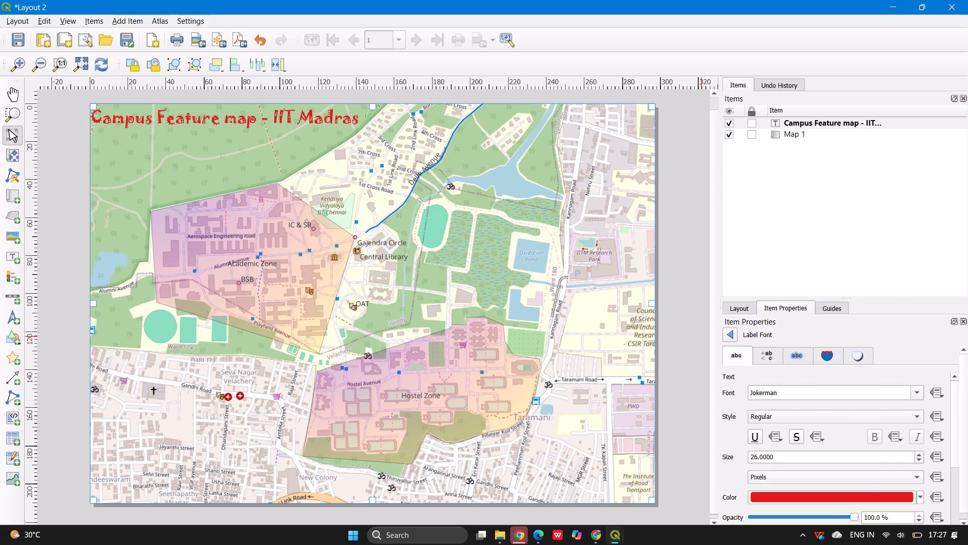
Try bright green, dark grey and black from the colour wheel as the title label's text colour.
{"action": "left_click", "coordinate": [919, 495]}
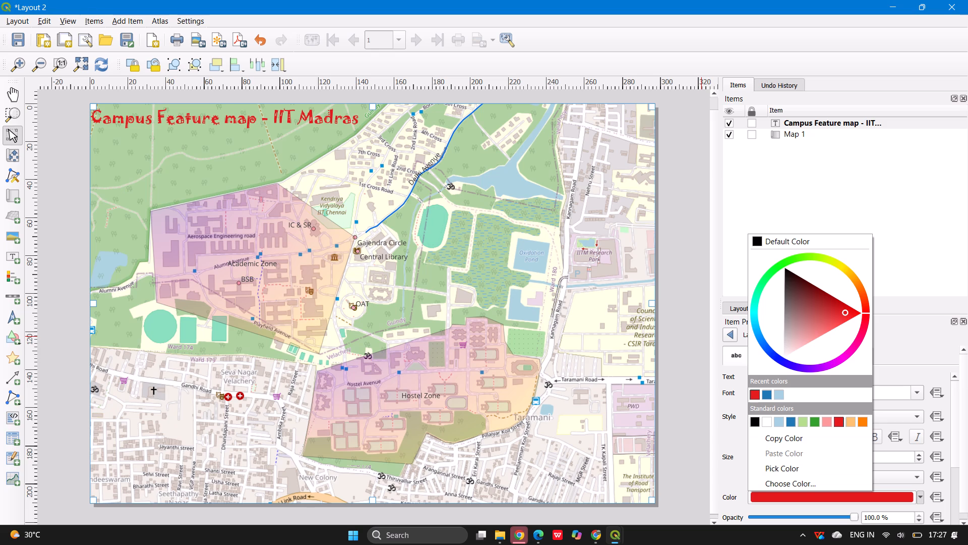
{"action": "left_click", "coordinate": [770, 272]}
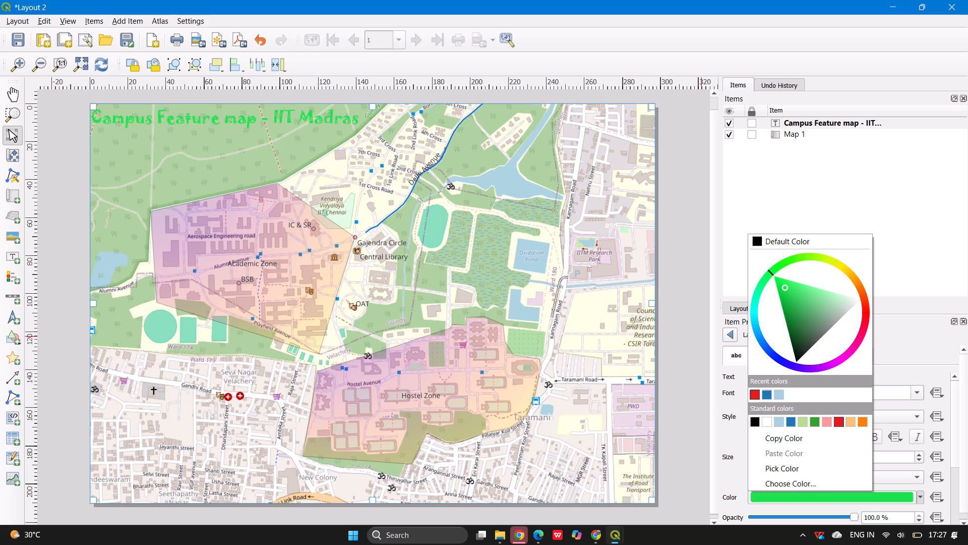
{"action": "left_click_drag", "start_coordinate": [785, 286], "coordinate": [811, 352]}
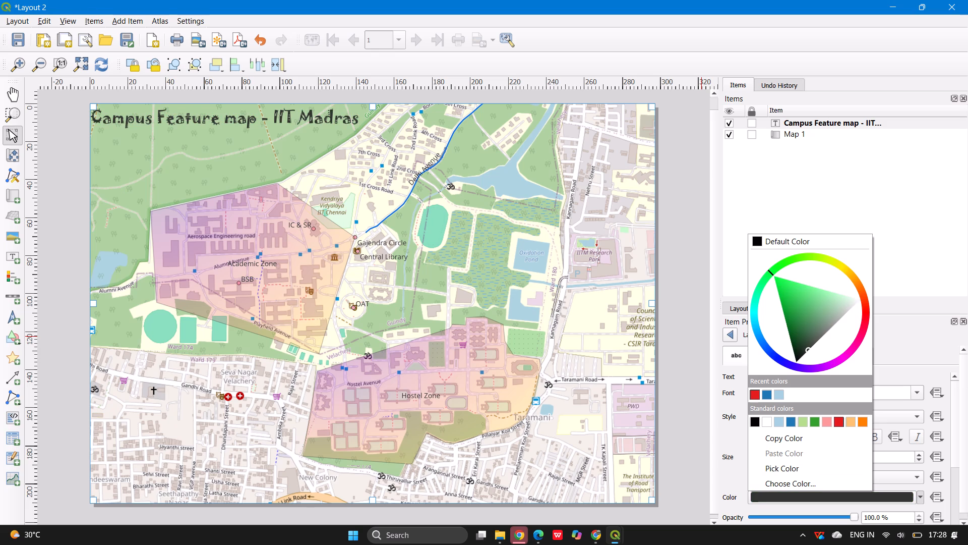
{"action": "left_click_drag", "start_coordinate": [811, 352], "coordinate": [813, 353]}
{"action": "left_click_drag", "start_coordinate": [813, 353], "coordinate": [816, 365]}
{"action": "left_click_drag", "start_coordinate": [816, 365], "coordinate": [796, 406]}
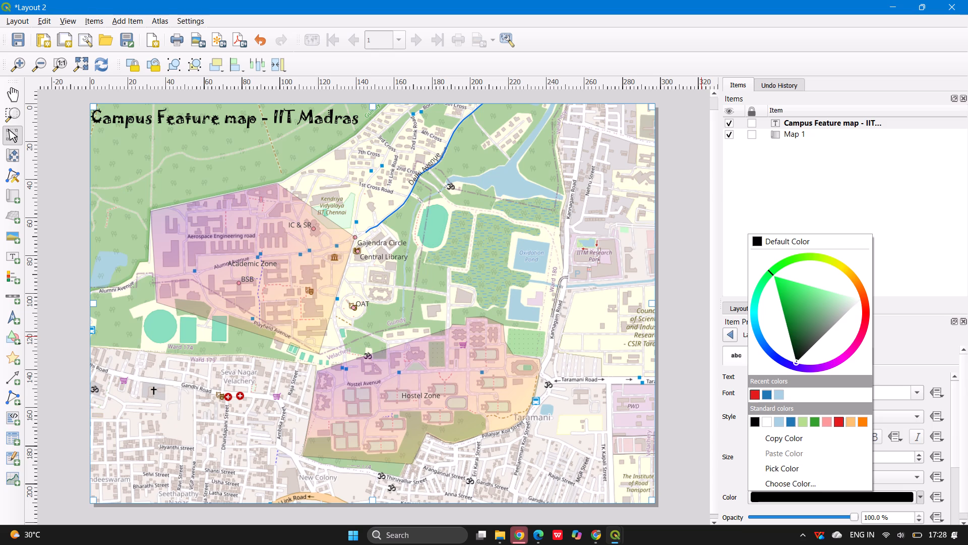
Set the title label's text colour to a dark navy blue using the colour wheel.
{"action": "left_click", "coordinate": [776, 359]}
{"action": "left_click", "coordinate": [785, 345]}
{"action": "left_click", "coordinate": [796, 333]}
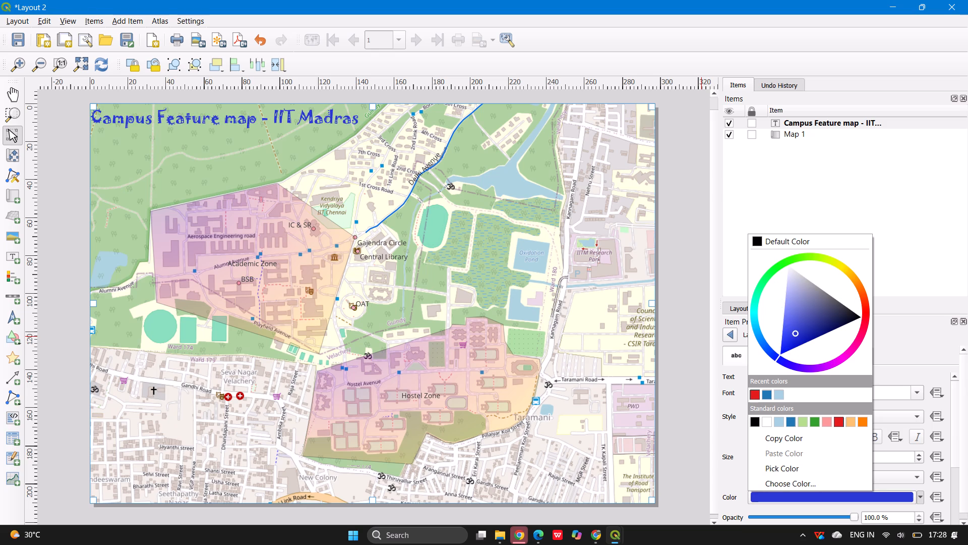
{"action": "left_click", "coordinate": [803, 322]}
{"action": "left_click", "coordinate": [805, 314]}
{"action": "left_click", "coordinate": [813, 318]}
{"action": "left_click", "coordinate": [816, 324]}
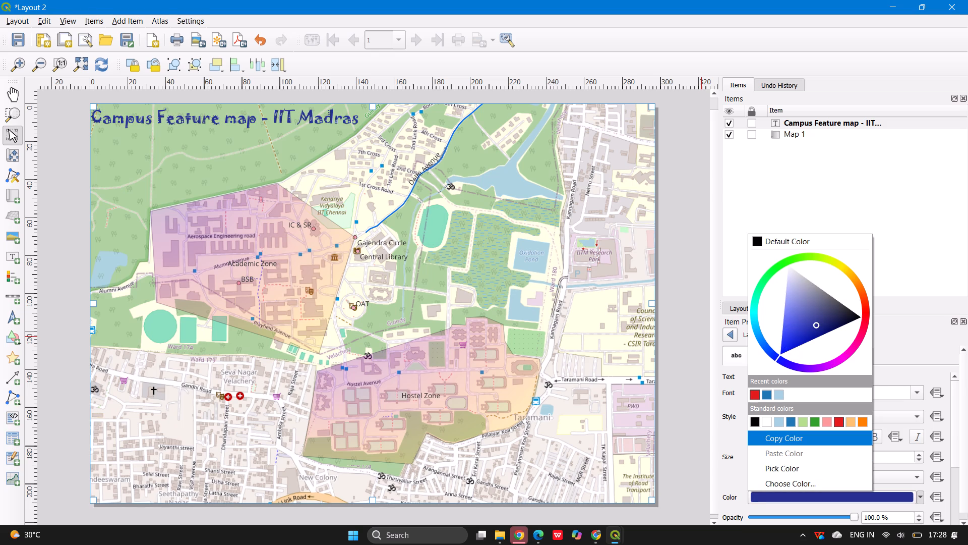
{"action": "key", "text": "Return"}
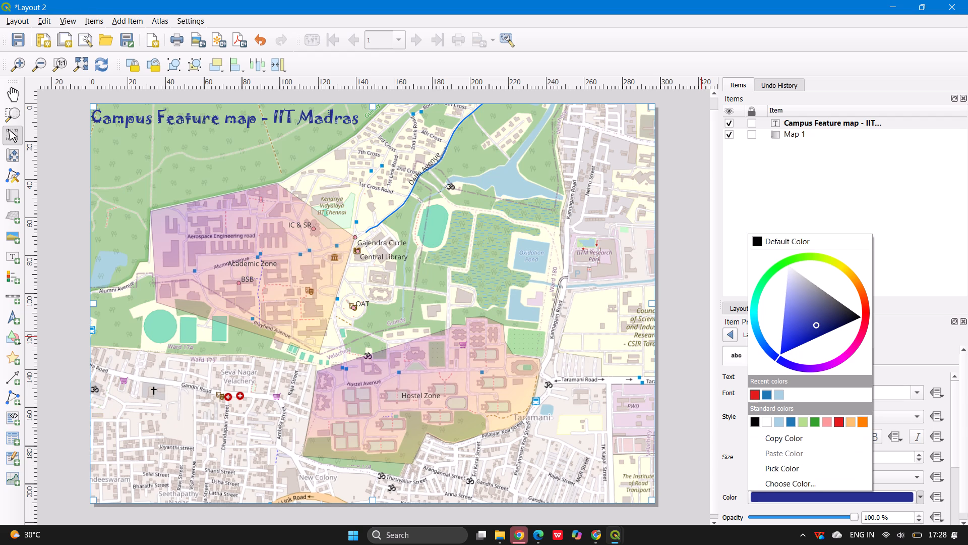
Underline the title label's text.
{"action": "left_click", "coordinate": [894, 435]}
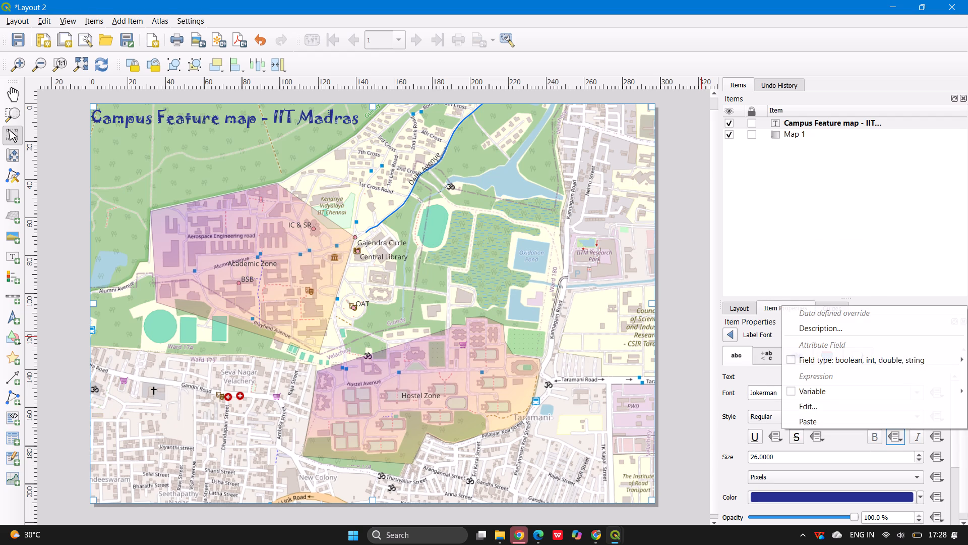
{"action": "left_click", "coordinate": [735, 438]}
{"action": "scroll", "coordinate": [772, 441], "scroll_direction": "down", "scroll_amount": 2}
{"action": "scroll", "coordinate": [754, 403], "scroll_direction": "up", "scroll_amount": 1}
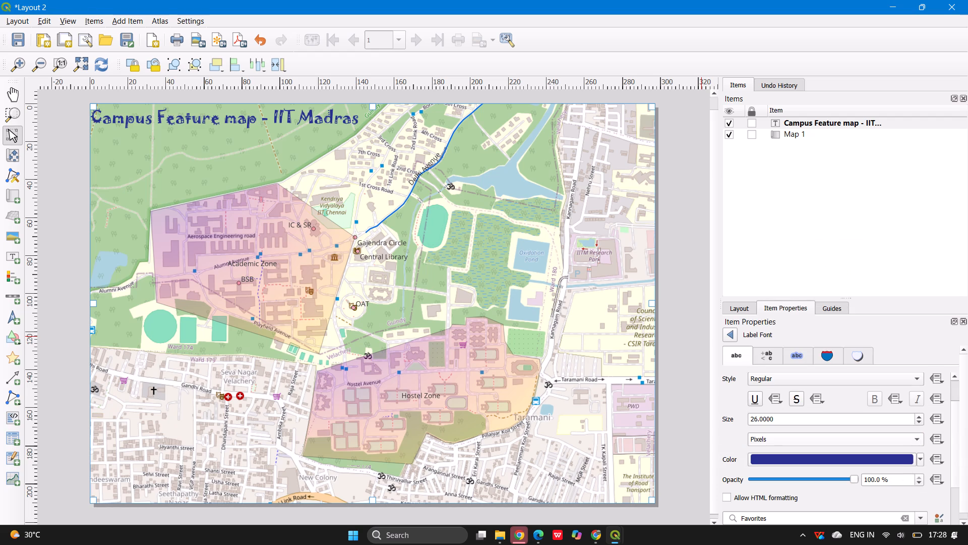
{"action": "left_click", "coordinate": [754, 401]}
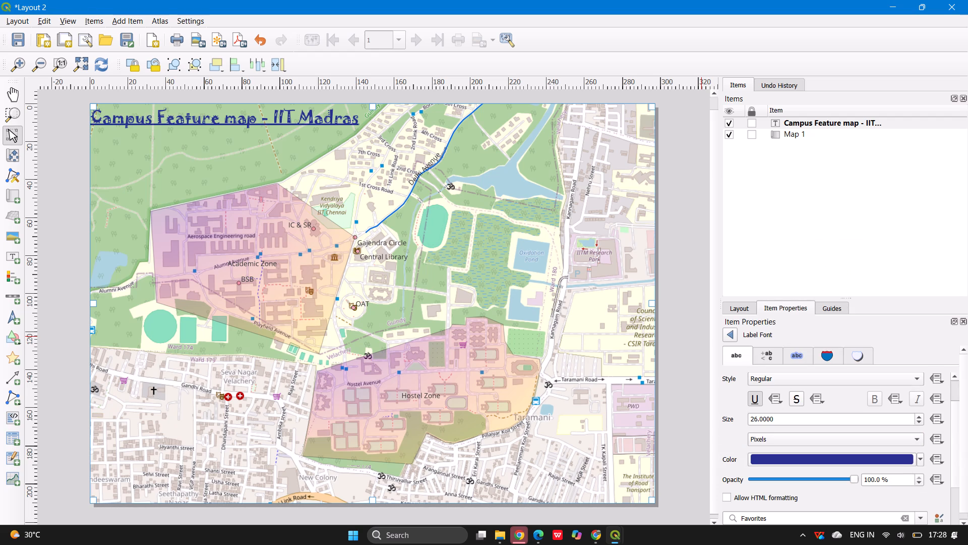
Set the title label's font size to 24 points and its text opacity to 94%.
{"action": "scroll", "coordinate": [779, 424], "scroll_direction": "down", "scroll_amount": 2}
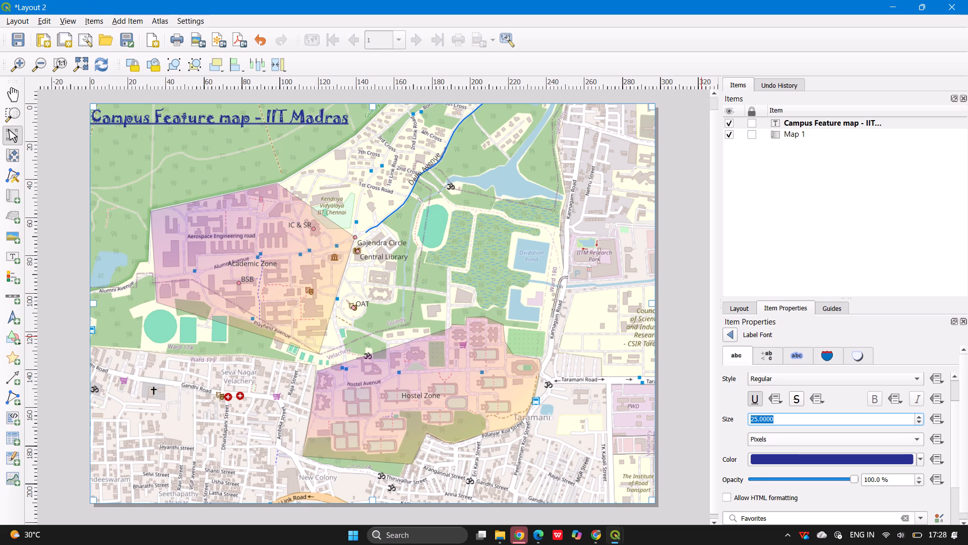
{"action": "scroll", "coordinate": [778, 476], "scroll_direction": "down", "scroll_amount": 2}
{"action": "scroll", "coordinate": [826, 495], "scroll_direction": "up", "scroll_amount": 2}
{"action": "scroll", "coordinate": [825, 494], "scroll_direction": "down", "scroll_amount": 2}
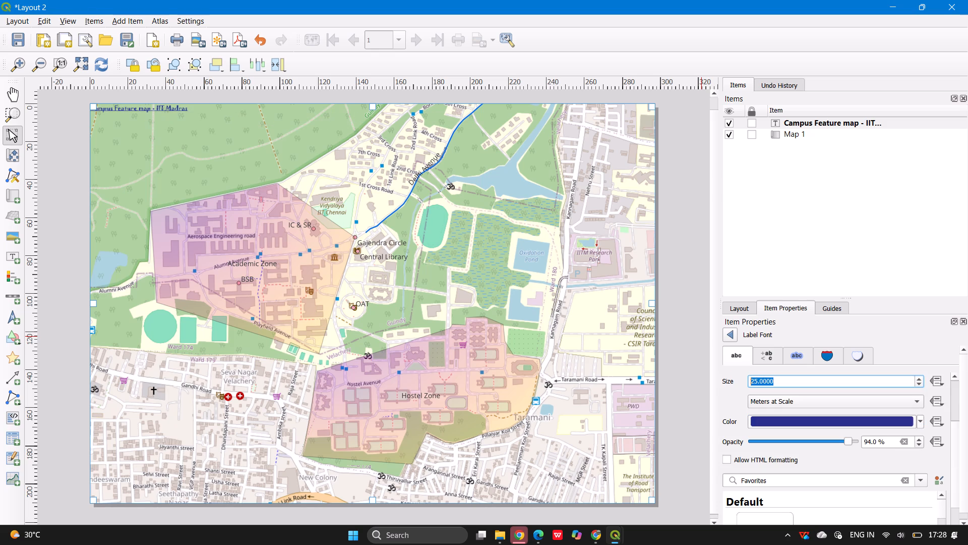
{"action": "left_click", "coordinate": [917, 400]}
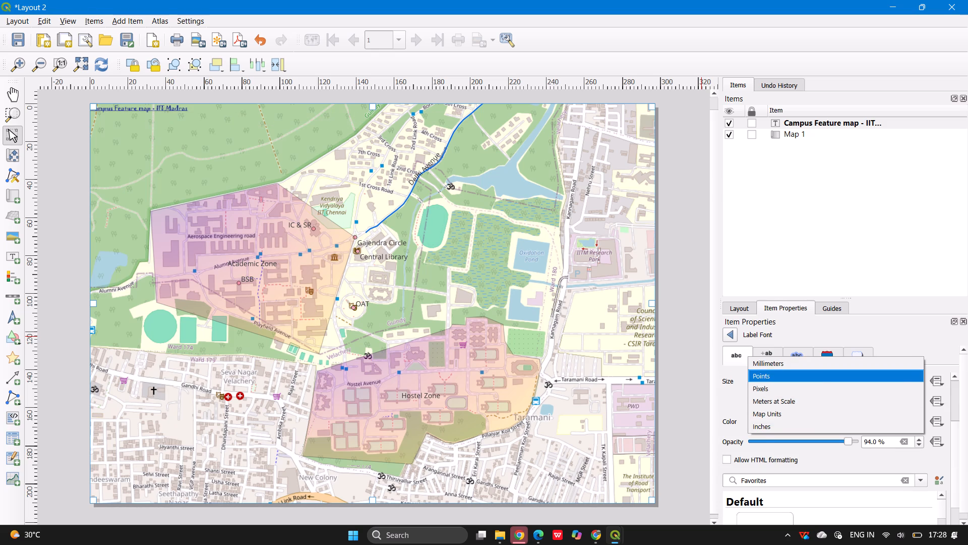
{"action": "left_click", "coordinate": [797, 380]}
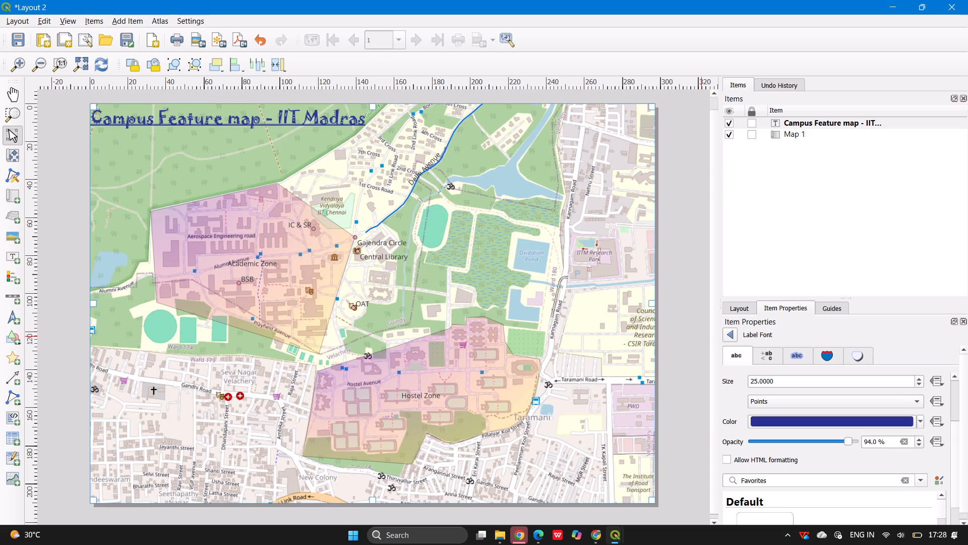
{"action": "left_click", "coordinate": [917, 379]}
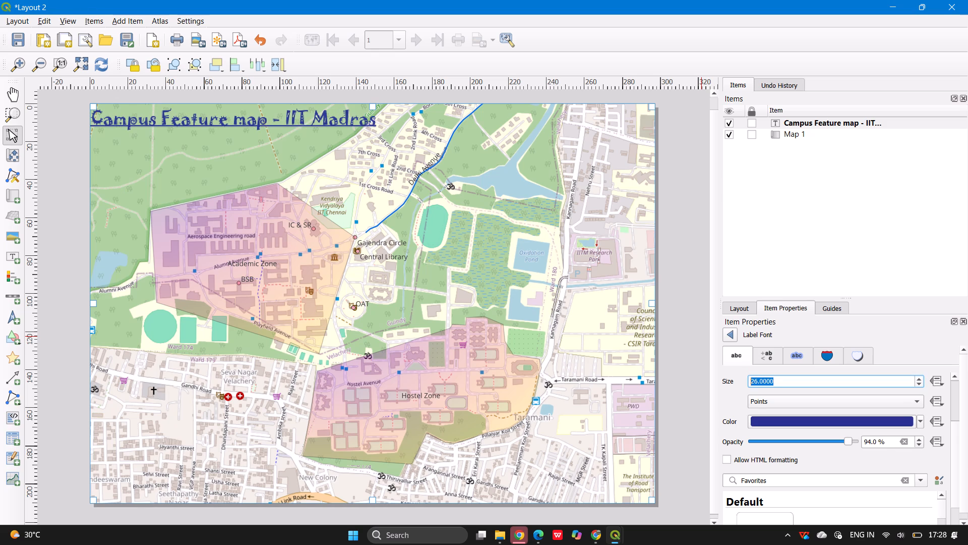
{"action": "left_click", "coordinate": [922, 383]}
{"action": "left_click", "coordinate": [920, 383]}
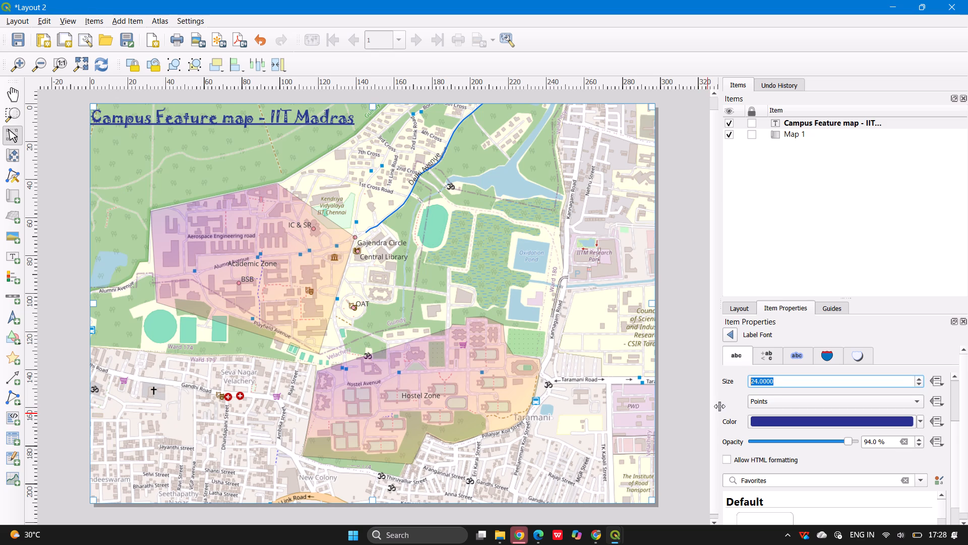
{"action": "left_click", "coordinate": [720, 404]}
{"action": "left_click", "coordinate": [733, 405]}
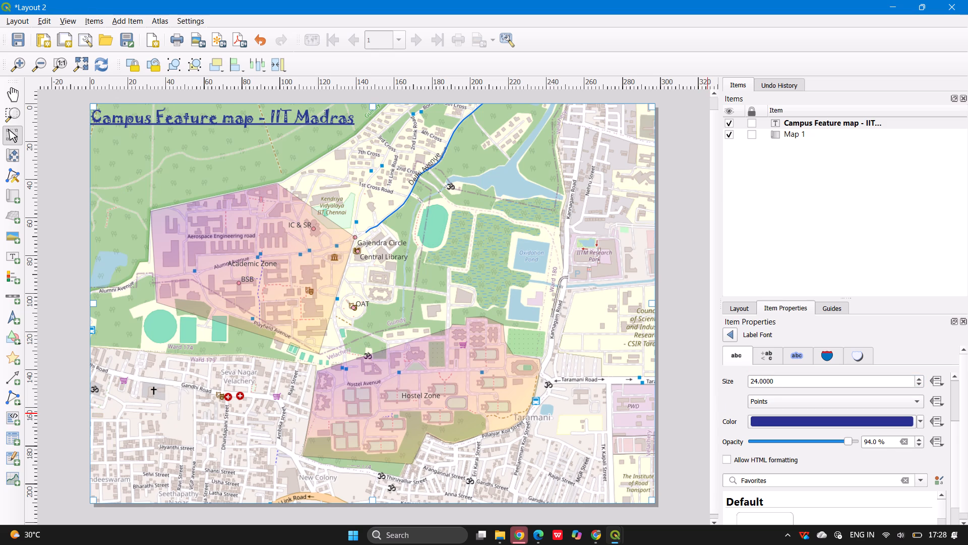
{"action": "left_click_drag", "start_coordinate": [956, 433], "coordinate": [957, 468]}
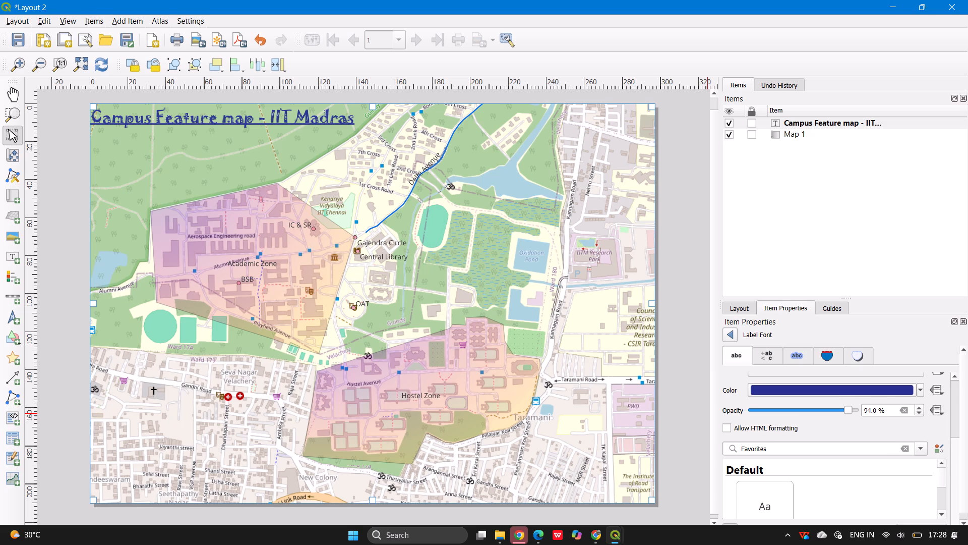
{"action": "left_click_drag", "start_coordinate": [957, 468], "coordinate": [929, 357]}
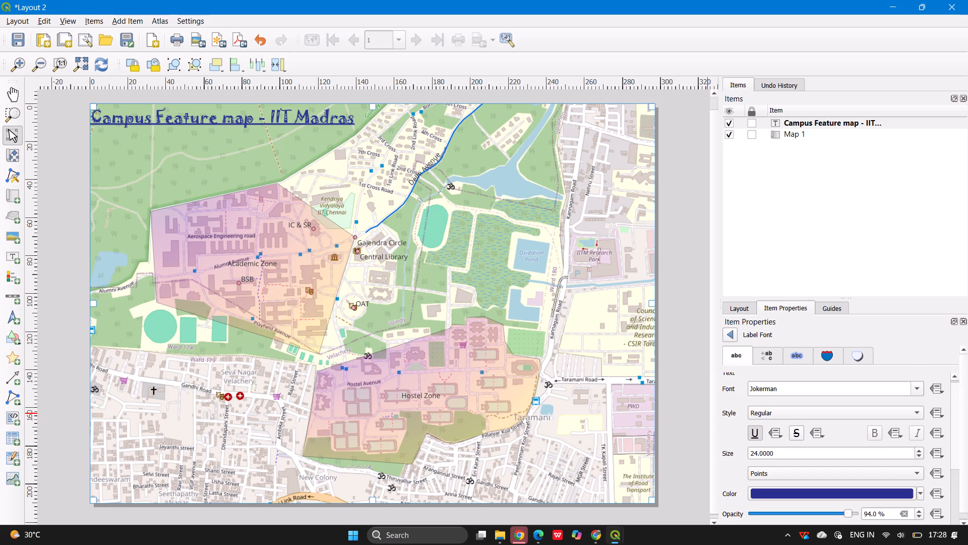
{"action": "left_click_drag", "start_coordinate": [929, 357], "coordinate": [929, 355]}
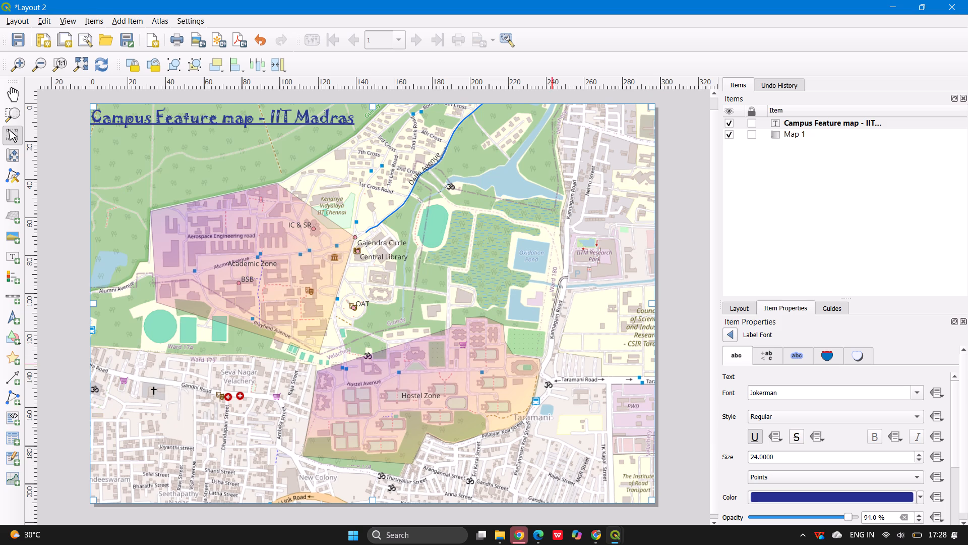
Add a scale bar for Map 1, drawing its frame from the page's upper-left corner to its lower-right corner.
{"action": "left_click", "coordinate": [132, 17]}
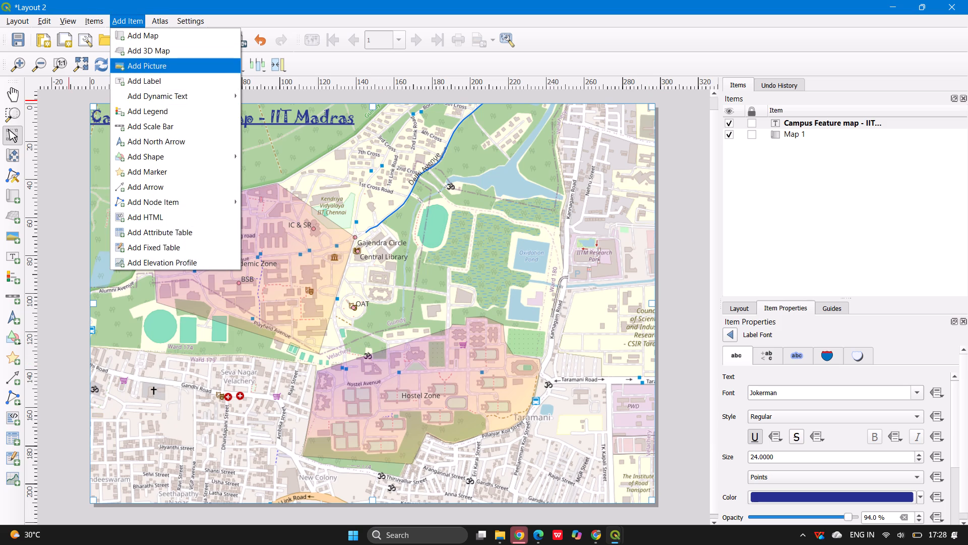
{"action": "left_click", "coordinate": [159, 123]}
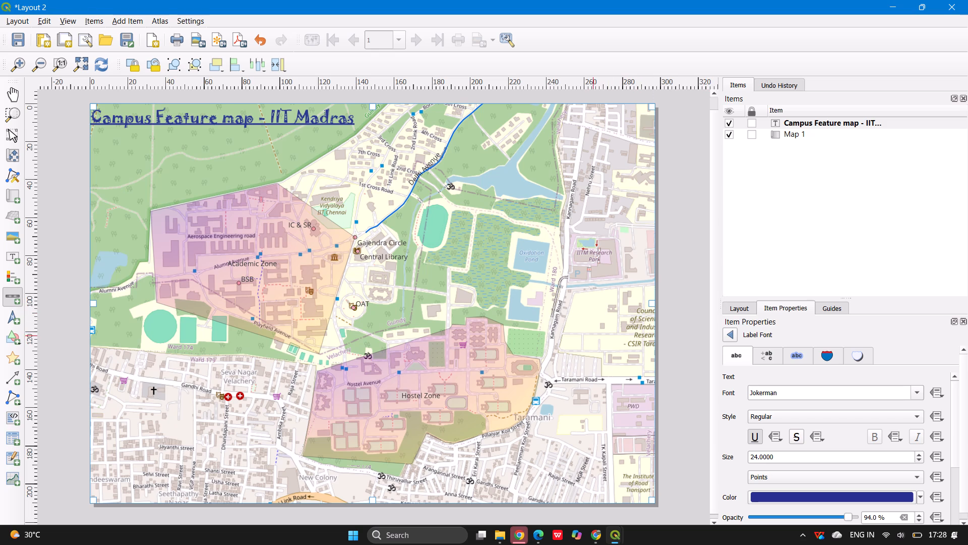
{"action": "left_click", "coordinate": [92, 106]}
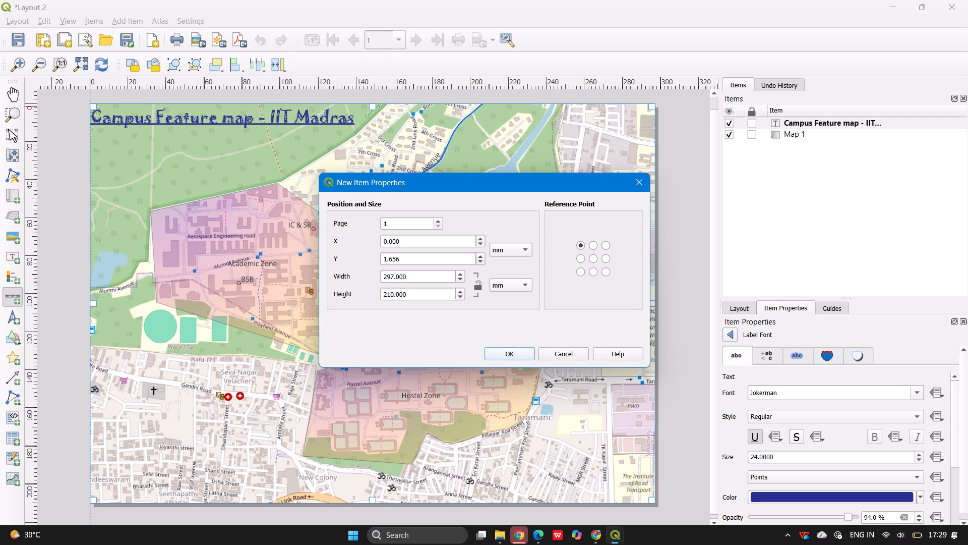
{"action": "left_click", "coordinate": [634, 182]}
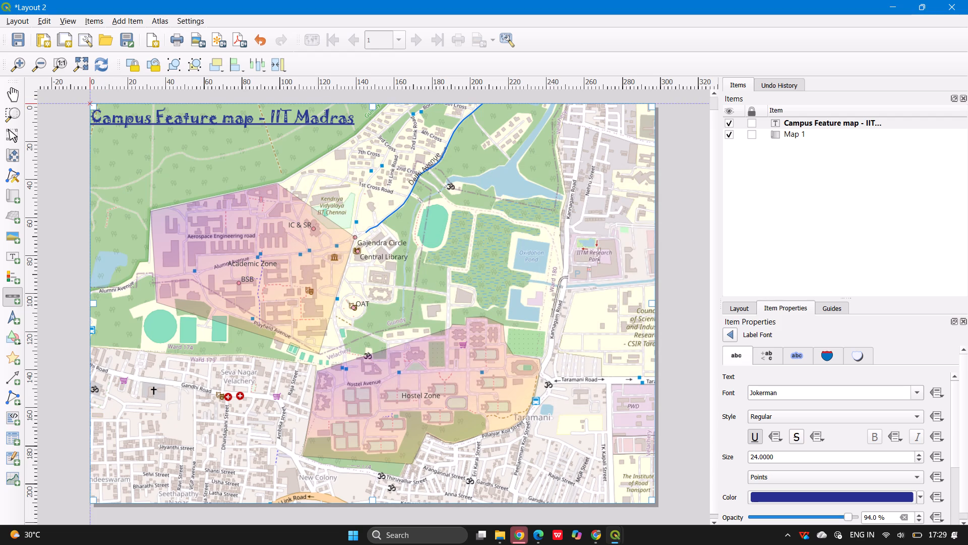
{"action": "left_click_drag", "start_coordinate": [90, 104], "coordinate": [537, 380]}
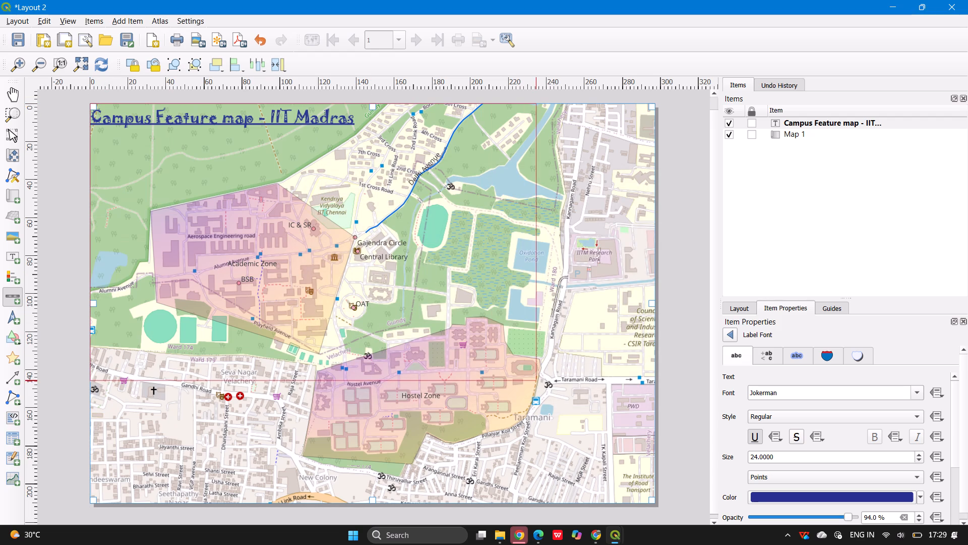
{"action": "left_click_drag", "start_coordinate": [537, 380], "coordinate": [653, 501]}
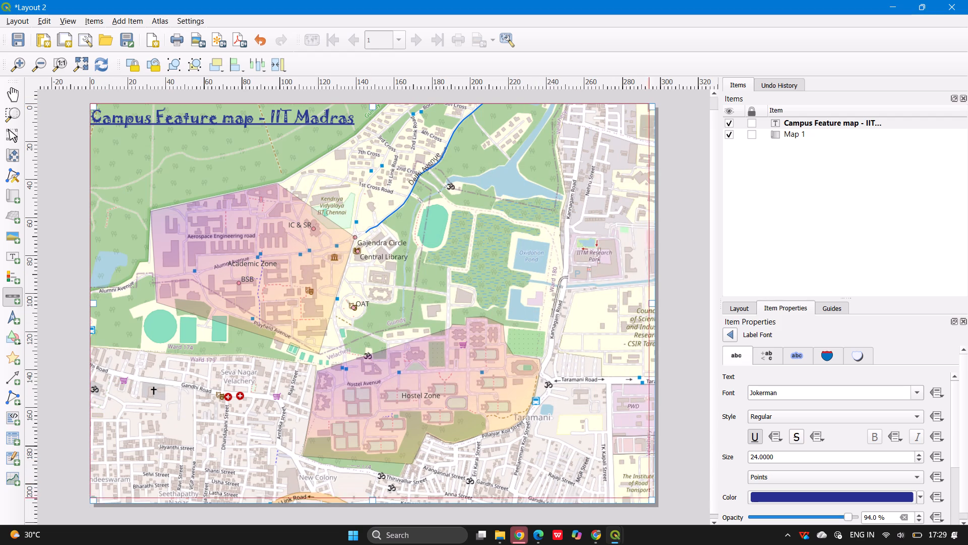
{"action": "left_click_drag", "start_coordinate": [653, 501], "coordinate": [655, 502]}
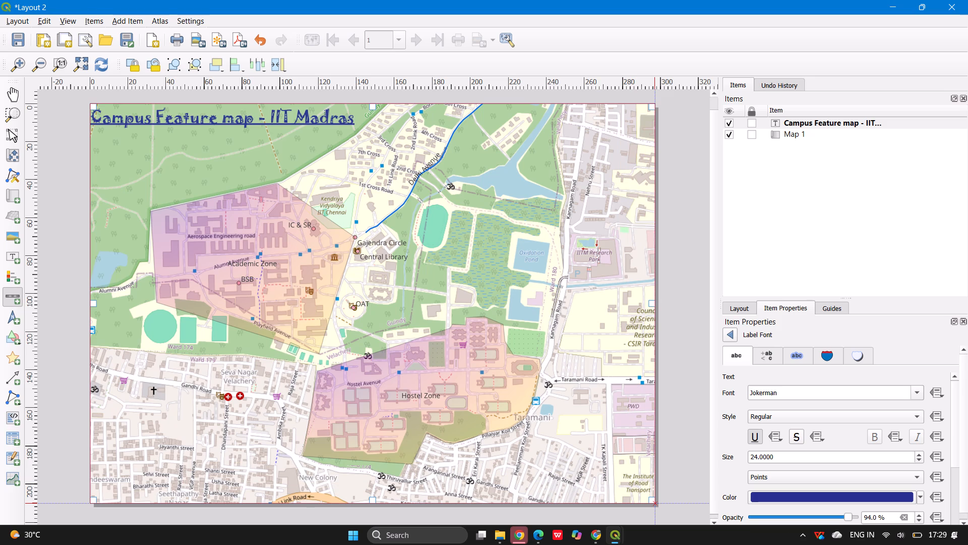
{"action": "left_click_drag", "start_coordinate": [655, 502], "coordinate": [657, 502]}
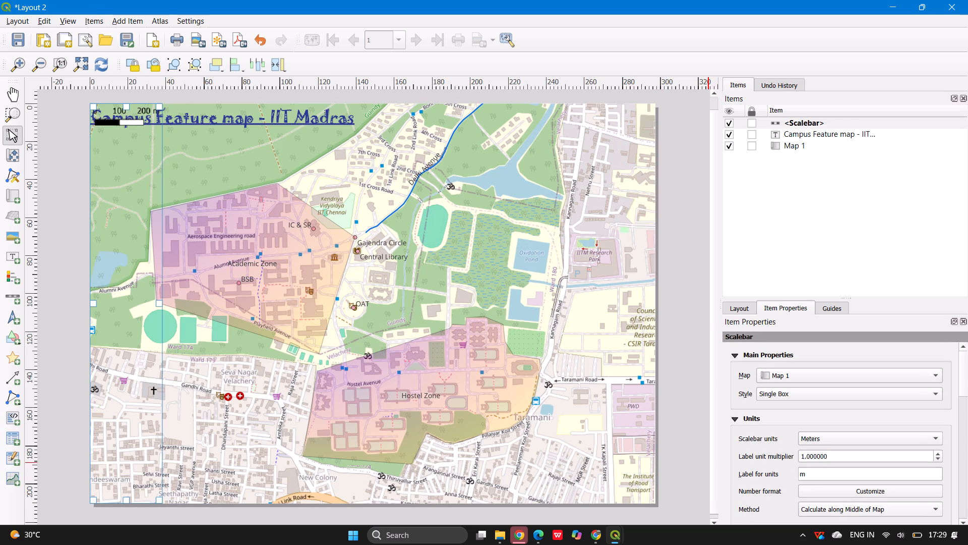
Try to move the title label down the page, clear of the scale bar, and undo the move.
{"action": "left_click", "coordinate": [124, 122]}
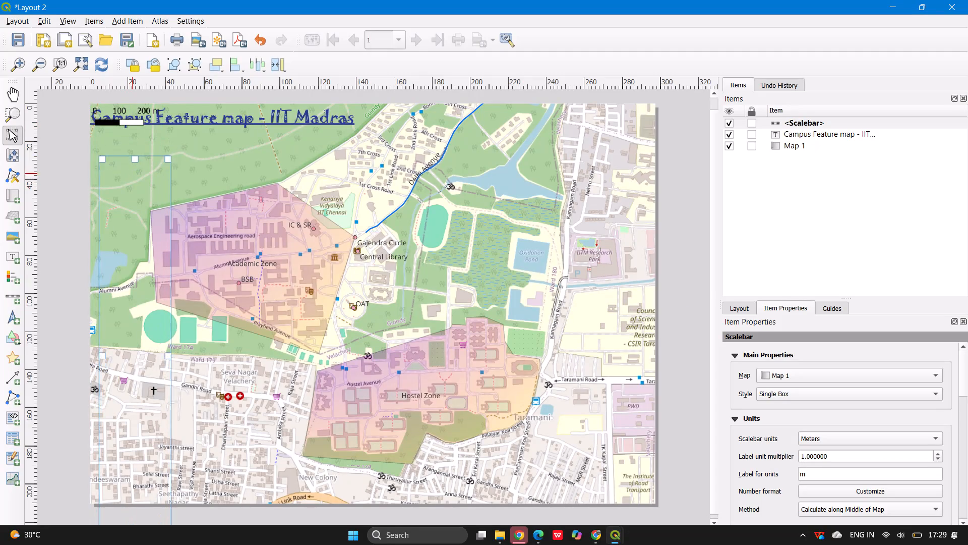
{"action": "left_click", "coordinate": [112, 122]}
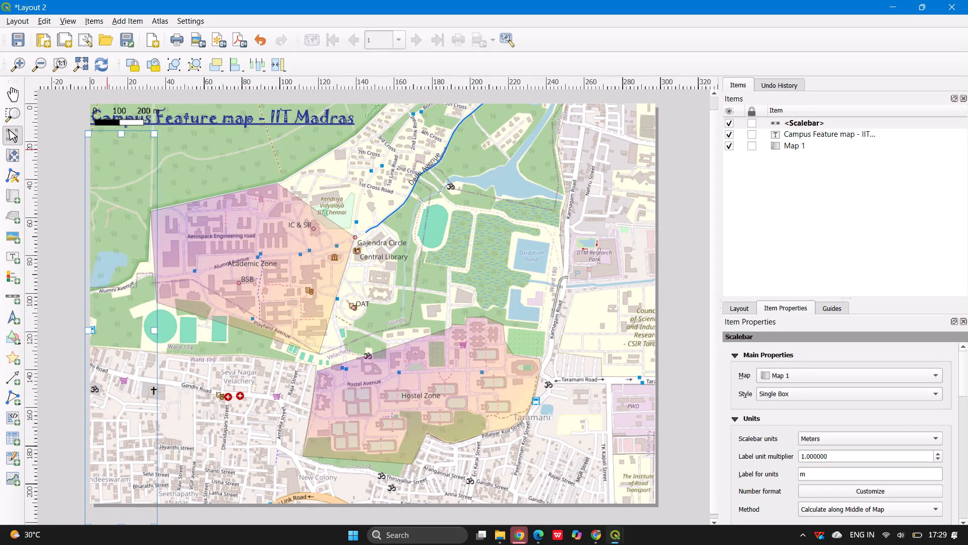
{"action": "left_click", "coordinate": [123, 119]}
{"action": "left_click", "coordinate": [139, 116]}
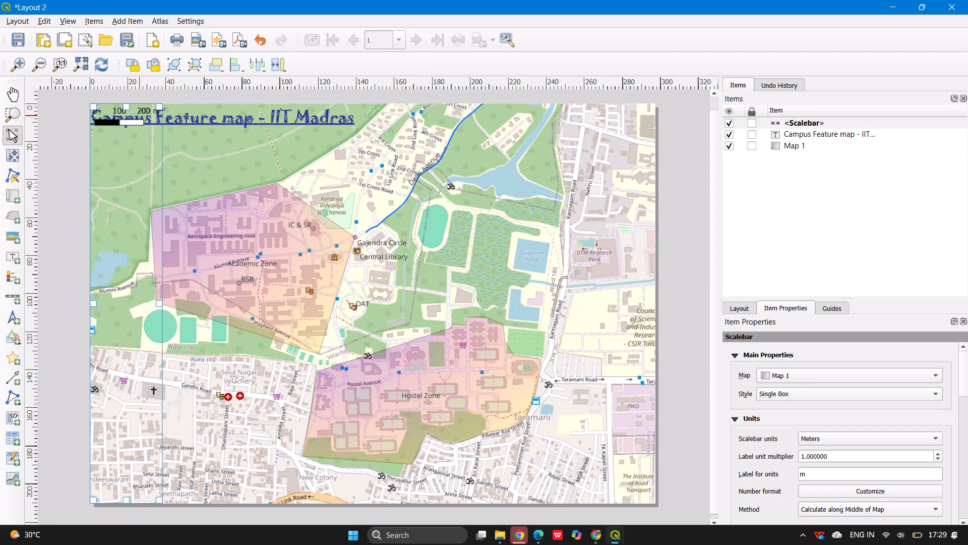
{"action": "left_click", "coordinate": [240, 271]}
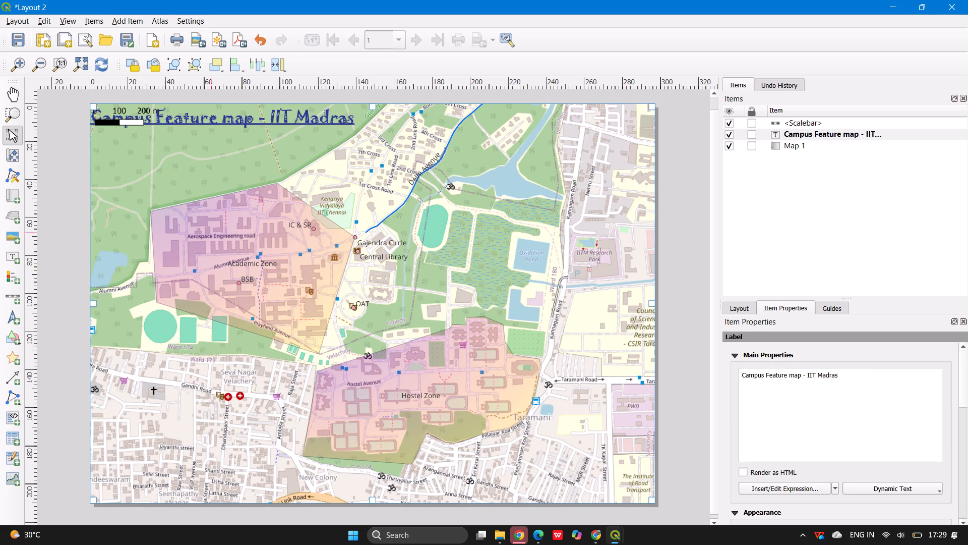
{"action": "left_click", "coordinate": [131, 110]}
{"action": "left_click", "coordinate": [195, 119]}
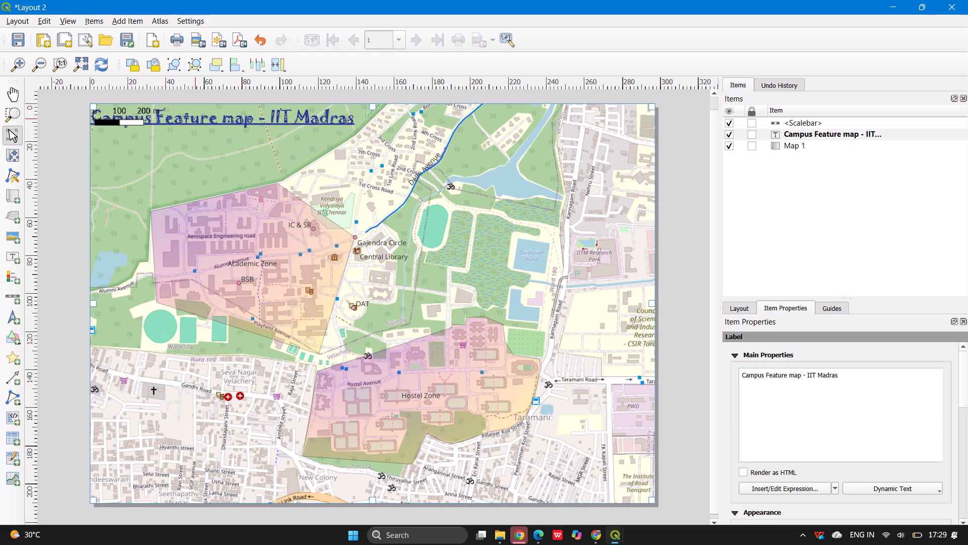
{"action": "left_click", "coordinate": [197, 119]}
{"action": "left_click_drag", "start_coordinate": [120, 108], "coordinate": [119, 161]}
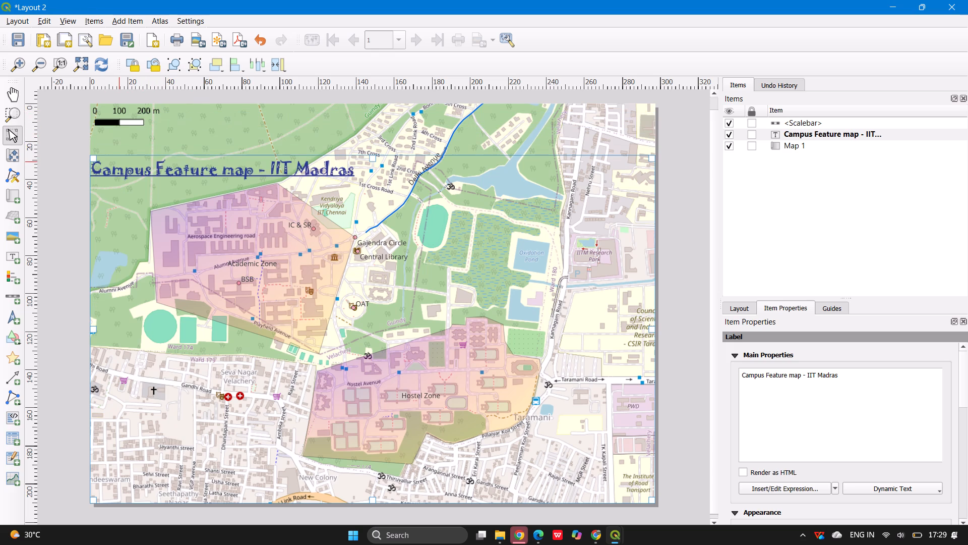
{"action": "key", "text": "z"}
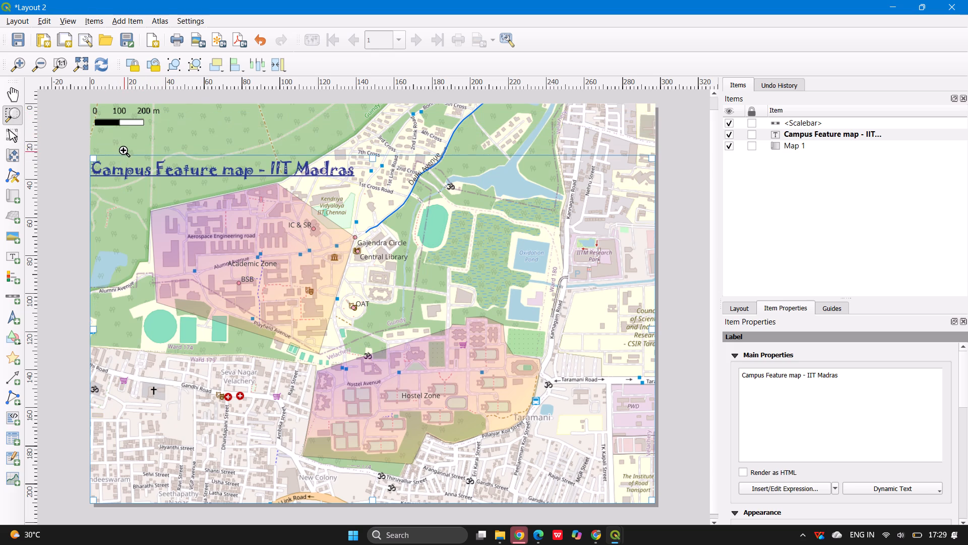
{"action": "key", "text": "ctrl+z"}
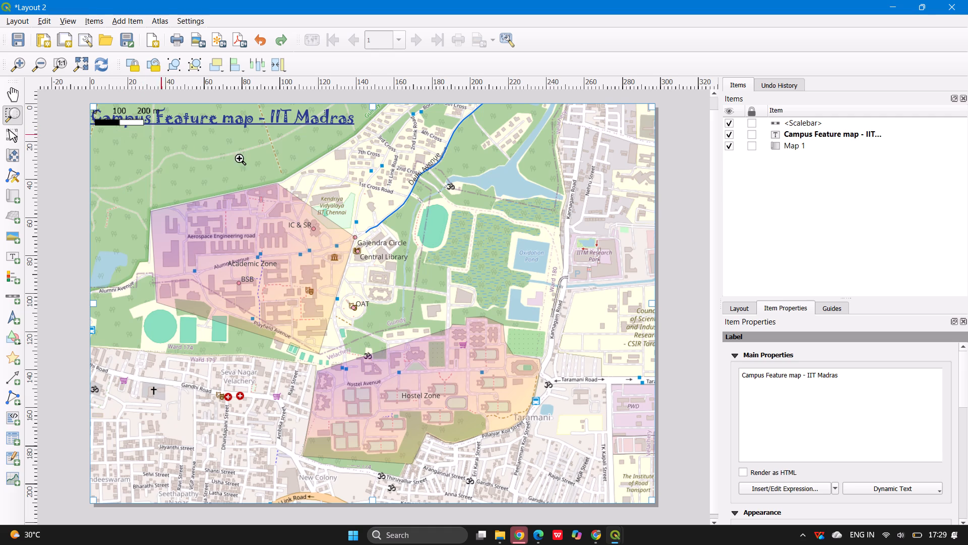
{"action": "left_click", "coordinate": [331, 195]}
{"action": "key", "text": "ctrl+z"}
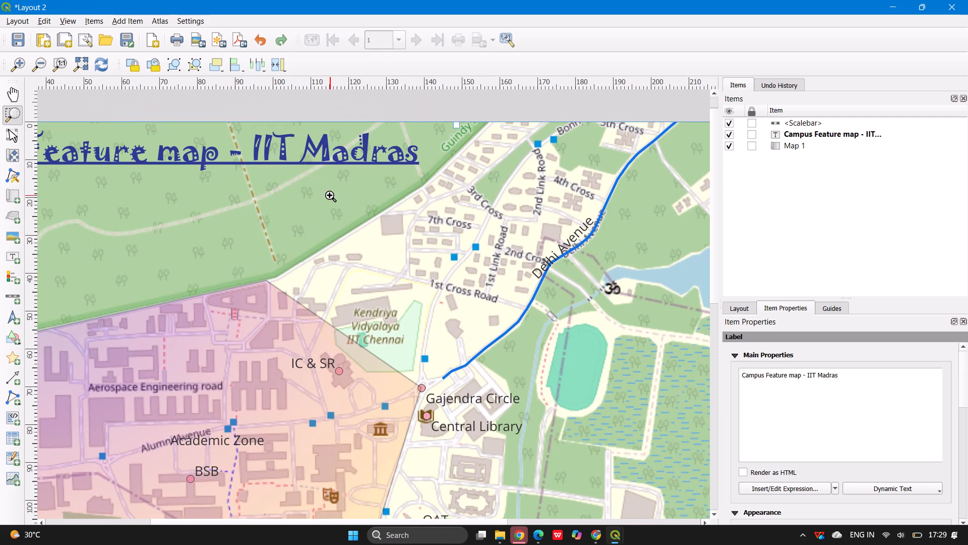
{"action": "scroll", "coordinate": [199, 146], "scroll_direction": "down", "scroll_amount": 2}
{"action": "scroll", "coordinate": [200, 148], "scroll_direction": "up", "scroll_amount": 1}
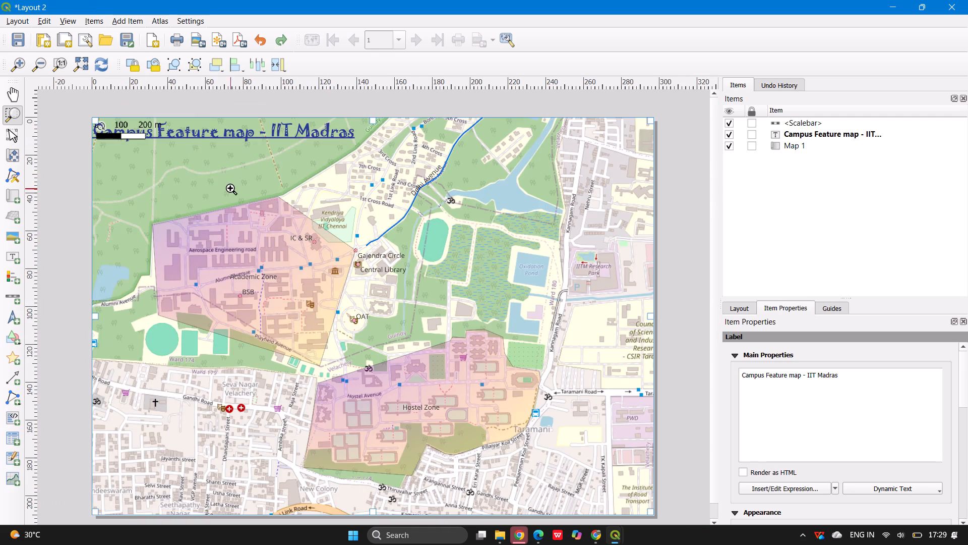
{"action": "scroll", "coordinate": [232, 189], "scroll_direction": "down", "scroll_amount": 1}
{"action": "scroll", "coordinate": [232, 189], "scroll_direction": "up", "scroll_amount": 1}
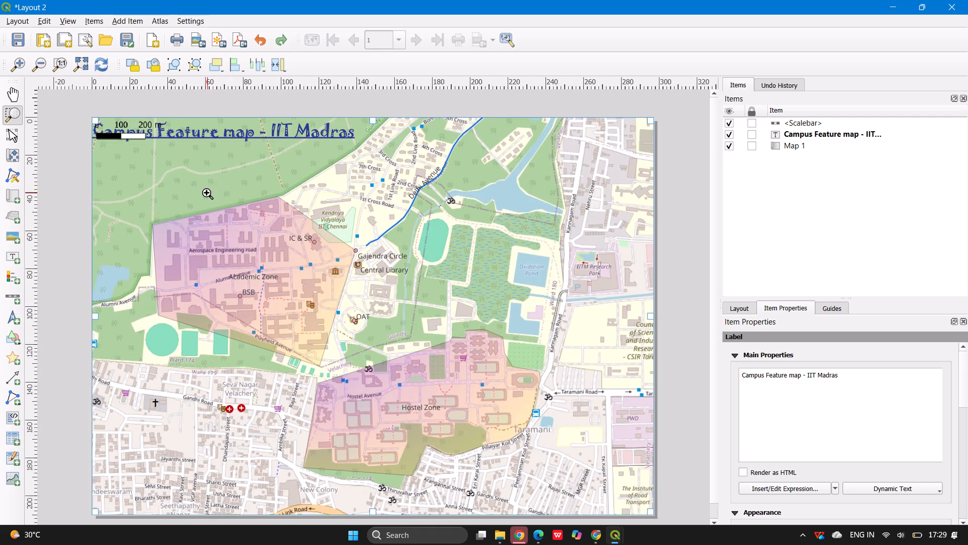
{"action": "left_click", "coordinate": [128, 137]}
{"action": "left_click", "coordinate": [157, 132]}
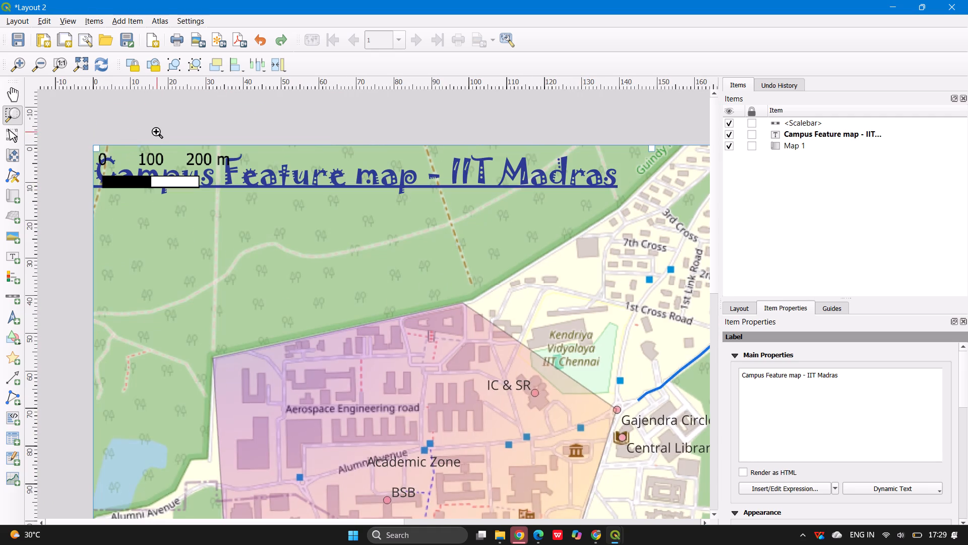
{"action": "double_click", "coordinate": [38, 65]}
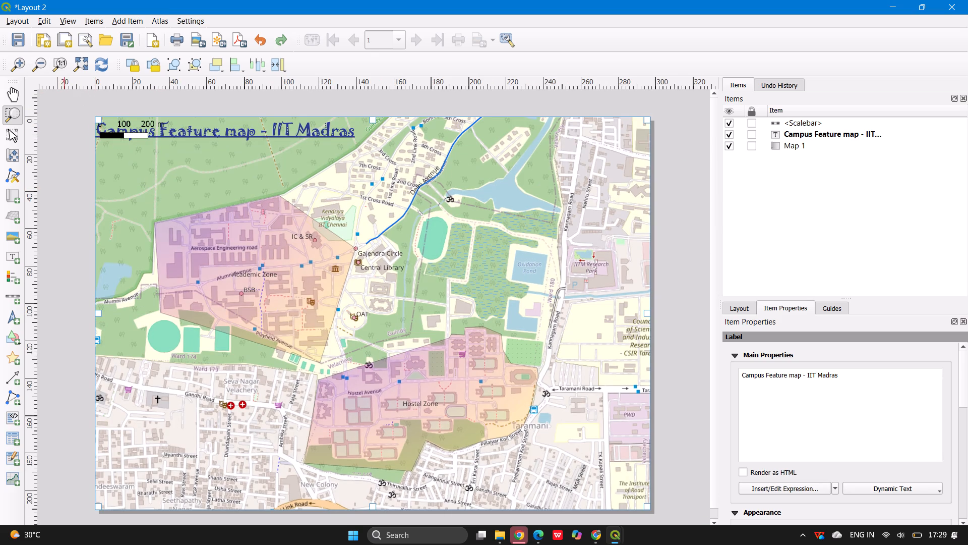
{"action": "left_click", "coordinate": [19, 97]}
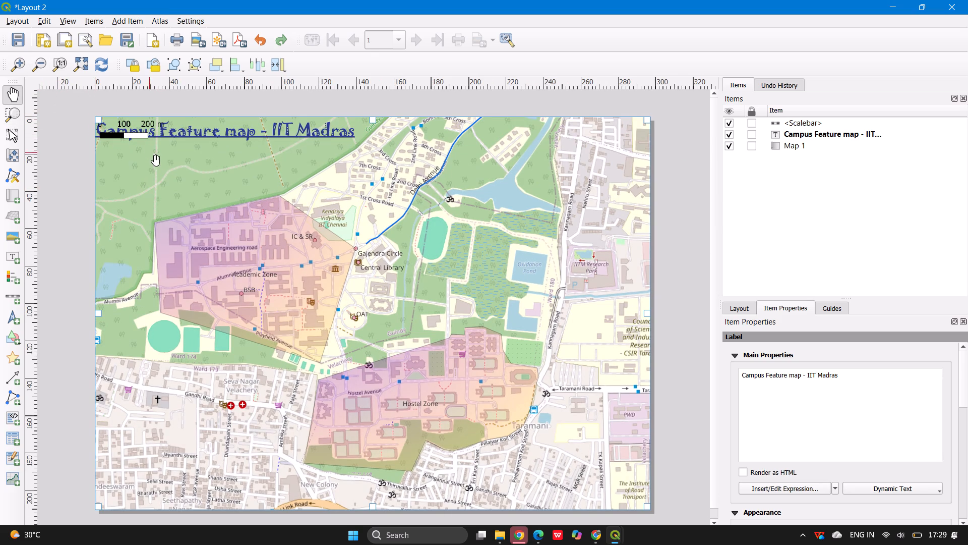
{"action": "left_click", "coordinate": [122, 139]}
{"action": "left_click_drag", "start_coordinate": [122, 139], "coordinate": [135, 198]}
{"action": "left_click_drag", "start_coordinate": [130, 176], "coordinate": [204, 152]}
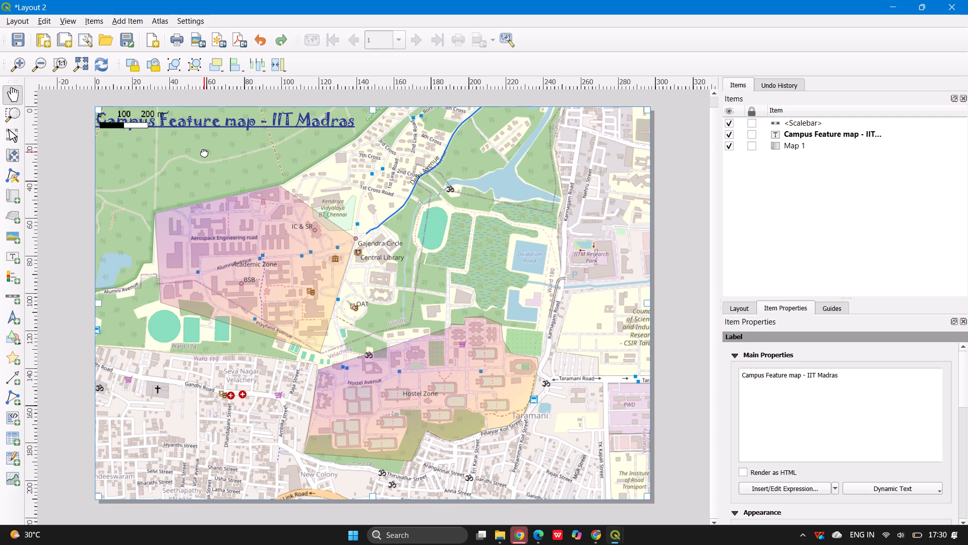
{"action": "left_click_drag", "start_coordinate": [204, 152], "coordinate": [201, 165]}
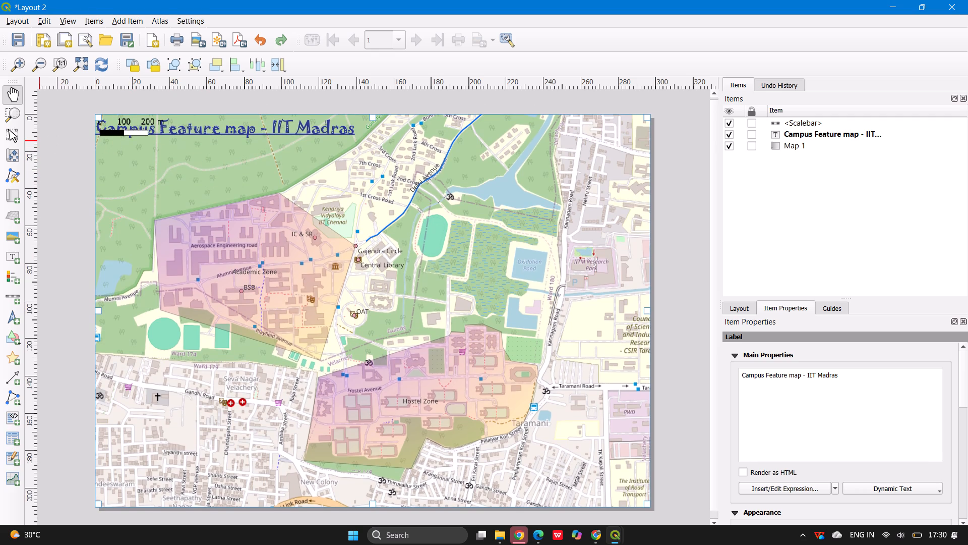
Move the scale bar off the title and into the map's upper-right corner, aligned with the page's edges.
{"action": "left_click", "coordinate": [9, 141]}
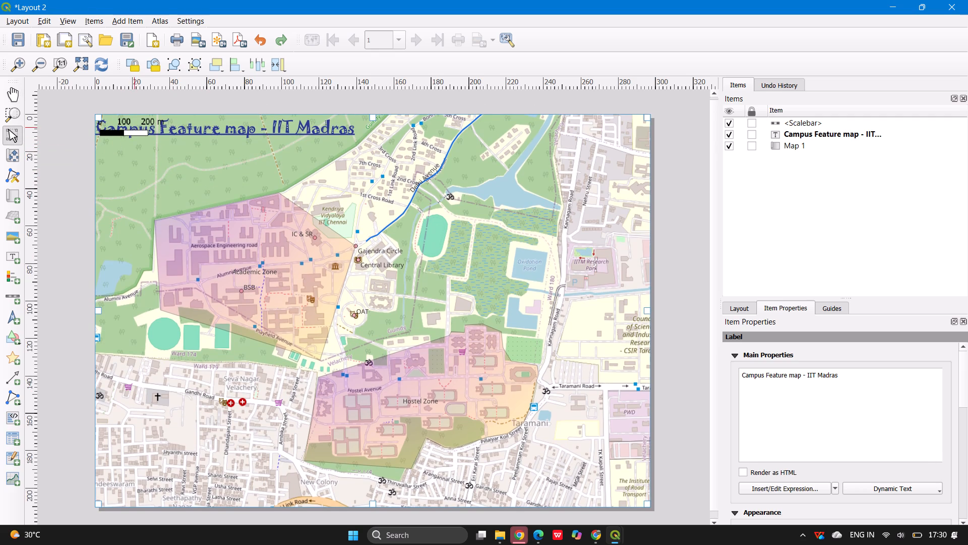
{"action": "left_click_drag", "start_coordinate": [127, 132], "coordinate": [138, 139]}
{"action": "left_click_drag", "start_coordinate": [138, 139], "coordinate": [607, 130]}
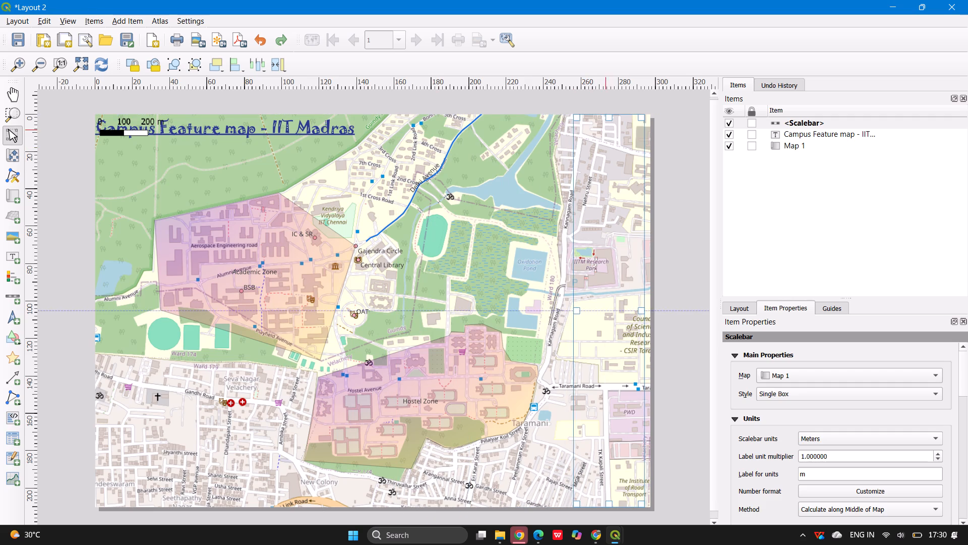
{"action": "left_click_drag", "start_coordinate": [607, 130], "coordinate": [612, 132]}
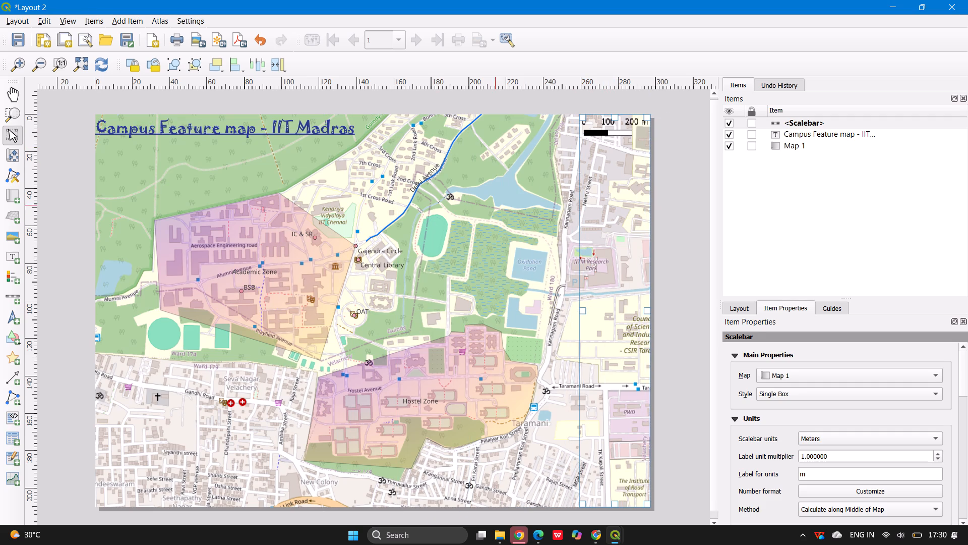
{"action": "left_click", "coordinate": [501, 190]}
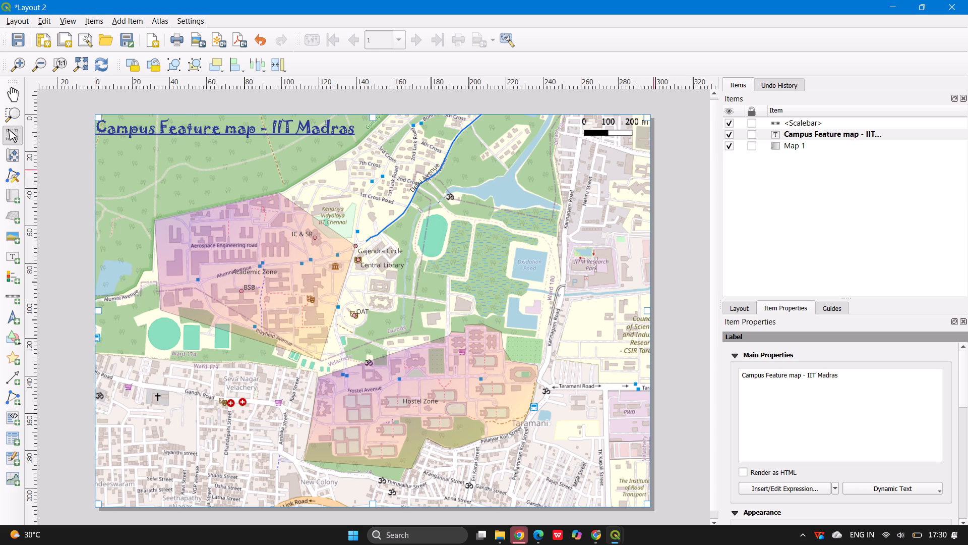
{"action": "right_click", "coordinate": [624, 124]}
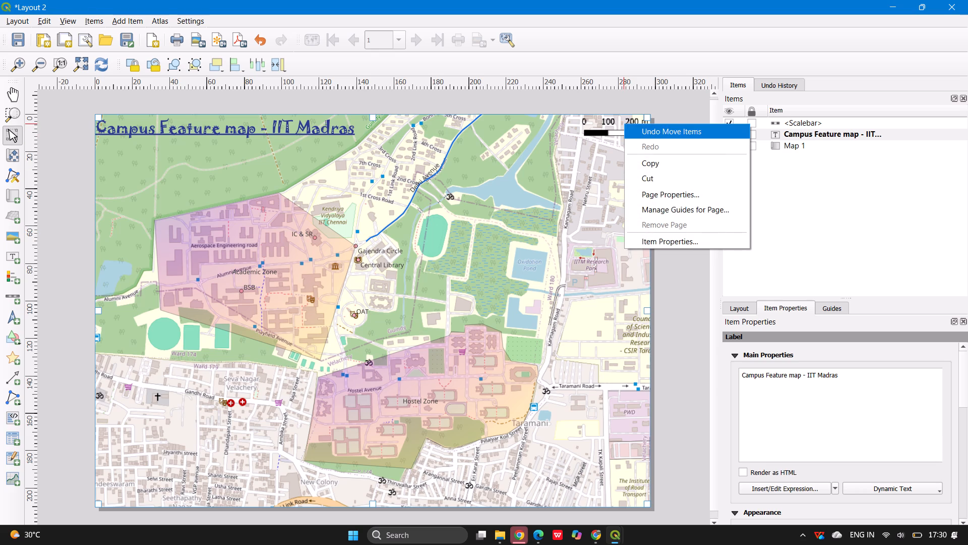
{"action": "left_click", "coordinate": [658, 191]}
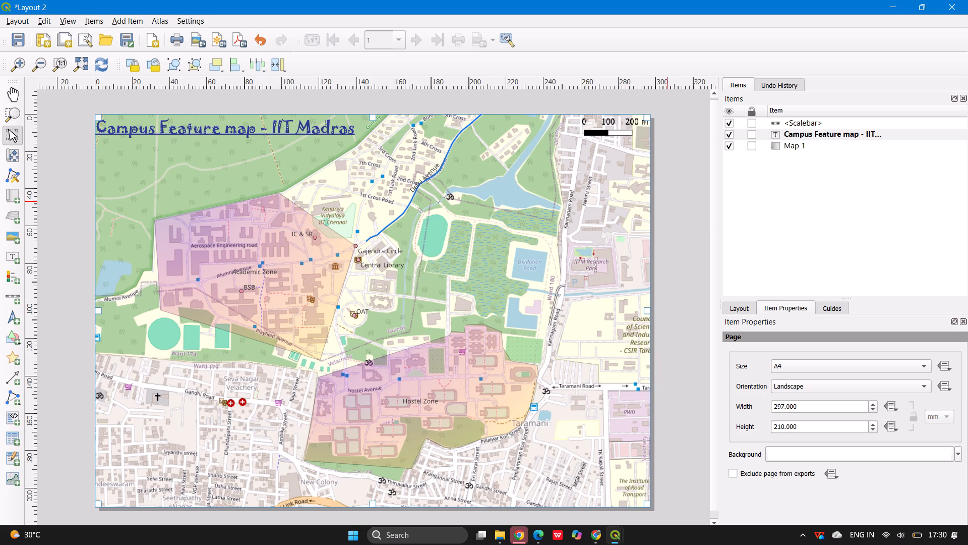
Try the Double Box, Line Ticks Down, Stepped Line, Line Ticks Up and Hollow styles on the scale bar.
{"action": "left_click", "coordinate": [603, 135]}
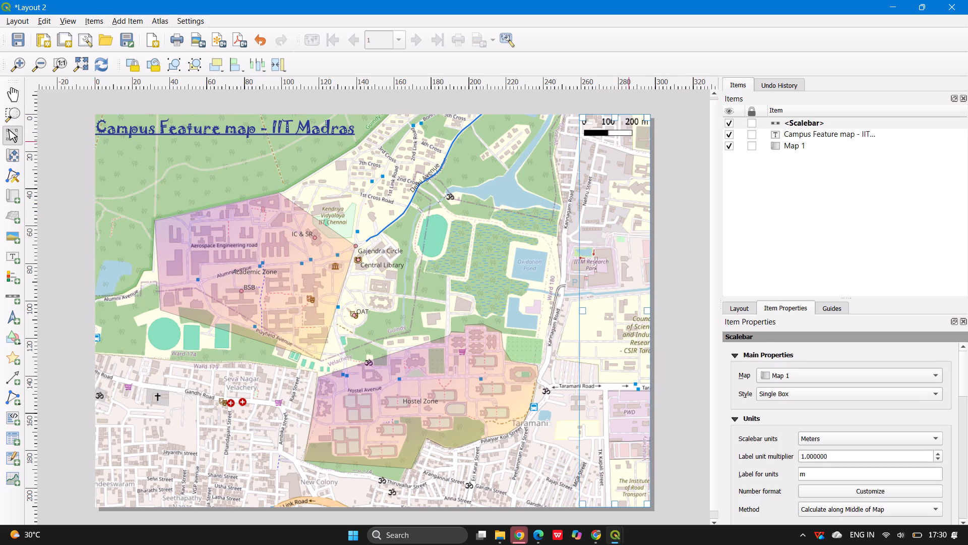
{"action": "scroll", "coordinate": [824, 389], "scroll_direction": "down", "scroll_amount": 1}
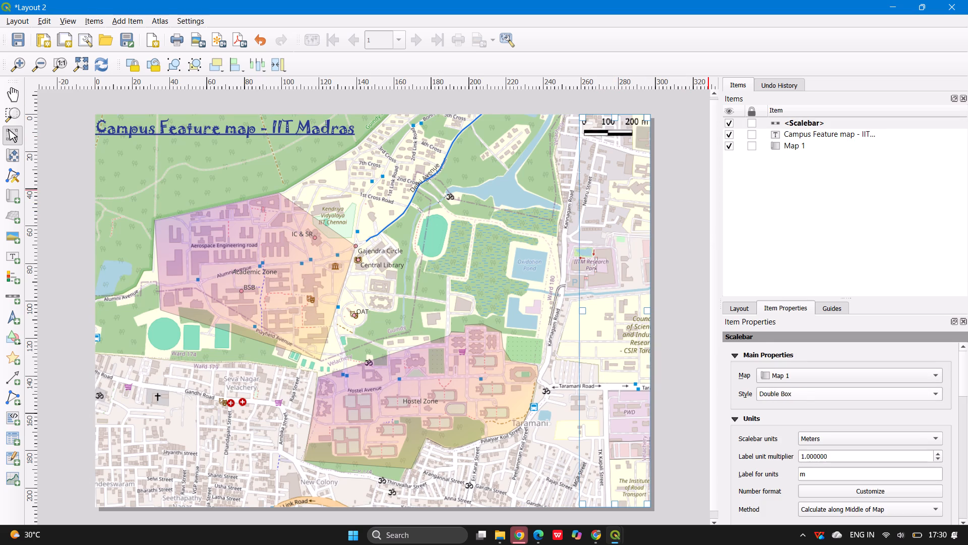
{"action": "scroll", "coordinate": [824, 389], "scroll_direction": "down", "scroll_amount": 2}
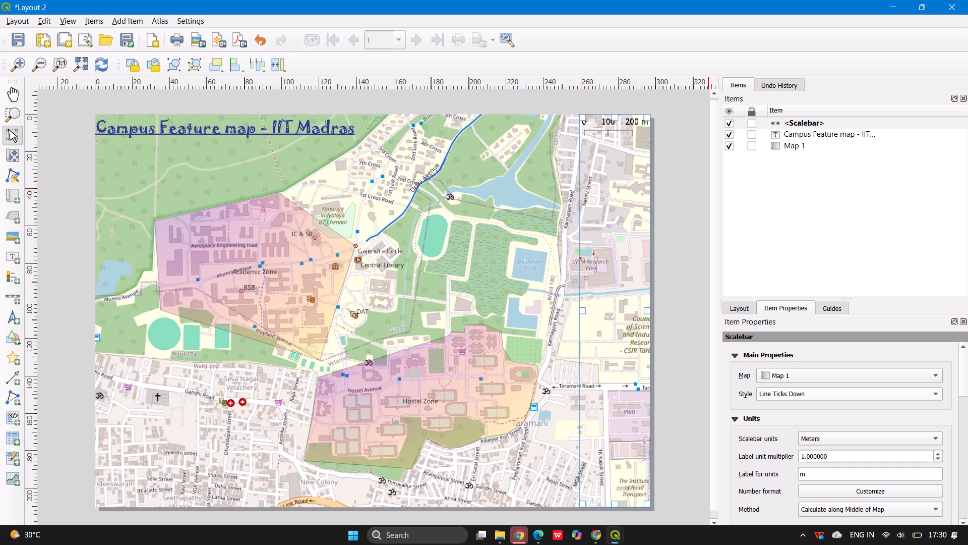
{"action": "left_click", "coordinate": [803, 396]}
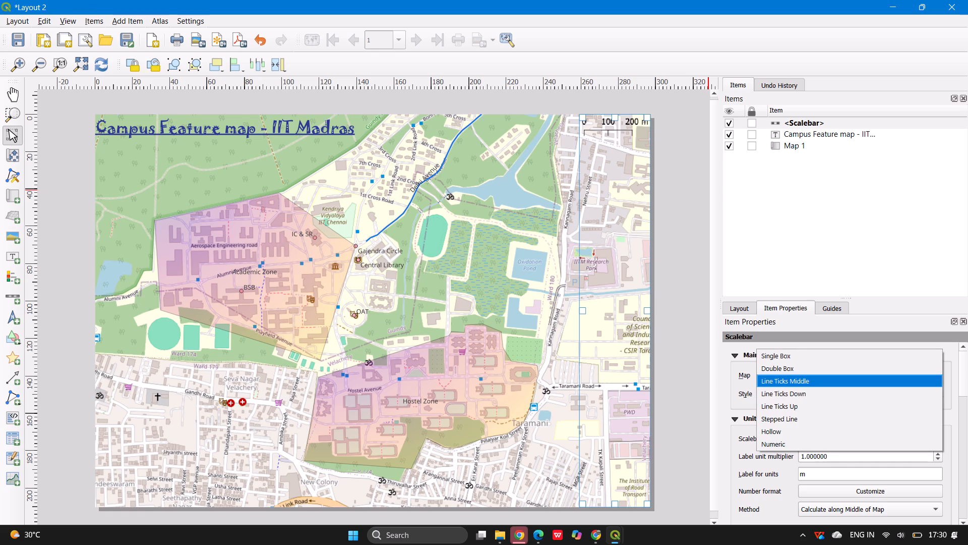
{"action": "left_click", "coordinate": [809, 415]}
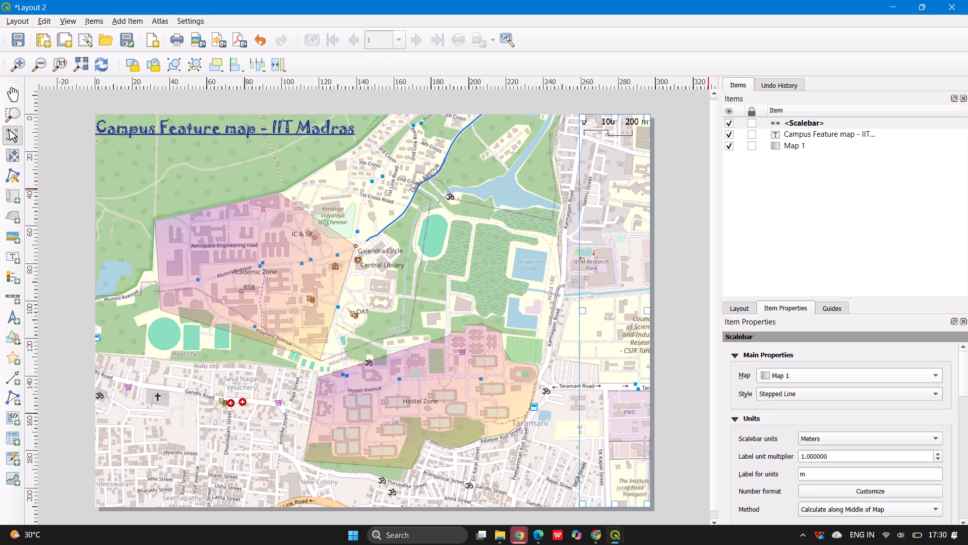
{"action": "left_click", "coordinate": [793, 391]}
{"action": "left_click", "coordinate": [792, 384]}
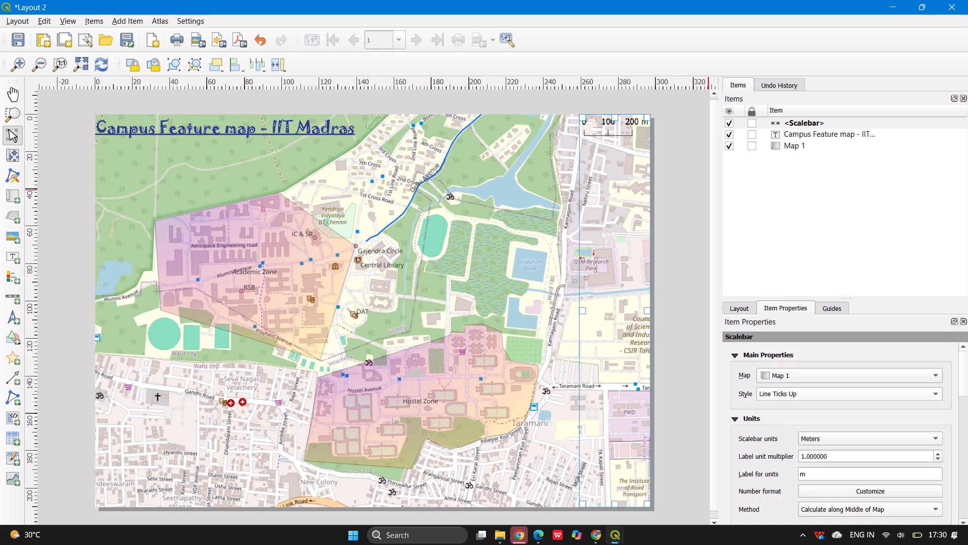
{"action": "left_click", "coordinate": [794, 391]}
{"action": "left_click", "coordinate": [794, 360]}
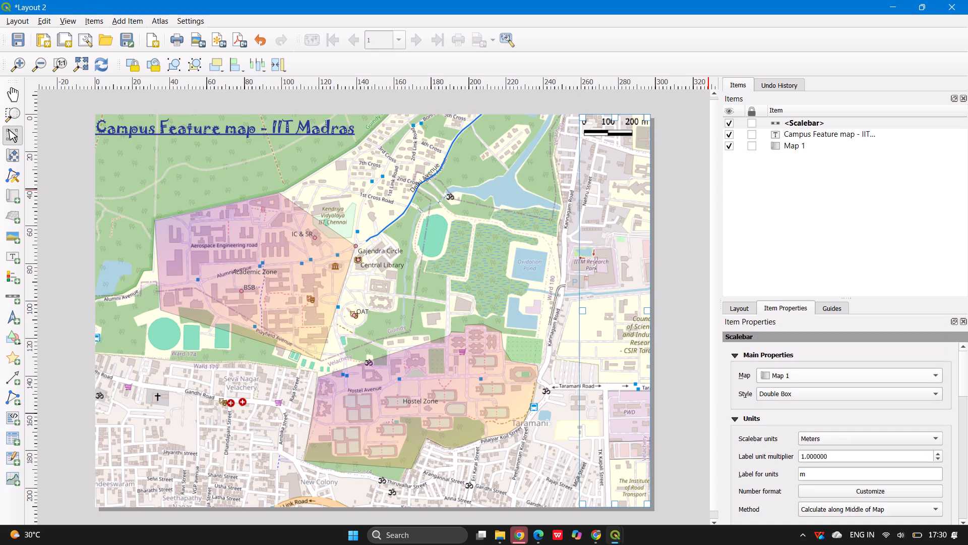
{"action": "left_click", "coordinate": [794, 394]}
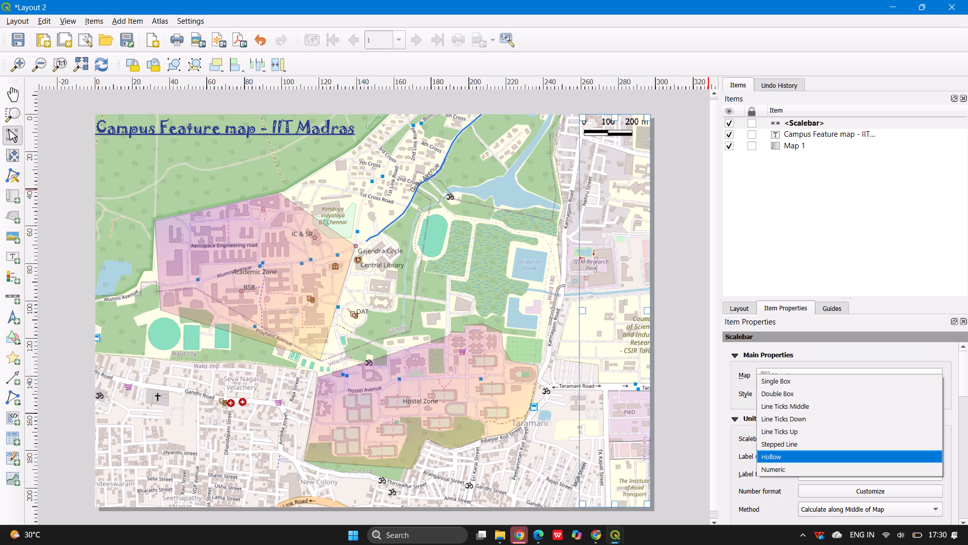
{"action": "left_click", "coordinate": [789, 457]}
Set the scale bar's style to Numeric.
{"action": "left_click", "coordinate": [783, 395]}
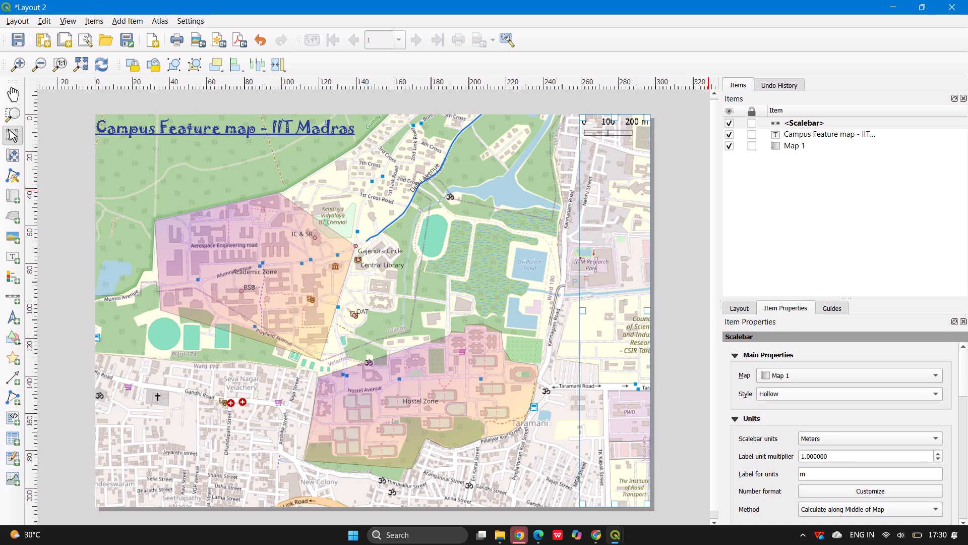
{"action": "left_click", "coordinate": [793, 408]}
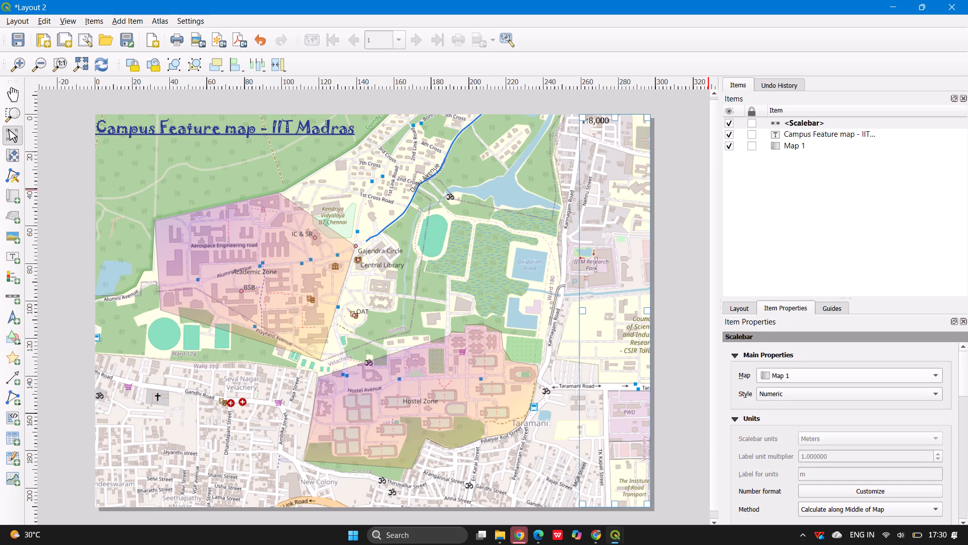
Set the scale bar's style to Single Box and deselect the scale bar.
{"action": "left_click", "coordinate": [780, 398]}
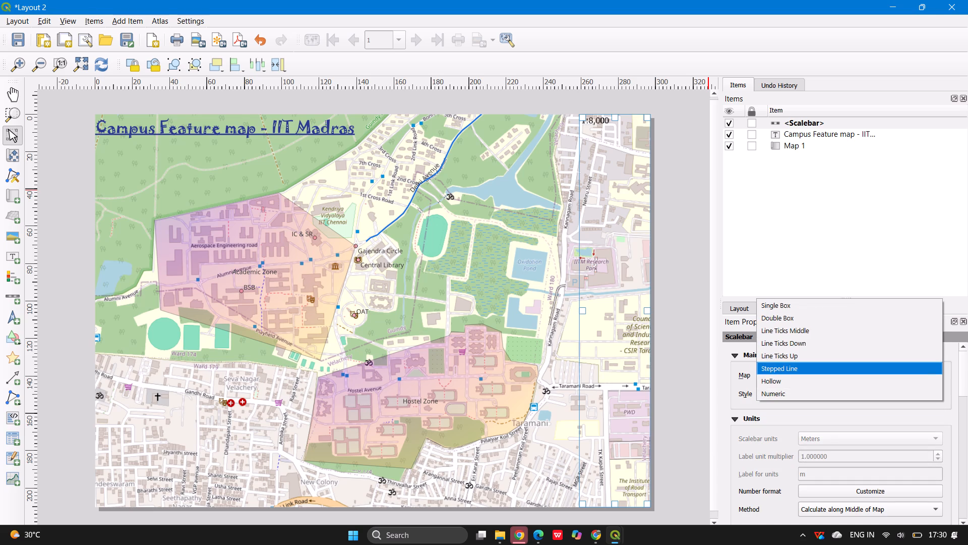
{"action": "left_click", "coordinate": [788, 308]}
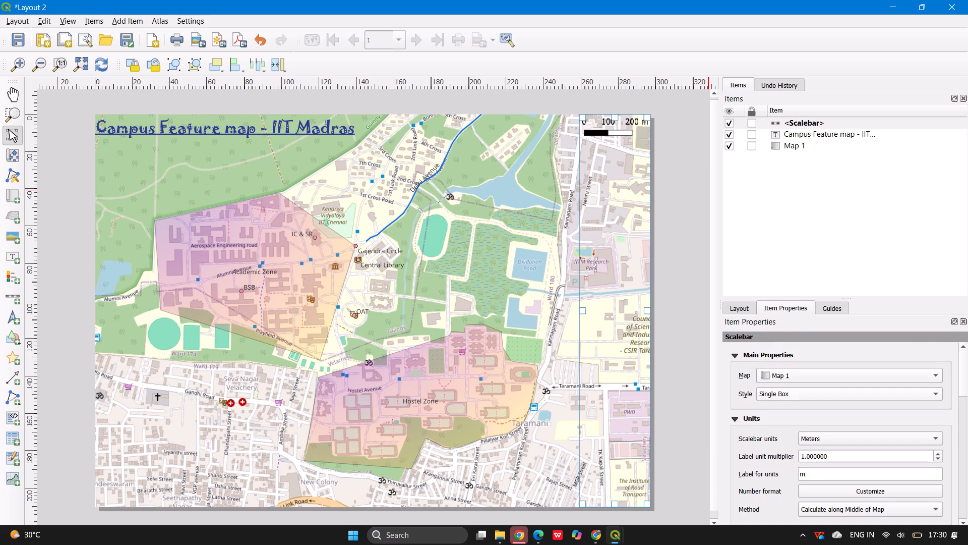
{"action": "left_click", "coordinate": [788, 391]}
{"action": "left_click", "coordinate": [788, 391]}
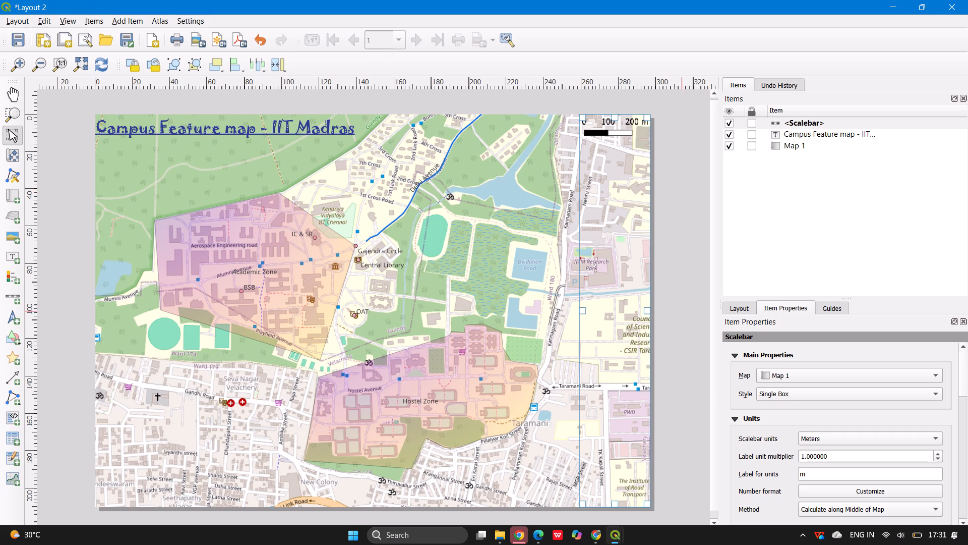
{"action": "left_click", "coordinate": [699, 309]}
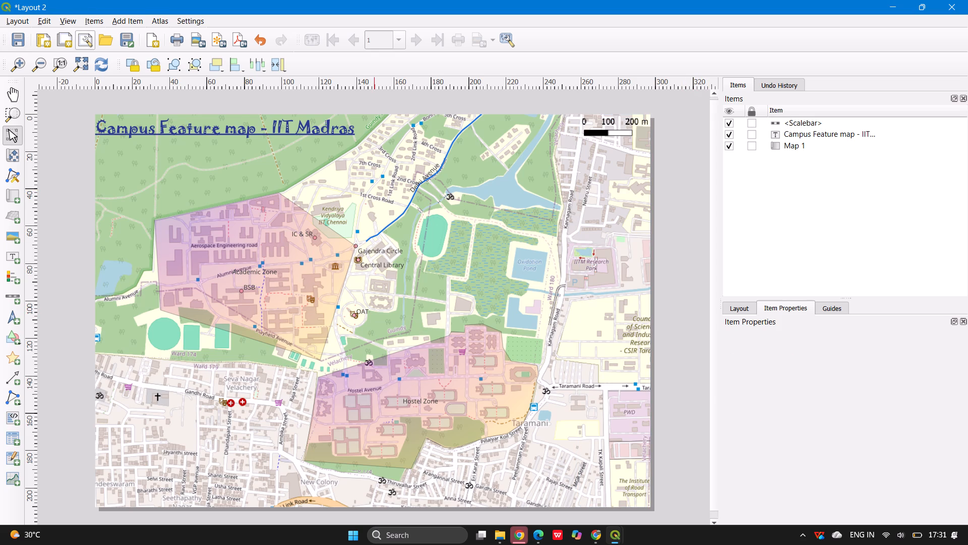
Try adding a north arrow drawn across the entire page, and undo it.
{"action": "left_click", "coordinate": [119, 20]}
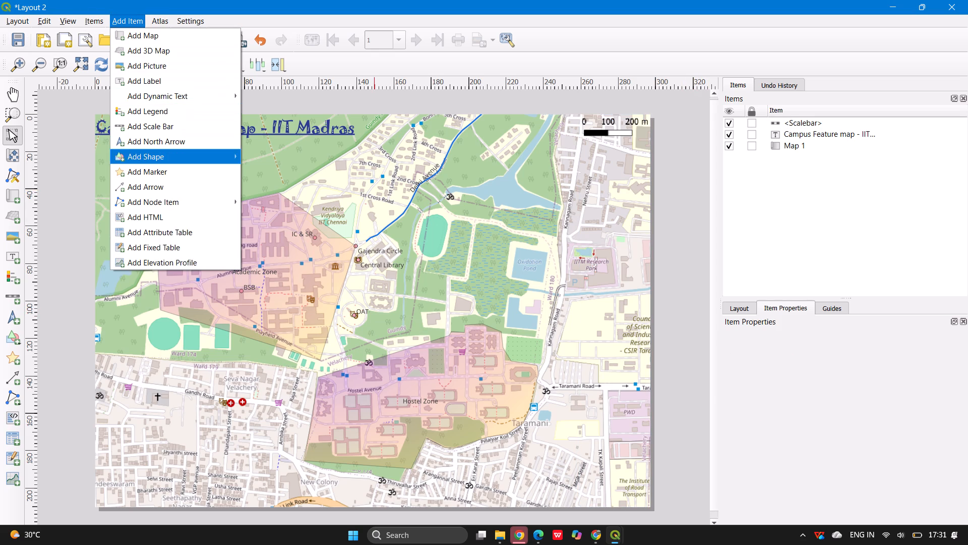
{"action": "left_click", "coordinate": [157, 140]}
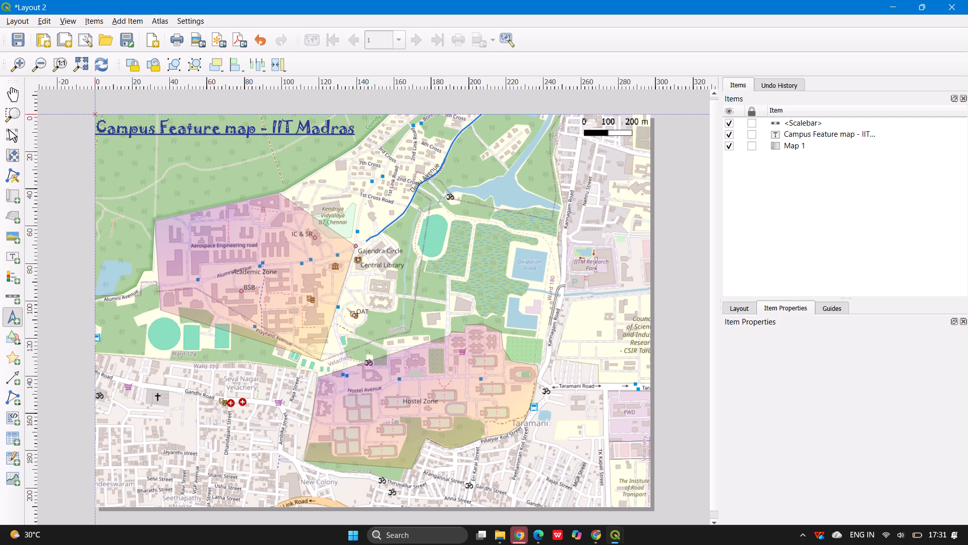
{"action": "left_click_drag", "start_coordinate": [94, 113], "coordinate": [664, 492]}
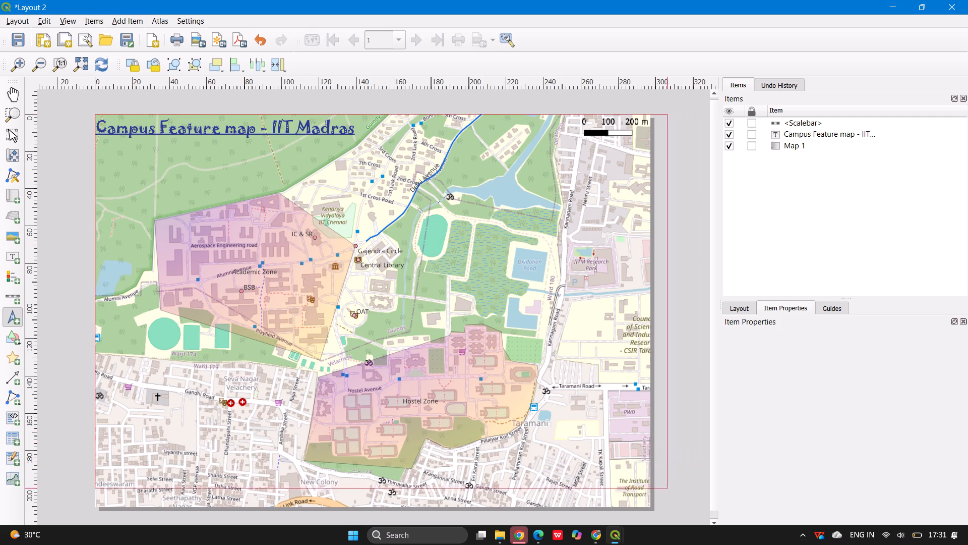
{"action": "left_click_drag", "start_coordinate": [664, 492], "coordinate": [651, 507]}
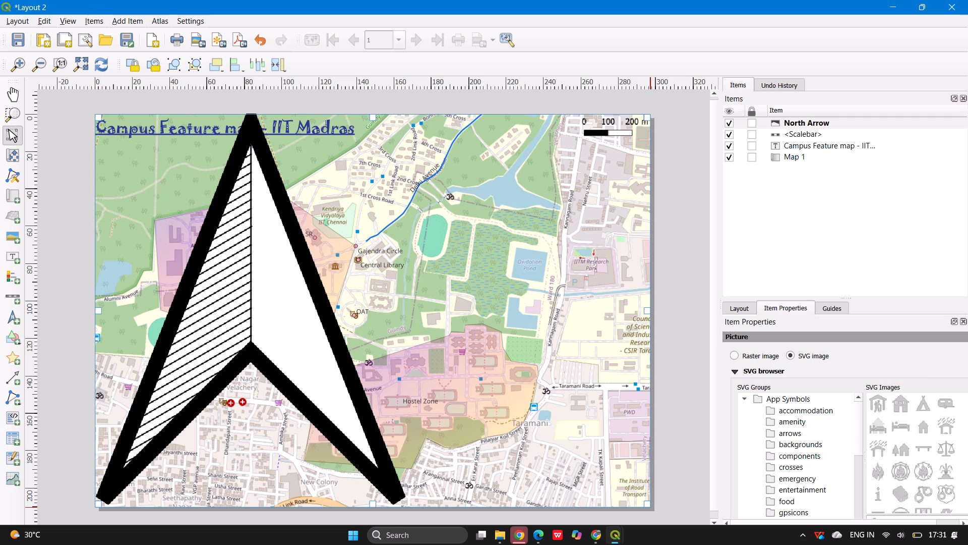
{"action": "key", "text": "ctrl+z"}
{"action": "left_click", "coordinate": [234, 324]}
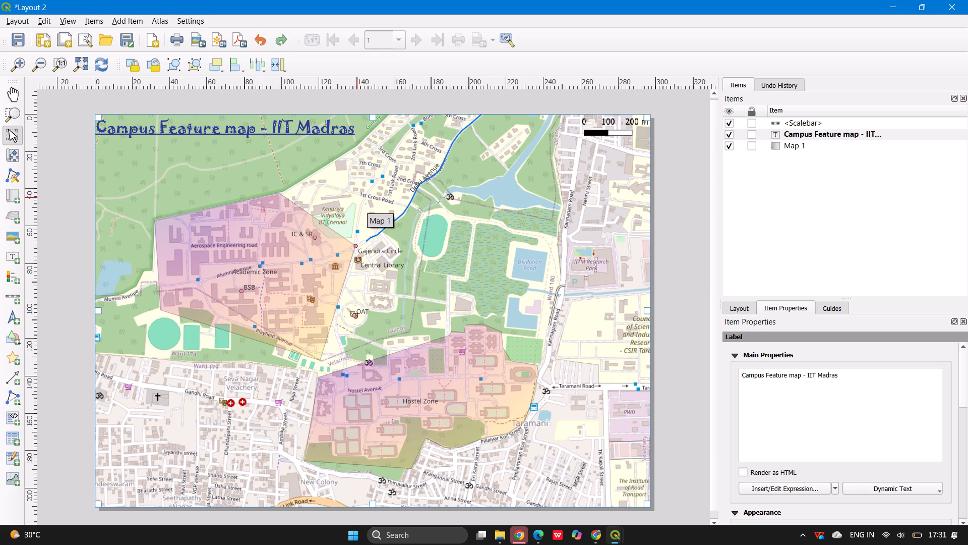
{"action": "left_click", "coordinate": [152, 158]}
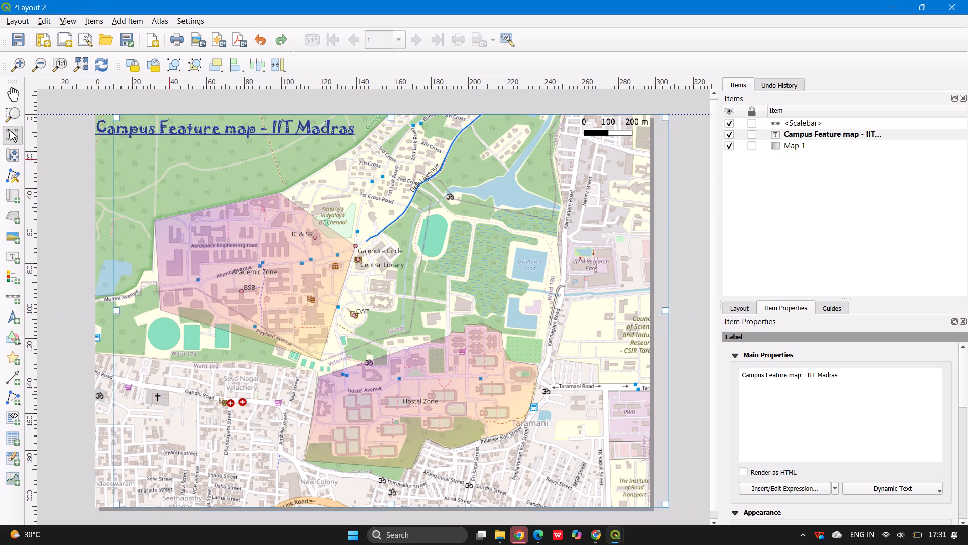
Add a small north arrow below the title in the map's upper-left area and narrow its frame to roughly square.
{"action": "left_click", "coordinate": [137, 18]}
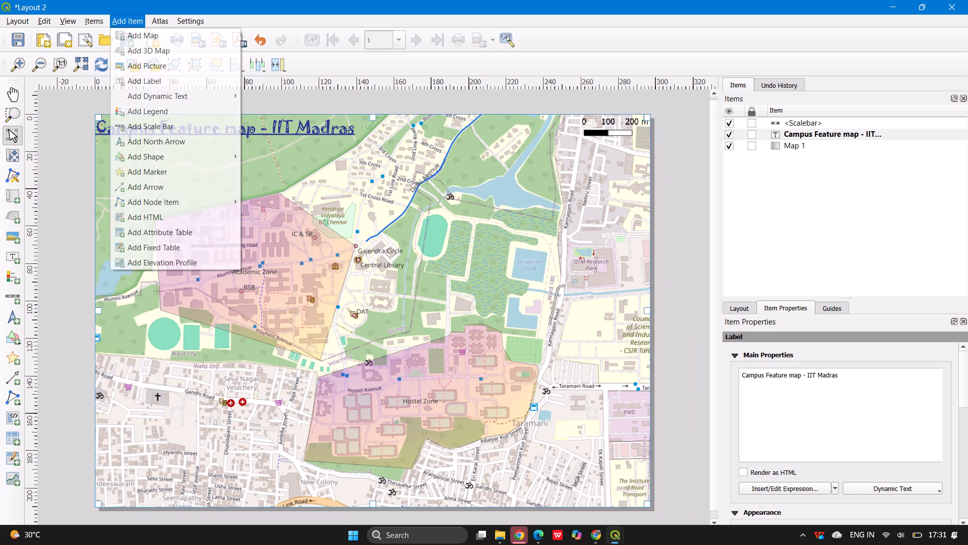
{"action": "left_click", "coordinate": [149, 135]}
{"action": "left_click_drag", "start_coordinate": [133, 166], "coordinate": [135, 168]}
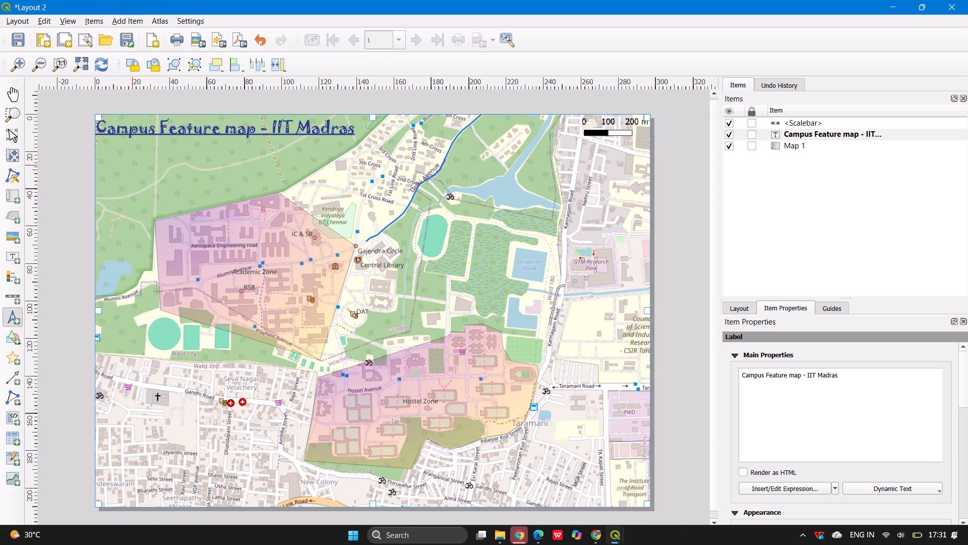
{"action": "left_click_drag", "start_coordinate": [135, 168], "coordinate": [171, 192]}
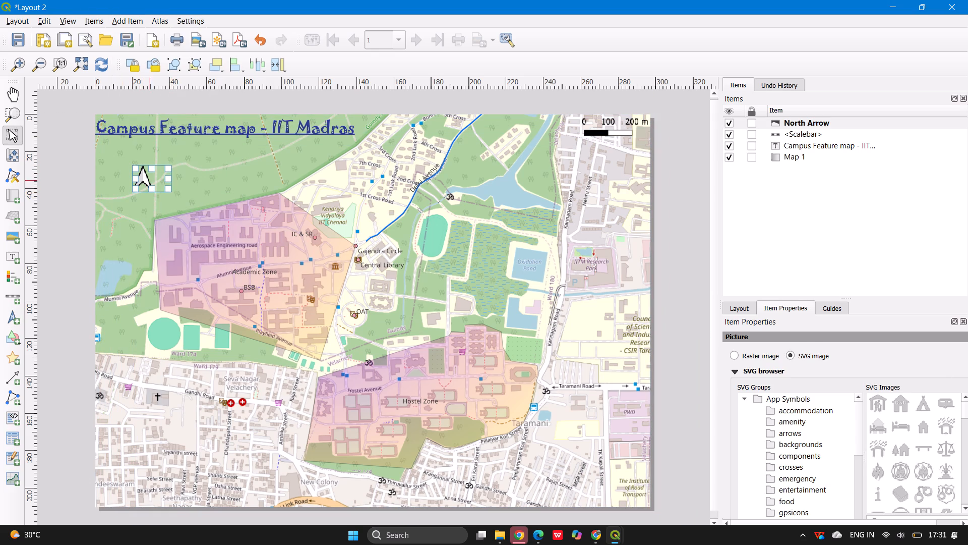
{"action": "left_click_drag", "start_coordinate": [166, 177], "coordinate": [155, 179]}
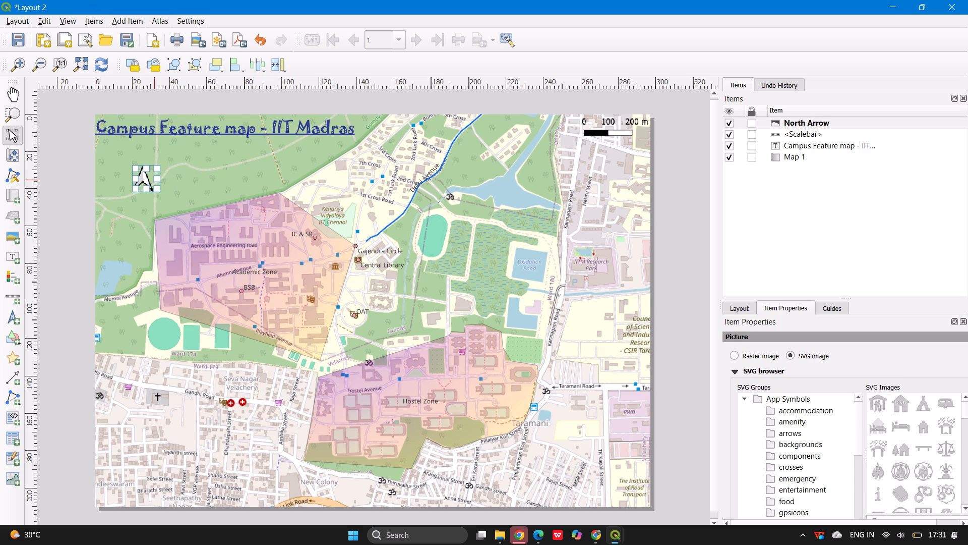
Move the north arrow to the map's upper-right corner, just below the scale bar, and deselect it.
{"action": "left_click_drag", "start_coordinate": [145, 180], "coordinate": [260, 183]}
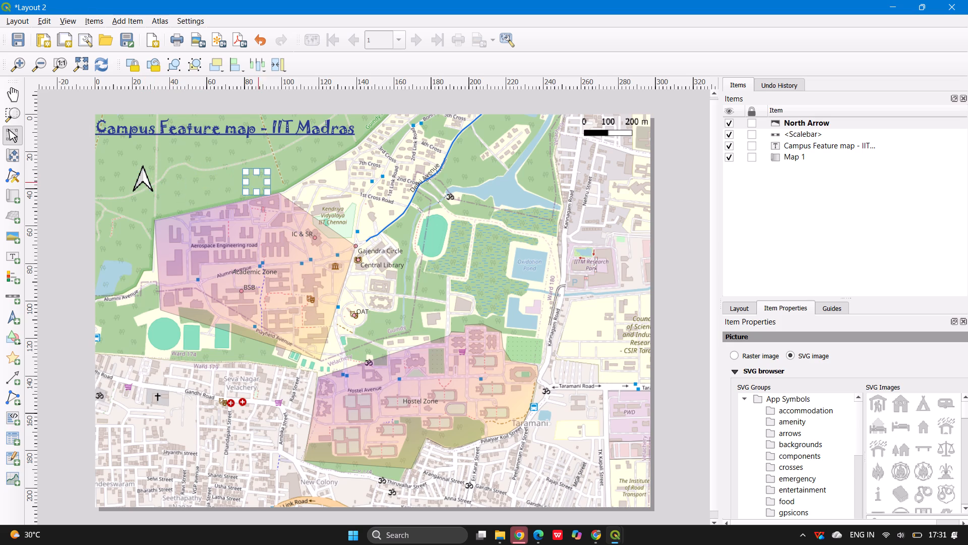
{"action": "left_click_drag", "start_coordinate": [260, 183], "coordinate": [260, 182]}
{"action": "left_click_drag", "start_coordinate": [259, 181], "coordinate": [593, 173]}
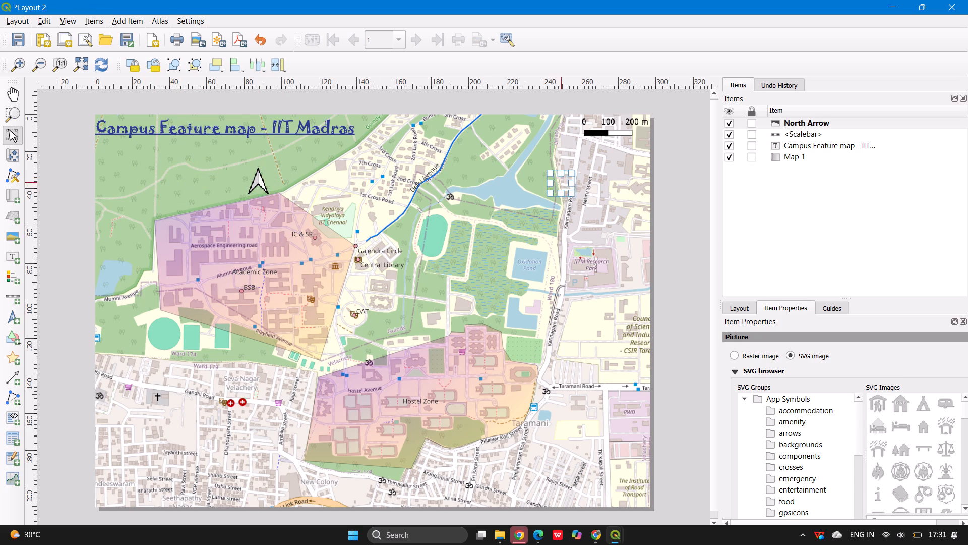
{"action": "left_click_drag", "start_coordinate": [593, 173], "coordinate": [631, 157]}
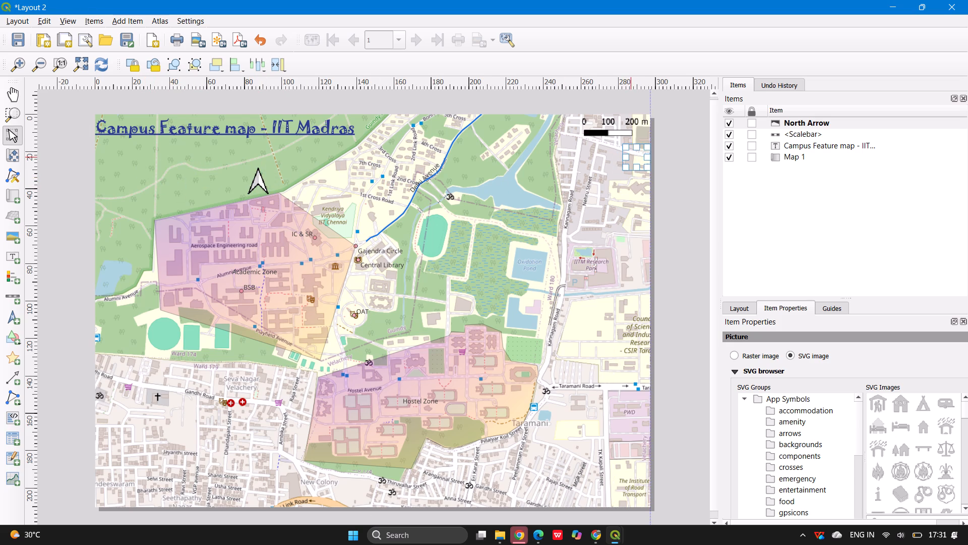
{"action": "left_click_drag", "start_coordinate": [631, 157], "coordinate": [628, 157]}
{"action": "left_click", "coordinate": [667, 177]}
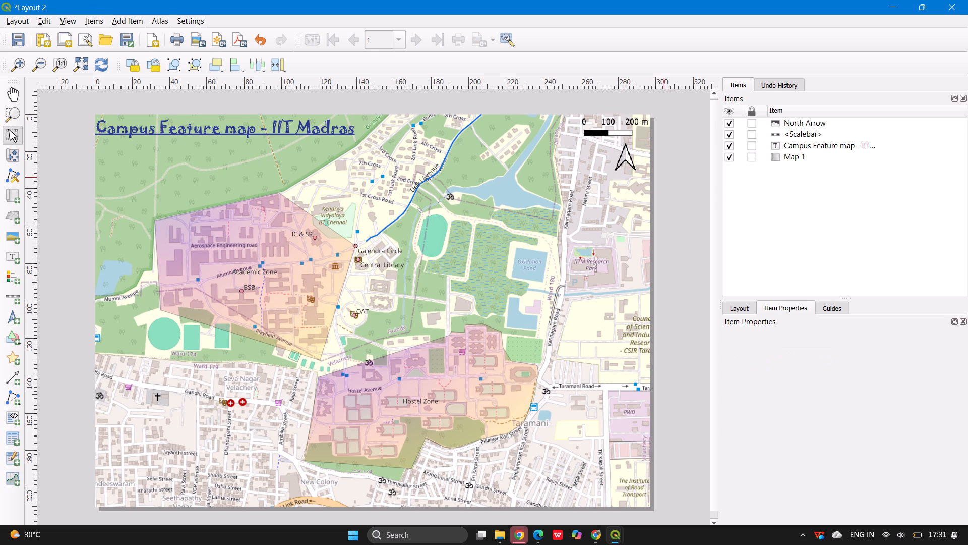
Set the north arrow's SVG fill colour to black.
{"action": "left_click", "coordinate": [630, 162]}
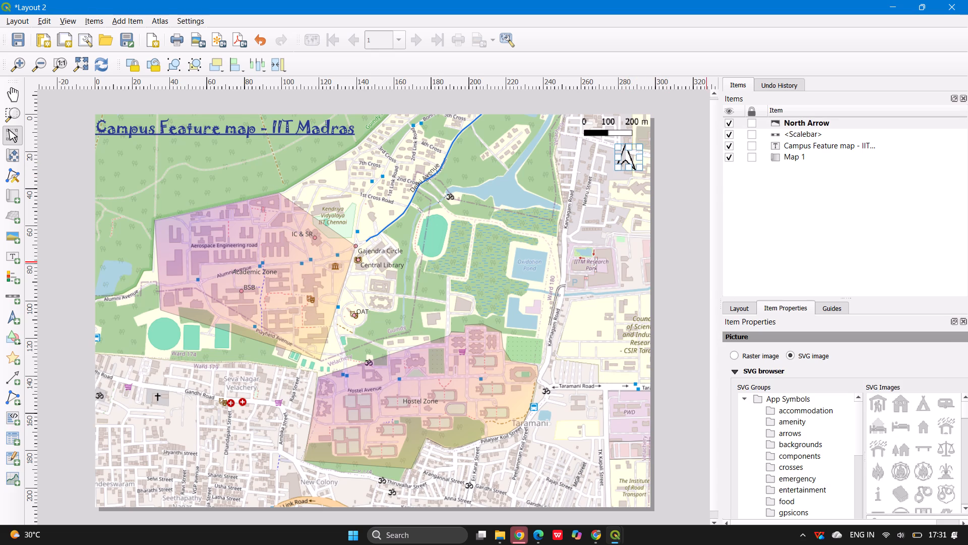
{"action": "scroll", "coordinate": [812, 373], "scroll_direction": "down", "scroll_amount": 2}
{"action": "scroll", "coordinate": [809, 369], "scroll_direction": "up", "scroll_amount": 2}
{"action": "scroll", "coordinate": [805, 368], "scroll_direction": "down", "scroll_amount": 5}
{"action": "scroll", "coordinate": [810, 509], "scroll_direction": "down", "scroll_amount": 3}
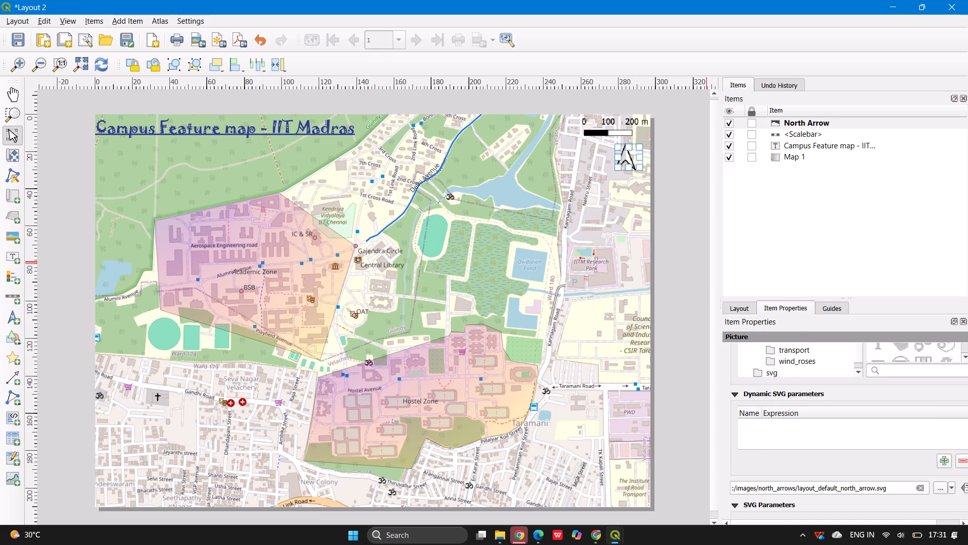
{"action": "scroll", "coordinate": [796, 463], "scroll_direction": "down", "scroll_amount": 1}
{"action": "scroll", "coordinate": [796, 463], "scroll_direction": "up", "scroll_amount": 4}
{"action": "scroll", "coordinate": [796, 463], "scroll_direction": "down", "scroll_amount": 3}
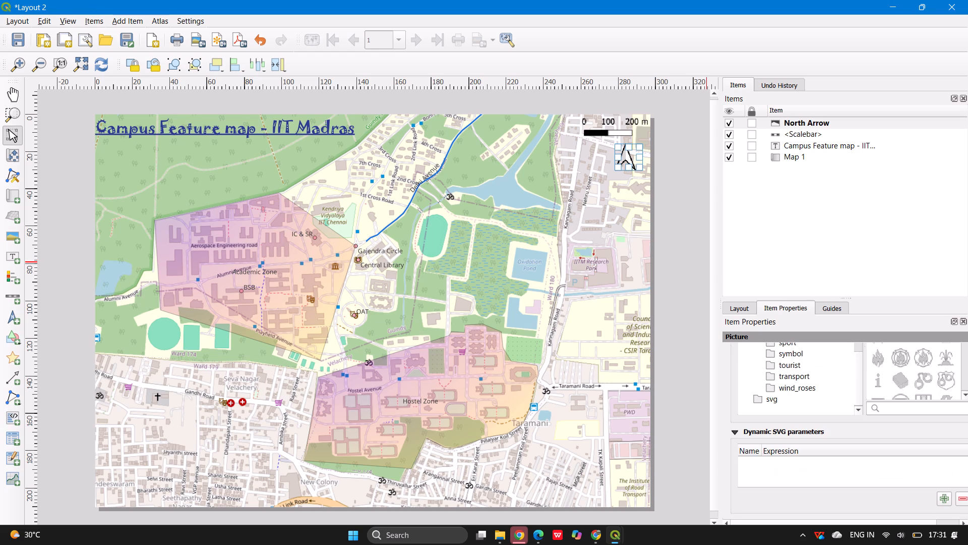
{"action": "scroll", "coordinate": [756, 488], "scroll_direction": "down", "scroll_amount": 3}
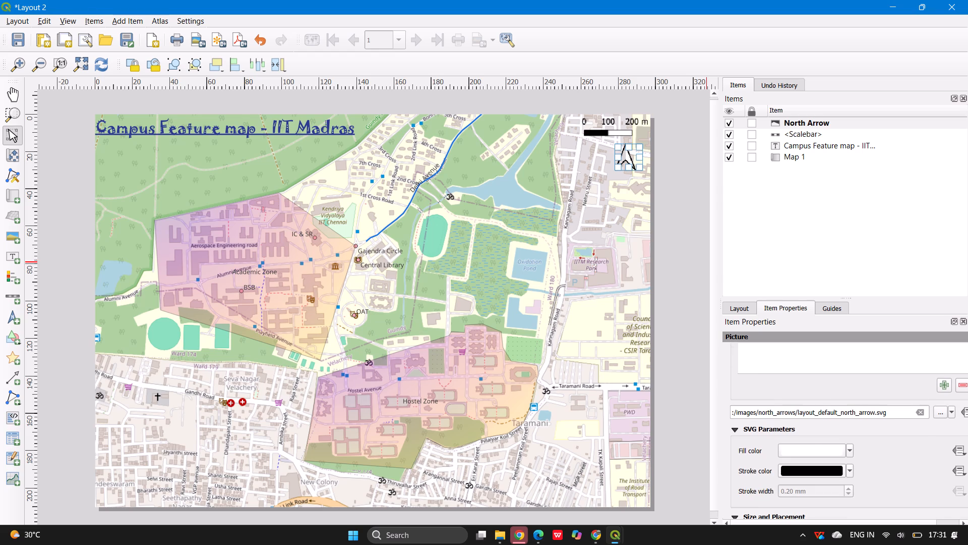
{"action": "scroll", "coordinate": [893, 450], "scroll_direction": "up", "scroll_amount": 1}
{"action": "scroll", "coordinate": [894, 450], "scroll_direction": "down", "scroll_amount": 2}
{"action": "left_click", "coordinate": [848, 413]}
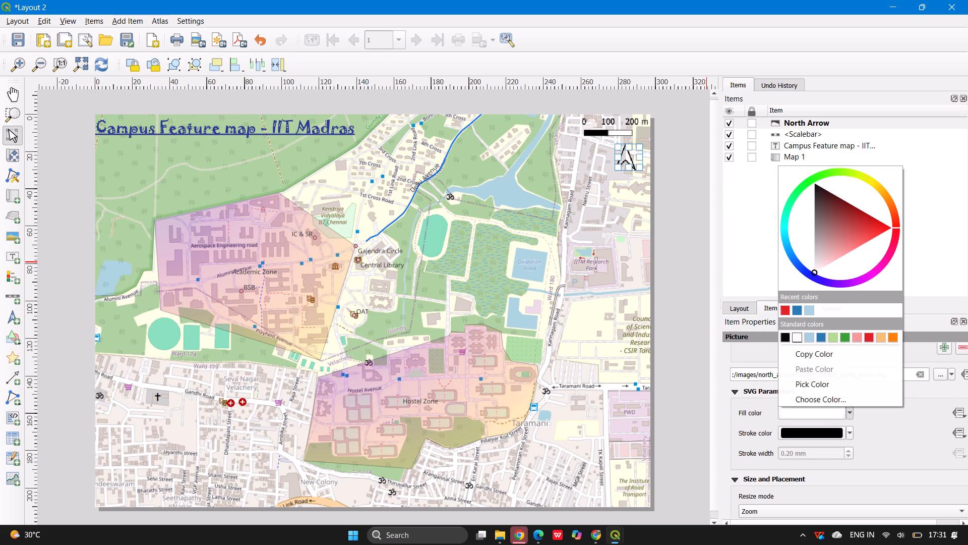
{"action": "left_click", "coordinate": [788, 338]}
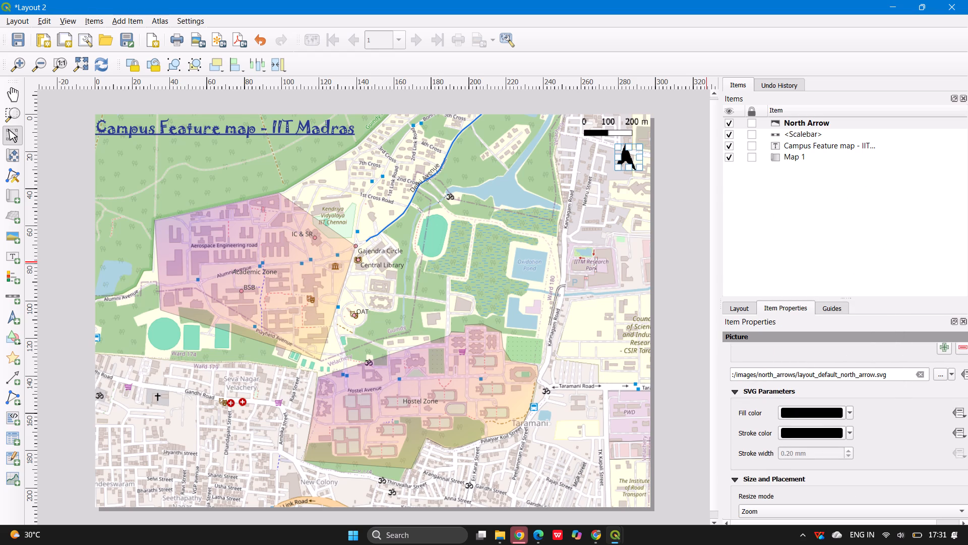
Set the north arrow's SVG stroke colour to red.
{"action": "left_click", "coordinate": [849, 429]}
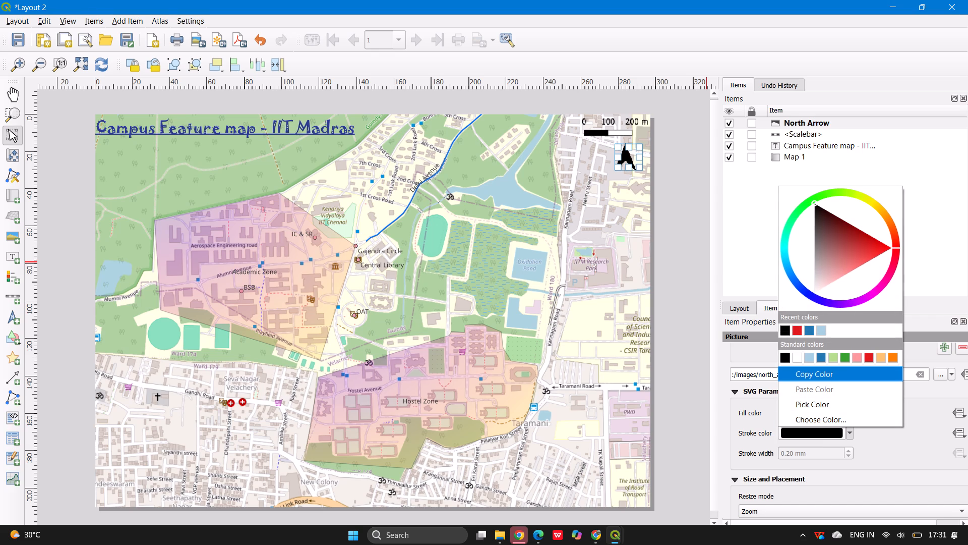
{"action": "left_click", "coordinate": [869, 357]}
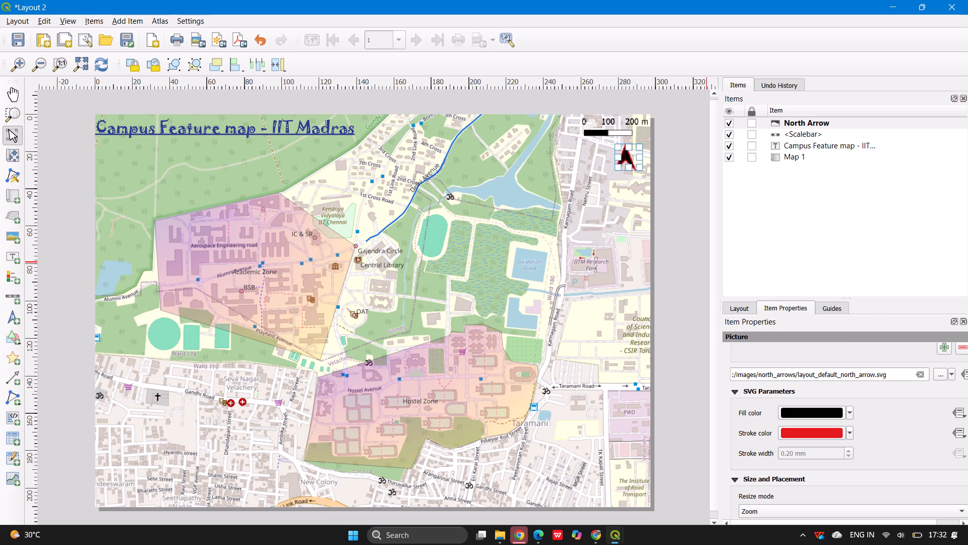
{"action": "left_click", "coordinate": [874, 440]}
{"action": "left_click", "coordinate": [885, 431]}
Look through the north arrow's size and placement, image rotation and remaining item properties, collapsing the Variables section.
{"action": "scroll", "coordinate": [881, 431], "scroll_direction": "down", "scroll_amount": 2}
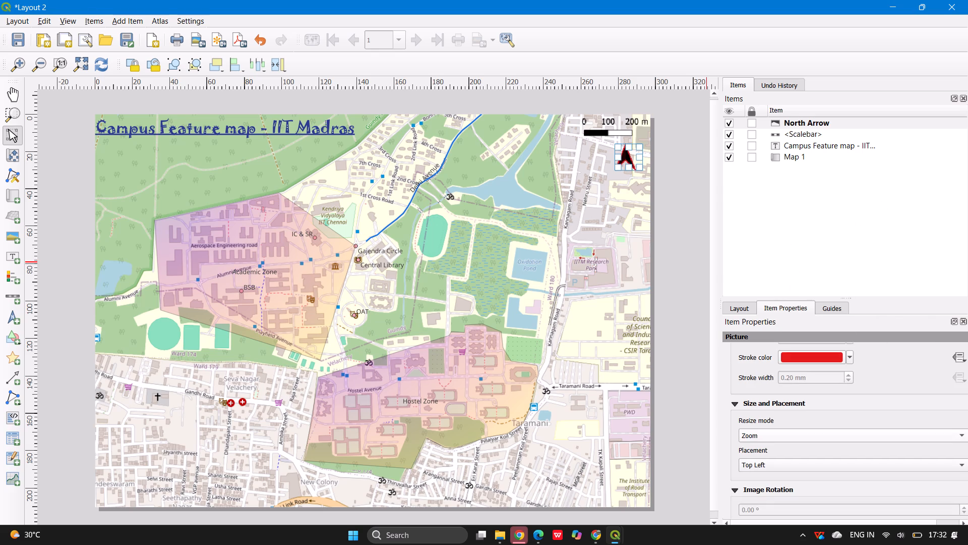
{"action": "scroll", "coordinate": [861, 446], "scroll_direction": "down", "scroll_amount": 5}
{"action": "scroll", "coordinate": [783, 487], "scroll_direction": "down", "scroll_amount": 4}
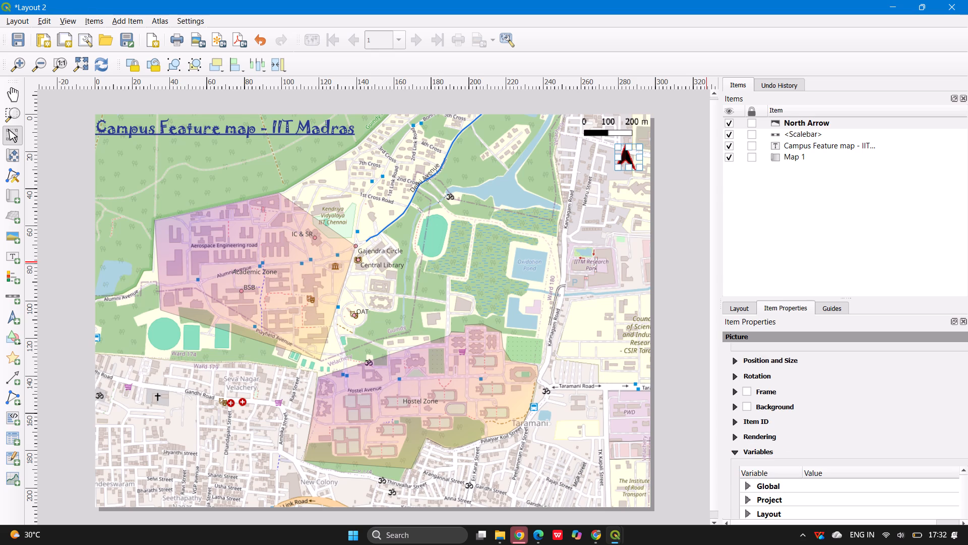
{"action": "left_click", "coordinate": [766, 449]}
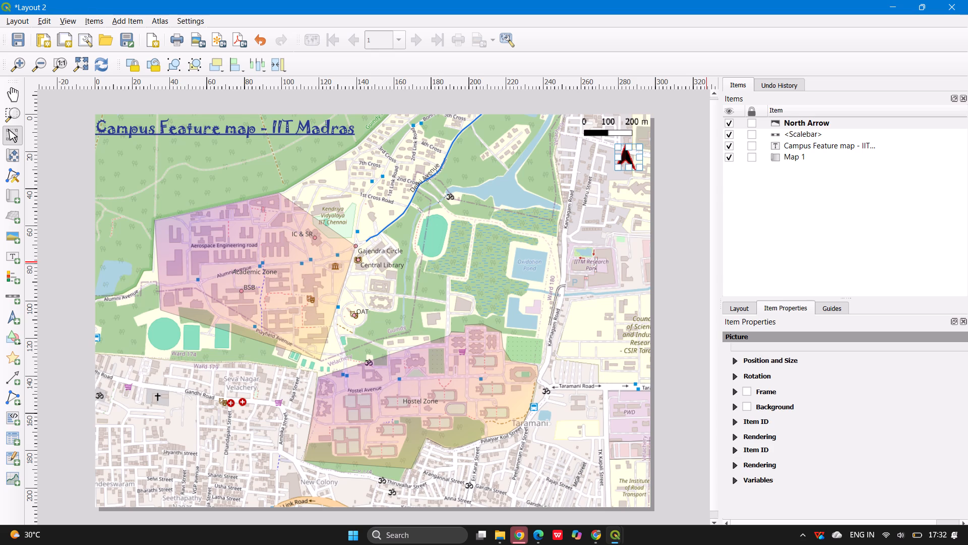
{"action": "scroll", "coordinate": [764, 389], "scroll_direction": "up", "scroll_amount": 4}
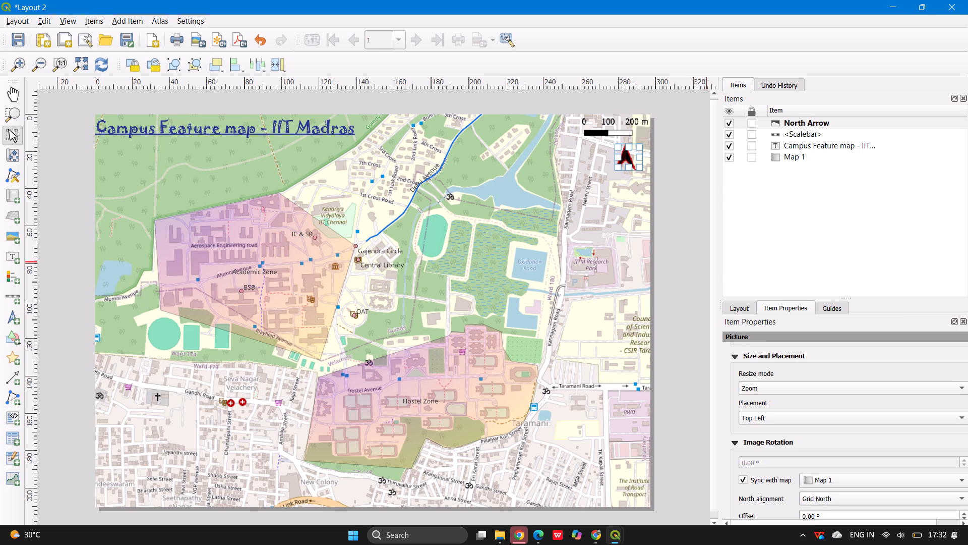
{"action": "scroll", "coordinate": [764, 389], "scroll_direction": "up", "scroll_amount": 6}
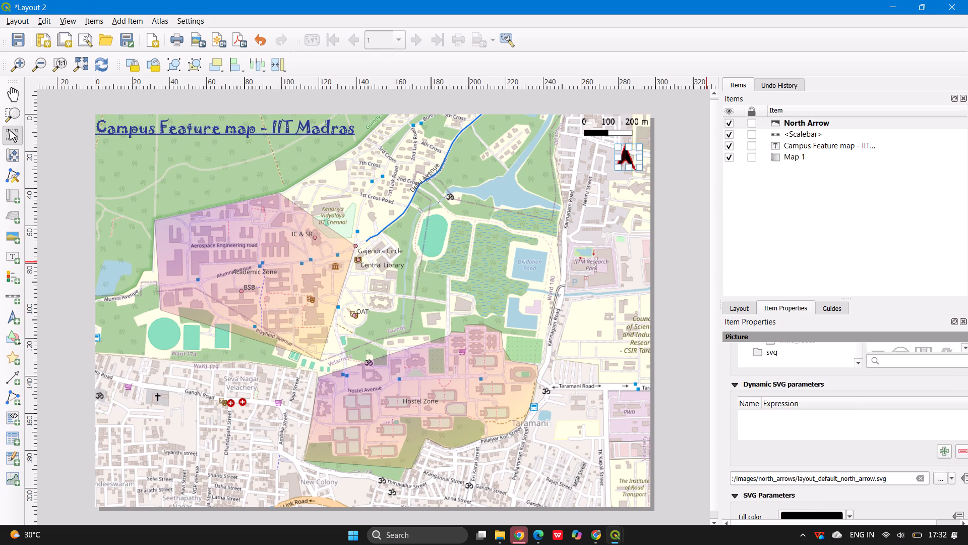
Set the north arrow's SVG stroke colour to white.
{"action": "scroll", "coordinate": [764, 392], "scroll_direction": "down", "scroll_amount": 3}
{"action": "left_click", "coordinate": [849, 420]}
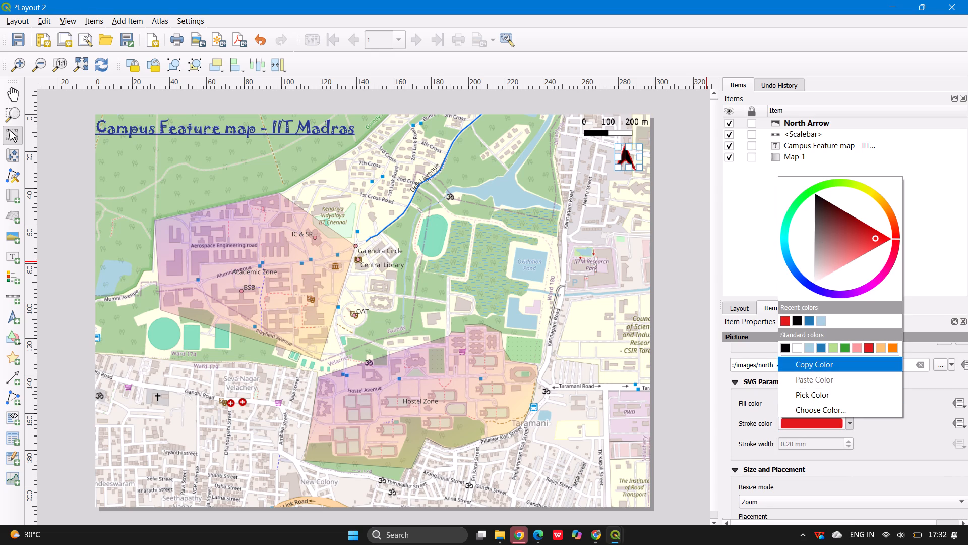
{"action": "left_click", "coordinate": [794, 350]}
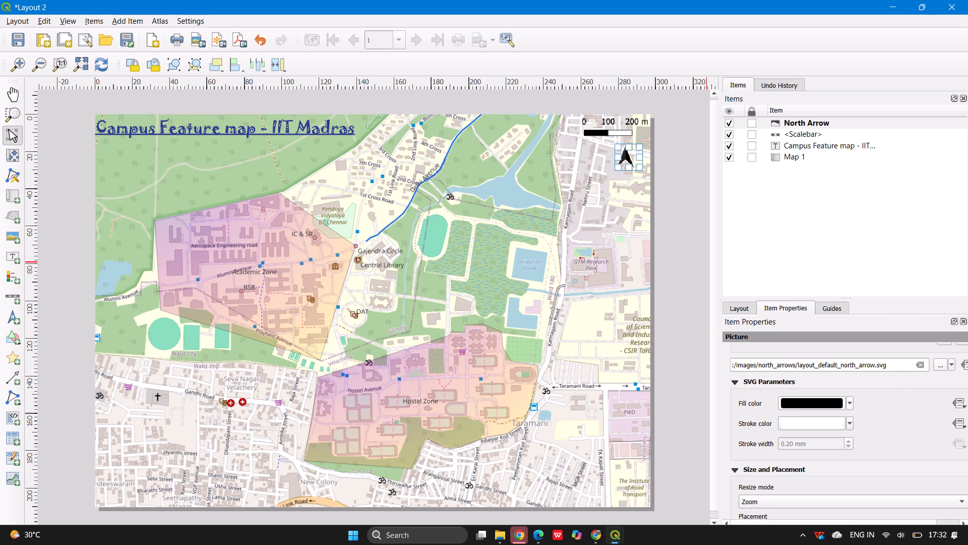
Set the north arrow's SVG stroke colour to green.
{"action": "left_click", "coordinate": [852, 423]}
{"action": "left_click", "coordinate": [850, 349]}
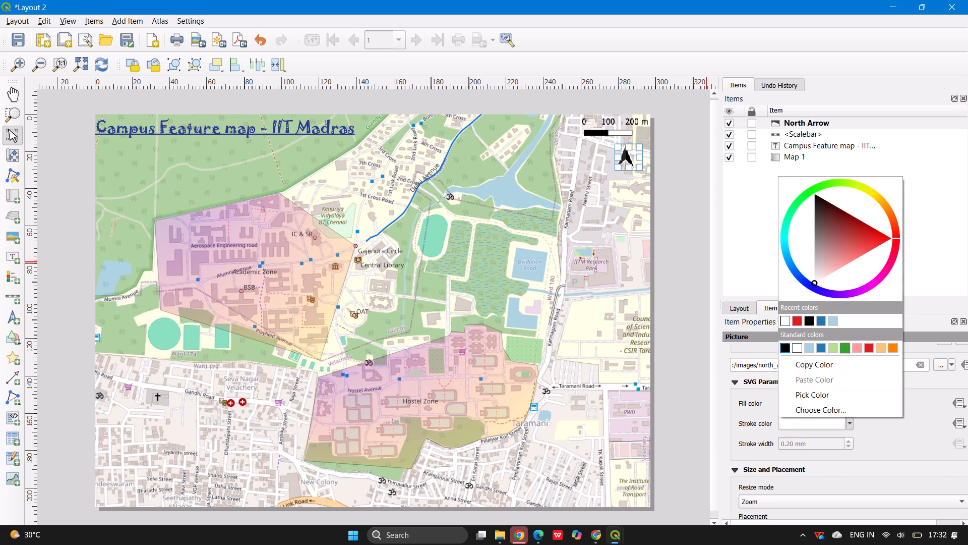
Set the north arrow's SVG stroke colour to black and deselect the arrow.
{"action": "left_click", "coordinate": [846, 424]}
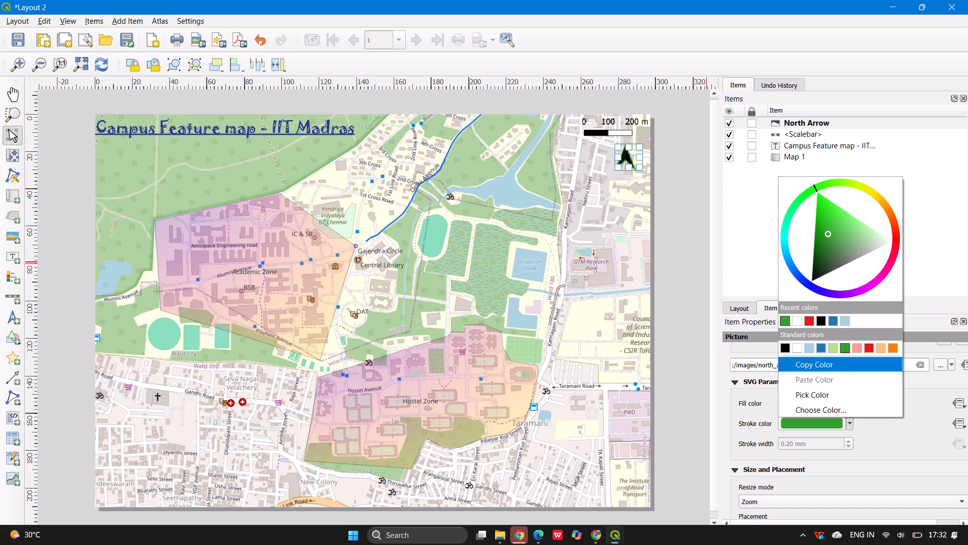
{"action": "left_click", "coordinate": [784, 347]}
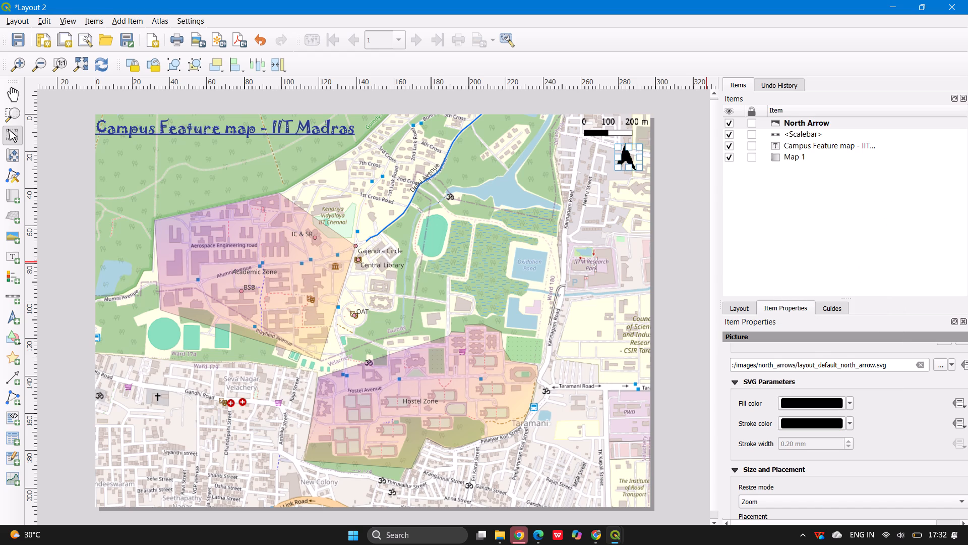
{"action": "left_click", "coordinate": [850, 424]}
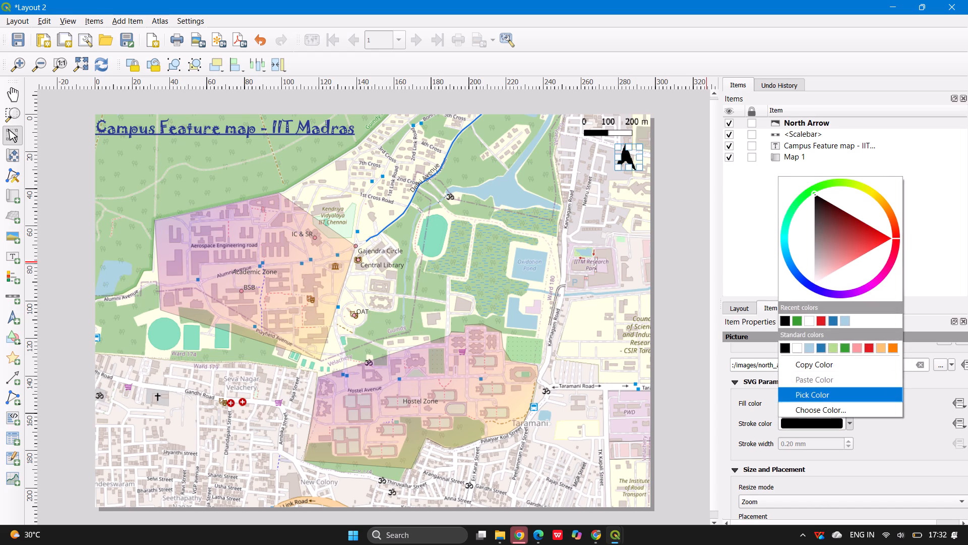
{"action": "left_click", "coordinate": [814, 346]}
{"action": "double_click", "coordinate": [896, 416]}
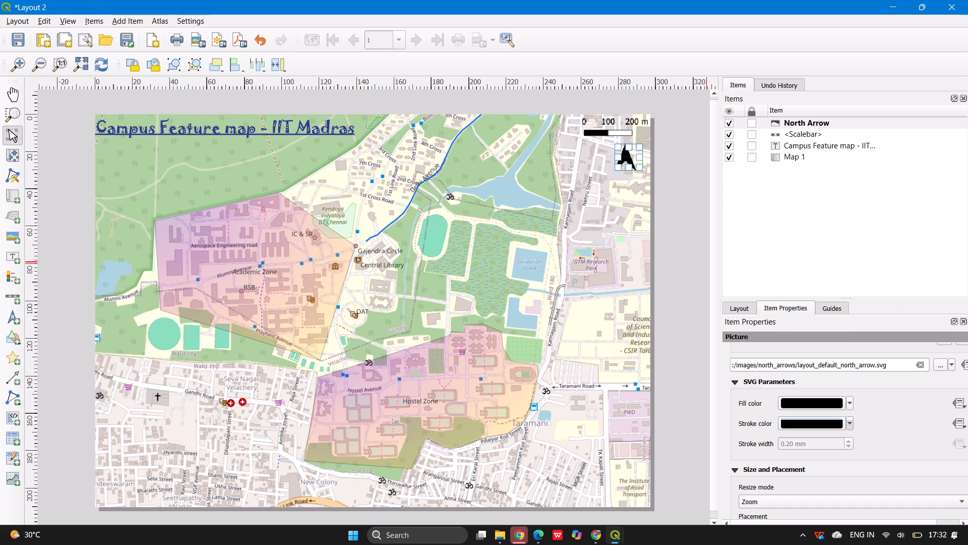
{"action": "left_click", "coordinate": [676, 305]}
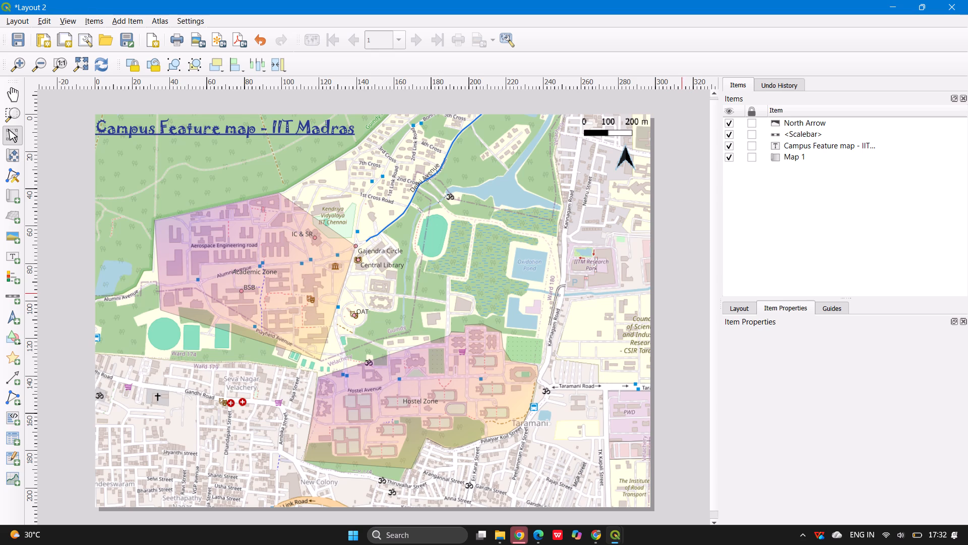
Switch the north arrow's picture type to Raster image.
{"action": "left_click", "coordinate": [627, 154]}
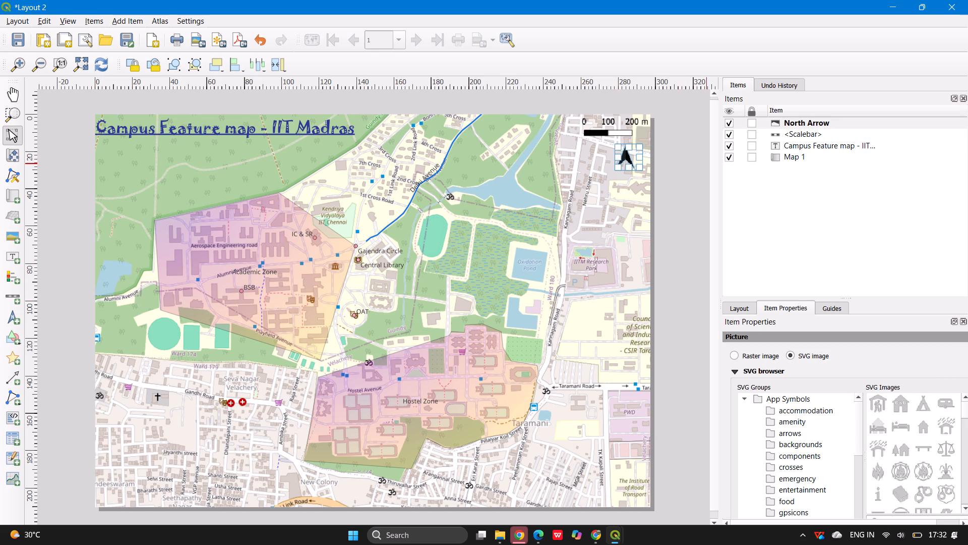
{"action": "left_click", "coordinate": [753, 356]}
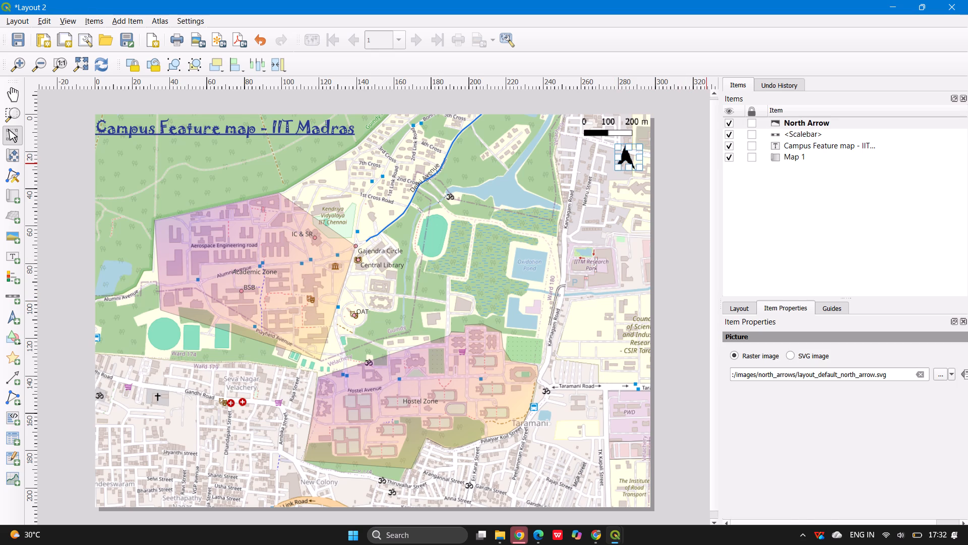
Look through the north arrow's raster image properties, checking the image rotation, Item ID and Variables sections.
{"action": "scroll", "coordinate": [794, 442], "scroll_direction": "down", "scroll_amount": 2}
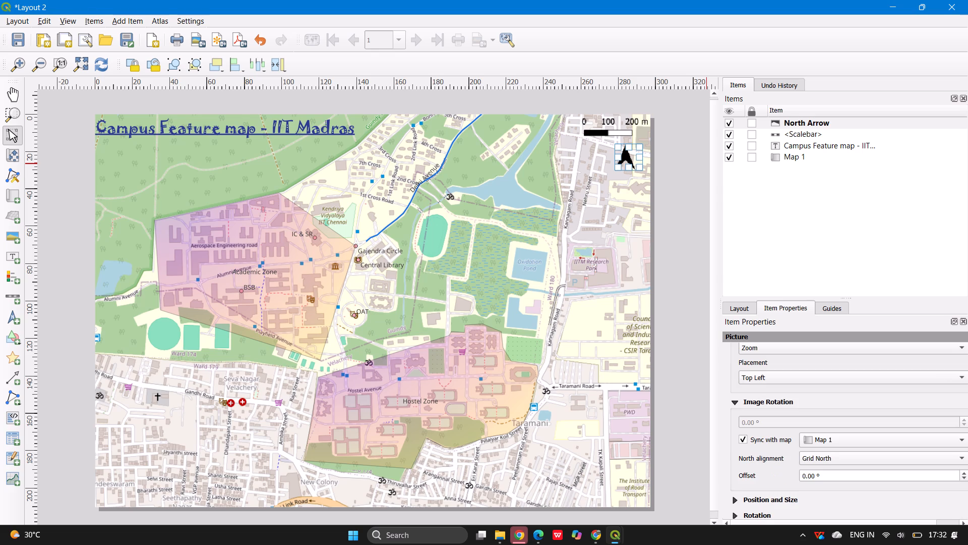
{"action": "scroll", "coordinate": [788, 460], "scroll_direction": "down", "scroll_amount": 3}
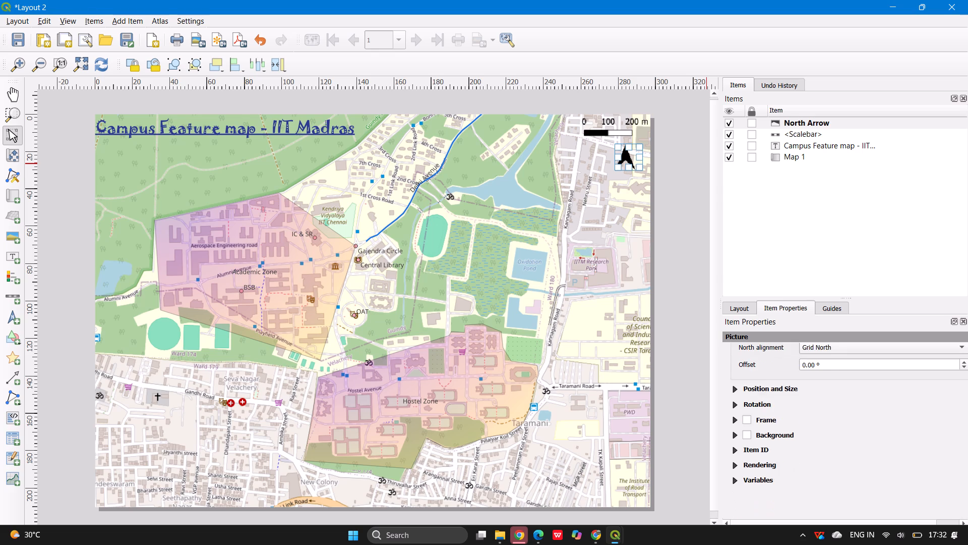
{"action": "left_click", "coordinate": [769, 449]}
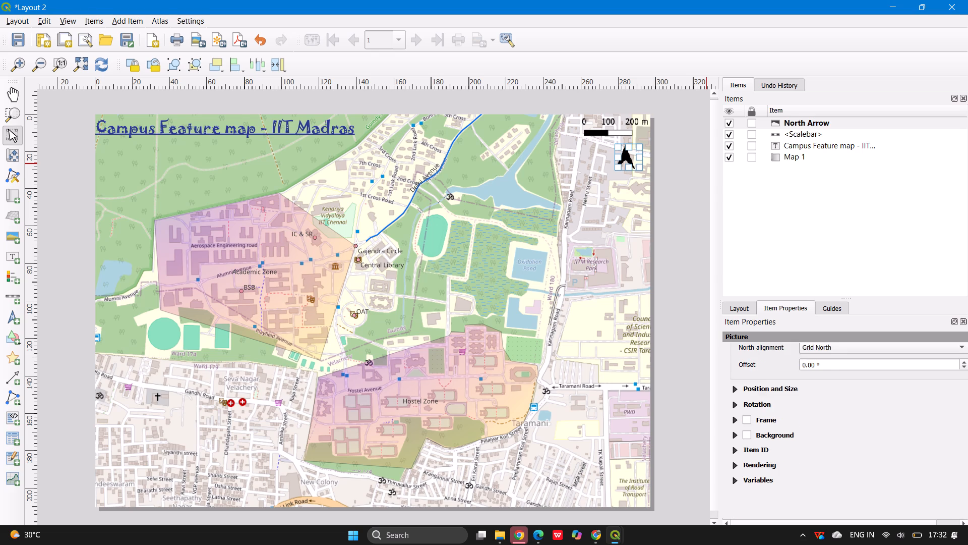
{"action": "left_click", "coordinate": [761, 448]}
{"action": "left_click", "coordinate": [761, 448]}
{"action": "double_click", "coordinate": [760, 448]}
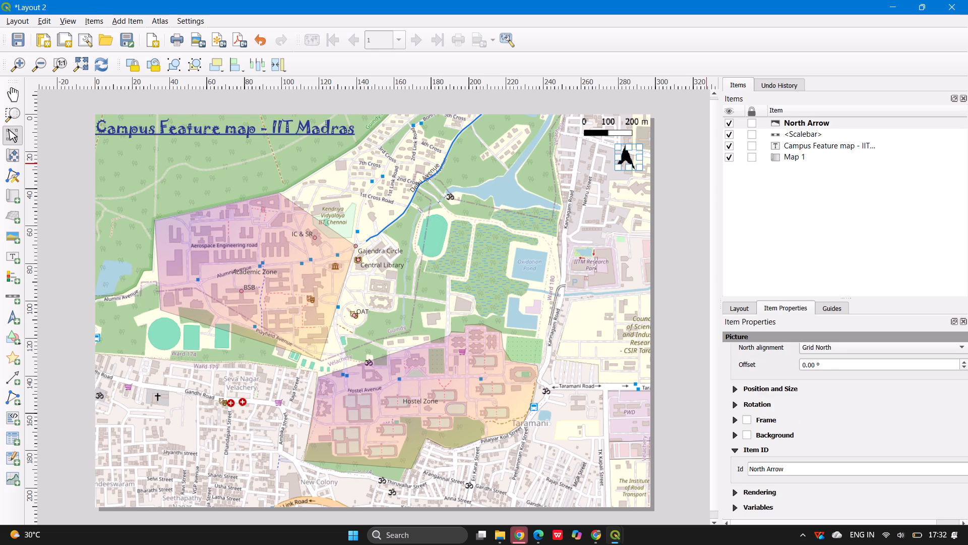
{"action": "left_click", "coordinate": [766, 465]}
{"action": "left_click", "coordinate": [766, 465]}
{"action": "left_click", "coordinate": [758, 476]}
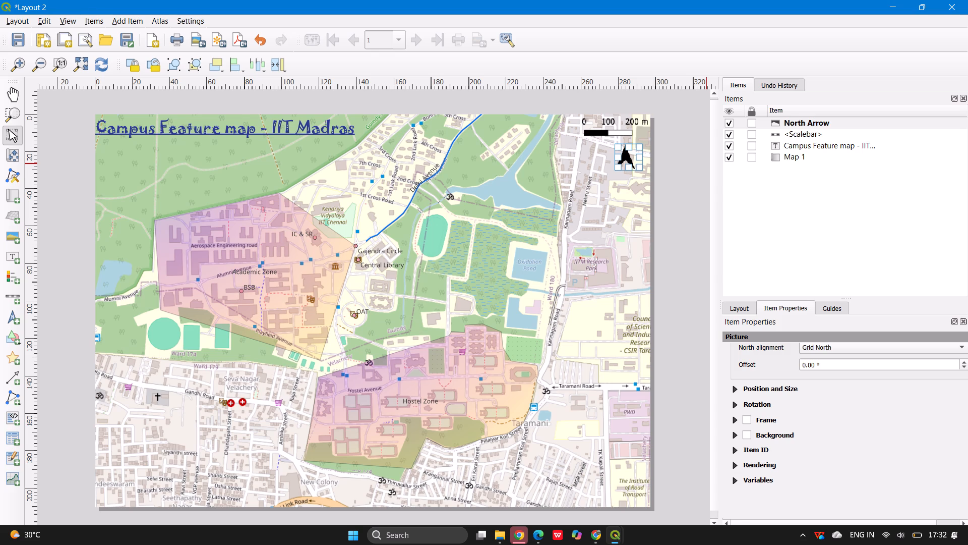
{"action": "scroll", "coordinate": [757, 474], "scroll_direction": "down", "scroll_amount": 3}
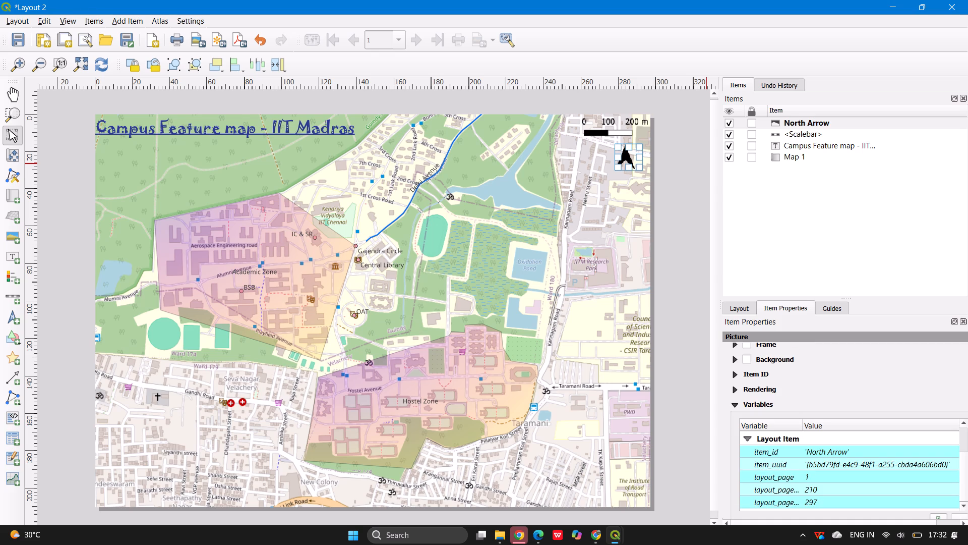
{"action": "left_click", "coordinate": [767, 434]}
{"action": "left_click", "coordinate": [753, 437]}
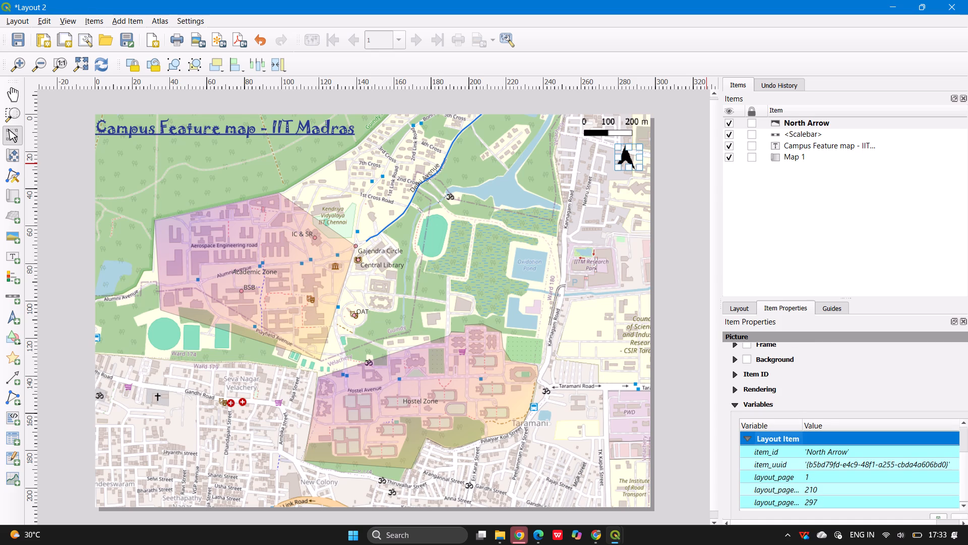
{"action": "left_click", "coordinate": [749, 402]}
Review the north arrow's raster image settings, collapsing the Size and Placement and Image Rotation sections.
{"action": "scroll", "coordinate": [757, 390], "scroll_direction": "up", "scroll_amount": 5}
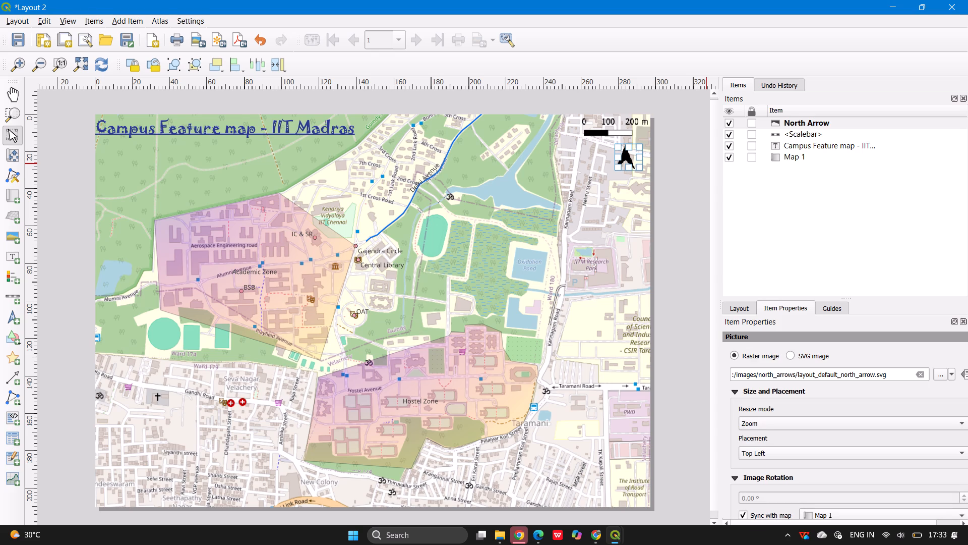
{"action": "left_click", "coordinate": [769, 452]}
{"action": "left_click", "coordinate": [765, 437]}
{"action": "left_click", "coordinate": [759, 391]}
{"action": "scroll", "coordinate": [759, 392], "scroll_direction": "up", "scroll_amount": 2}
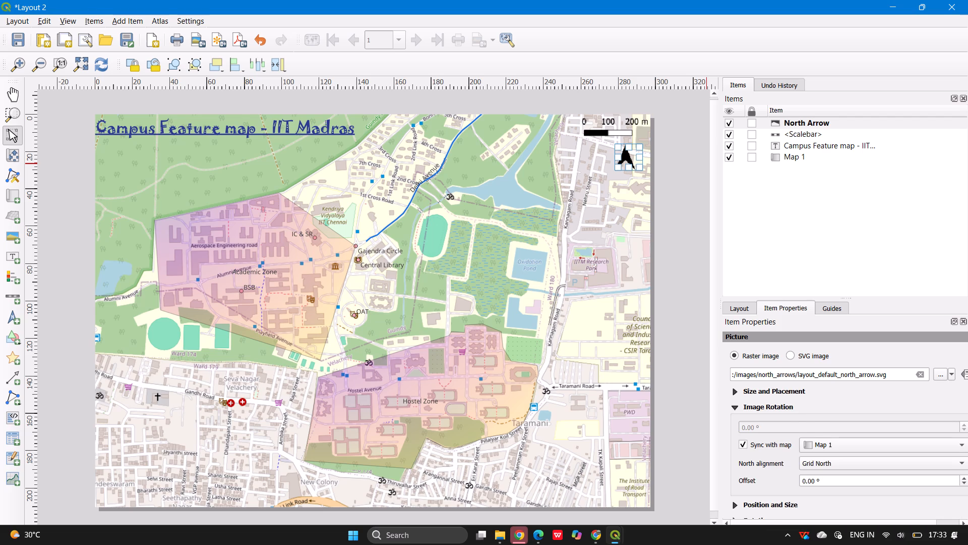
{"action": "scroll", "coordinate": [759, 393], "scroll_direction": "up", "scroll_amount": 1}
{"action": "scroll", "coordinate": [759, 393], "scroll_direction": "down", "scroll_amount": 1}
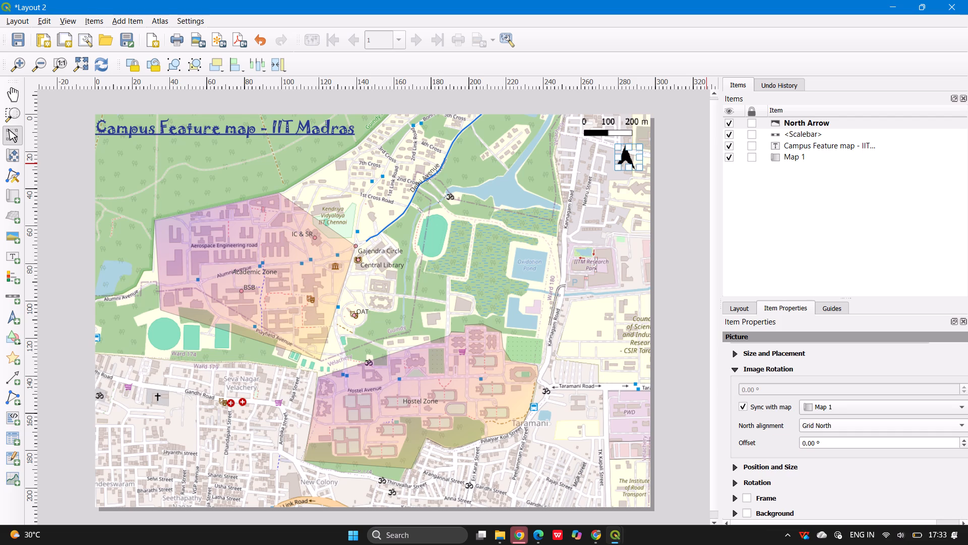
{"action": "left_click", "coordinate": [764, 372]}
{"action": "left_click", "coordinate": [767, 358]}
{"action": "left_click", "coordinate": [767, 357]}
{"action": "scroll", "coordinate": [895, 378], "scroll_direction": "up", "scroll_amount": 2}
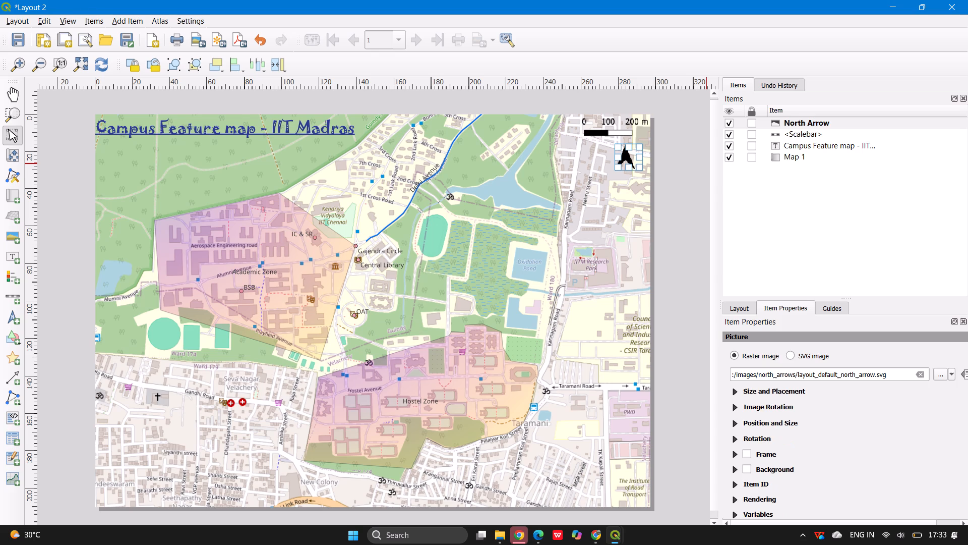
{"action": "scroll", "coordinate": [895, 377], "scroll_direction": "up", "scroll_amount": 1}
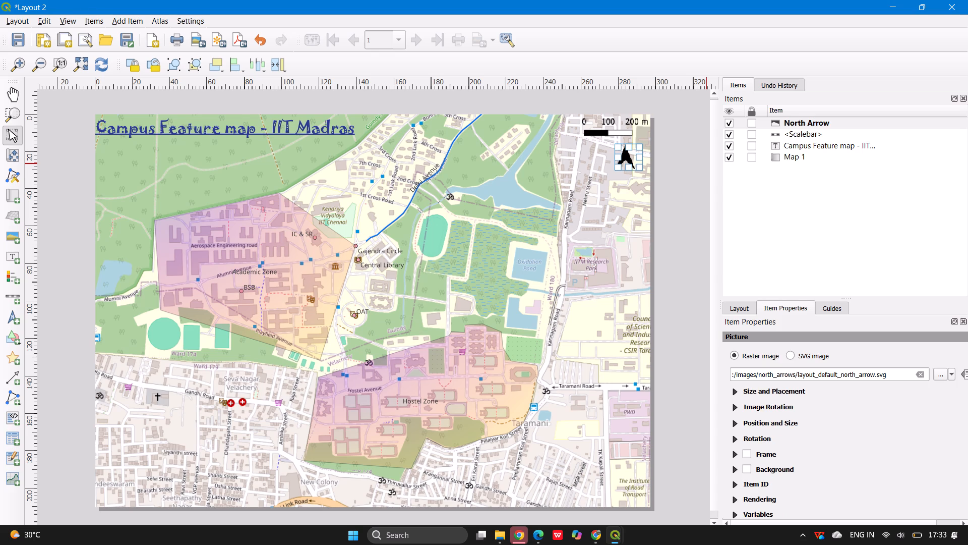
Switch the north arrow back to SVG image and add a dynamic SVG parameter named North.
{"action": "left_click", "coordinate": [792, 357]}
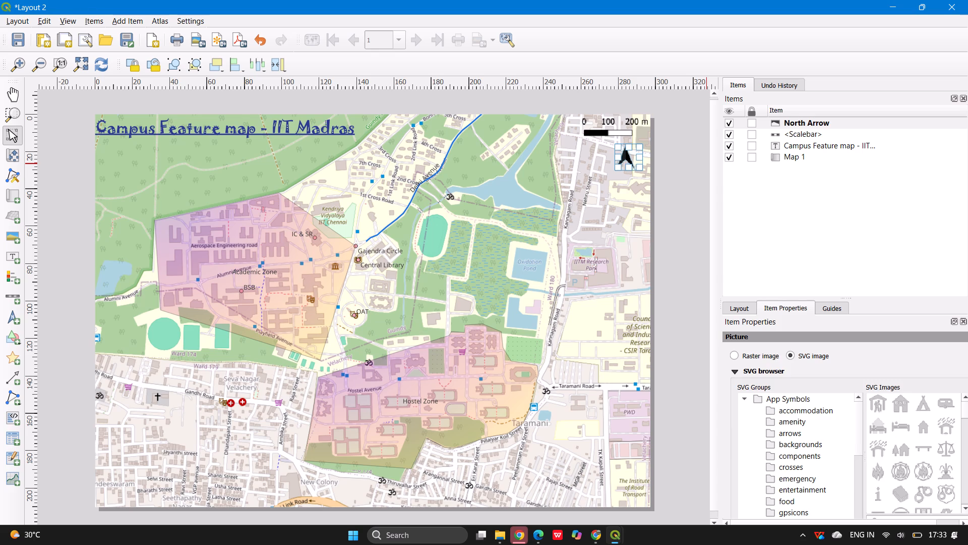
{"action": "scroll", "coordinate": [836, 375], "scroll_direction": "down", "scroll_amount": 7}
{"action": "scroll", "coordinate": [843, 421], "scroll_direction": "down", "scroll_amount": 2}
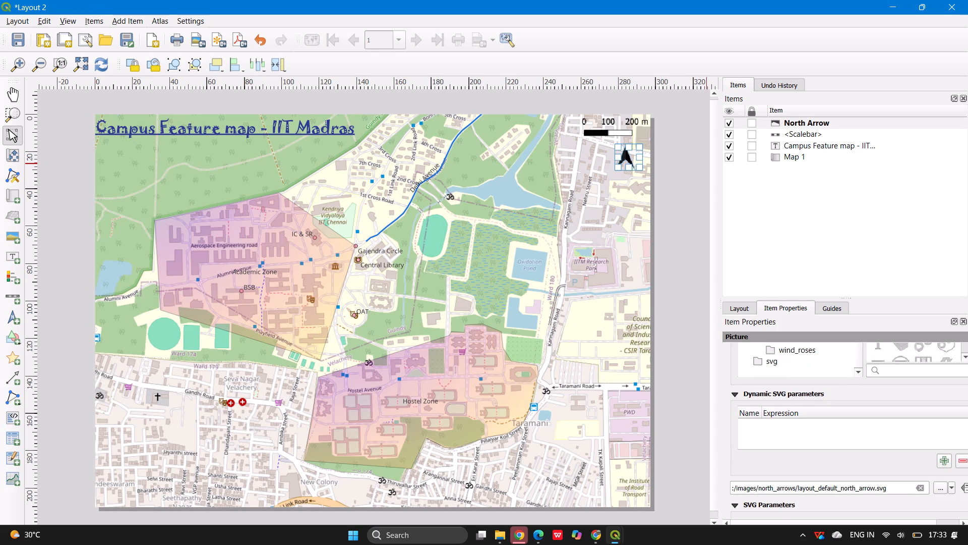
{"action": "left_click", "coordinate": [814, 416]}
{"action": "left_click", "coordinate": [794, 421]}
{"action": "left_click", "coordinate": [781, 407]}
{"action": "left_click", "coordinate": [753, 410]}
{"action": "triple_click", "coordinate": [753, 427]}
{"action": "left_click", "coordinate": [943, 464]}
{"action": "left_click_drag", "start_coordinate": [780, 423], "coordinate": [752, 422]}
{"action": "double_click", "coordinate": [765, 422]}
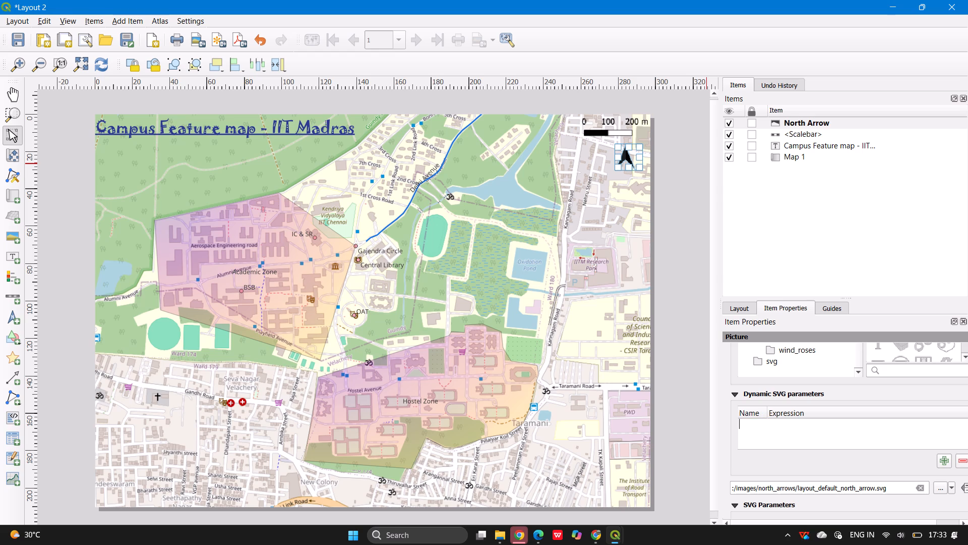
{"action": "key", "text": "shift+n"}
{"action": "type", "text": "orr"}
{"action": "key", "text": "BackSpace"}
{"action": "key", "text": "t"}
{"action": "key", "text": "h"}
{"action": "key", "text": "Return"}
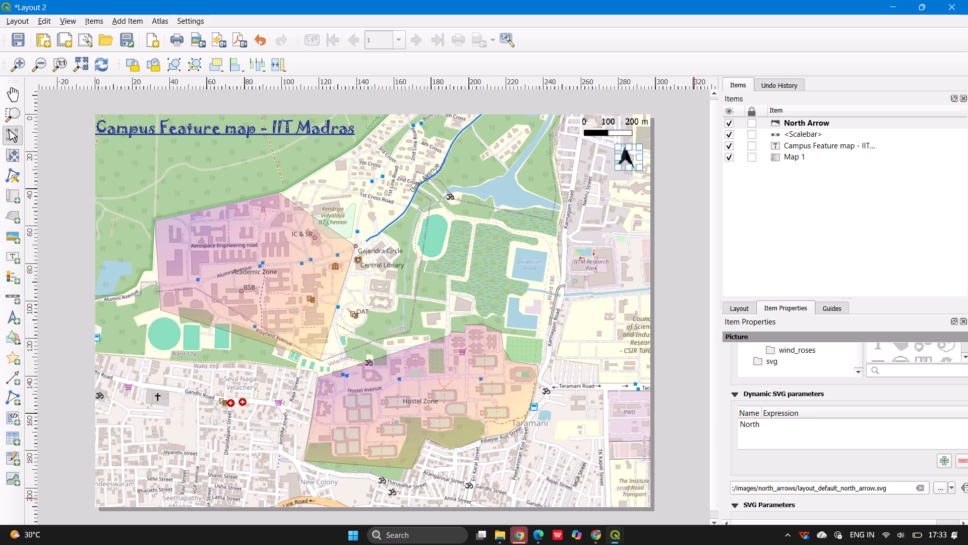
{"action": "left_click", "coordinate": [691, 431]}
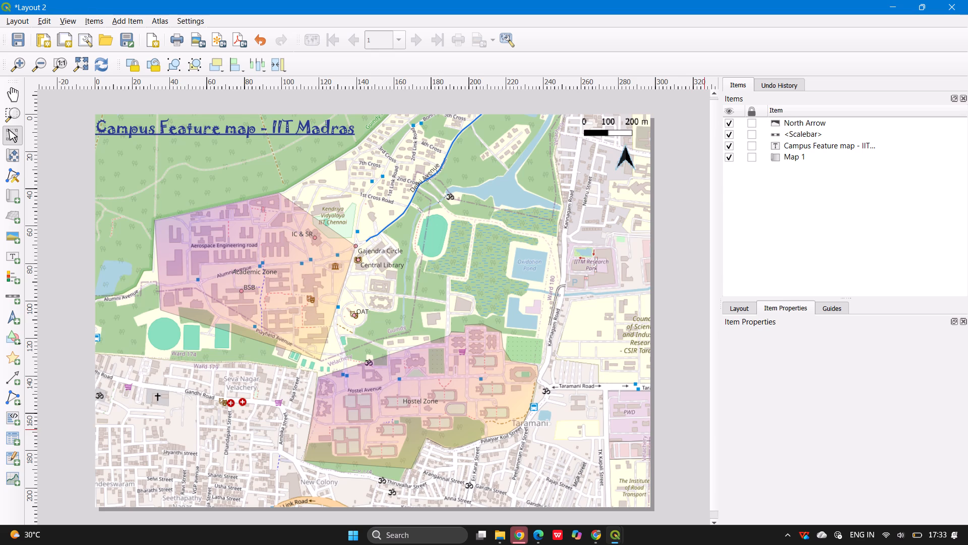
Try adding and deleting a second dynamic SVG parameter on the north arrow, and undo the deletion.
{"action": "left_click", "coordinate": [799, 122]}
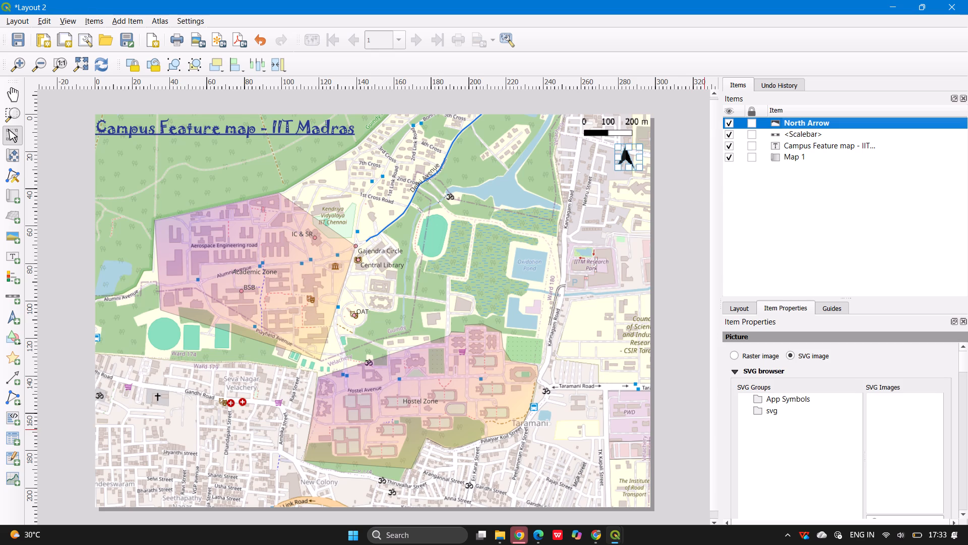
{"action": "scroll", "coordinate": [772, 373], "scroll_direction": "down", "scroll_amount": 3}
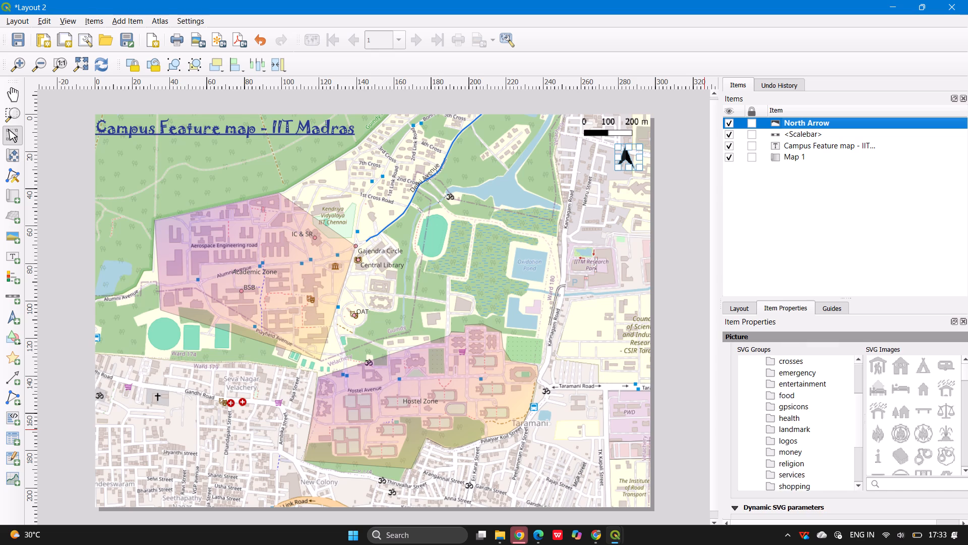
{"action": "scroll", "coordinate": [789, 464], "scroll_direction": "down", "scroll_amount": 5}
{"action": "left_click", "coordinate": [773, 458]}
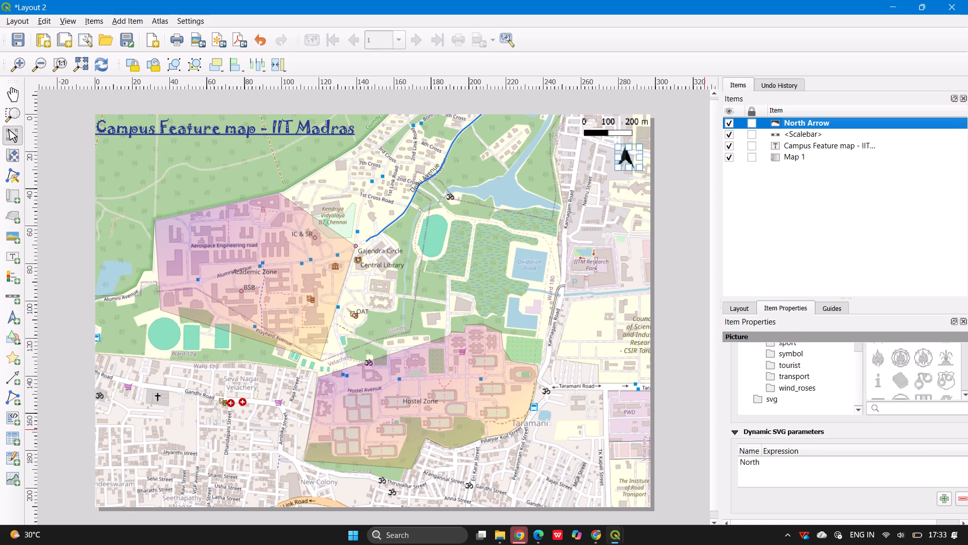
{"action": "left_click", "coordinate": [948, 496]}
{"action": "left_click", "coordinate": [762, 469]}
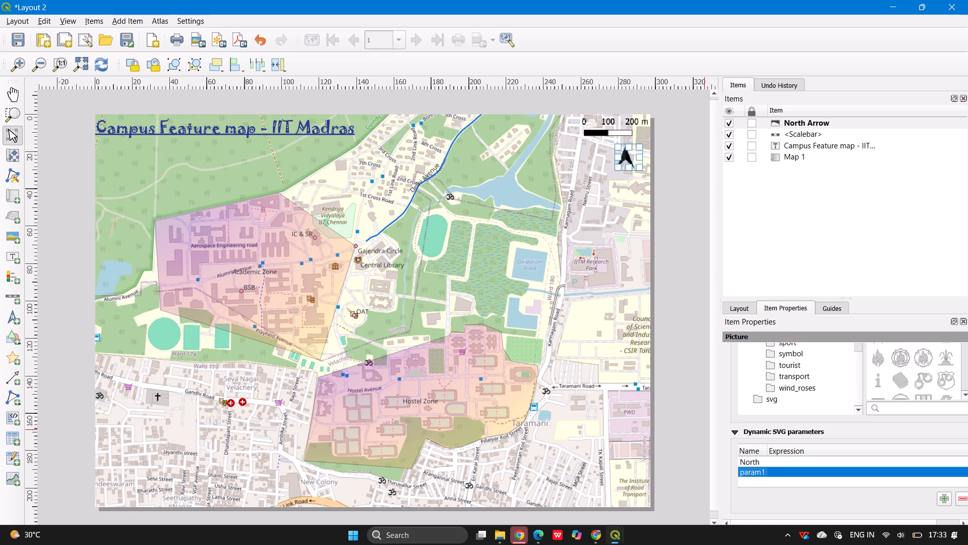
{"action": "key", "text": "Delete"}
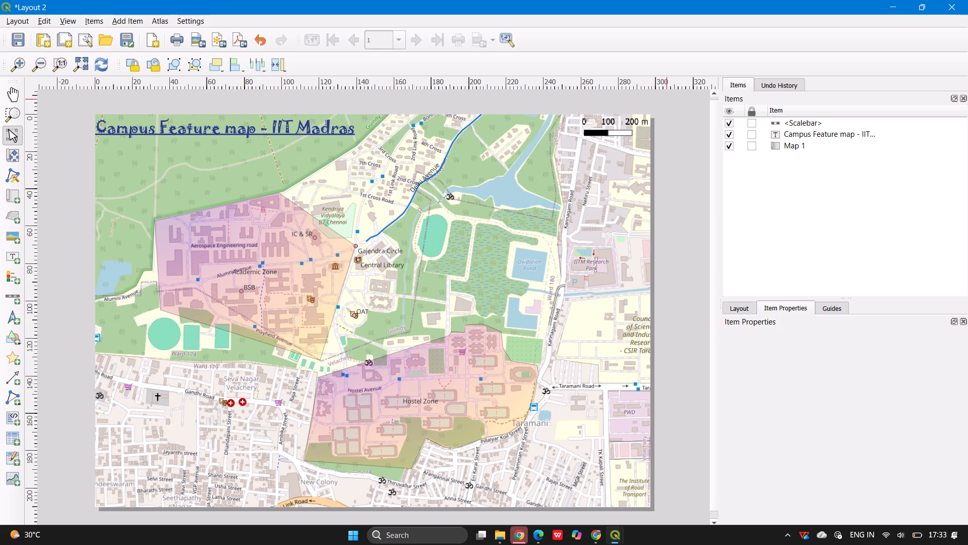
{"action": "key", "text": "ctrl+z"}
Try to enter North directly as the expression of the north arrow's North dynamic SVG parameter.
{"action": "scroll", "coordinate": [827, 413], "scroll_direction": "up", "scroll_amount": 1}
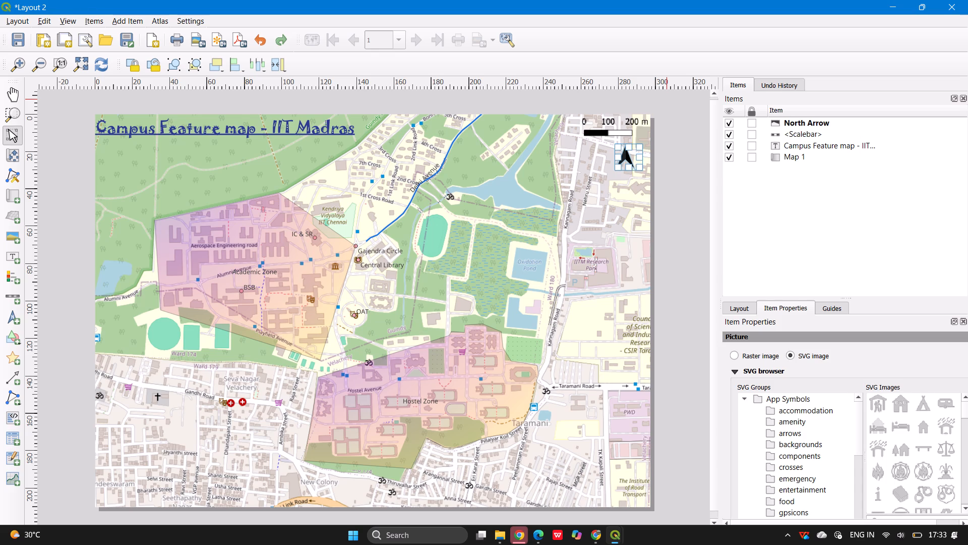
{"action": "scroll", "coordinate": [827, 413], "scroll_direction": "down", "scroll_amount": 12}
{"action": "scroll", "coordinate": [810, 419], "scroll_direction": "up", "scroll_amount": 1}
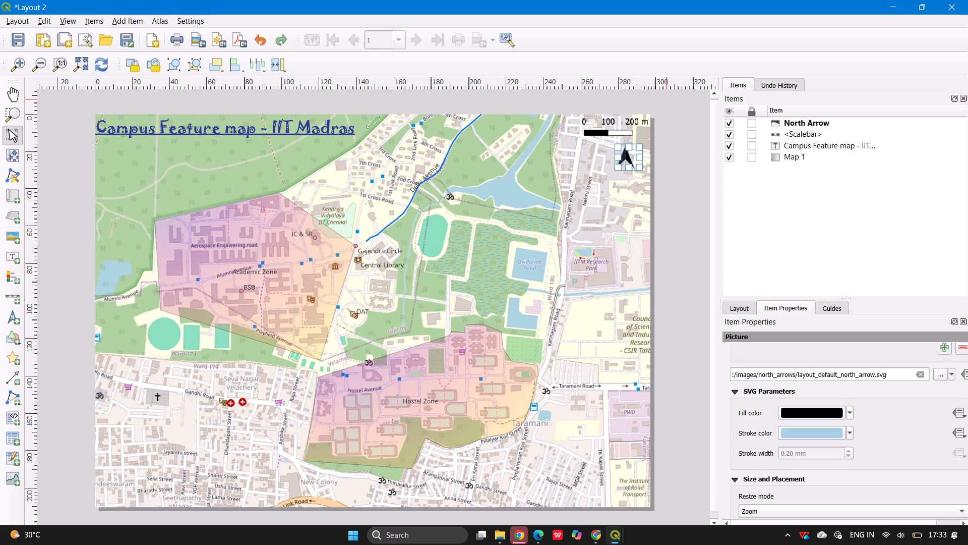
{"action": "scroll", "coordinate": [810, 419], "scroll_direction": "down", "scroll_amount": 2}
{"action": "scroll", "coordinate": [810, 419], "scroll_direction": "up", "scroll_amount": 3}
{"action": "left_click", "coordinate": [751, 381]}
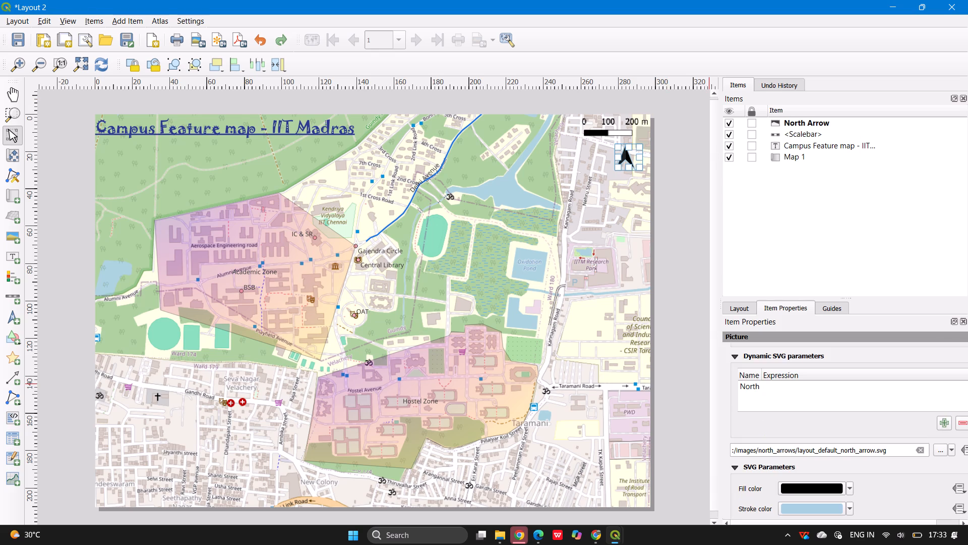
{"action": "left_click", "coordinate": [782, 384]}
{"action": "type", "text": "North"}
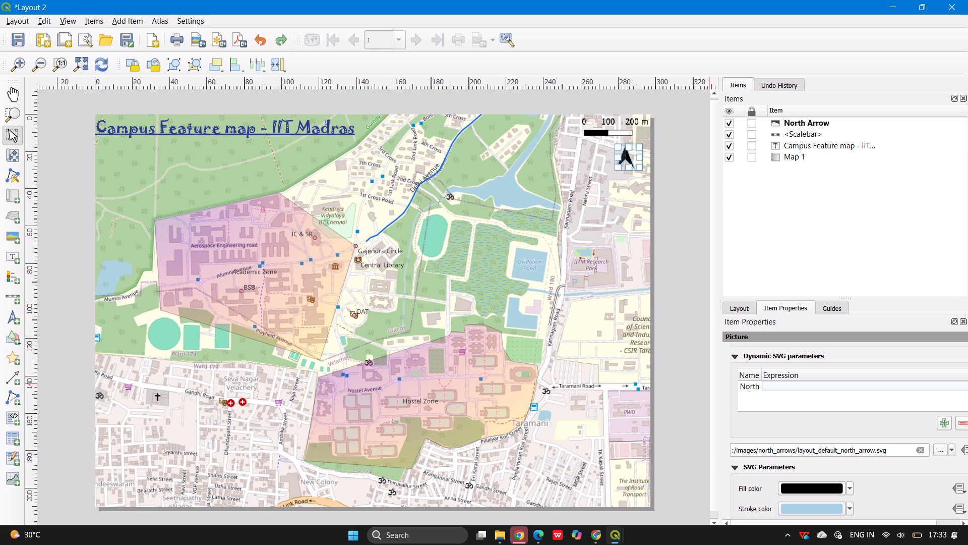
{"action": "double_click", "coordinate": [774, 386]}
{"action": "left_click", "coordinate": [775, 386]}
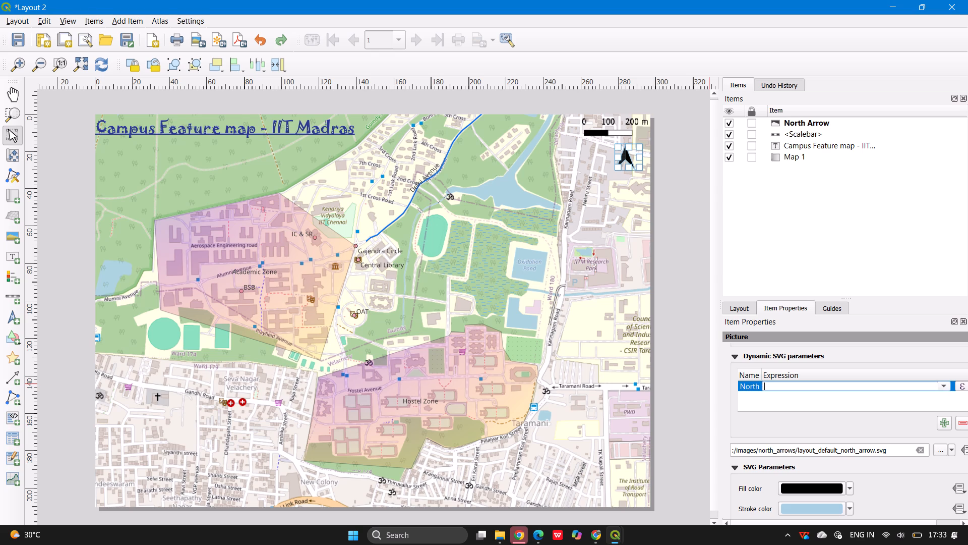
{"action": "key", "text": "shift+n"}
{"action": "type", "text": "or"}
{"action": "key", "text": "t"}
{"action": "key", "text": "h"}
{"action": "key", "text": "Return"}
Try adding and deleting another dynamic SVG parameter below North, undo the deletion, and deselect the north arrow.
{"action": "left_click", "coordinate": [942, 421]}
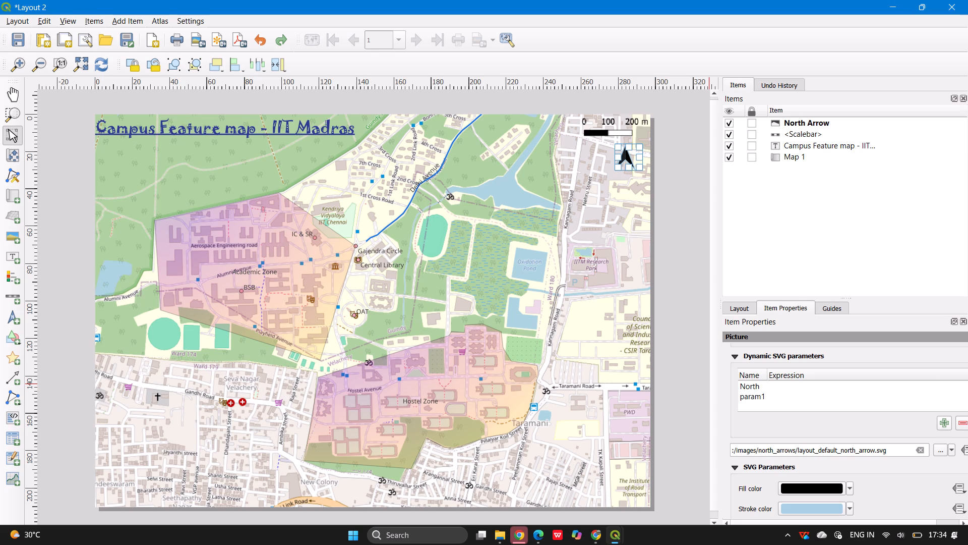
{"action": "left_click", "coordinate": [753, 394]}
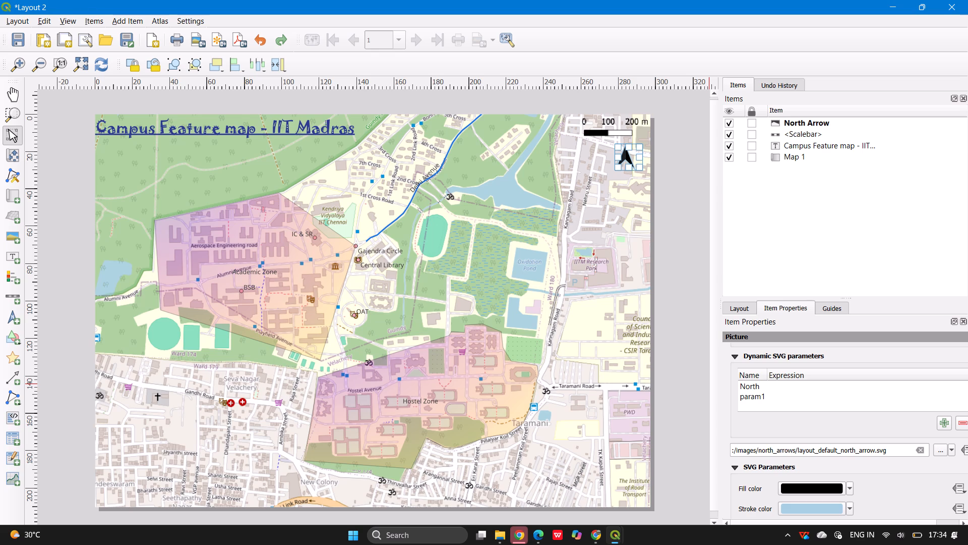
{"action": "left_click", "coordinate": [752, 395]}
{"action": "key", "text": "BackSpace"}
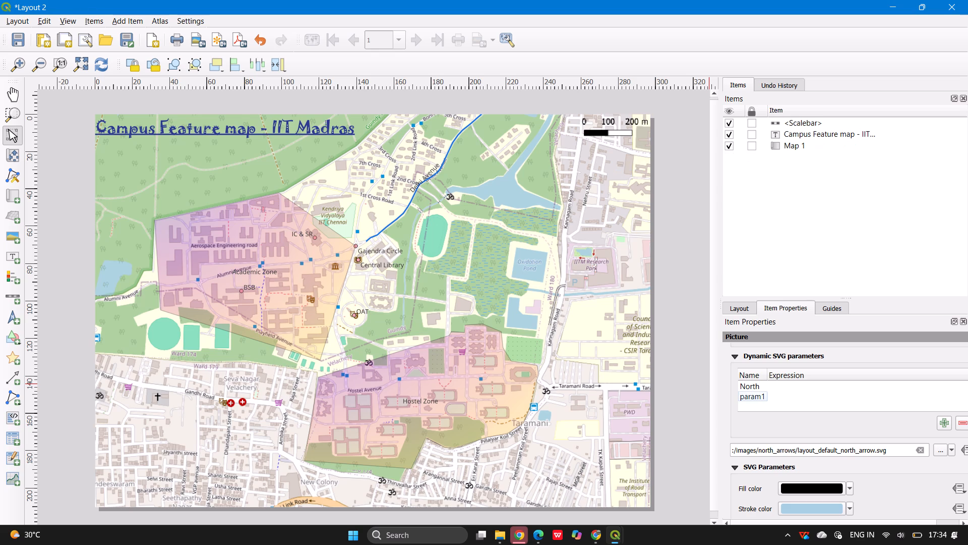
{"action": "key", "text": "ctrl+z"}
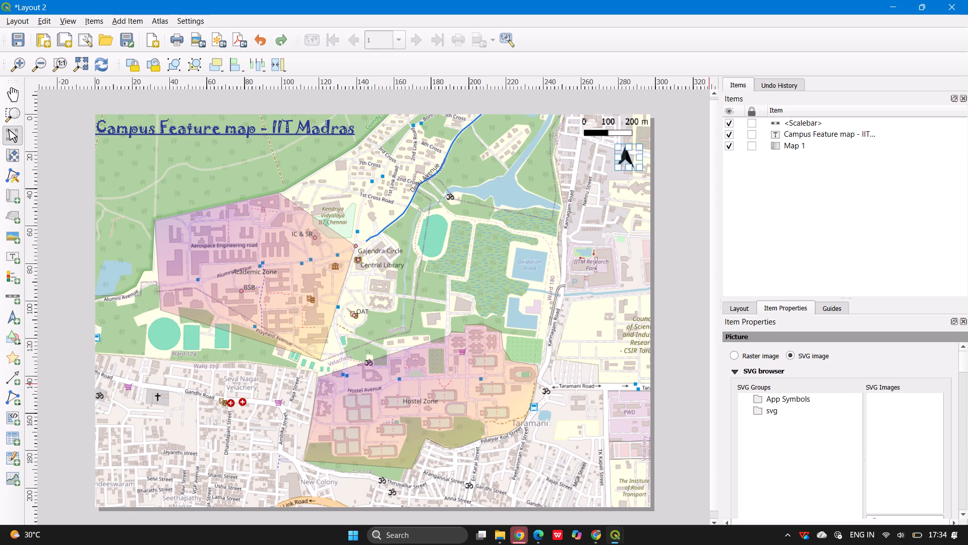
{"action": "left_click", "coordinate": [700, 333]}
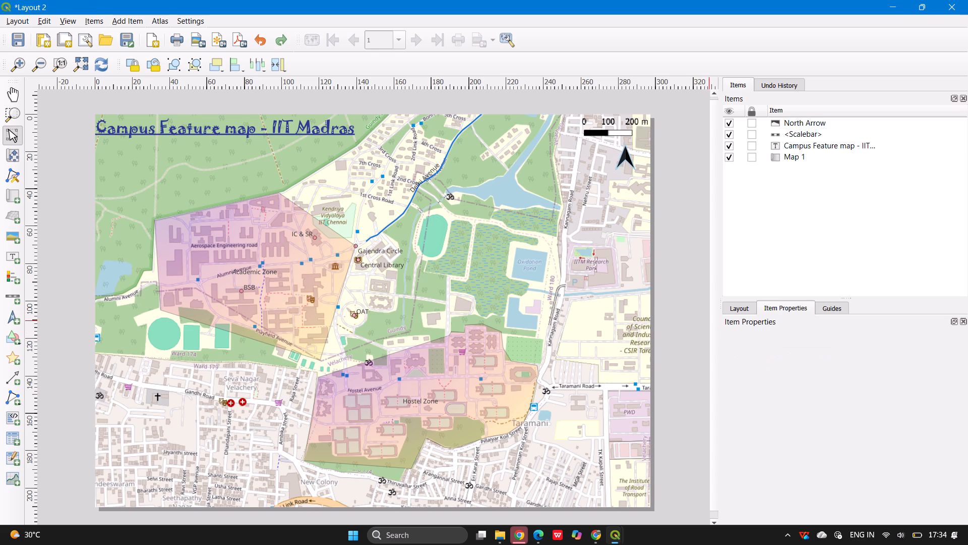
Open the Expression Builder for the north arrow's North dynamic SVG parameter and enter the expression North.
{"action": "left_click", "coordinate": [795, 122]}
{"action": "scroll", "coordinate": [794, 381], "scroll_direction": "down", "scroll_amount": 4}
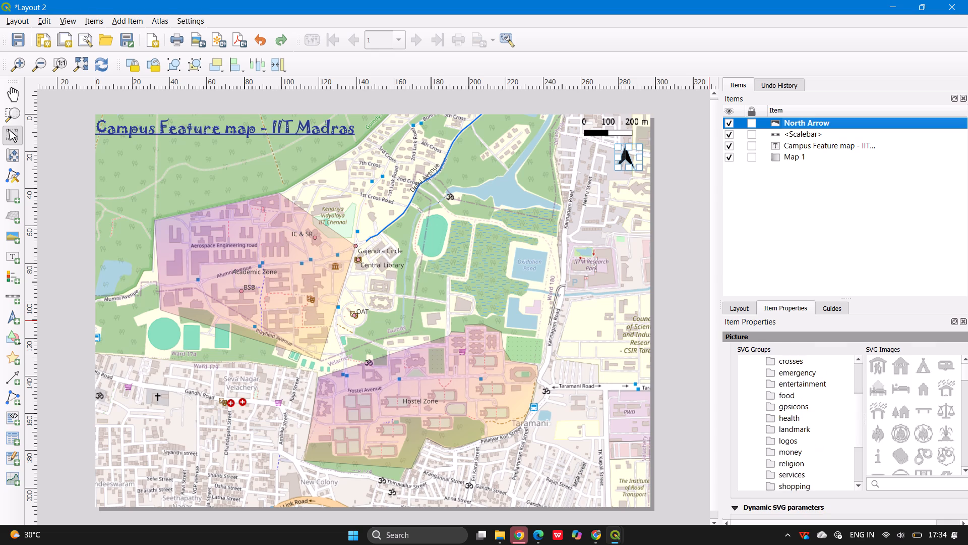
{"action": "scroll", "coordinate": [797, 448], "scroll_direction": "down", "scroll_amount": 4}
{"action": "left_click", "coordinate": [738, 460]}
{"action": "double_click", "coordinate": [773, 458]}
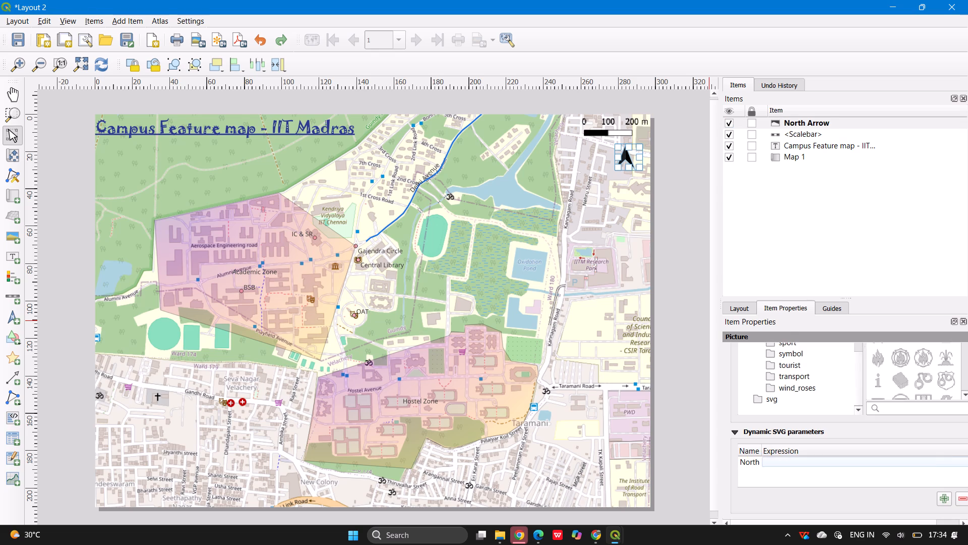
{"action": "left_click", "coordinate": [780, 464]}
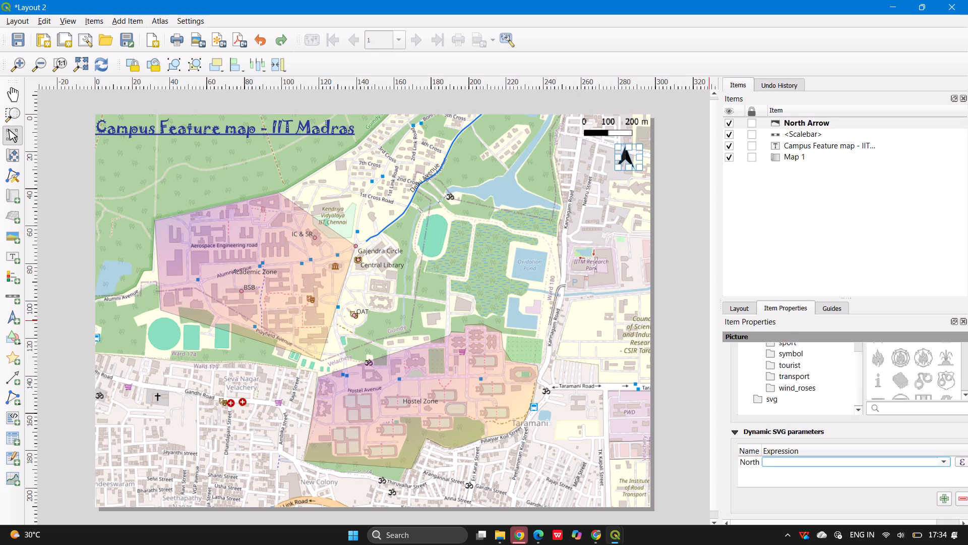
{"action": "left_click", "coordinate": [942, 461]}
{"action": "left_click", "coordinate": [944, 460]}
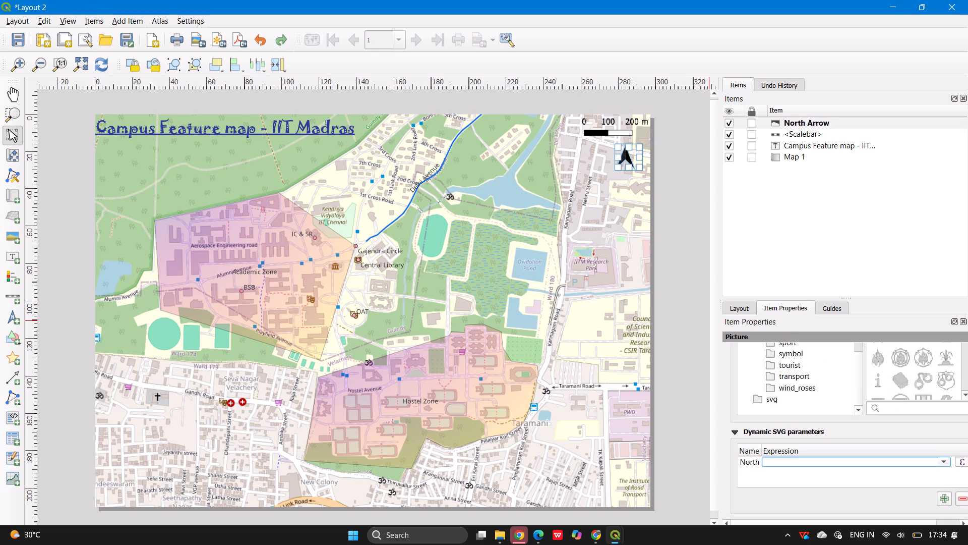
{"action": "left_click", "coordinate": [958, 460]}
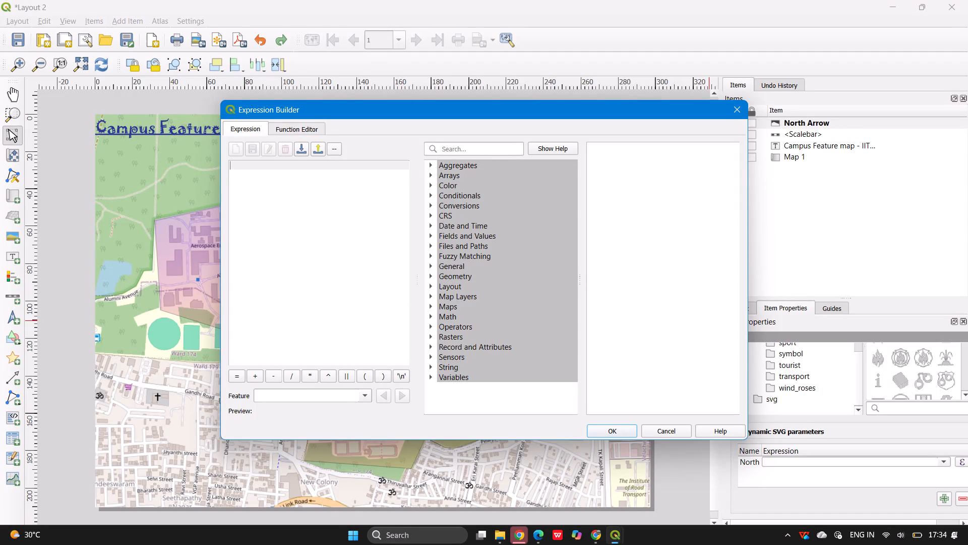
{"action": "left_click", "coordinate": [344, 197]}
{"action": "type", "text": "Noer"}
{"action": "key", "text": "BackSpace"}
{"action": "key", "text": "BackSpace"}
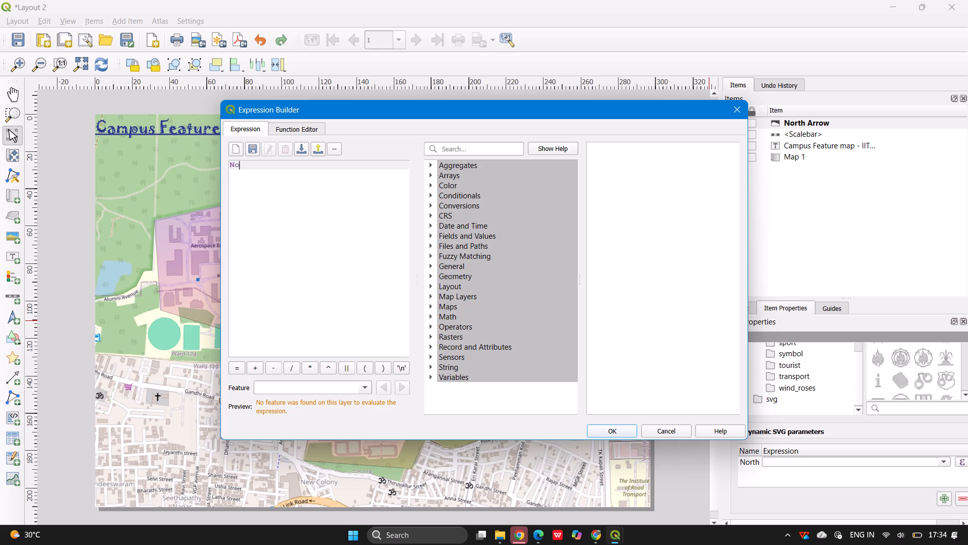
{"action": "type", "text": "rth"}
{"action": "key", "text": "Return"}
Store the expression as a user expression labelled North.
{"action": "left_click", "coordinate": [277, 132]}
{"action": "left_click", "coordinate": [262, 127]}
{"action": "left_click", "coordinate": [258, 149]}
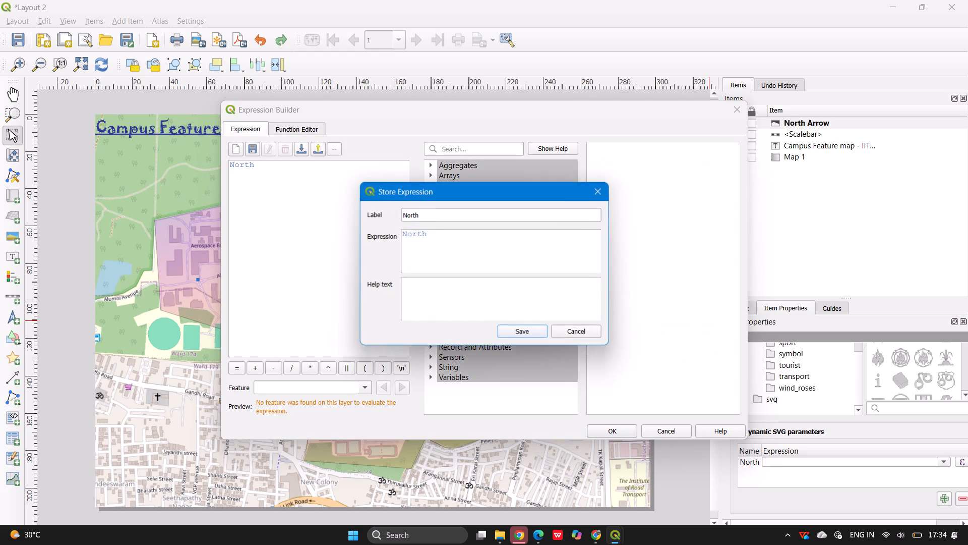
{"action": "left_click", "coordinate": [513, 335]}
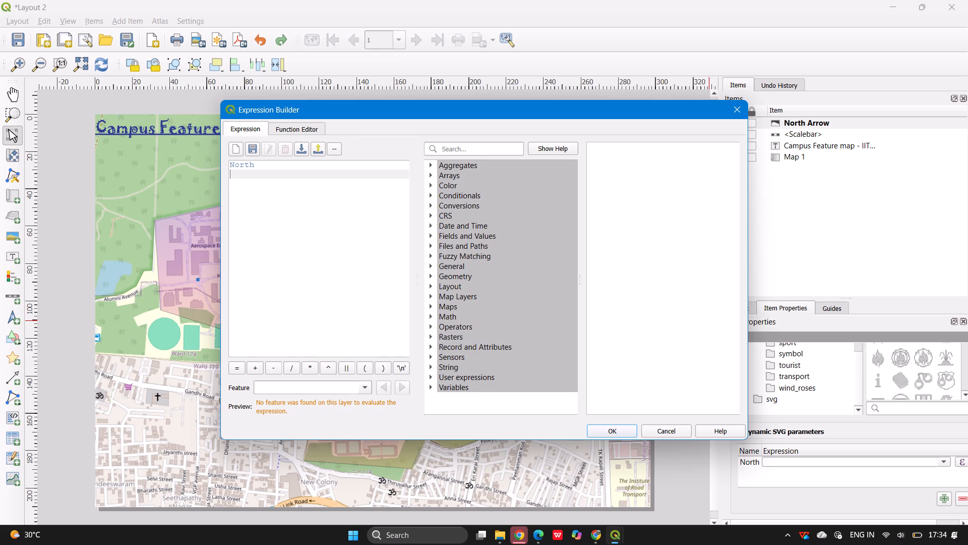
Keep the edited expression instead of discarding it and apply it to the North dynamic SVG parameter.
{"action": "left_click", "coordinate": [733, 112]}
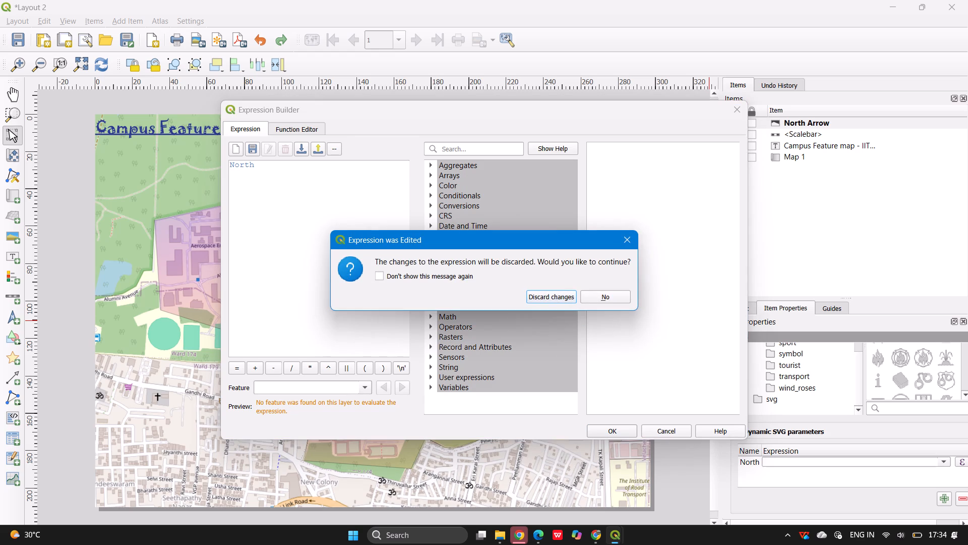
{"action": "left_click", "coordinate": [634, 235]}
{"action": "left_click", "coordinate": [621, 427]}
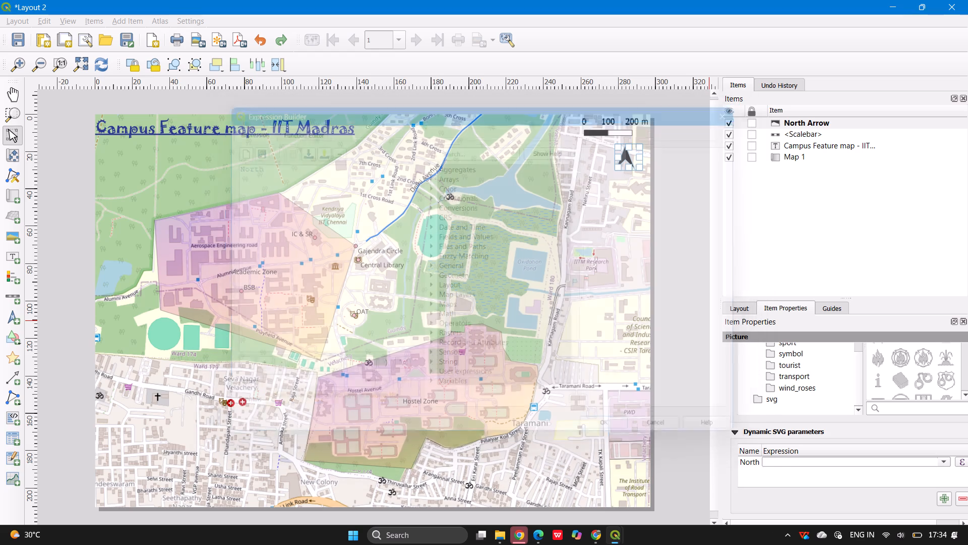
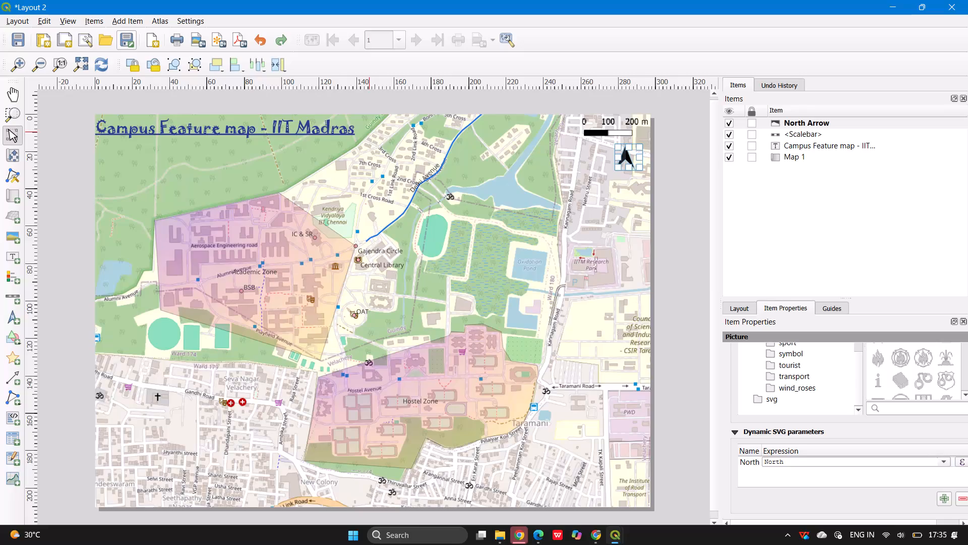
Add a legend to the layout, drawing its frame across the whole map page.
{"action": "left_click", "coordinate": [91, 17]}
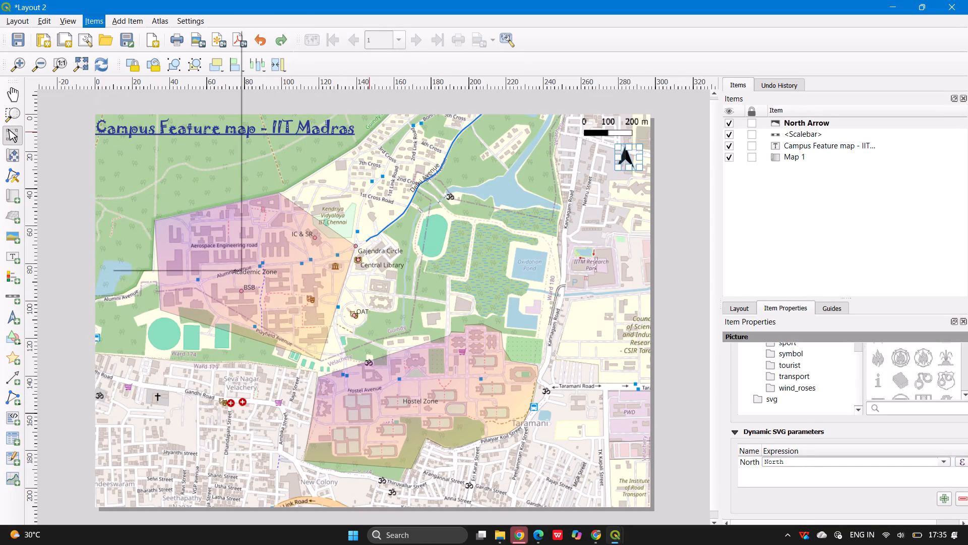
{"action": "left_click", "coordinate": [127, 19]}
{"action": "left_click", "coordinate": [127, 19]}
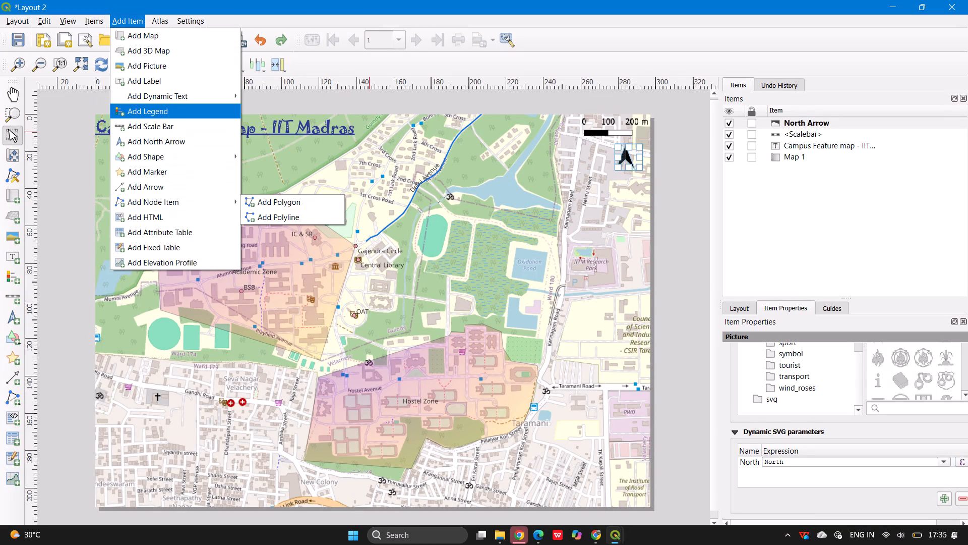
{"action": "left_click", "coordinate": [155, 112]}
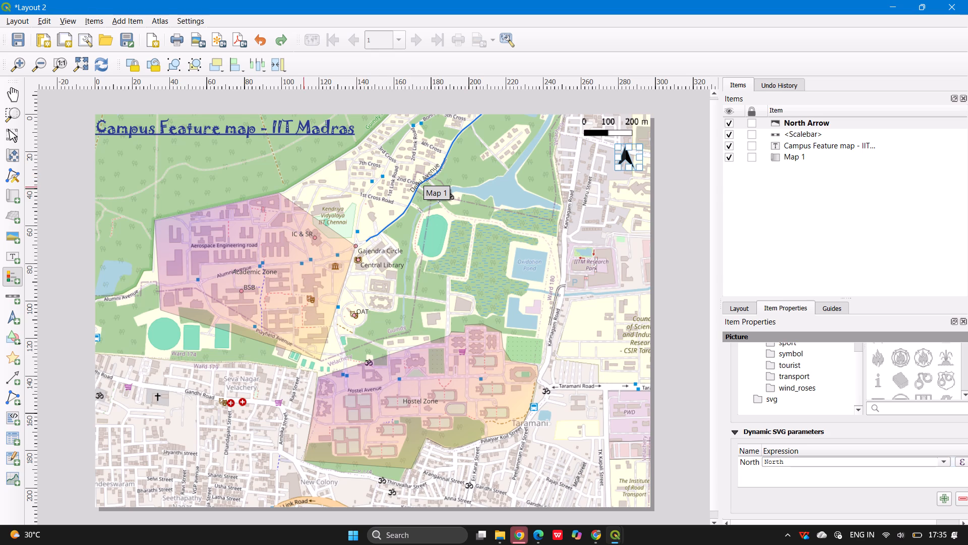
{"action": "left_click_drag", "start_coordinate": [94, 114], "coordinate": [576, 517]}
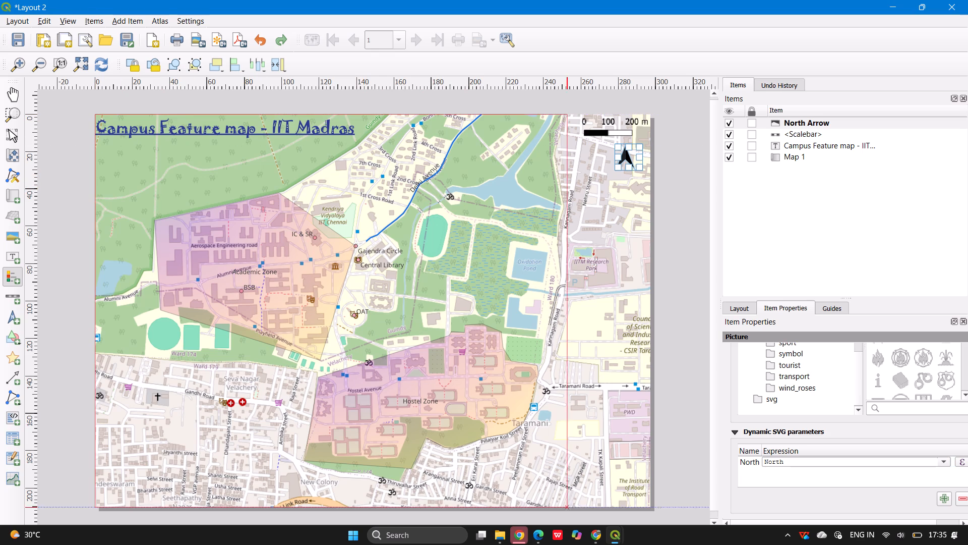
{"action": "left_click_drag", "start_coordinate": [576, 517], "coordinate": [650, 506]}
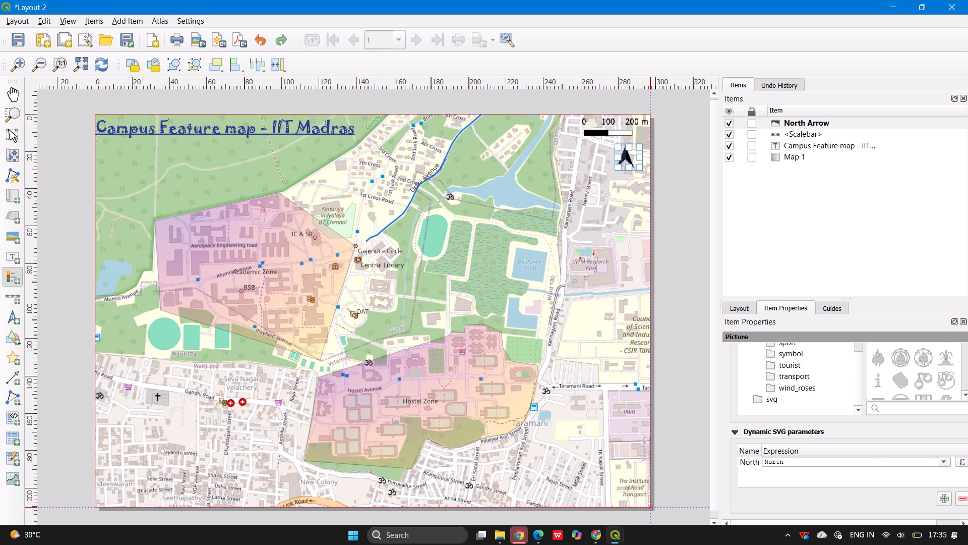
{"action": "left_click_drag", "start_coordinate": [650, 506], "coordinate": [651, 506]}
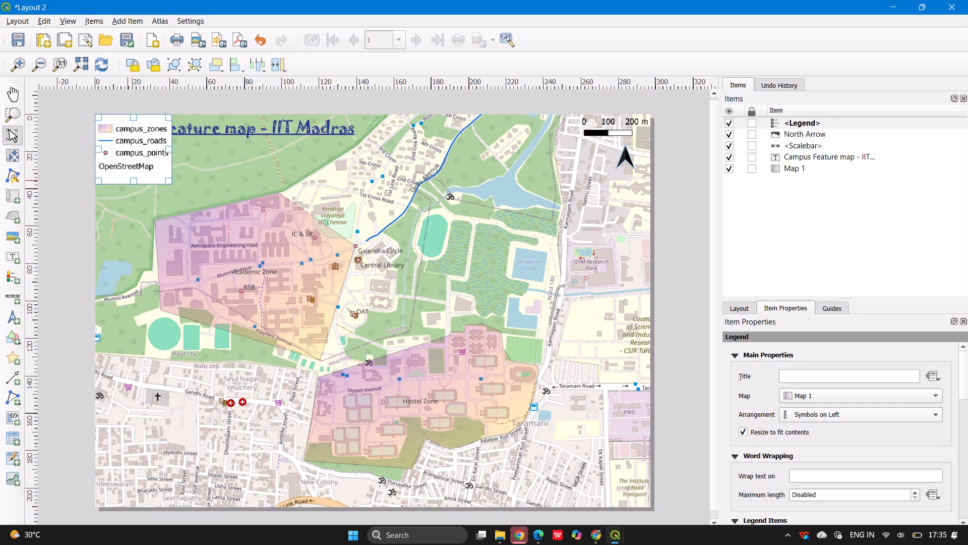
Move the legend directly below the map title, flush with the page's left edge.
{"action": "left_click_drag", "start_coordinate": [131, 171], "coordinate": [355, 237]}
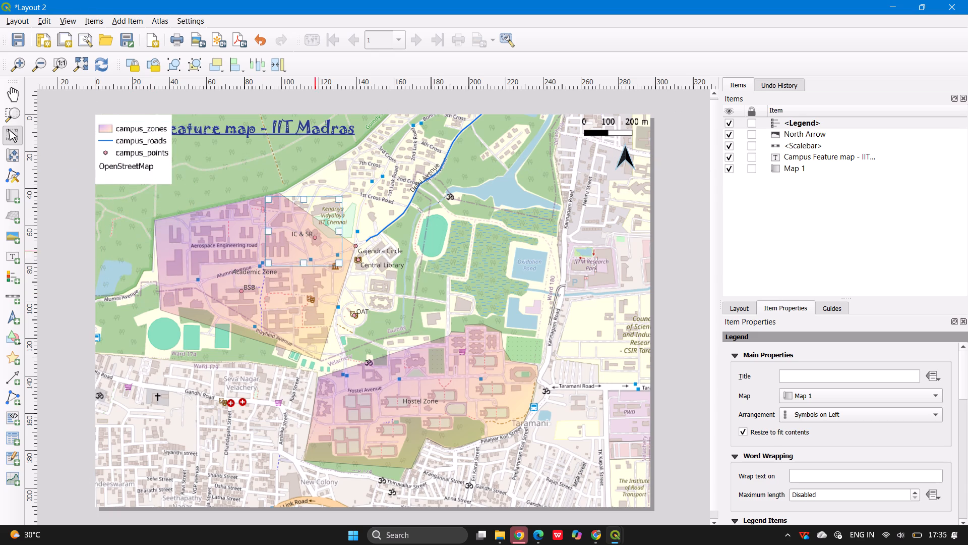
{"action": "left_click_drag", "start_coordinate": [355, 237], "coordinate": [128, 197]}
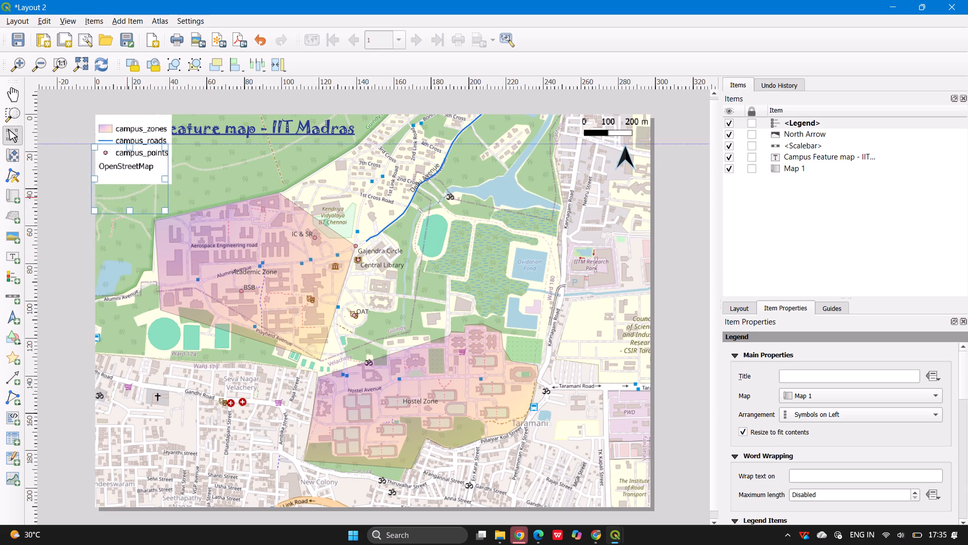
{"action": "left_click_drag", "start_coordinate": [128, 197], "coordinate": [130, 194]}
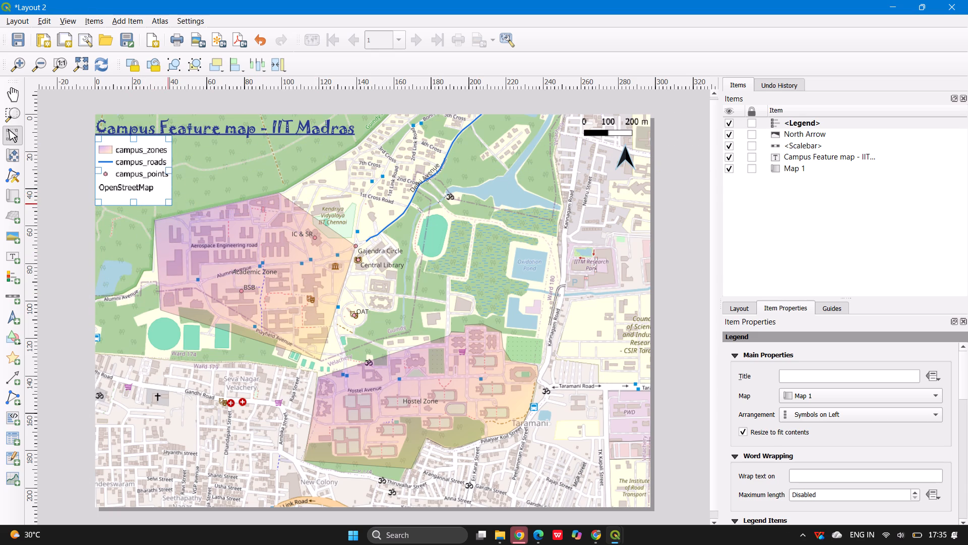
{"action": "left_click_drag", "start_coordinate": [168, 204], "coordinate": [163, 194]}
{"action": "left_click_drag", "start_coordinate": [132, 173], "coordinate": [137, 180]}
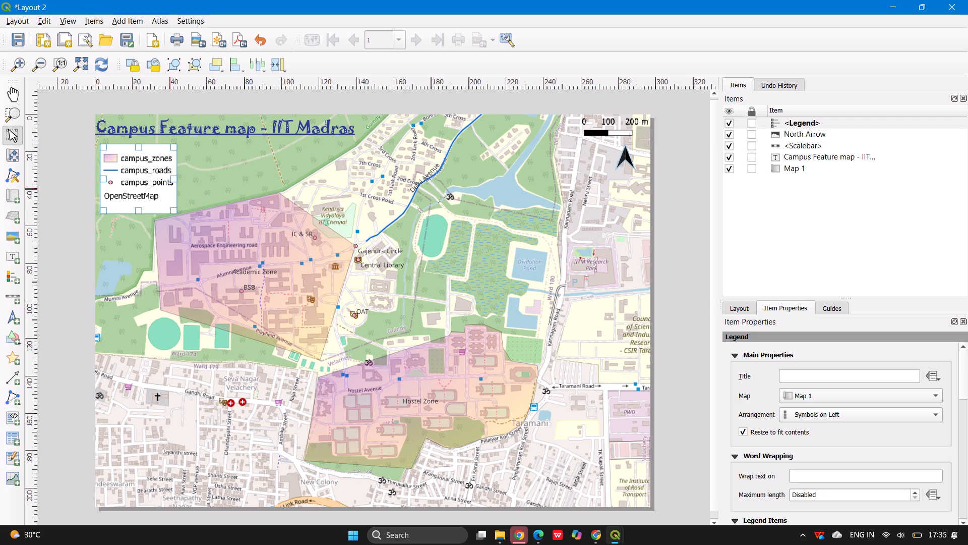
{"action": "left_click_drag", "start_coordinate": [175, 211], "coordinate": [166, 203]}
{"action": "left_click_drag", "start_coordinate": [150, 188], "coordinate": [138, 175]}
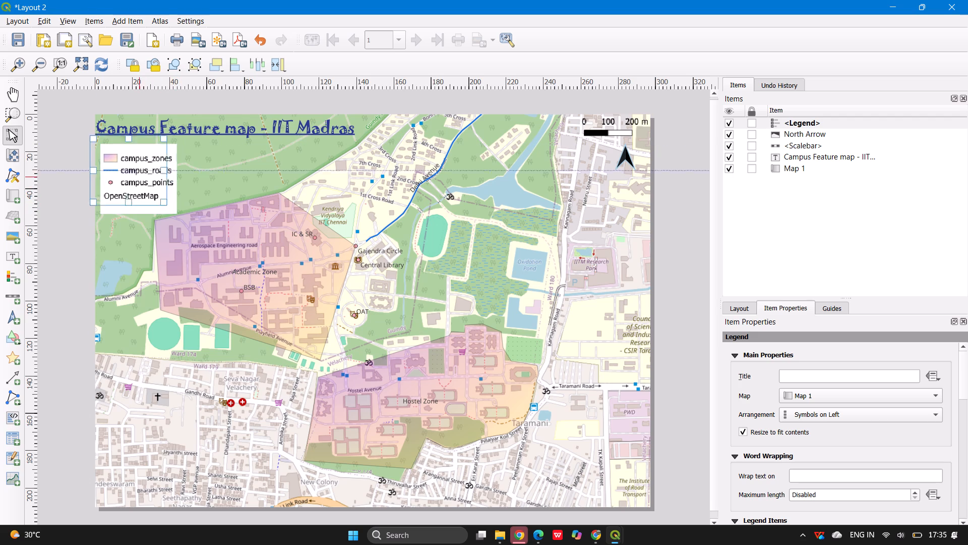
{"action": "left_click_drag", "start_coordinate": [138, 175], "coordinate": [145, 187]}
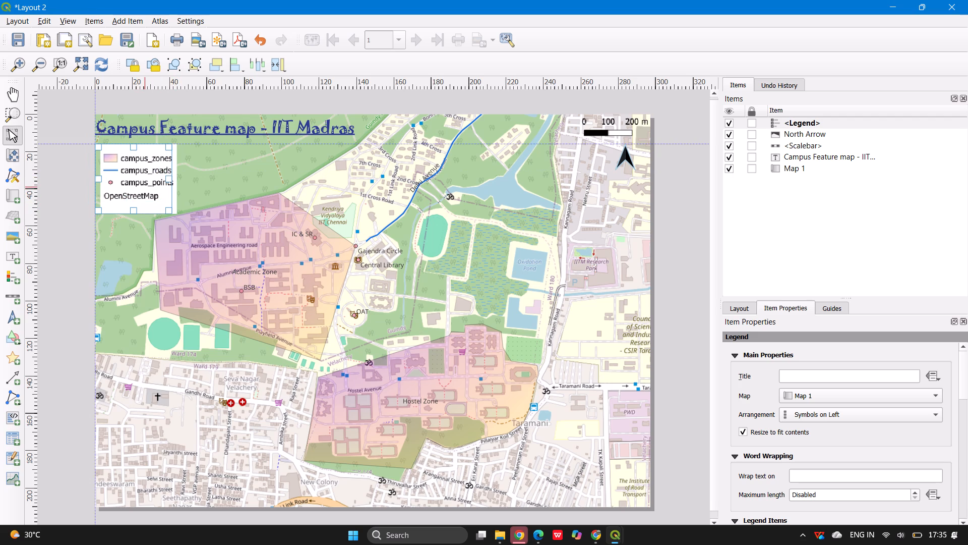
{"action": "left_click_drag", "start_coordinate": [145, 187], "coordinate": [146, 182]}
{"action": "left_click", "coordinate": [76, 187]}
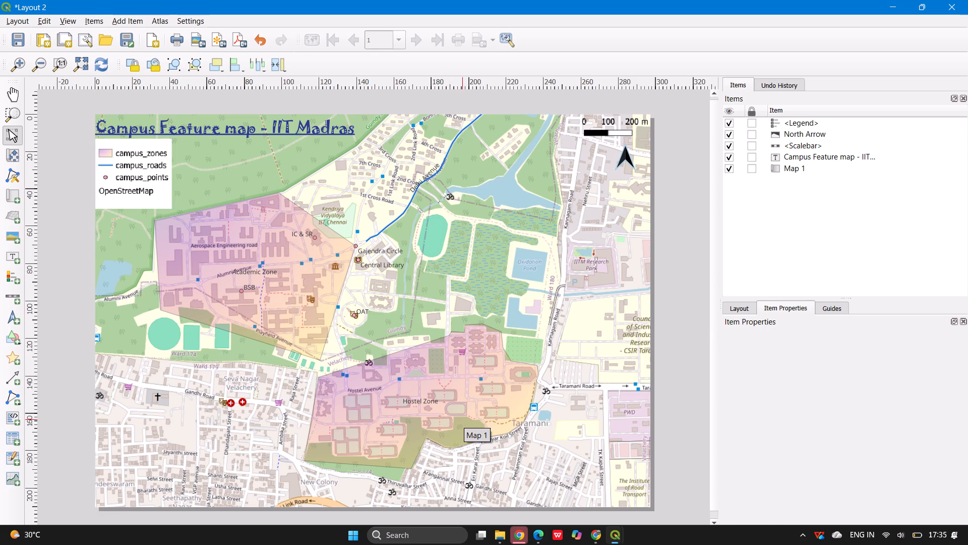
Add a new text label to the layout, drawing its frame across the whole page.
{"action": "left_click", "coordinate": [127, 22]}
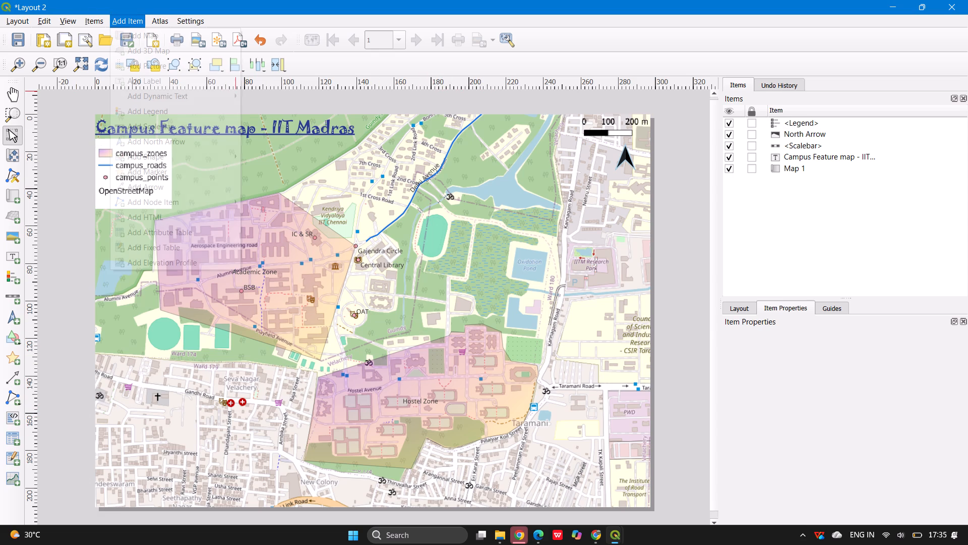
{"action": "left_click", "coordinate": [141, 84]}
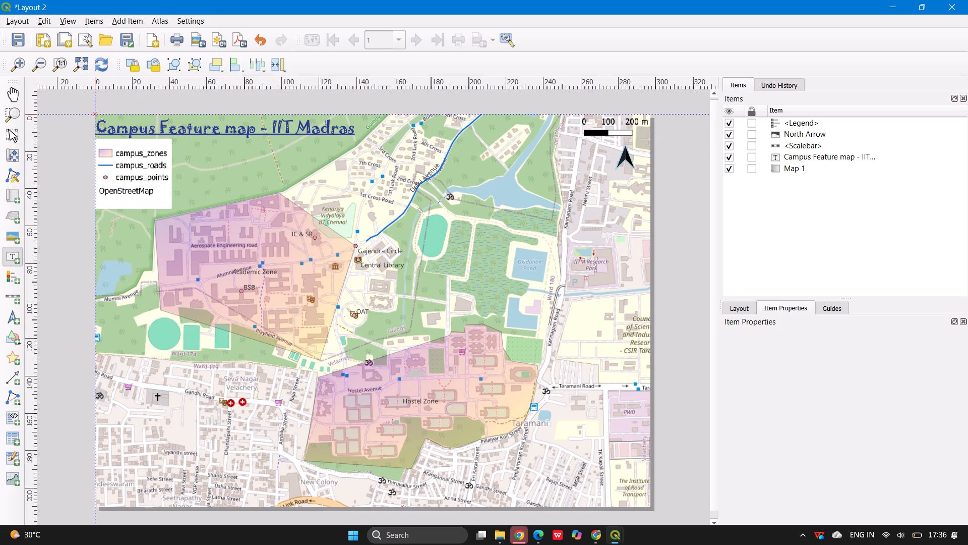
{"action": "left_click_drag", "start_coordinate": [93, 114], "coordinate": [649, 504]}
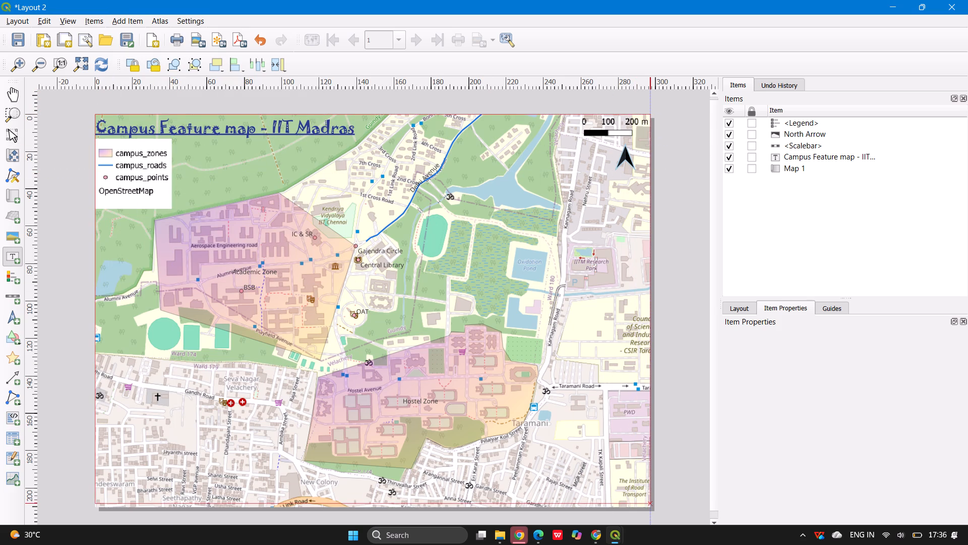
{"action": "left_click_drag", "start_coordinate": [649, 504], "coordinate": [649, 507]}
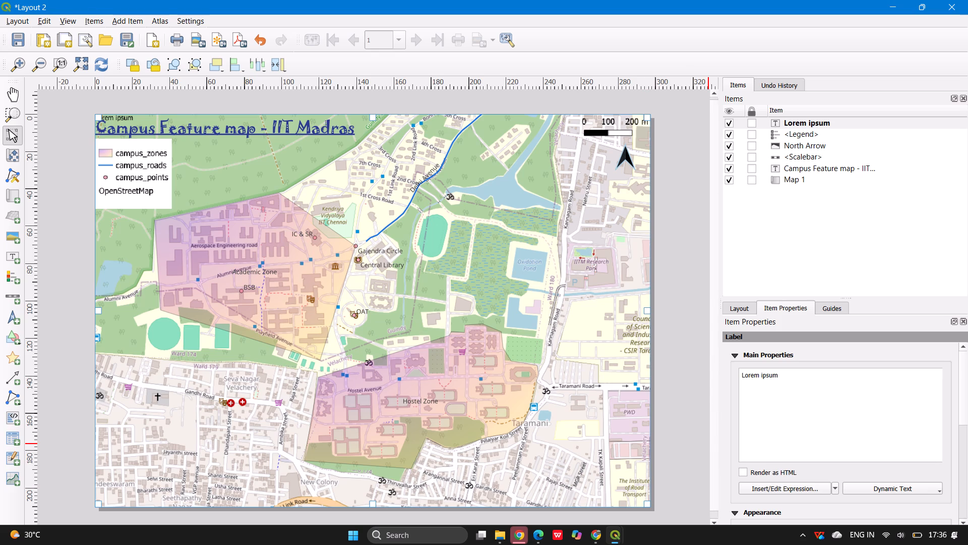
Replace the new label's placeholder text with the author's name and roll number.
{"action": "left_click_drag", "start_coordinate": [795, 376], "coordinate": [722, 377]}
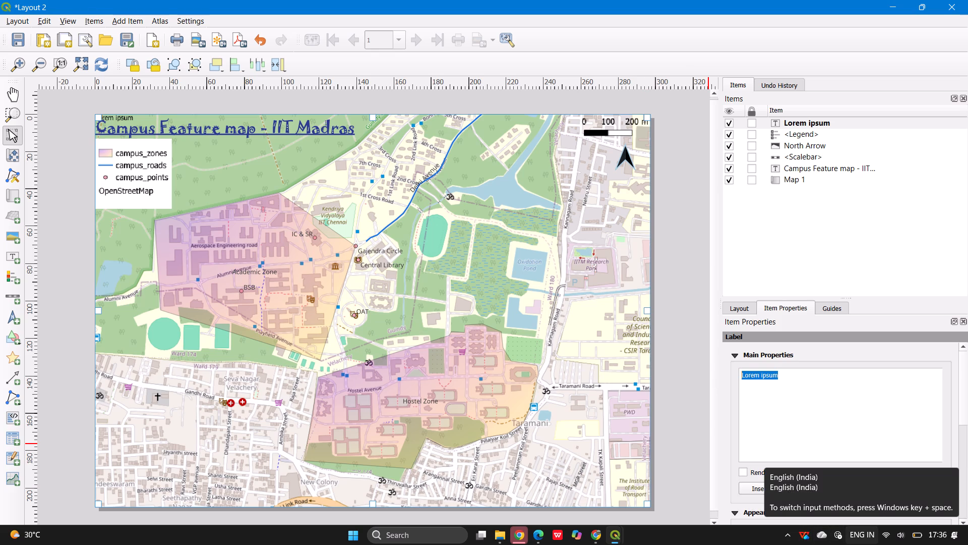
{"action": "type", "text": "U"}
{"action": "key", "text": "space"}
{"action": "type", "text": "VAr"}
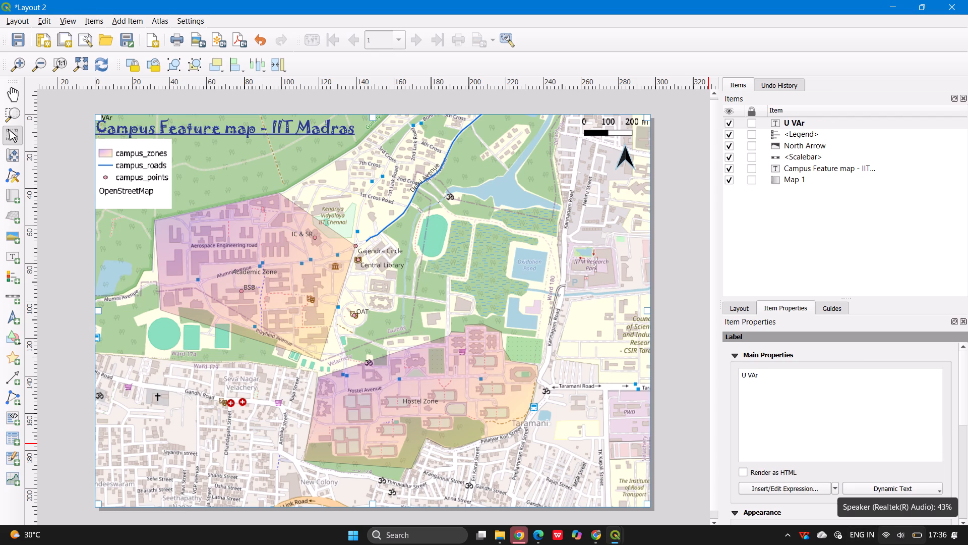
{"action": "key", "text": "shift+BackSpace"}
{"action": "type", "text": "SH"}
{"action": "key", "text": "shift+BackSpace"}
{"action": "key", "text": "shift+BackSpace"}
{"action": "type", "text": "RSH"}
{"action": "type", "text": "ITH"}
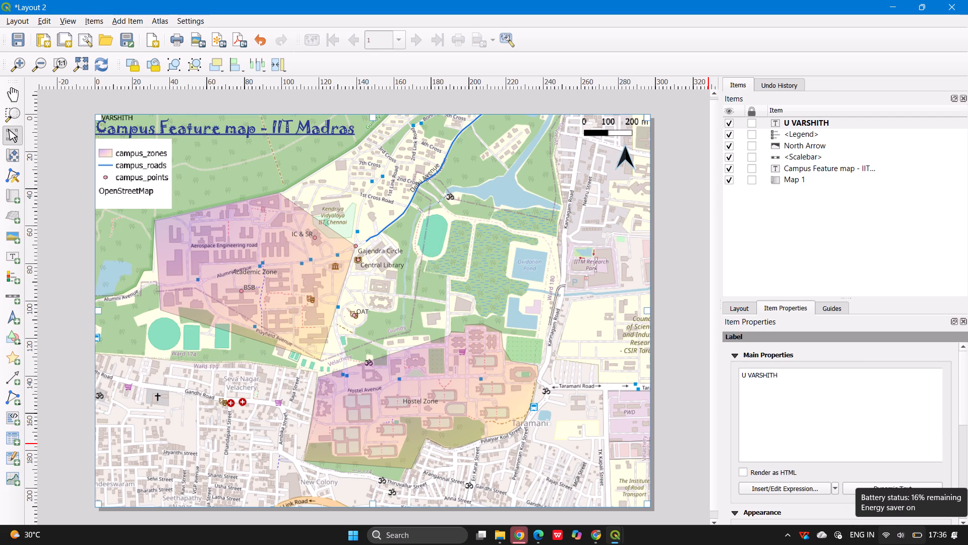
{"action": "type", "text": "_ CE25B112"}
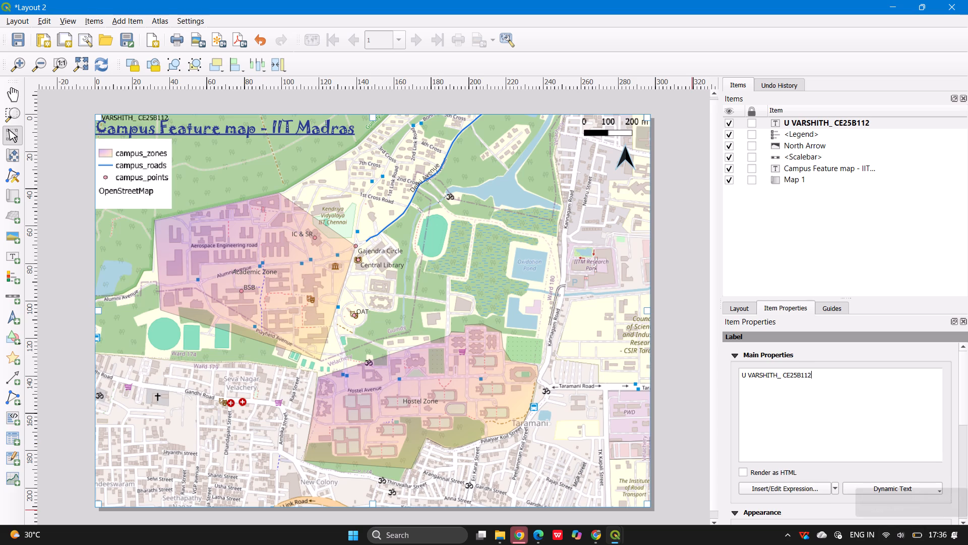
{"action": "left_click", "coordinate": [696, 345]}
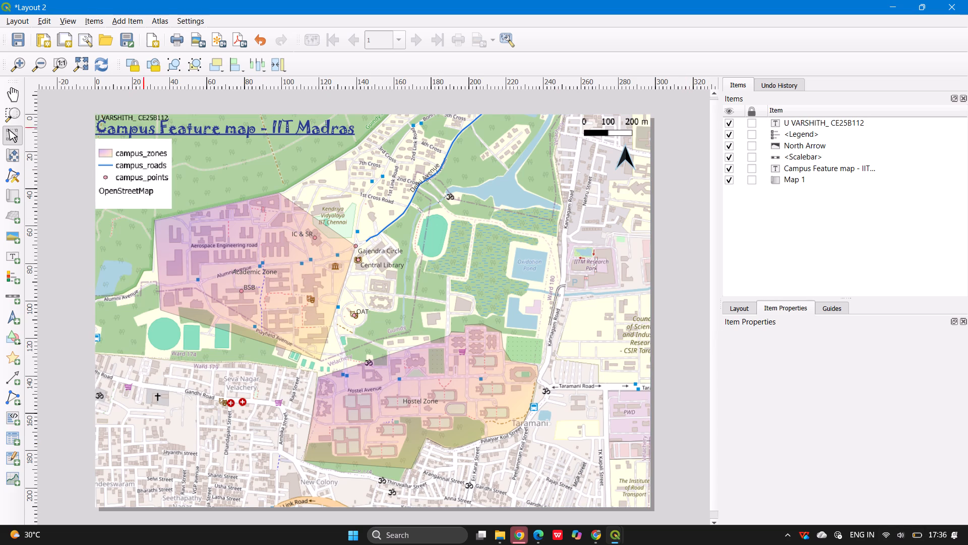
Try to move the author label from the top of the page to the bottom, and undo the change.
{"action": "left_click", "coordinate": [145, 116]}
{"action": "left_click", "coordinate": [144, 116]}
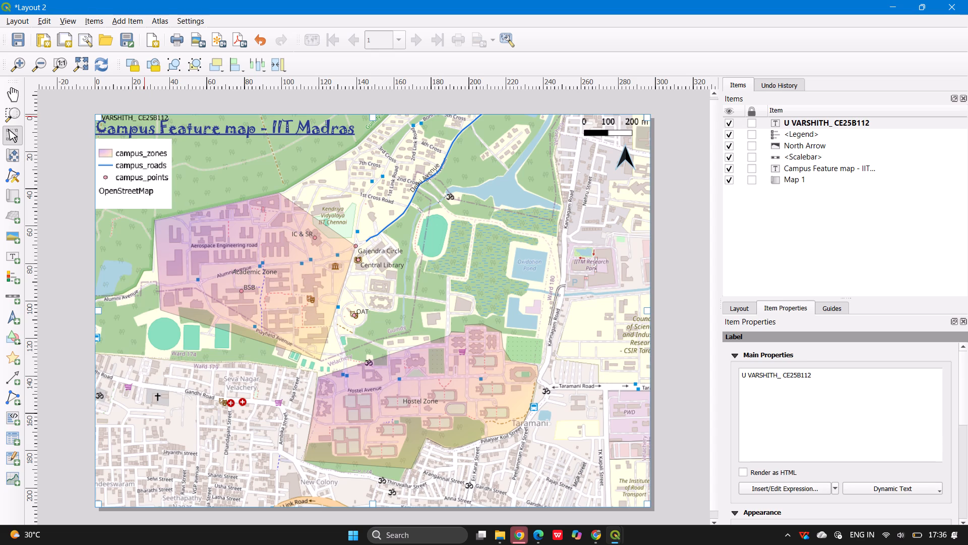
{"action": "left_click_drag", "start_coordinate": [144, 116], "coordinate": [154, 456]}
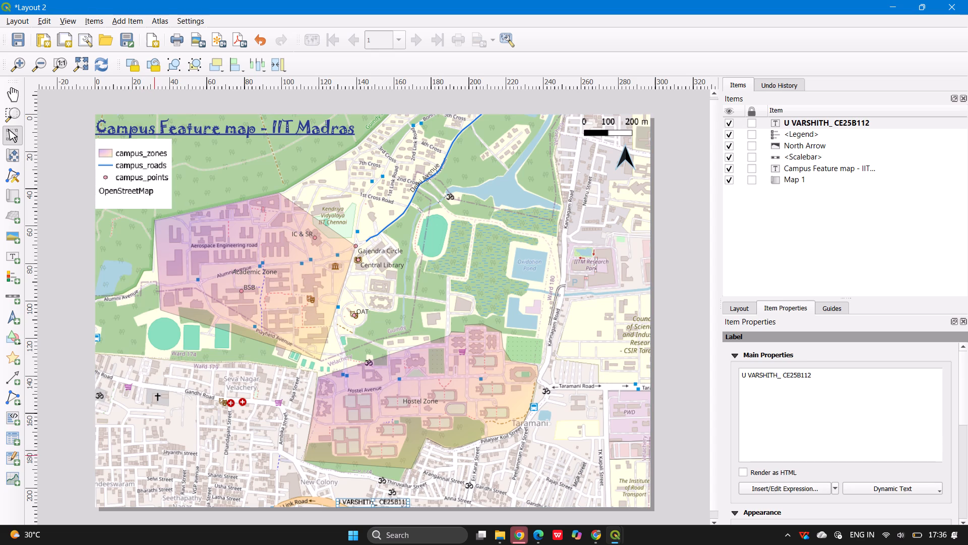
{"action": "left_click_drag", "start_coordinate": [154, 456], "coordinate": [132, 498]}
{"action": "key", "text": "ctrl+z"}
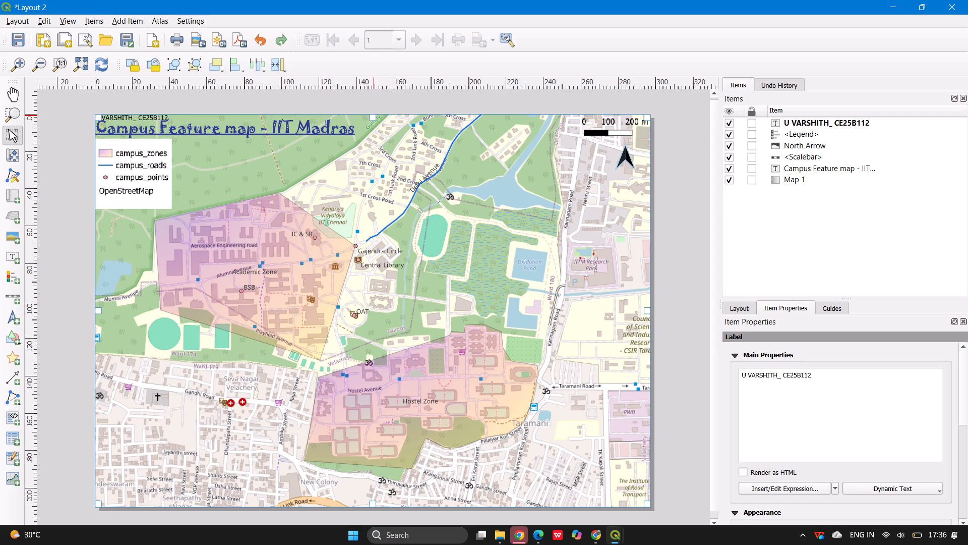
Shrink the author label's frame to a strip along the page's bottom edge and fit it to its text.
{"action": "left_click_drag", "start_coordinate": [373, 115], "coordinate": [372, 252]}
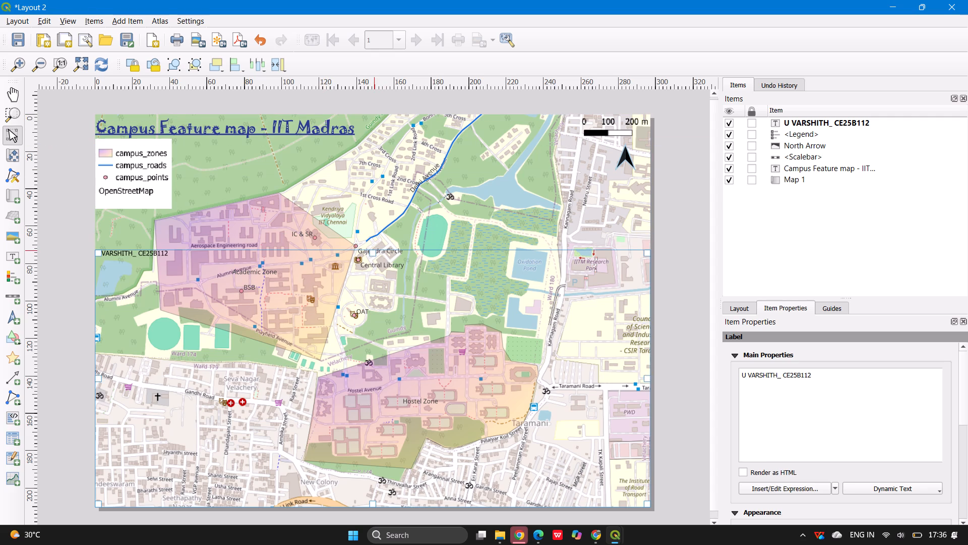
{"action": "left_click_drag", "start_coordinate": [375, 251], "coordinate": [364, 489]}
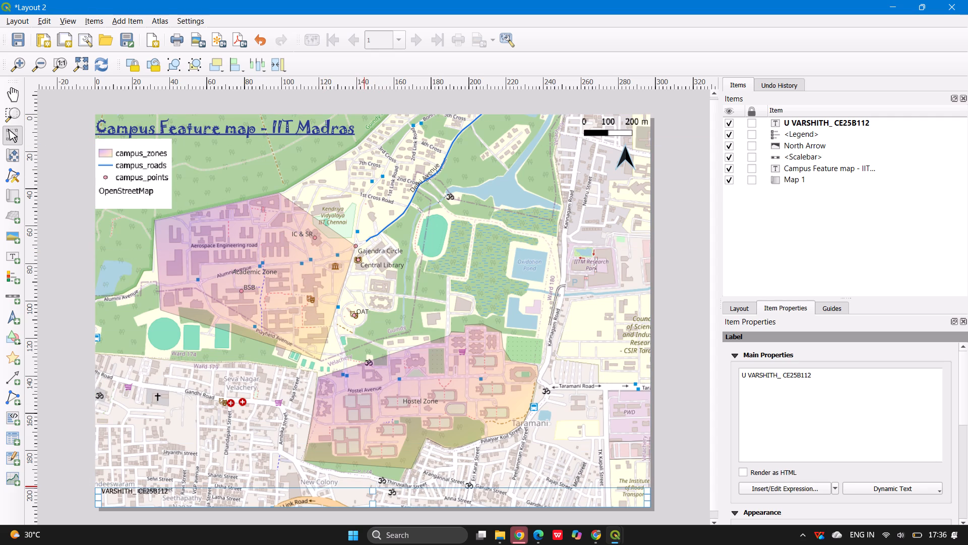
{"action": "left_click_drag", "start_coordinate": [370, 490], "coordinate": [370, 495]}
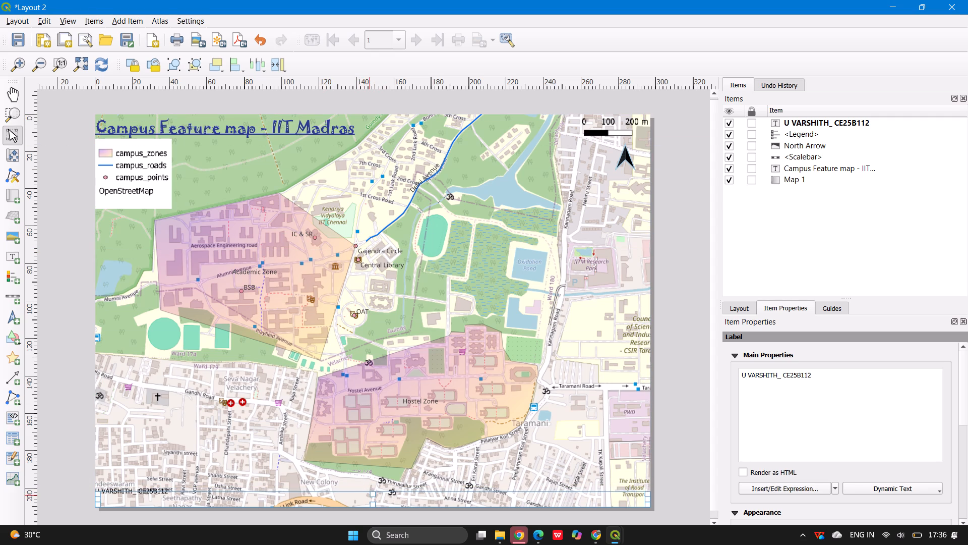
{"action": "left_click_drag", "start_coordinate": [370, 495], "coordinate": [370, 497]}
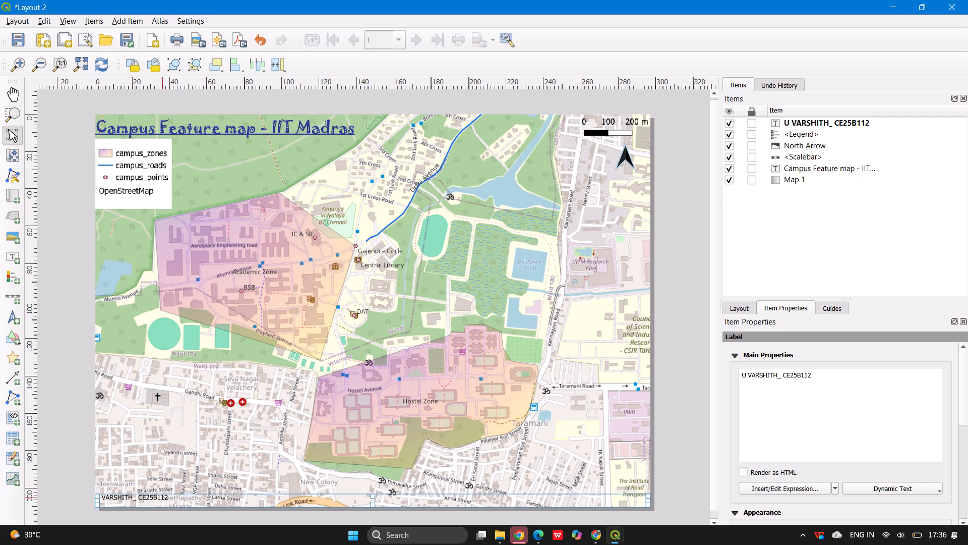
{"action": "left_click", "coordinate": [160, 498]}
{"action": "double_click", "coordinate": [160, 497]}
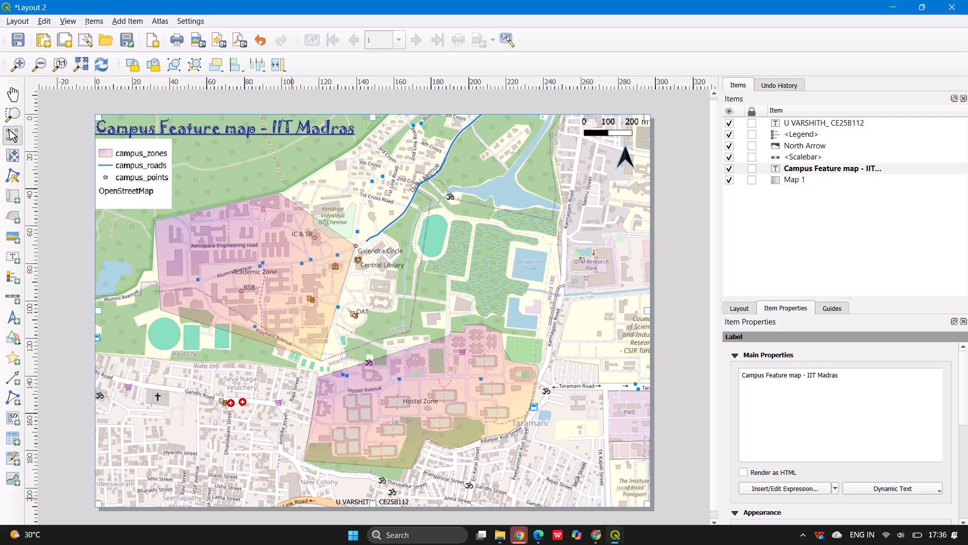
Fit the map title label's frame to its text so the title sits centred at the top of the page.
{"action": "double_click", "coordinate": [350, 503]}
Move the author label along the bottom edge to the page's lower-left corner.
{"action": "left_click_drag", "start_coordinate": [365, 503], "coordinate": [324, 497]}
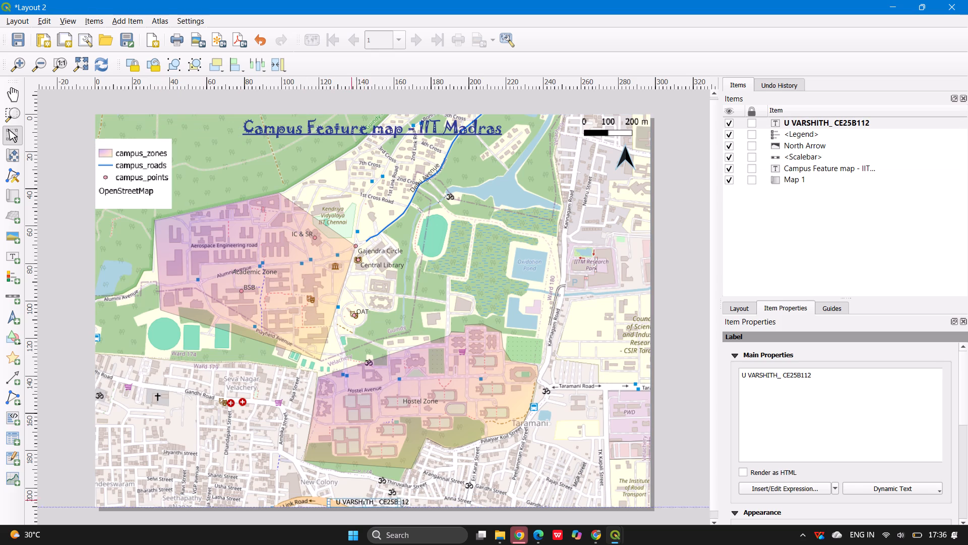
{"action": "left_click_drag", "start_coordinate": [324, 497], "coordinate": [128, 498]}
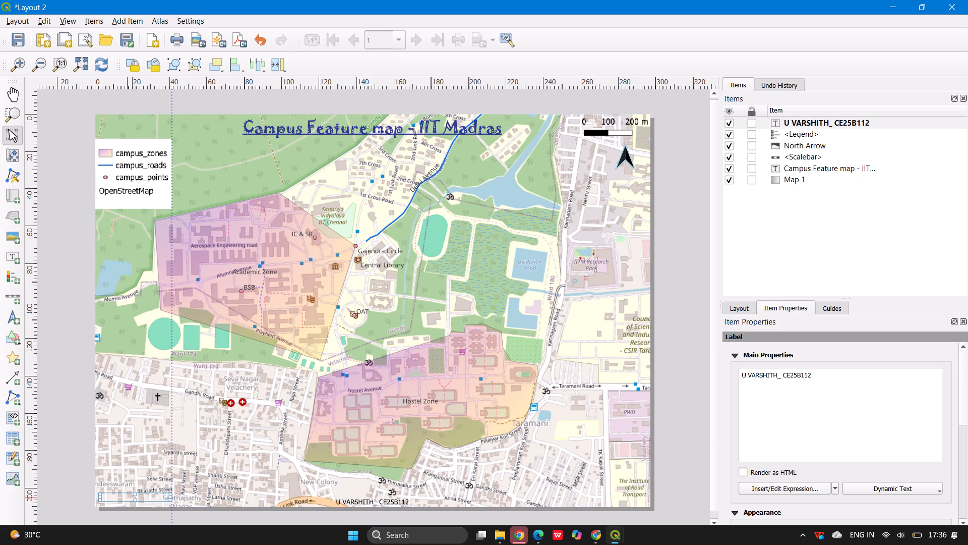
{"action": "left_click_drag", "start_coordinate": [128, 498], "coordinate": [128, 500]}
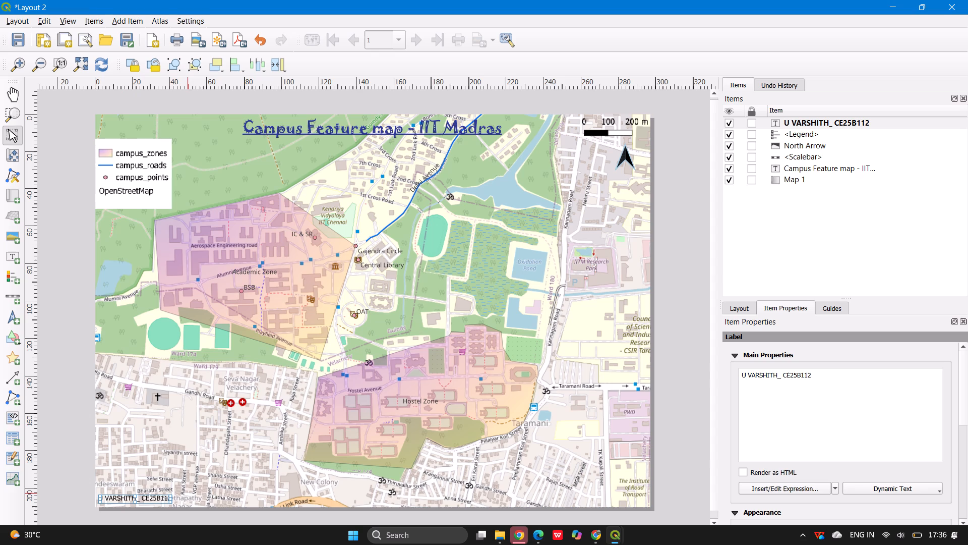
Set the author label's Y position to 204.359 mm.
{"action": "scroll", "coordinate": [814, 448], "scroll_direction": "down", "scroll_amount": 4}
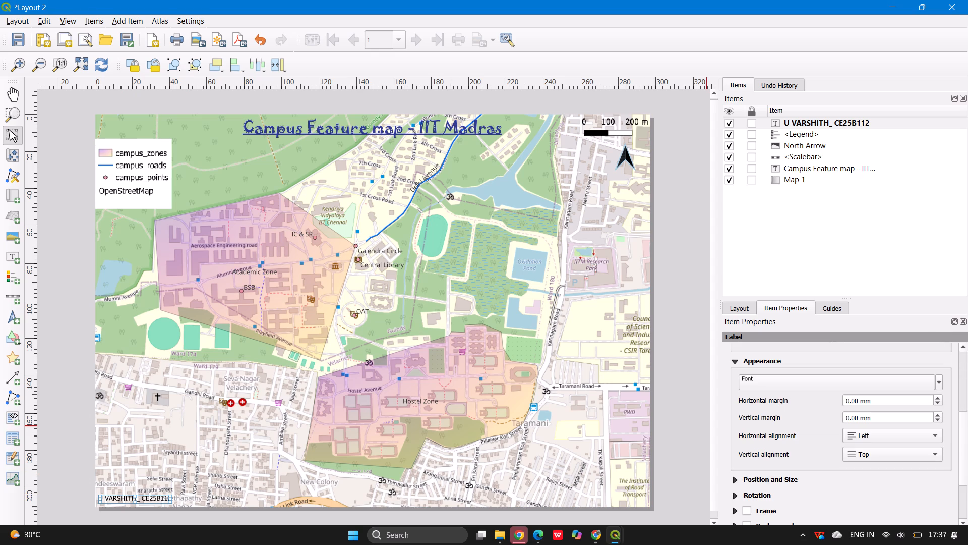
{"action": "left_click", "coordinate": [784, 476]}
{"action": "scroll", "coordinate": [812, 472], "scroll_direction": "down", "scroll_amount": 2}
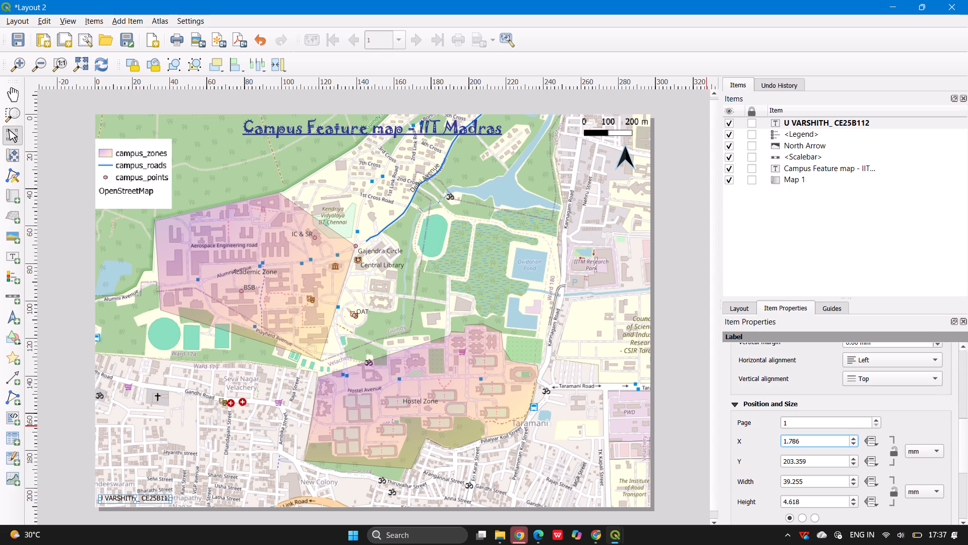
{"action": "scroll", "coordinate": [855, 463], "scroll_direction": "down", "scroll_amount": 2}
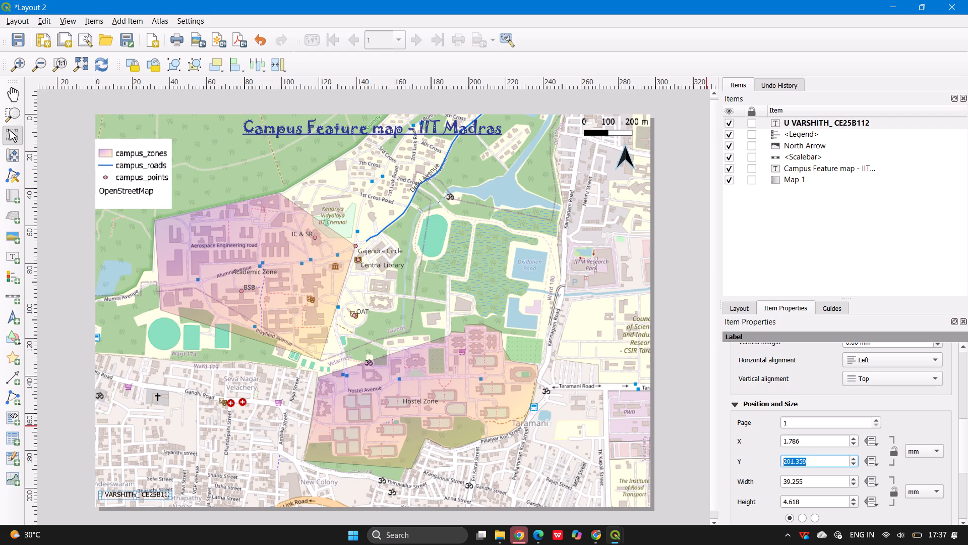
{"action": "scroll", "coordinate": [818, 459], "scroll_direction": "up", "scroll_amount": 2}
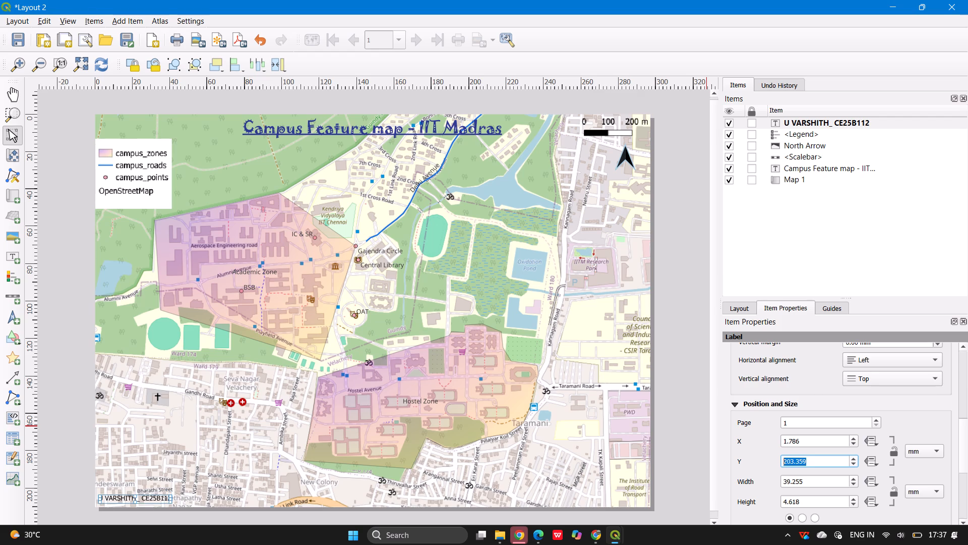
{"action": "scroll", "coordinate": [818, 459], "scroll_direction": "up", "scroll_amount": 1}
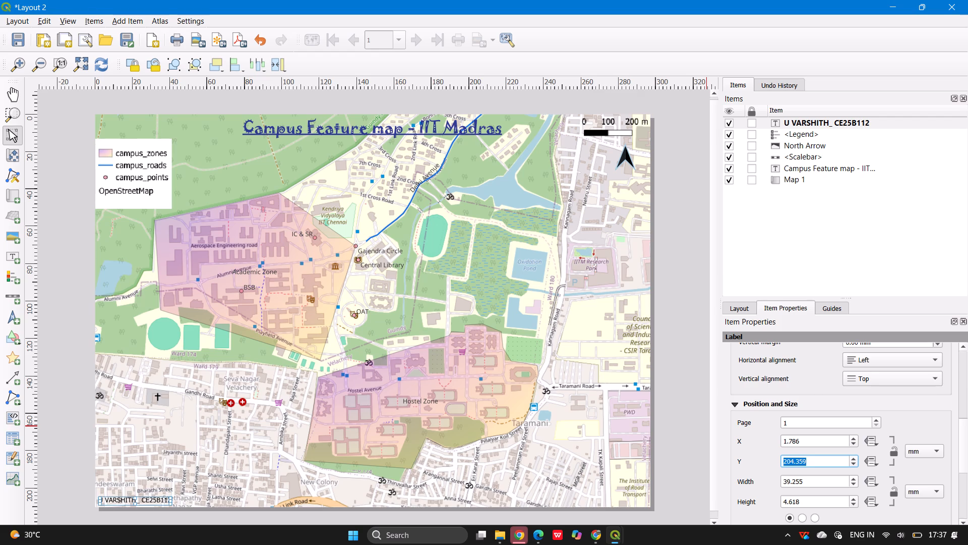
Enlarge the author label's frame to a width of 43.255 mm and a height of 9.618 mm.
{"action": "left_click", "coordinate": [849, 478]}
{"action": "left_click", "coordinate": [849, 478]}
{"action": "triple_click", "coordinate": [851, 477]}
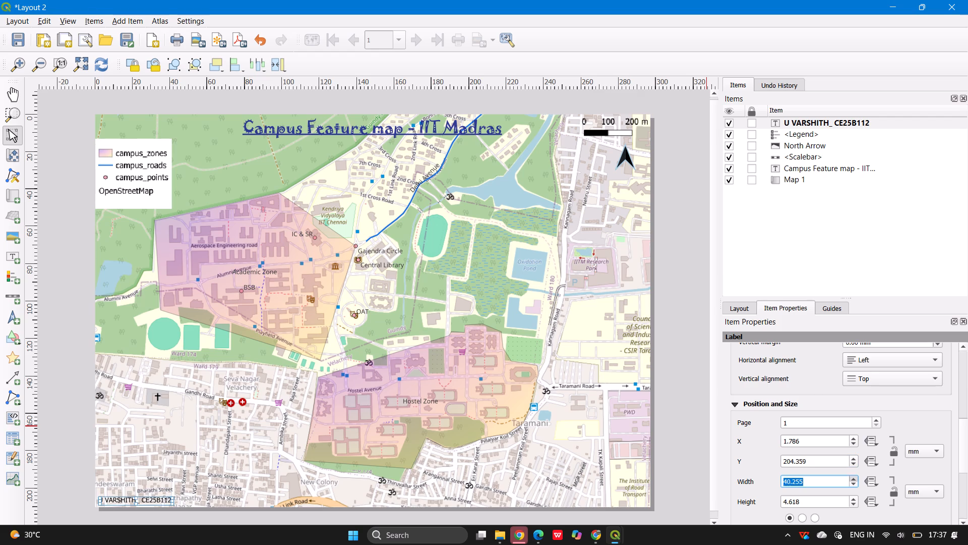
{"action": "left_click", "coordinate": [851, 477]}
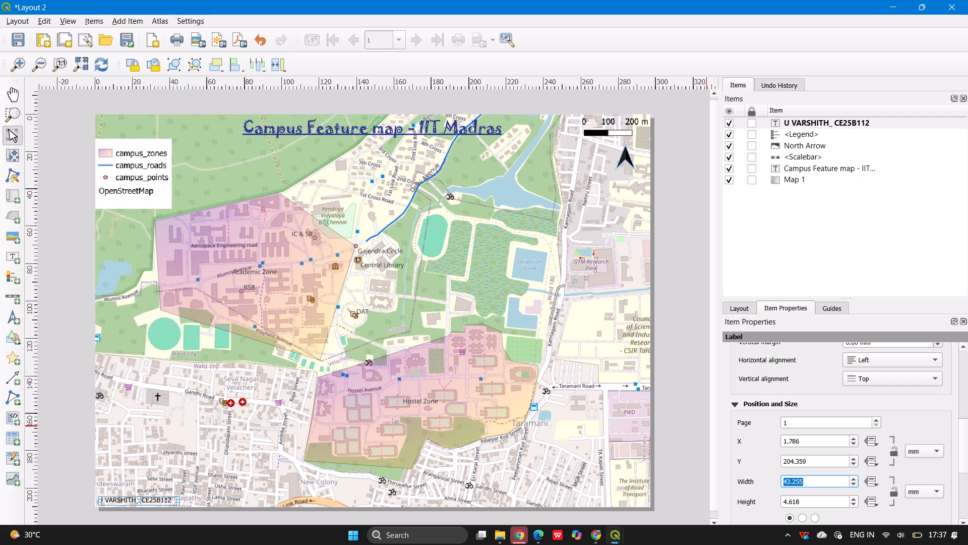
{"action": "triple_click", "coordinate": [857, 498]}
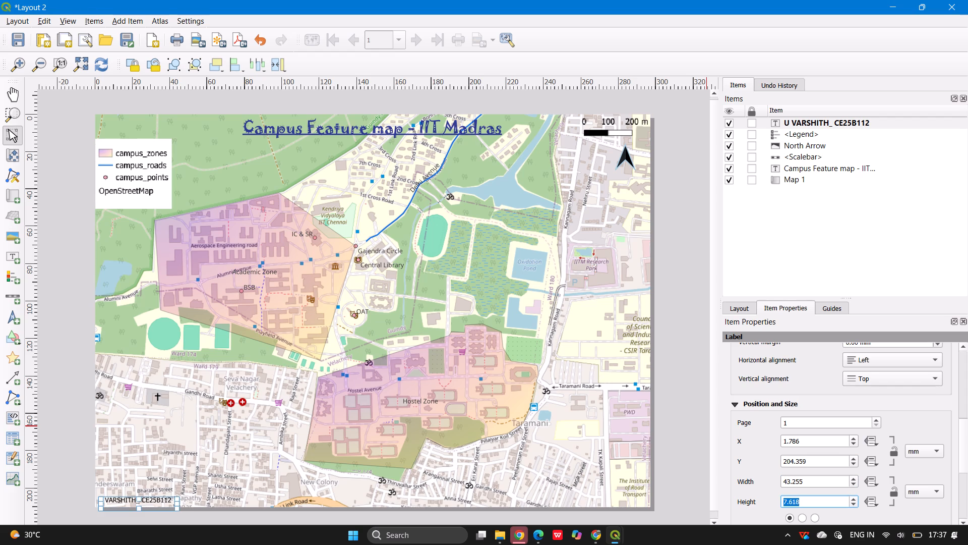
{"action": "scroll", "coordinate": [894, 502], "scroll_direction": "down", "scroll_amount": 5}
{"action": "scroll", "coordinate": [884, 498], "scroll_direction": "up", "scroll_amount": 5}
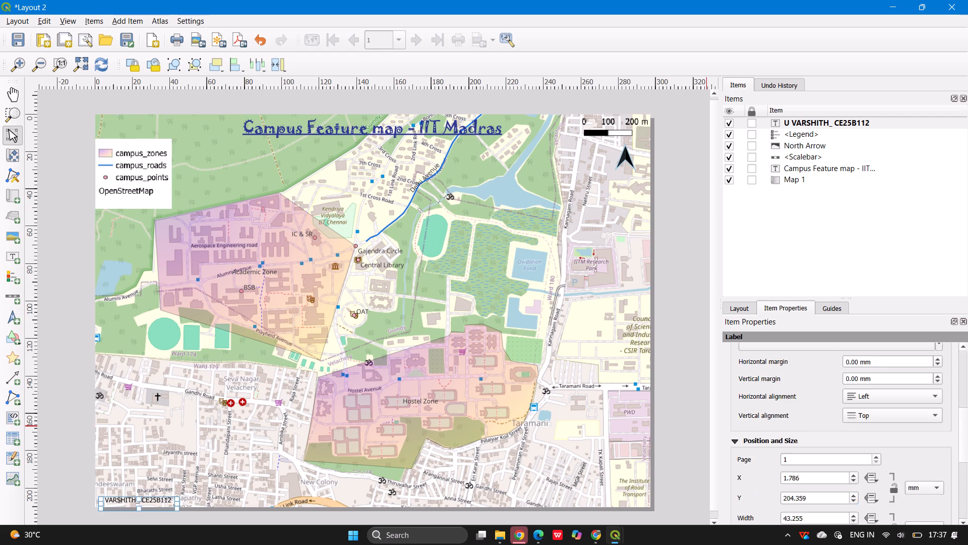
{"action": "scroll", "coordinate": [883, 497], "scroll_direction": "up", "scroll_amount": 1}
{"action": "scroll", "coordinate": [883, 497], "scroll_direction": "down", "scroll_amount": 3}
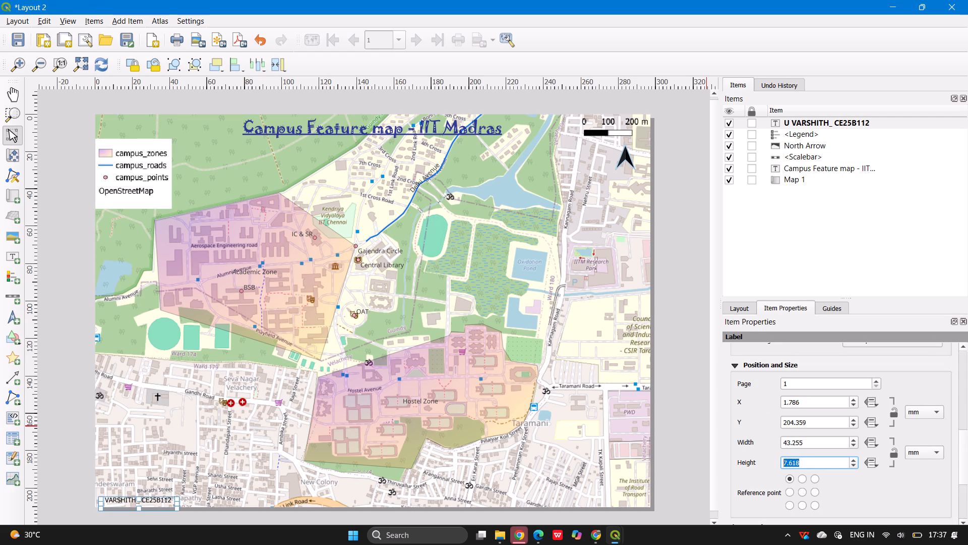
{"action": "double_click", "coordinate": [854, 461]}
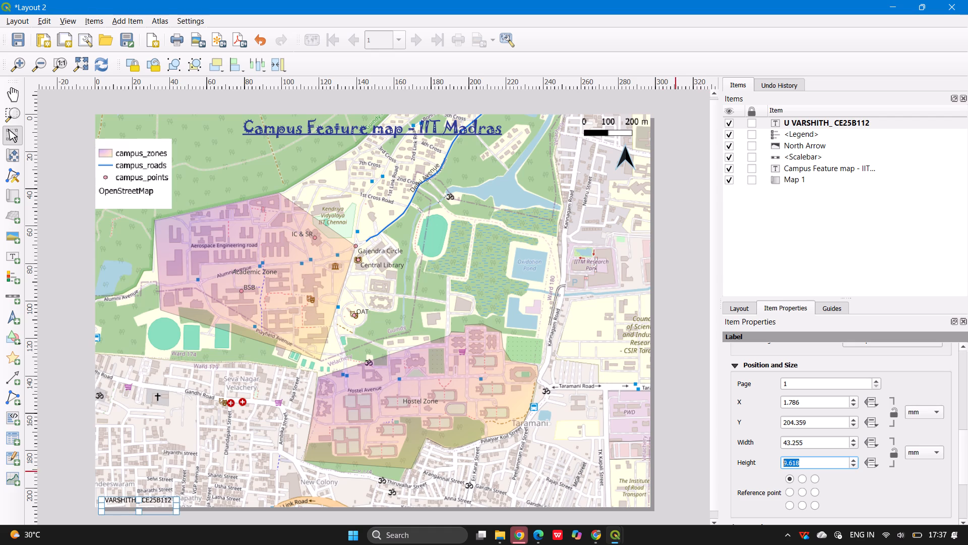
Resize the author label's frame to about 51 by 6 mm and place it flush in the page's bottom-left corner.
{"action": "left_click", "coordinate": [606, 481]}
{"action": "left_click", "coordinate": [124, 501]}
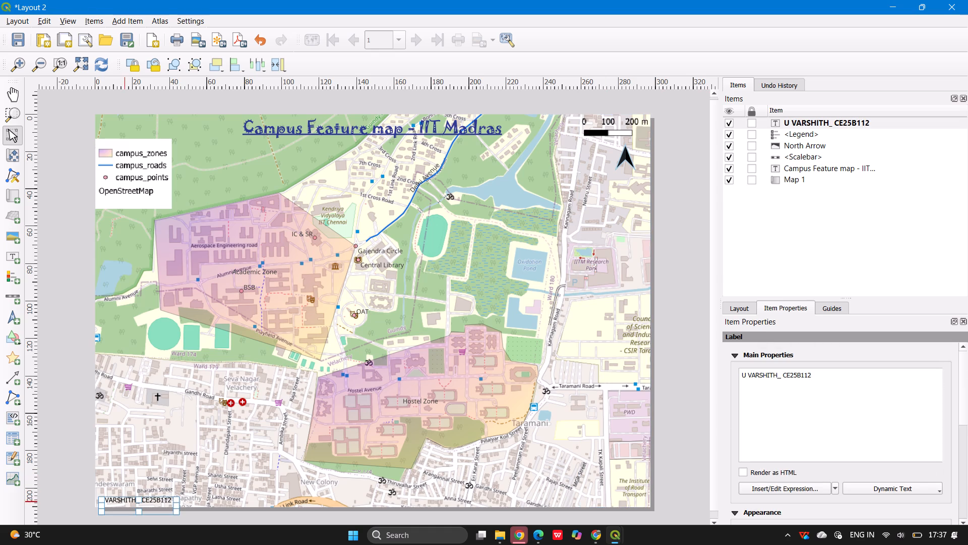
{"action": "left_click_drag", "start_coordinate": [174, 497], "coordinate": [190, 488]}
{"action": "left_click_drag", "start_coordinate": [147, 490], "coordinate": [147, 499]}
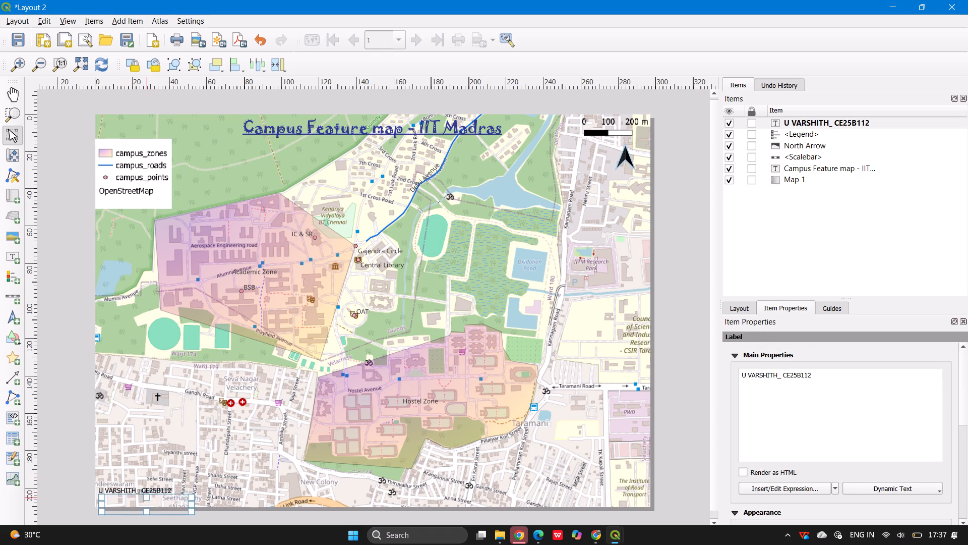
{"action": "left_click_drag", "start_coordinate": [147, 499], "coordinate": [147, 501]}
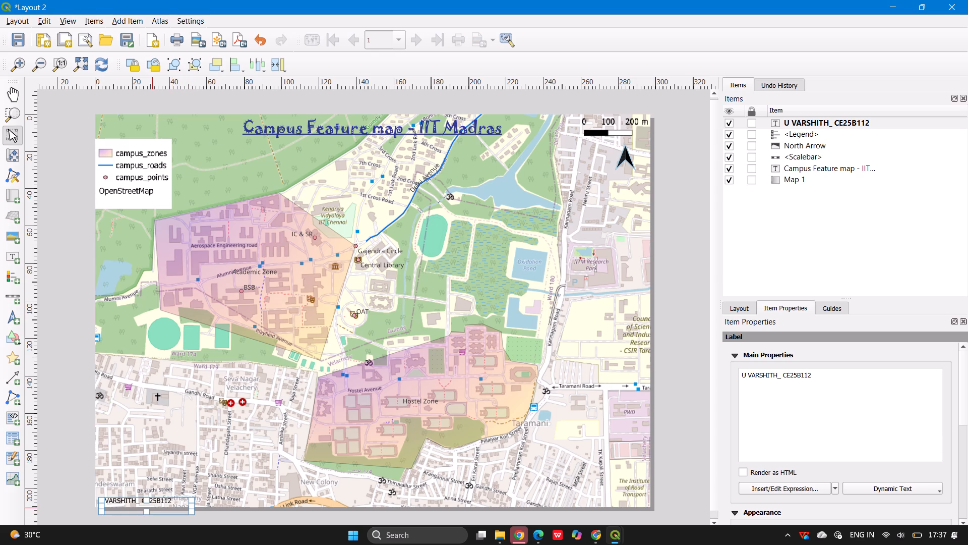
{"action": "left_click_drag", "start_coordinate": [153, 508], "coordinate": [152, 503]}
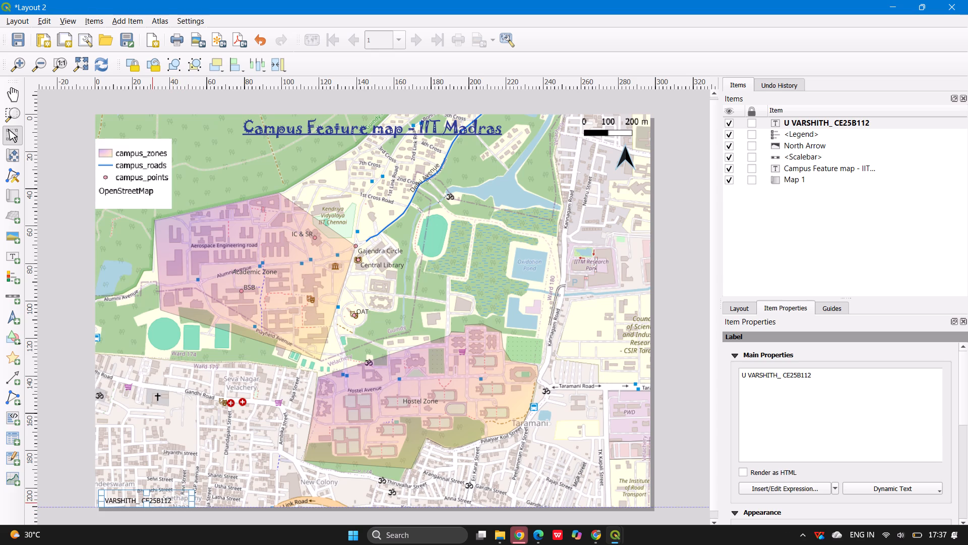
{"action": "left_click_drag", "start_coordinate": [152, 503], "coordinate": [150, 503]}
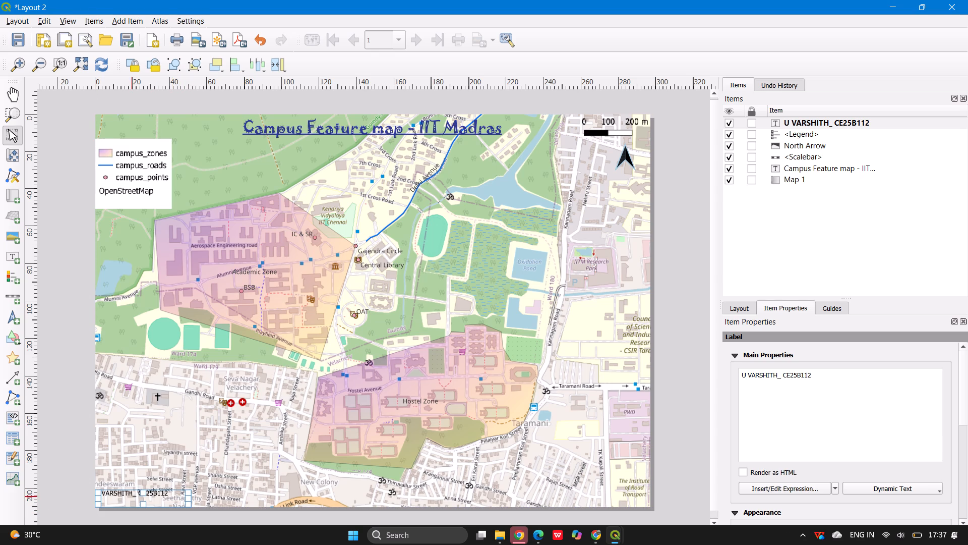
{"action": "left_click_drag", "start_coordinate": [126, 493], "coordinate": [140, 492]}
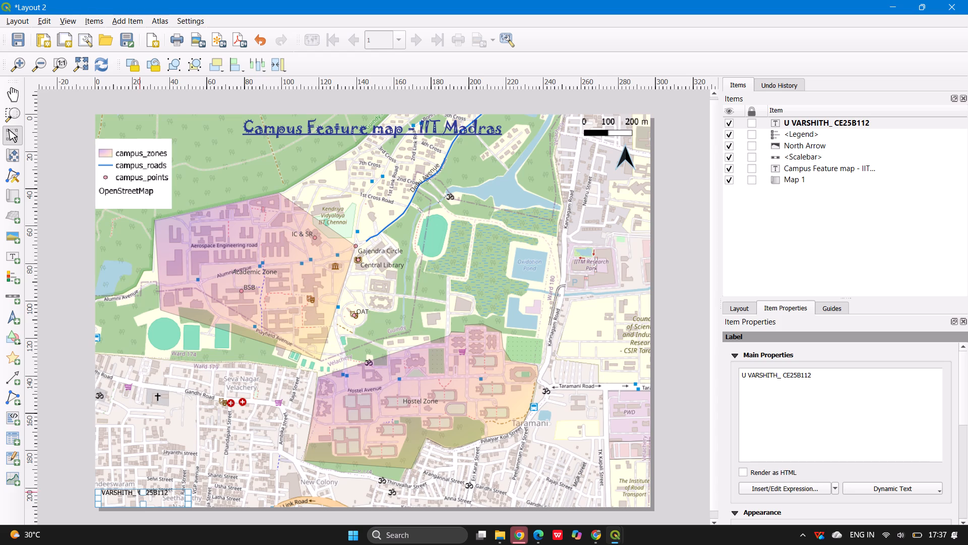
{"action": "left_click_drag", "start_coordinate": [145, 492], "coordinate": [144, 498]}
{"action": "left_click", "coordinate": [75, 499]}
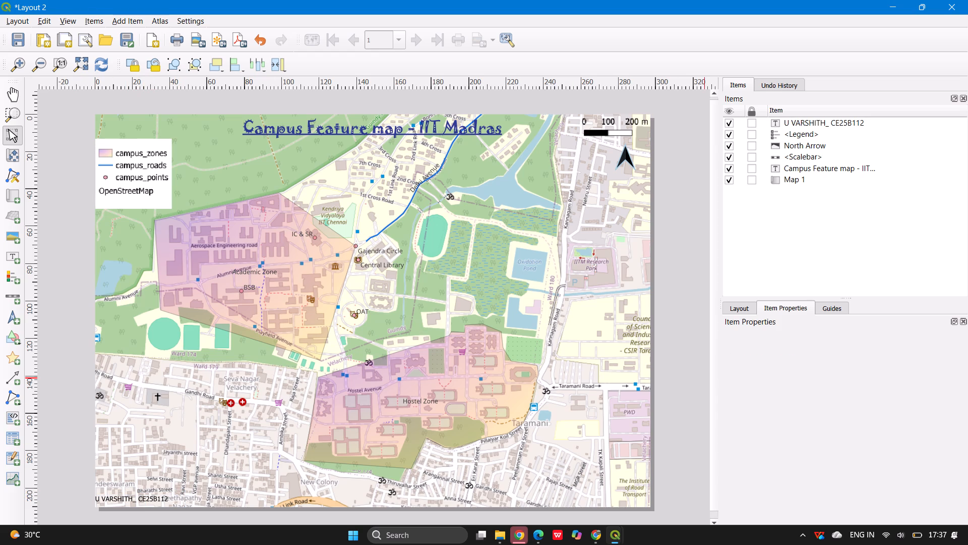
Review the author label's text, font and colour options, and position and size settings.
{"action": "left_click", "coordinate": [783, 121]}
{"action": "left_click_drag", "start_coordinate": [812, 375], "coordinate": [720, 375]}
{"action": "right_click", "coordinate": [778, 375]}
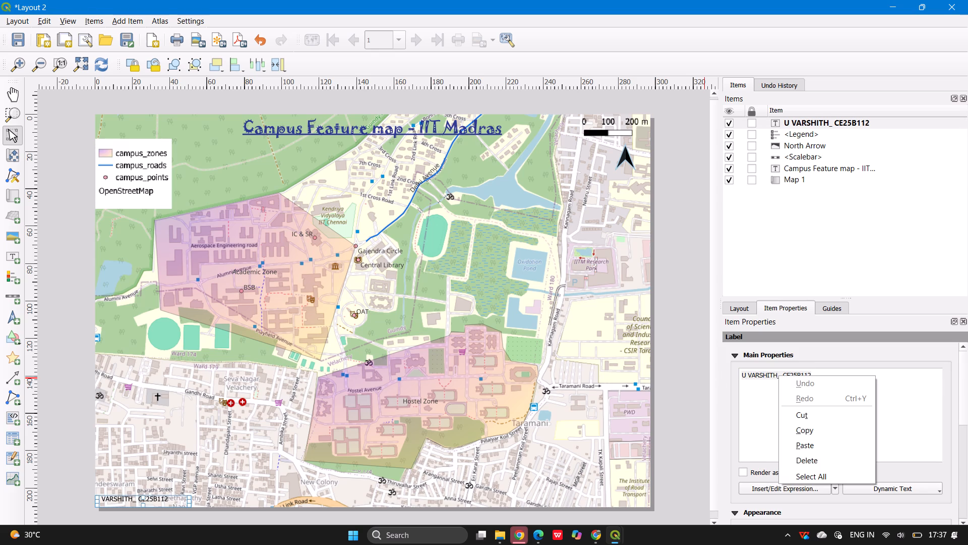
{"action": "left_click", "coordinate": [762, 389]}
{"action": "scroll", "coordinate": [764, 384], "scroll_direction": "down", "scroll_amount": 4}
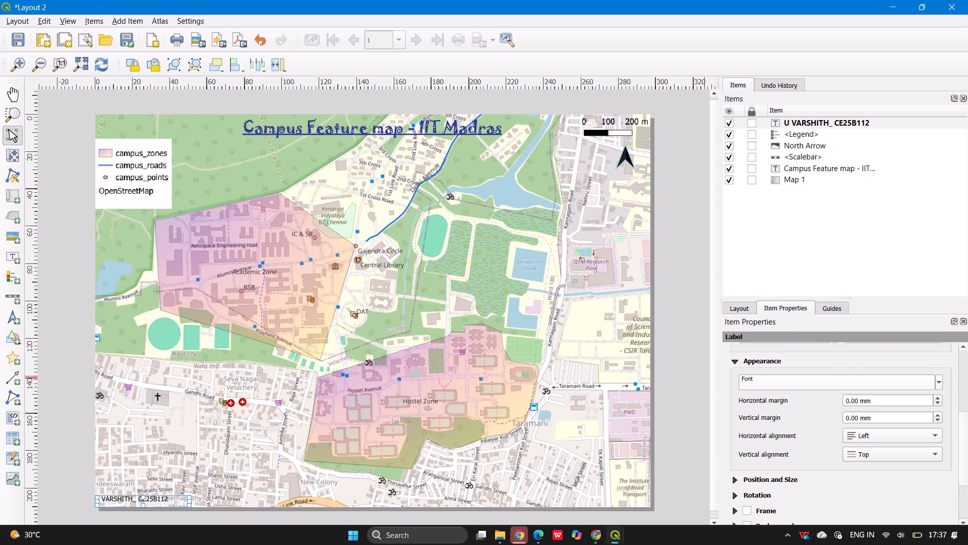
{"action": "left_click", "coordinate": [936, 385]}
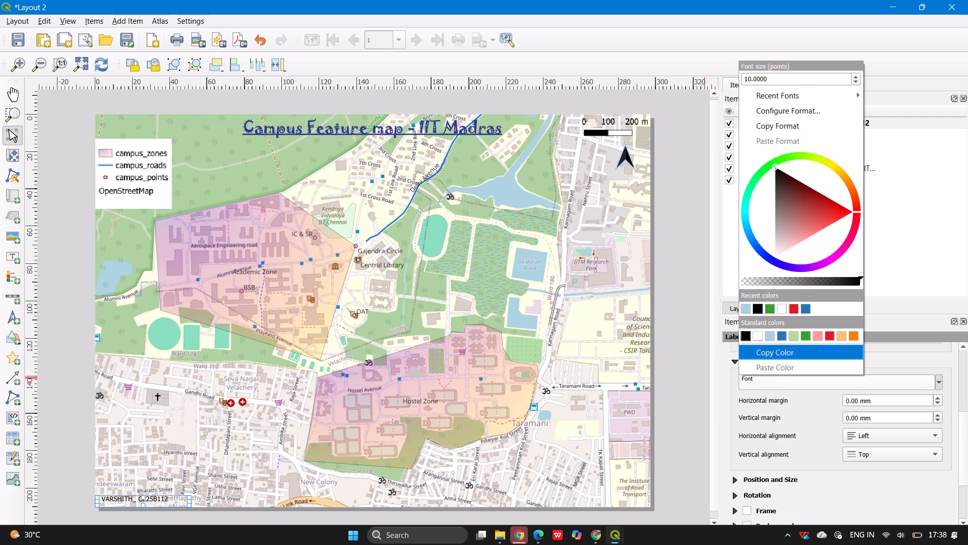
{"action": "left_click", "coordinate": [750, 335]}
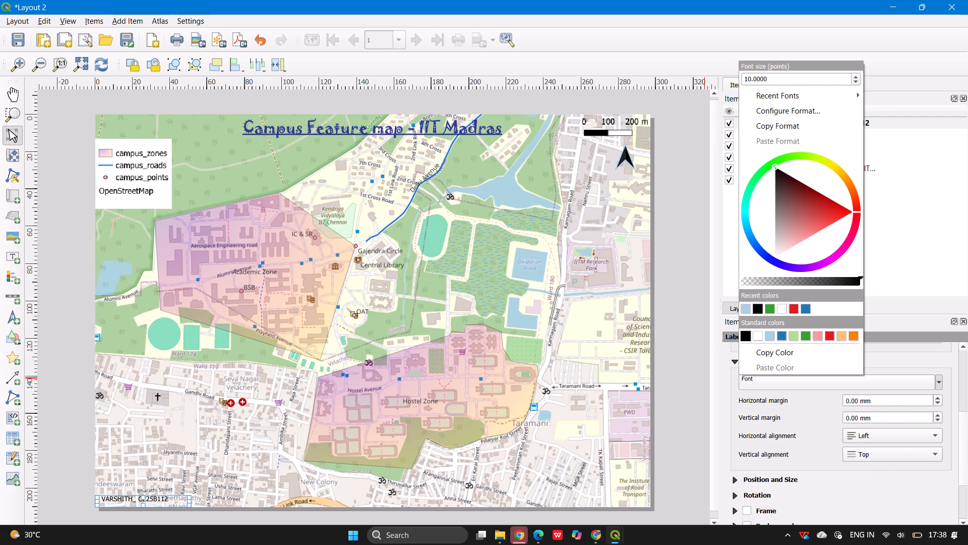
{"action": "scroll", "coordinate": [825, 415], "scroll_direction": "down", "scroll_amount": 3}
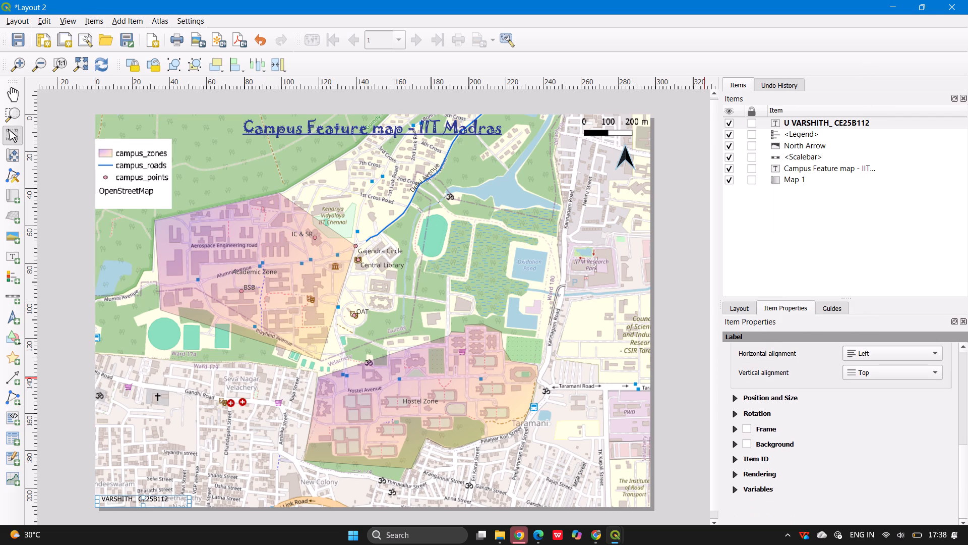
{"action": "left_click", "coordinate": [777, 396]}
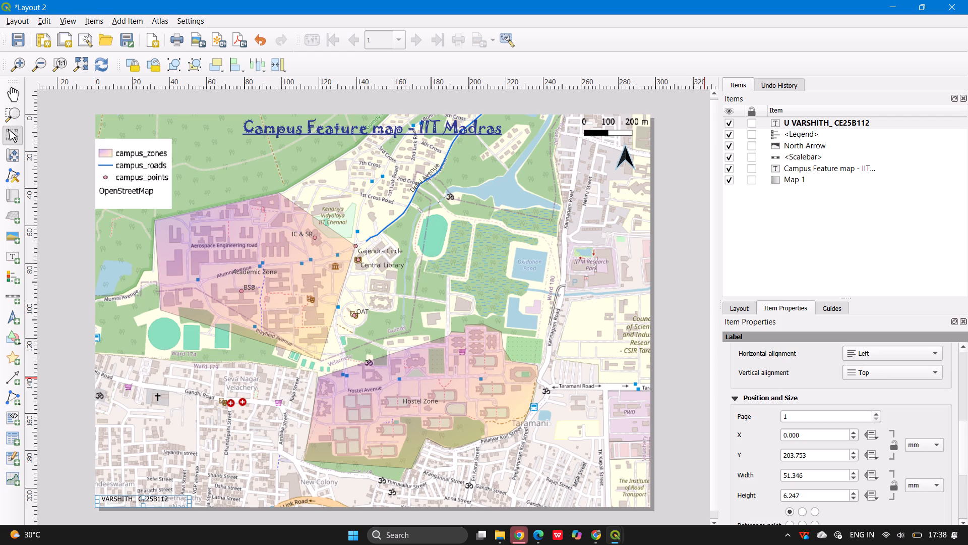
{"action": "scroll", "coordinate": [763, 440], "scroll_direction": "down", "scroll_amount": 4}
{"action": "scroll", "coordinate": [761, 440], "scroll_direction": "up", "scroll_amount": 1}
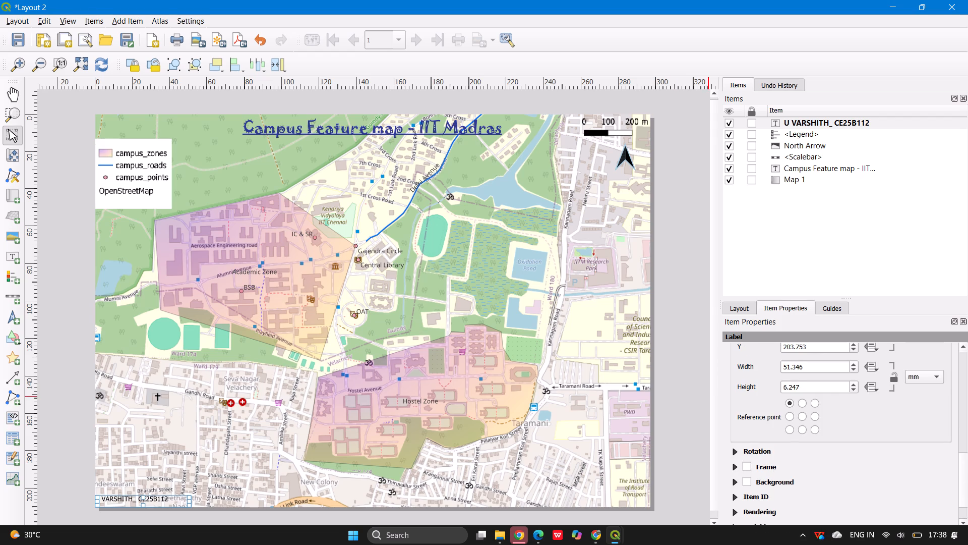
{"action": "left_click", "coordinate": [673, 380]}
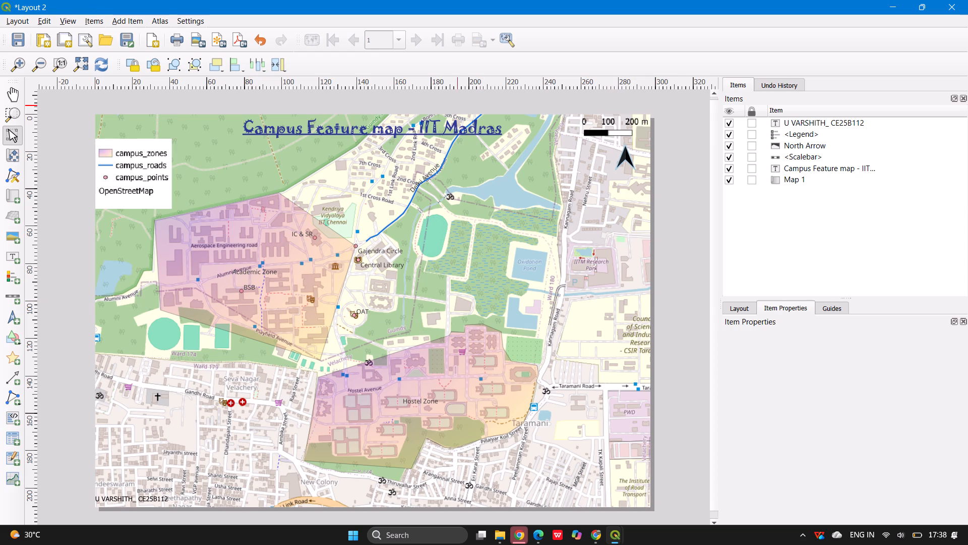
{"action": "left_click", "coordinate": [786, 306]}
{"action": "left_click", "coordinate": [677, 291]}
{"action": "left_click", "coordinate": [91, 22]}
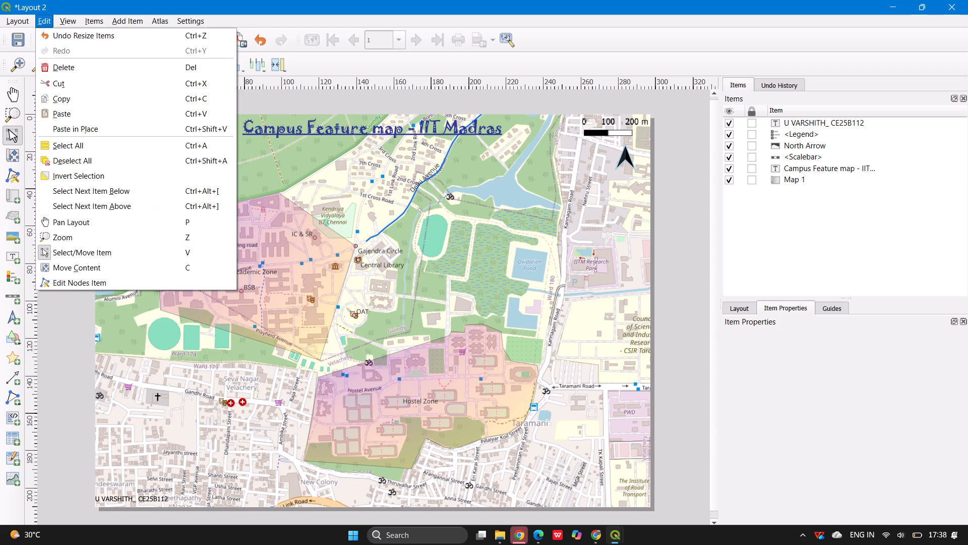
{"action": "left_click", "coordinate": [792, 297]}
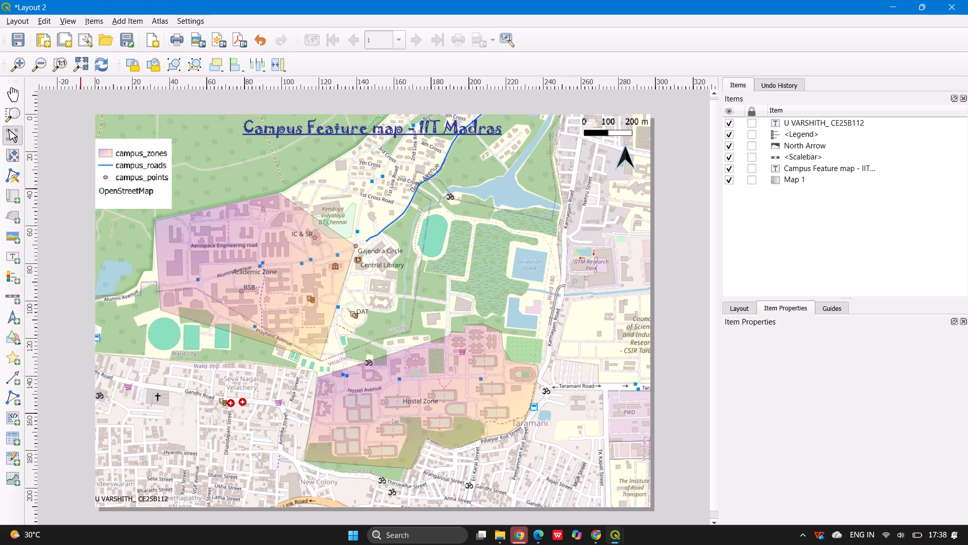
Examine Map 1's item properties, from scale and extents through grids, frame, background and rendering.
{"action": "left_click", "coordinate": [778, 180]}
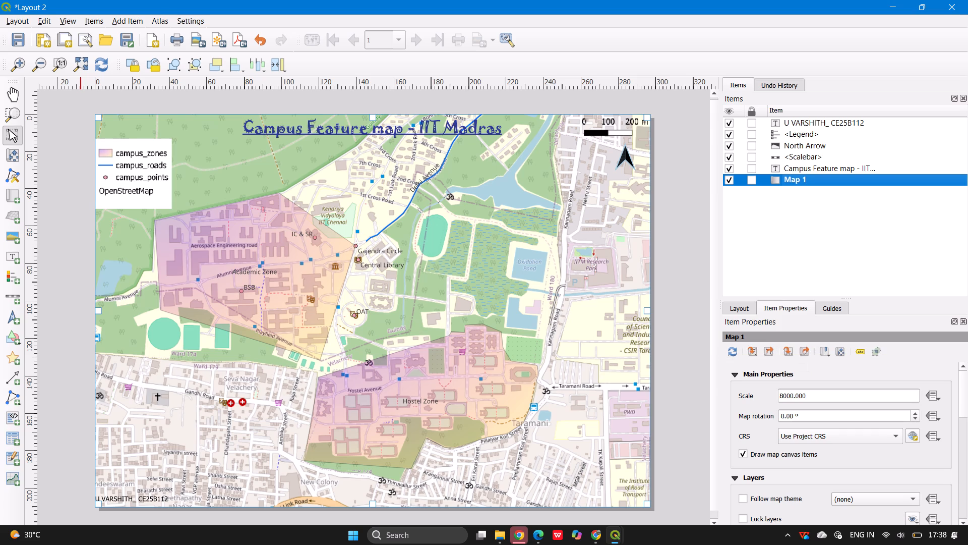
{"action": "scroll", "coordinate": [802, 378], "scroll_direction": "down", "scroll_amount": 5}
{"action": "scroll", "coordinate": [802, 378], "scroll_direction": "up", "scroll_amount": 1}
{"action": "scroll", "coordinate": [800, 378], "scroll_direction": "down", "scroll_amount": 5}
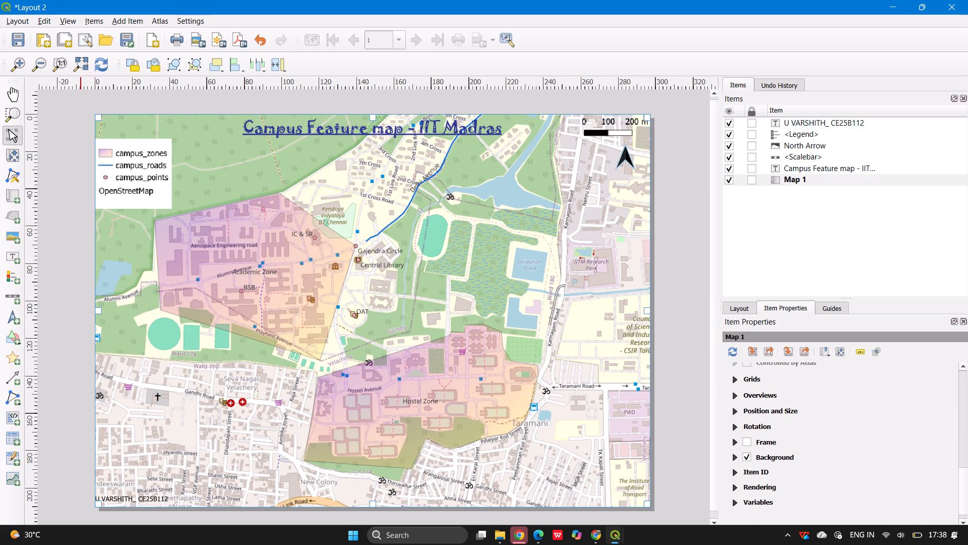
{"action": "left_click", "coordinate": [773, 377]}
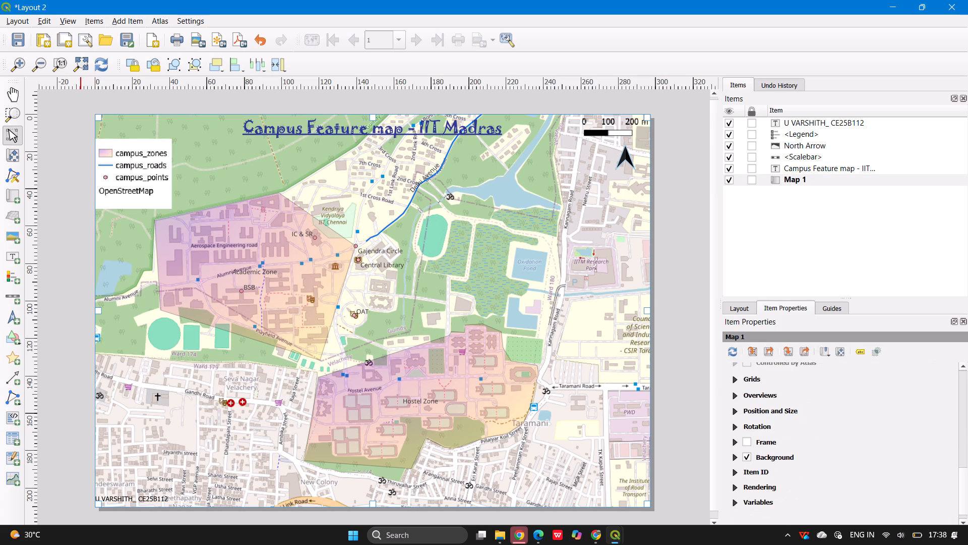
{"action": "left_click", "coordinate": [756, 377]}
{"action": "left_click", "coordinate": [756, 377]}
{"action": "scroll", "coordinate": [759, 389], "scroll_direction": "up", "scroll_amount": 3}
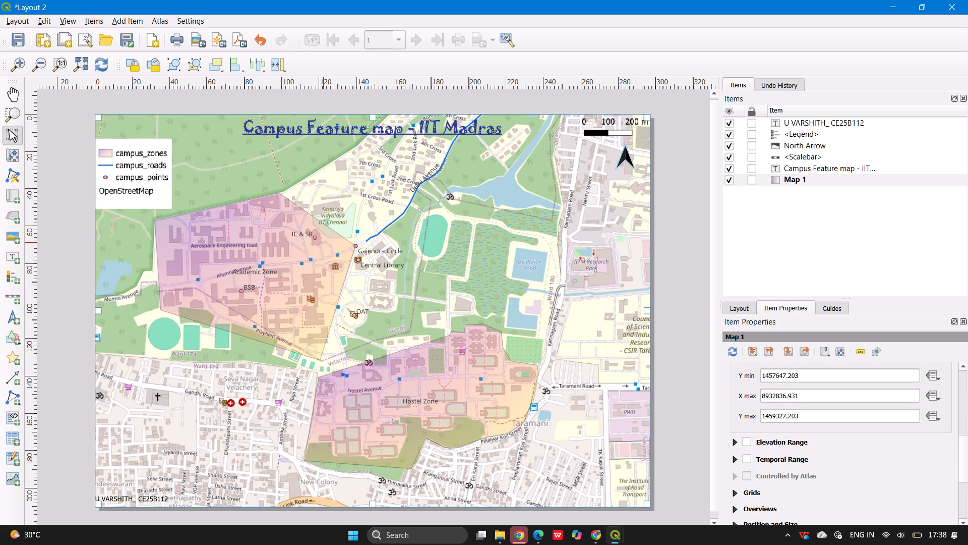
Move the legend up so it sits flush in the page's top-left corner.
{"action": "left_click", "coordinate": [137, 184]}
{"action": "left_click_drag", "start_coordinate": [138, 184], "coordinate": [137, 166]}
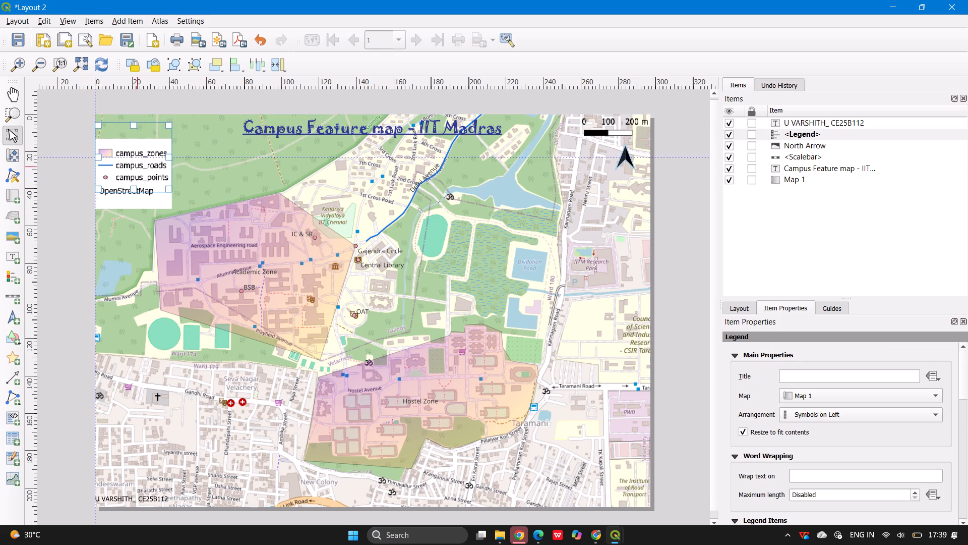
{"action": "left_click_drag", "start_coordinate": [137, 166], "coordinate": [137, 161]}
{"action": "left_click", "coordinate": [53, 200]}
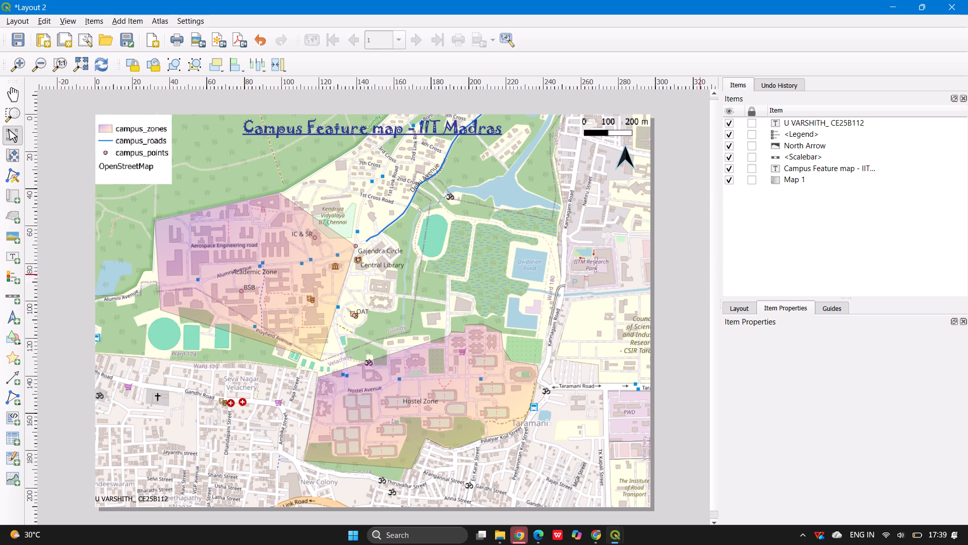
Look through Map 1's property groups, collapsing Main Properties, Layers and Extents.
{"action": "left_click", "coordinate": [590, 294]}
{"action": "left_click", "coordinate": [497, 240]}
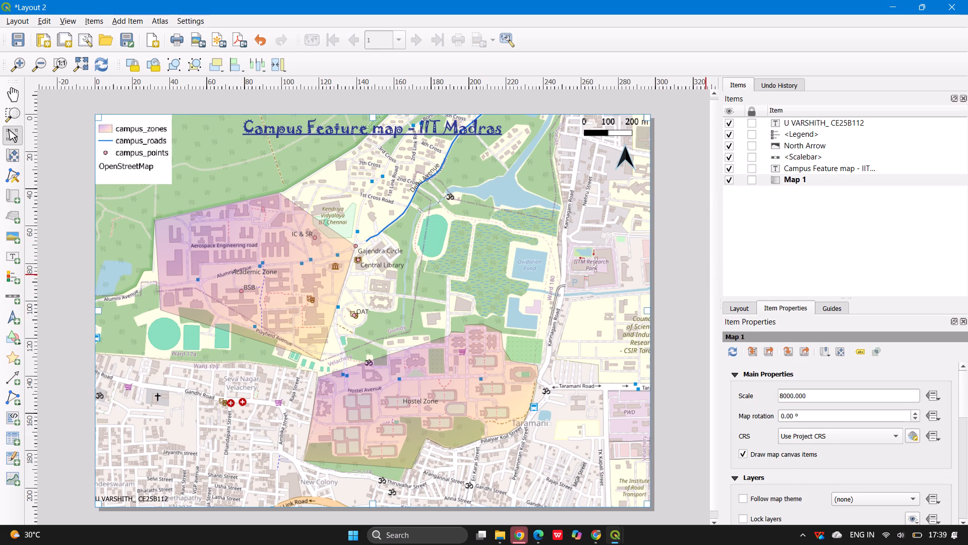
{"action": "left_click", "coordinate": [735, 372]}
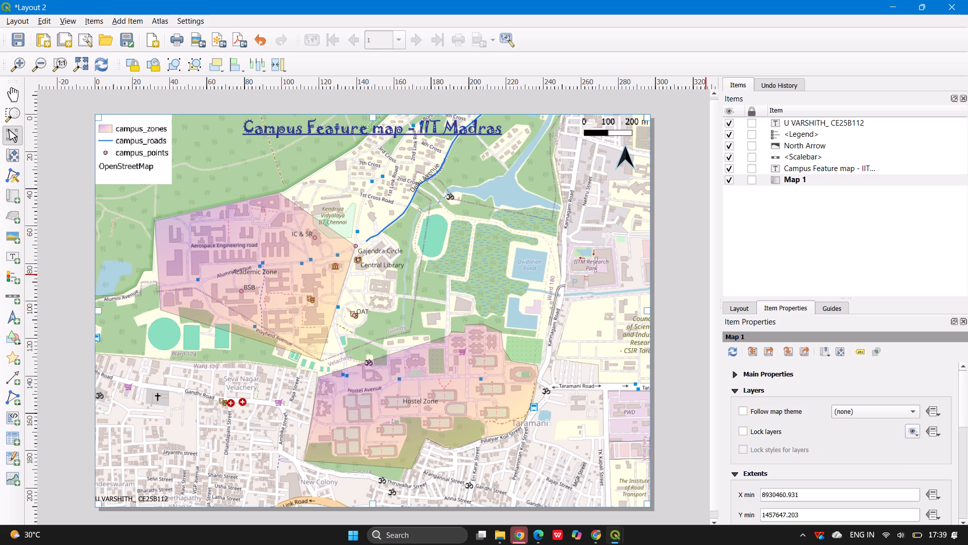
{"action": "left_click", "coordinate": [736, 391]}
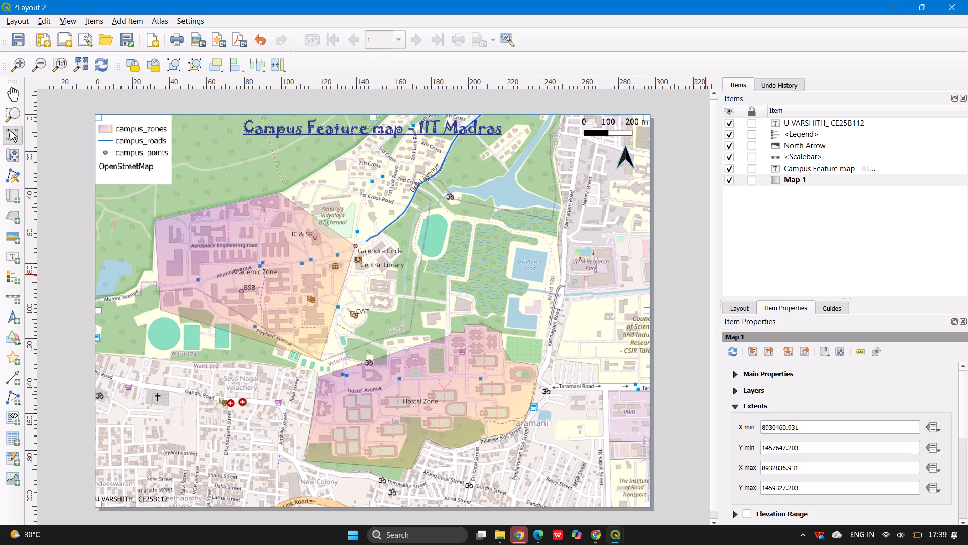
{"action": "left_click", "coordinate": [738, 400]}
{"action": "left_click", "coordinate": [736, 403]}
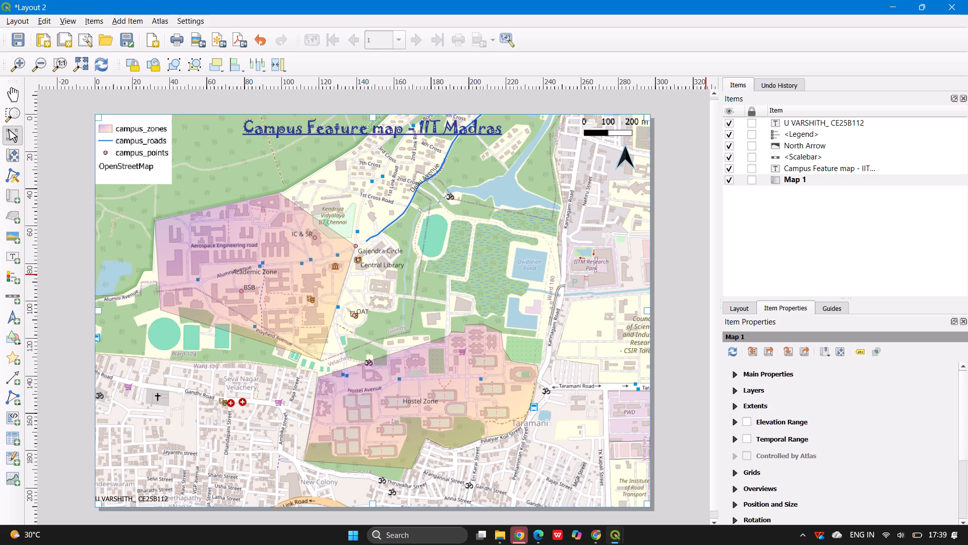
{"action": "scroll", "coordinate": [741, 458], "scroll_direction": "down", "scroll_amount": 2}
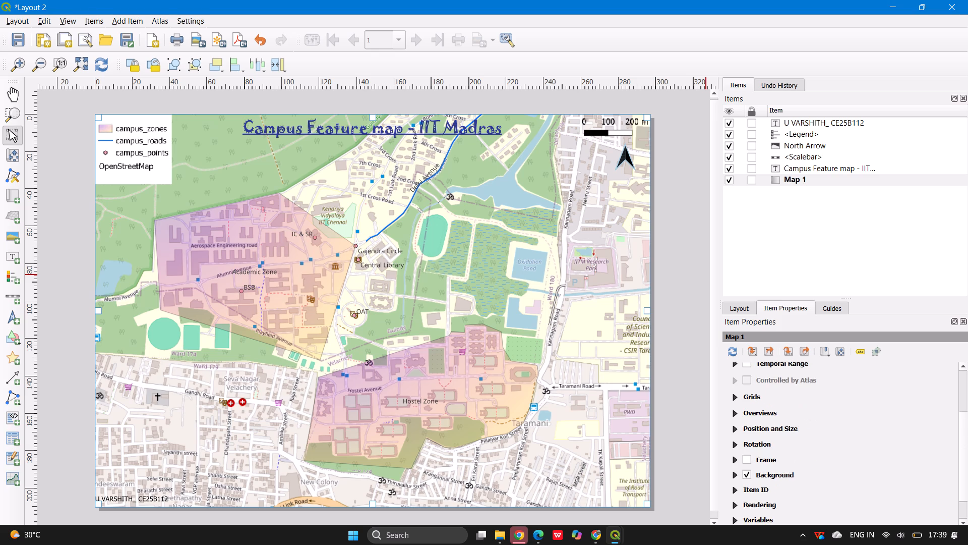
{"action": "scroll", "coordinate": [741, 458], "scroll_direction": "down", "scroll_amount": 1}
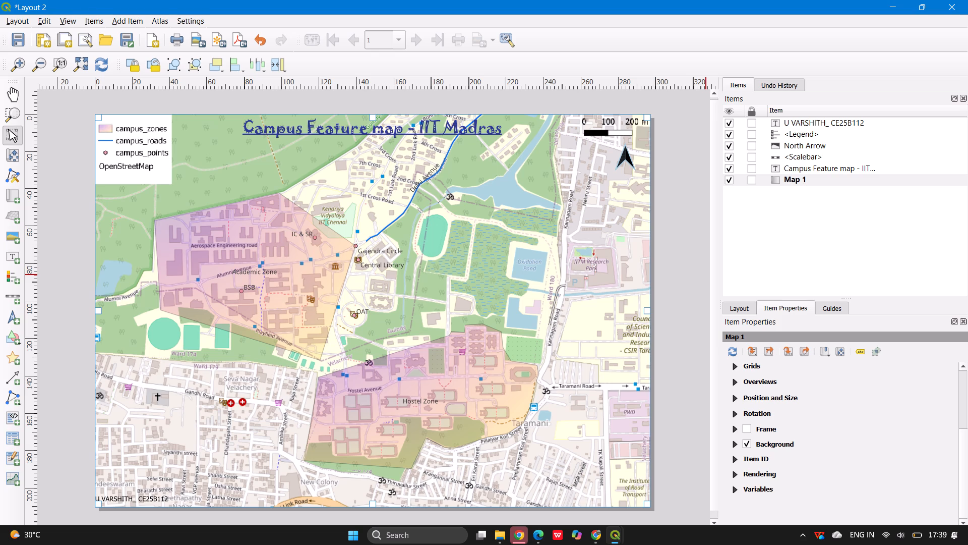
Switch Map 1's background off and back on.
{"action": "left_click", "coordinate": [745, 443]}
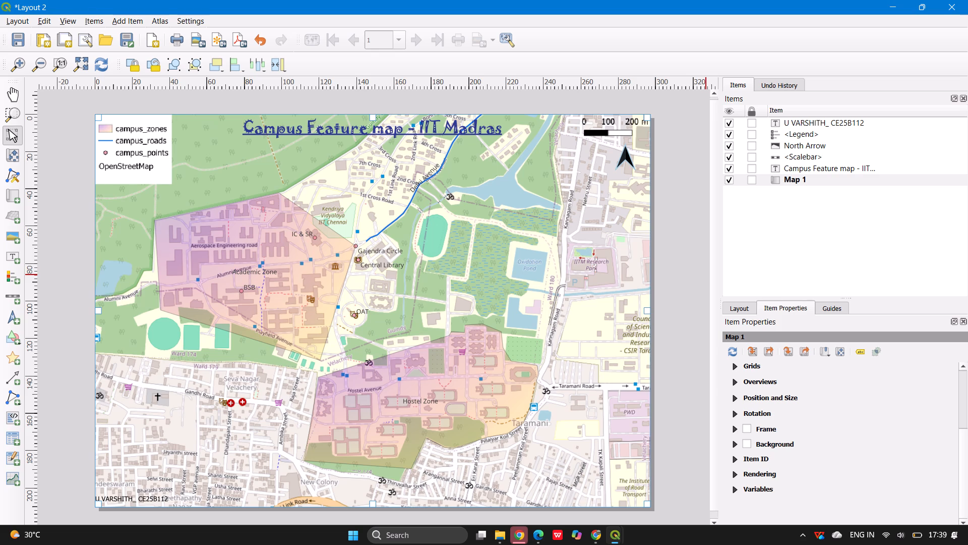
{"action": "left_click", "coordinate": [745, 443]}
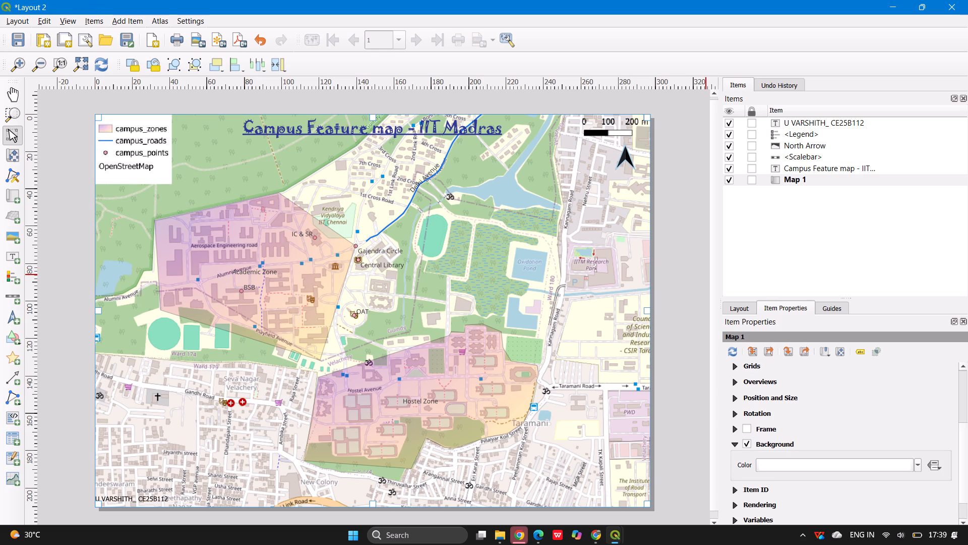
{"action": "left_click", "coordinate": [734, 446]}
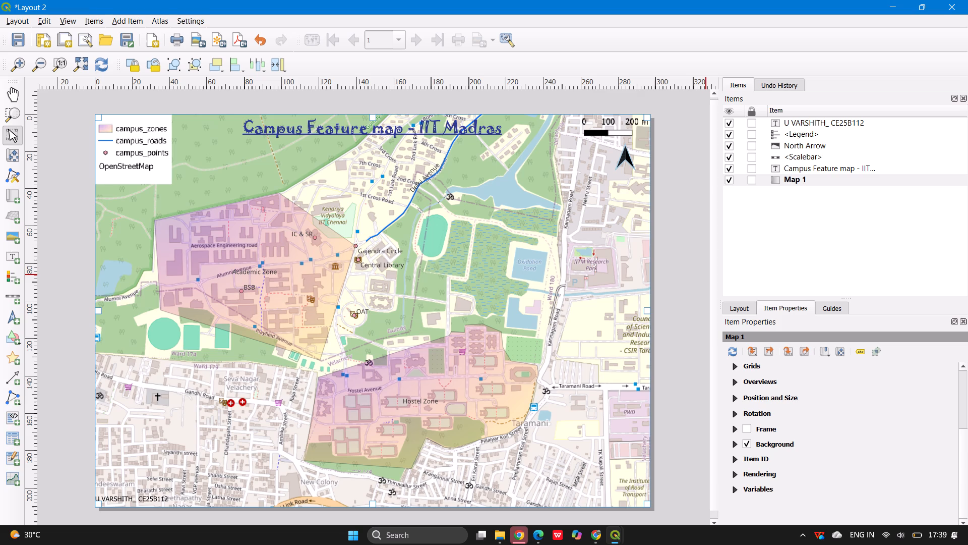
Enable a black frame around Map 1 and set its thickness to 1.00 mm.
{"action": "left_click", "coordinate": [749, 429]}
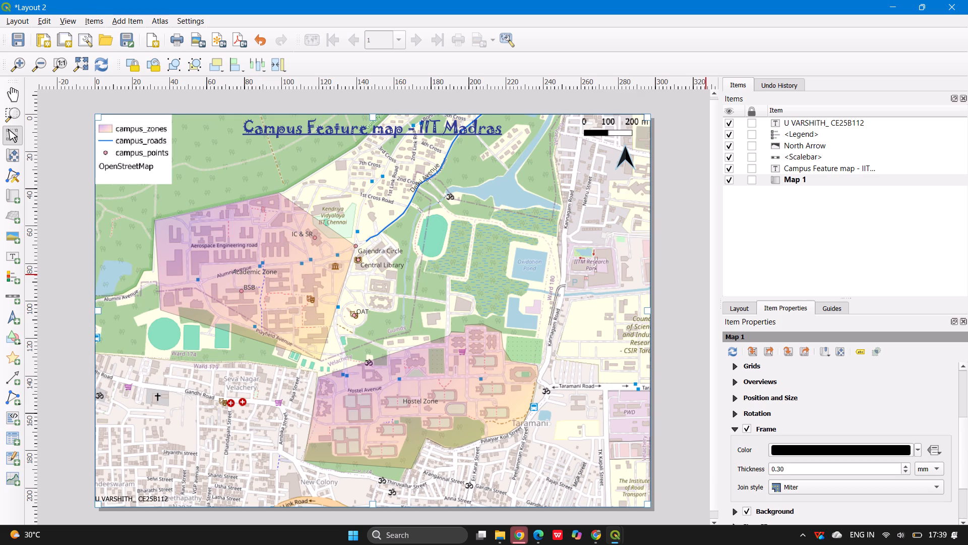
{"action": "triple_click", "coordinate": [905, 466]}
{"action": "triple_click", "coordinate": [905, 466]}
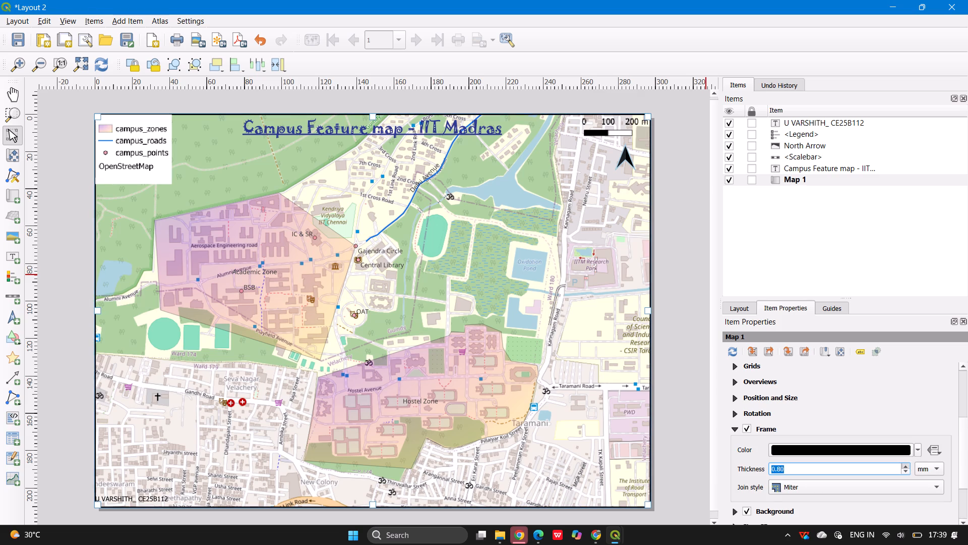
{"action": "double_click", "coordinate": [905, 466]}
{"action": "left_click", "coordinate": [905, 466]}
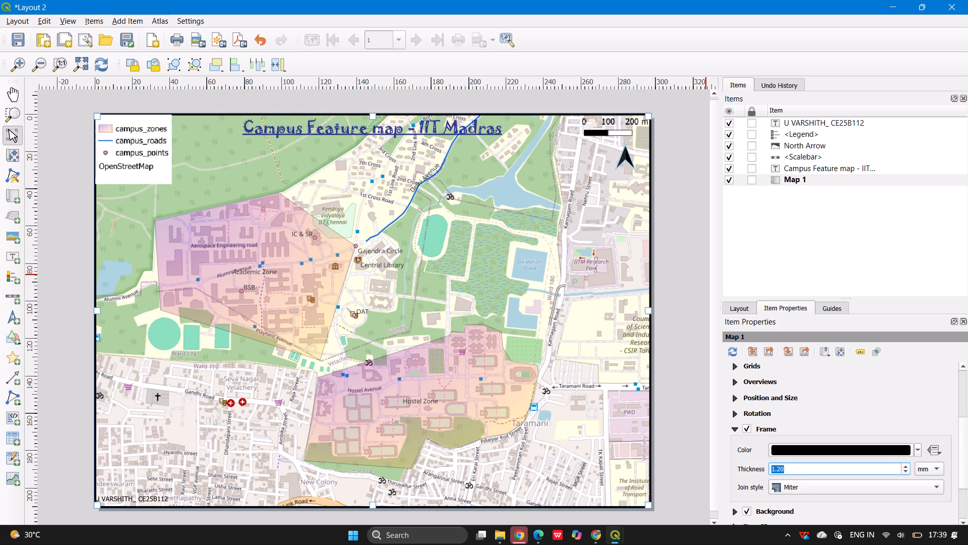
{"action": "left_click", "coordinate": [904, 470]}
{"action": "left_click", "coordinate": [904, 470]}
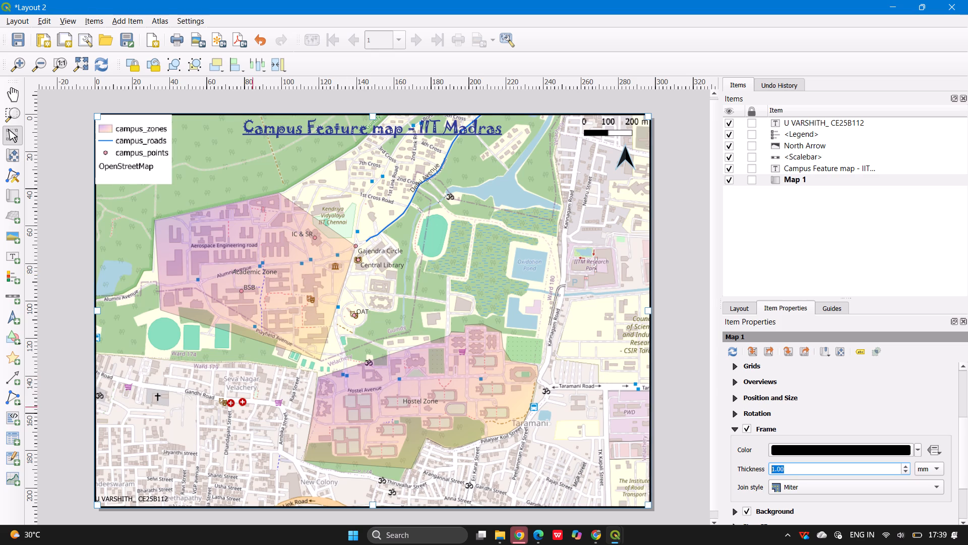
Move the author label about 6 mm inward from the page's left edge, clear of the map frame.
{"action": "left_click", "coordinate": [152, 497]}
{"action": "left_click_drag", "start_coordinate": [152, 497], "coordinate": [161, 497]}
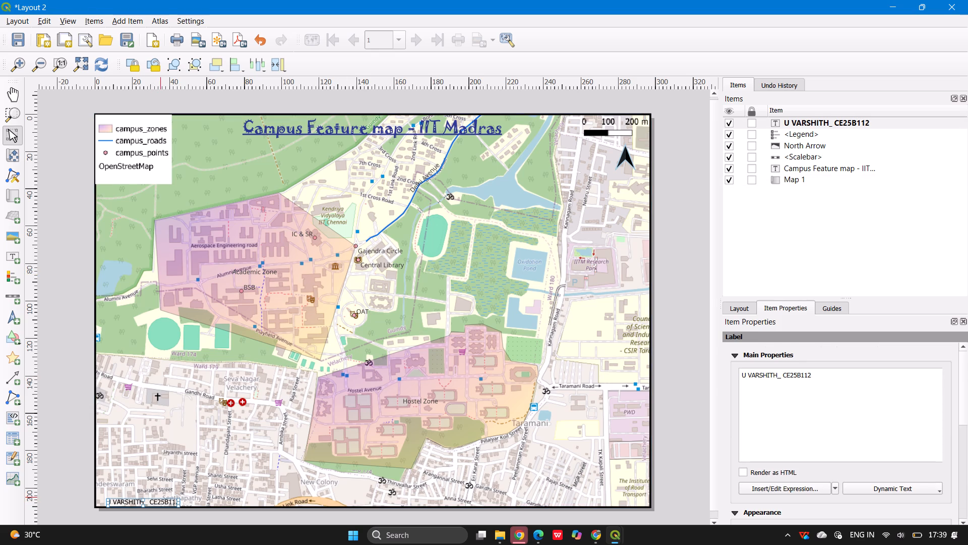
{"action": "left_click_drag", "start_coordinate": [161, 497], "coordinate": [159, 483]}
Set the join style of Map 1's frame to Round.
{"action": "left_click", "coordinate": [144, 473]}
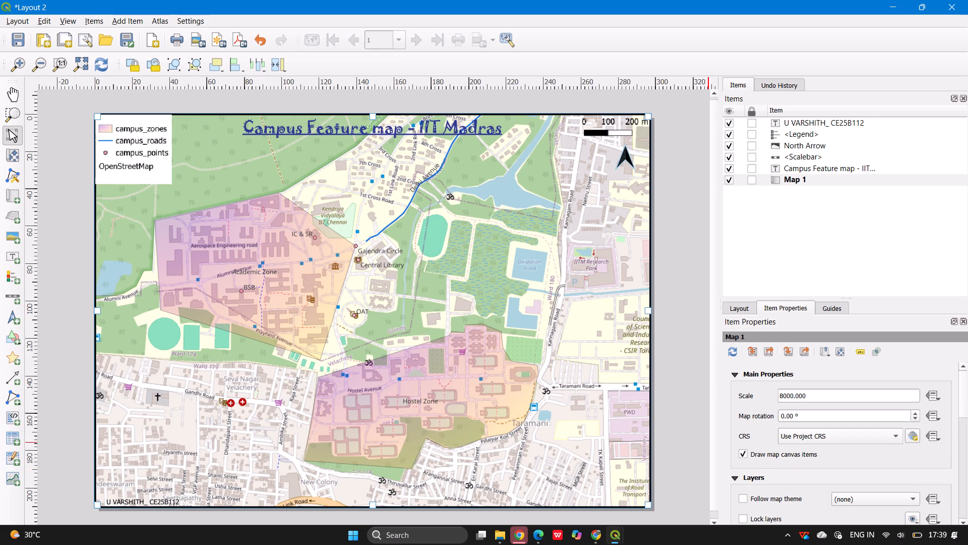
{"action": "scroll", "coordinate": [814, 452], "scroll_direction": "down", "scroll_amount": 7}
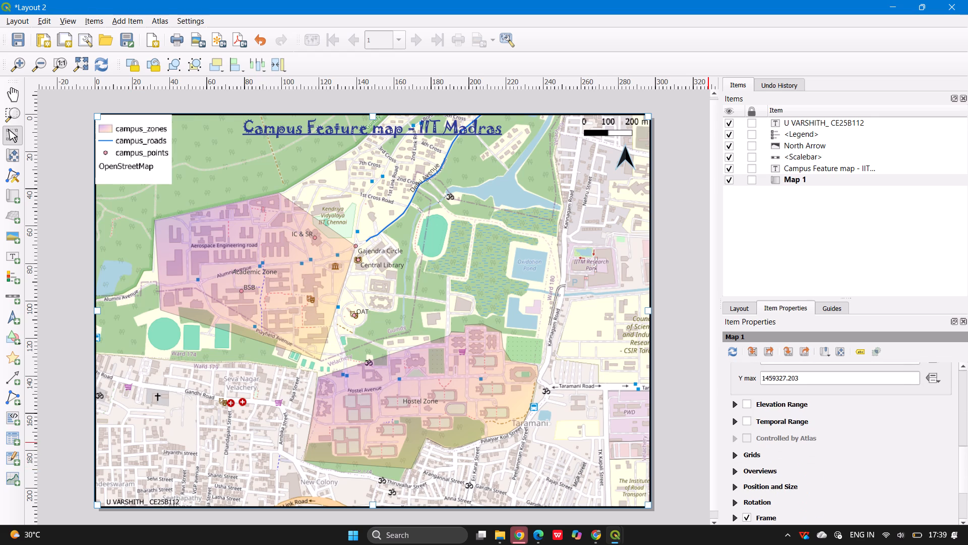
{"action": "left_click", "coordinate": [732, 515]}
{"action": "scroll", "coordinate": [741, 503], "scroll_direction": "down", "scroll_amount": 3}
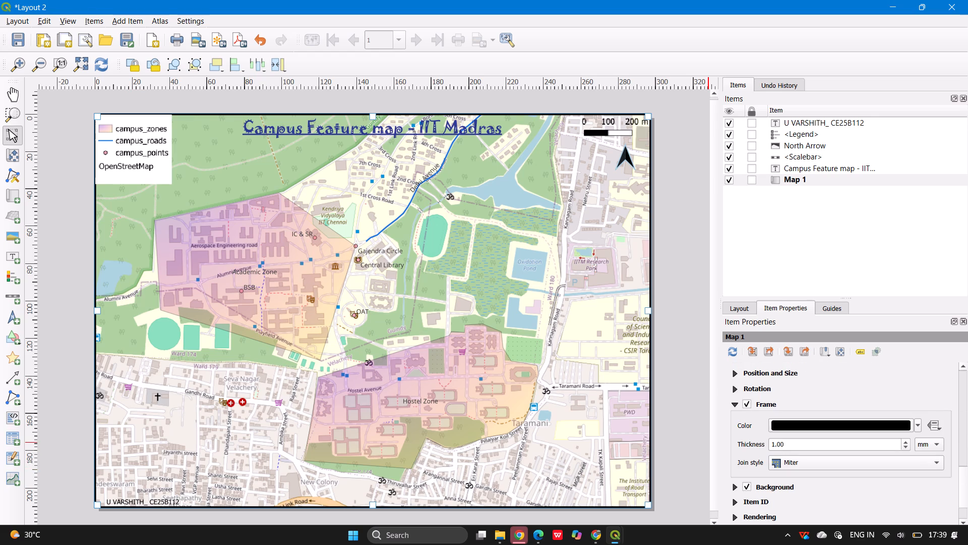
{"action": "left_click", "coordinate": [939, 463]}
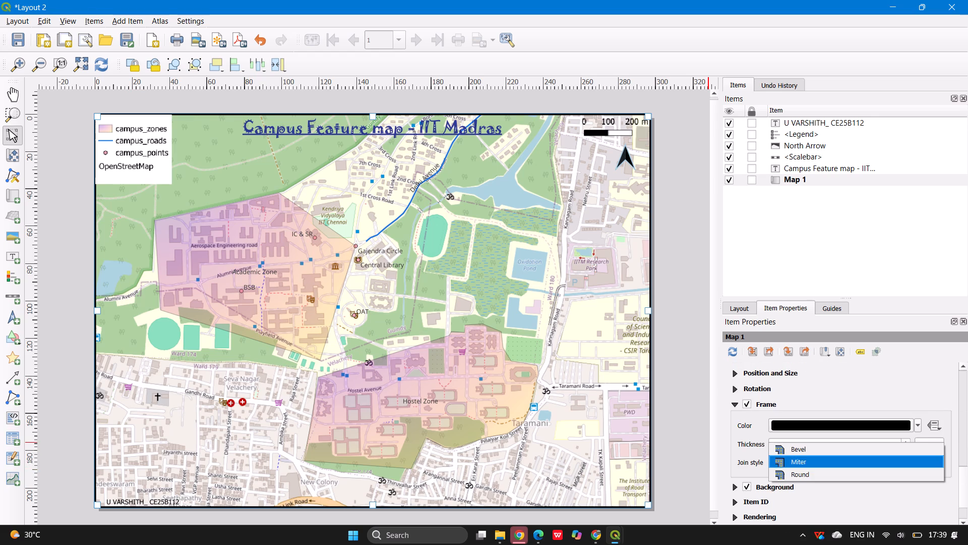
{"action": "left_click", "coordinate": [933, 470]}
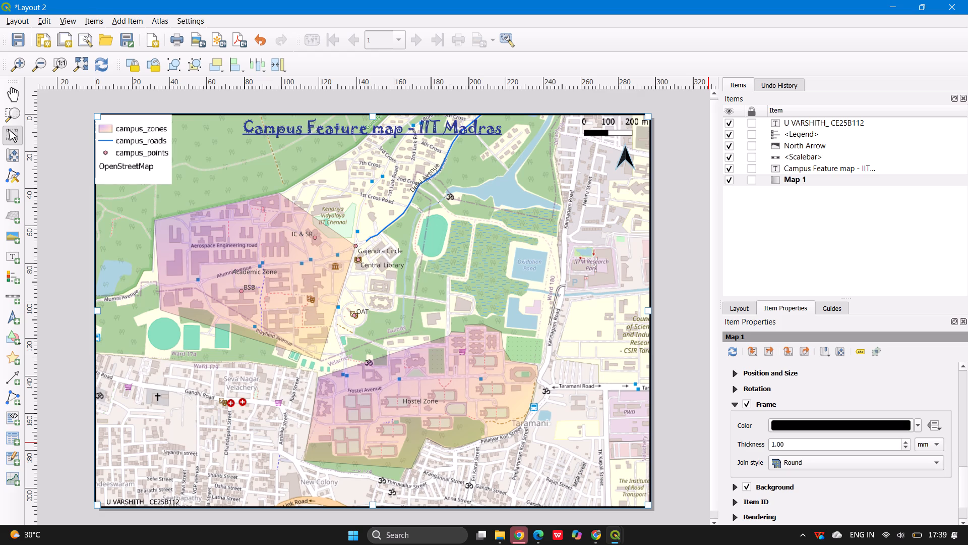
{"action": "left_click", "coordinate": [941, 464]}
{"action": "left_click", "coordinate": [937, 464]}
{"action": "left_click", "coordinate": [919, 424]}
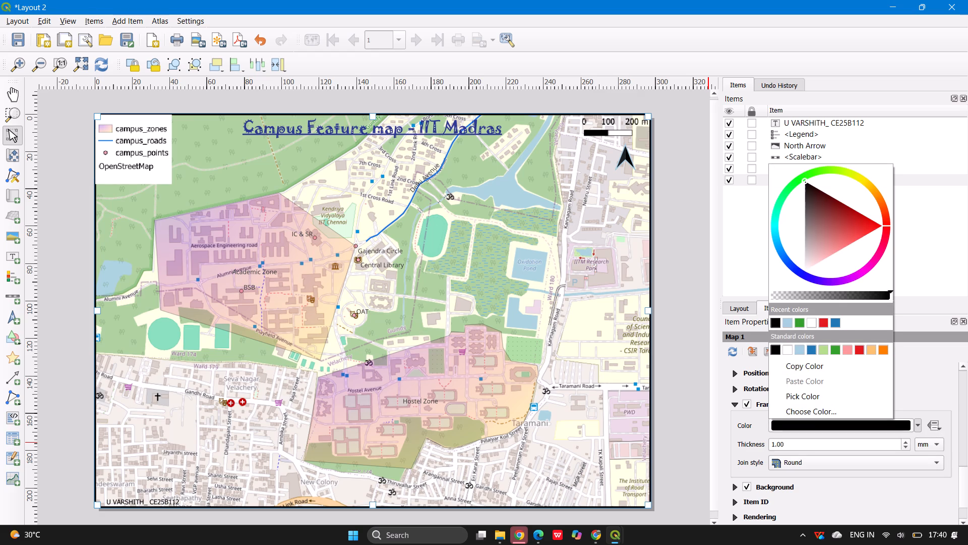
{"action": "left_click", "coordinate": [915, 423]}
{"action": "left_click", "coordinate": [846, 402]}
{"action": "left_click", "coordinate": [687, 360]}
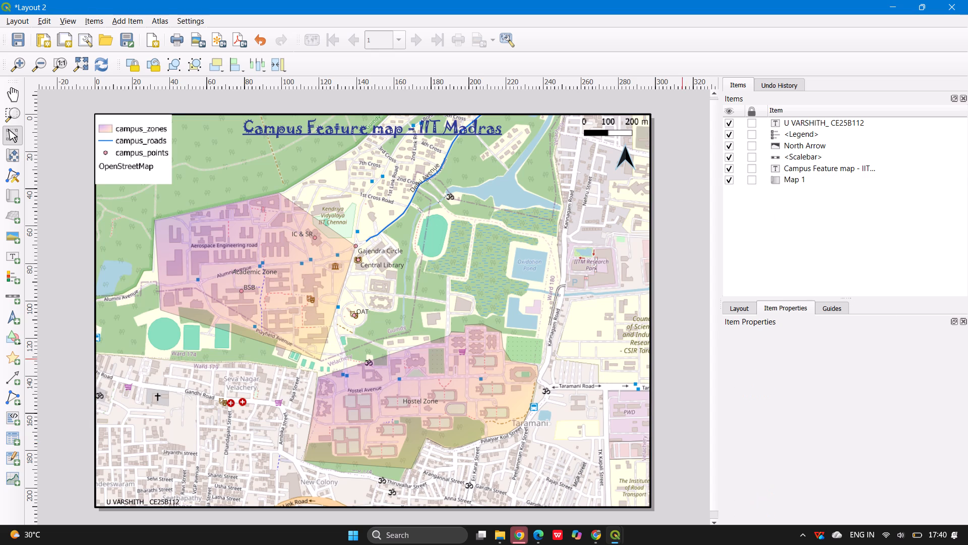
Reposition the legend in the map's top-left corner, flush with the top edge and about 2 mm in from the left edge.
{"action": "left_click", "coordinate": [138, 140]}
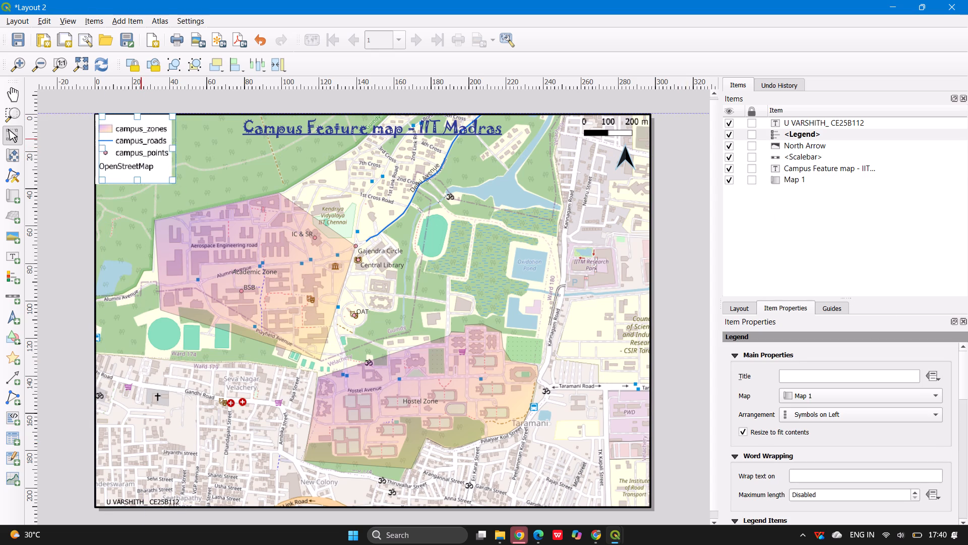
{"action": "left_click_drag", "start_coordinate": [140, 139], "coordinate": [145, 145]}
{"action": "left_click_drag", "start_coordinate": [142, 145], "coordinate": [141, 144]}
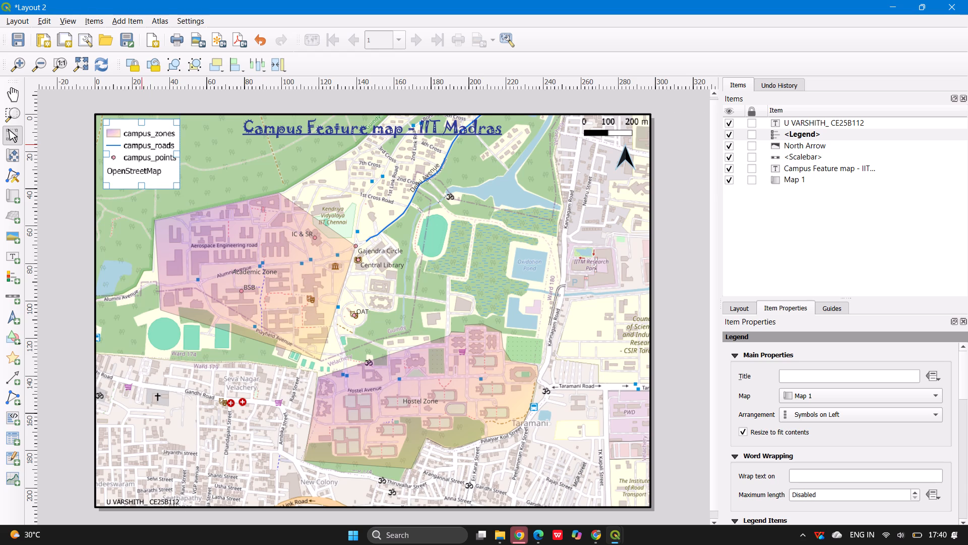
{"action": "left_click_drag", "start_coordinate": [141, 144], "coordinate": [133, 140]}
{"action": "left_click", "coordinate": [119, 151]}
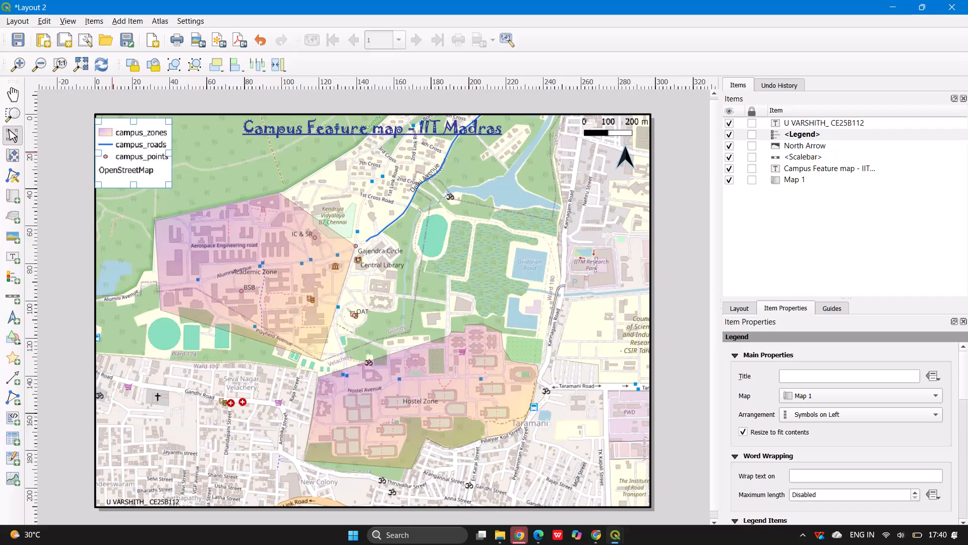
{"action": "left_click_drag", "start_coordinate": [121, 149], "coordinate": [124, 147]}
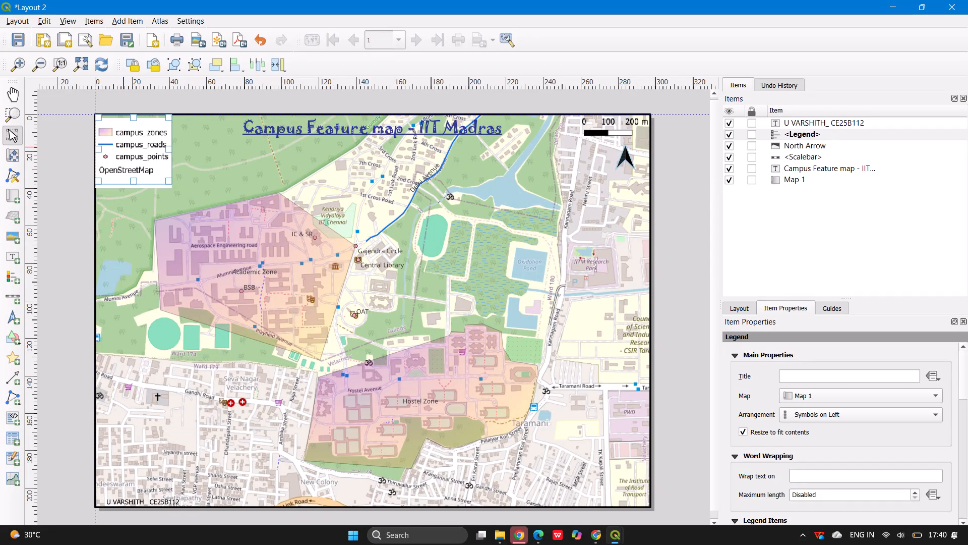
{"action": "left_click_drag", "start_coordinate": [124, 147], "coordinate": [126, 147]}
{"action": "left_click", "coordinate": [74, 149]}
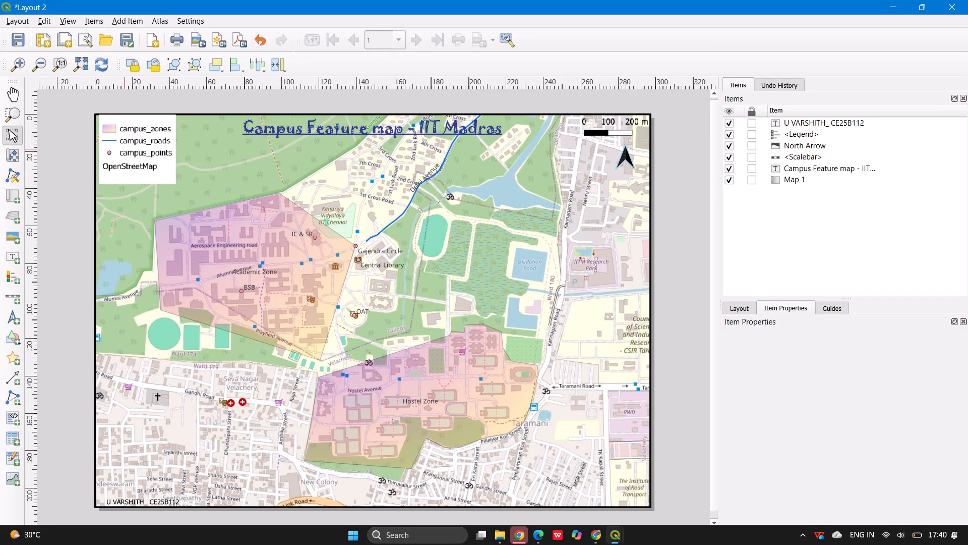
{"action": "left_click", "coordinate": [127, 147]}
{"action": "left_click_drag", "start_coordinate": [127, 147], "coordinate": [72, 168]}
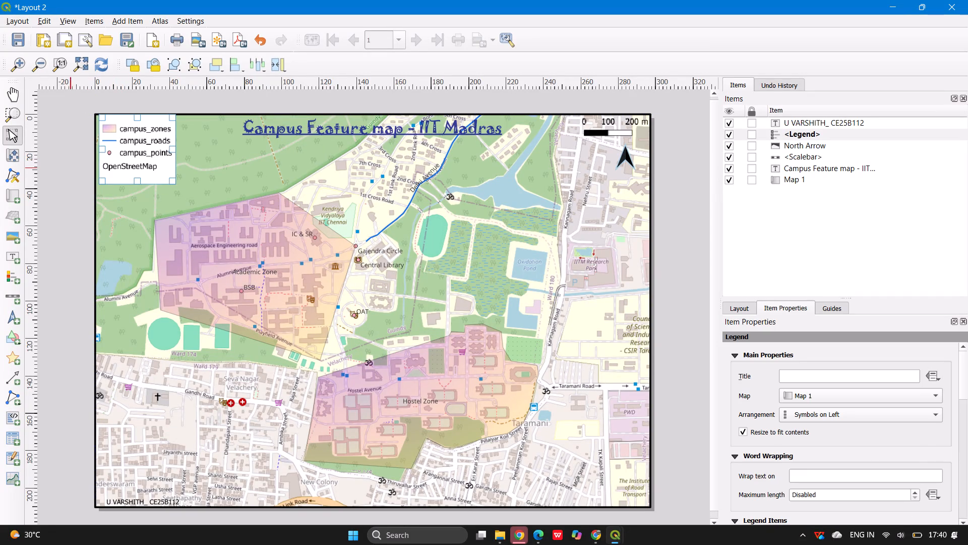
Extend the legend box to the page's left edge so it sits flush in the map's top-left corner.
{"action": "left_click_drag", "start_coordinate": [72, 168], "coordinate": [126, 160]}
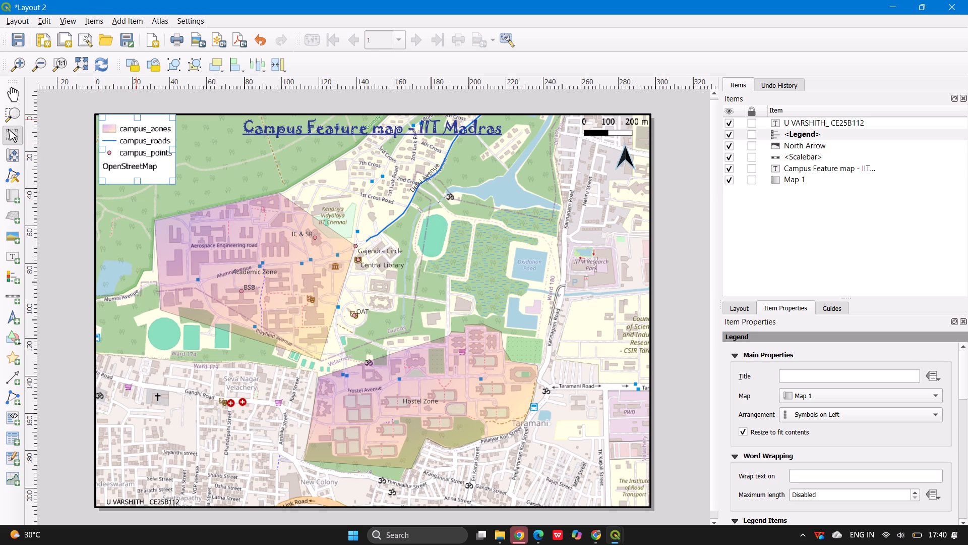
{"action": "left_click", "coordinate": [137, 119]}
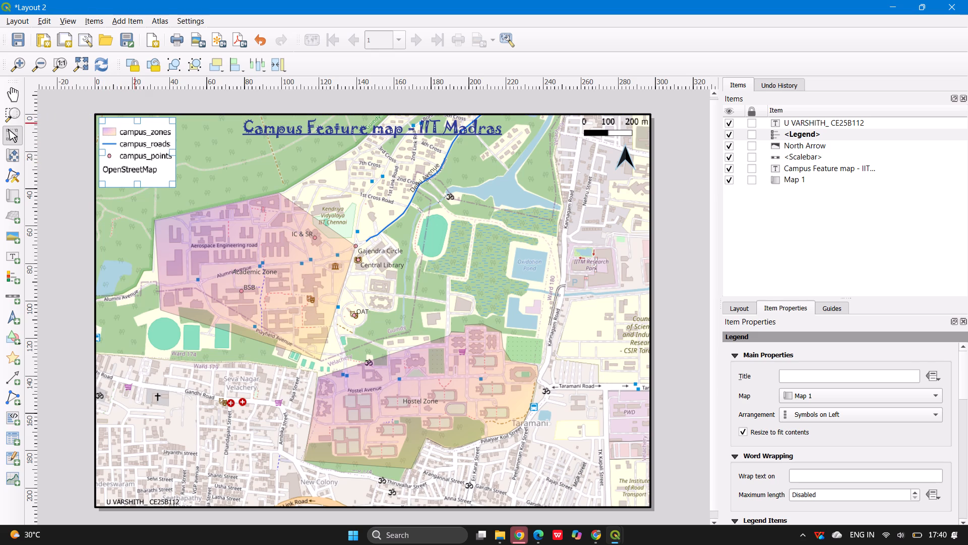
{"action": "left_click", "coordinate": [138, 122]}
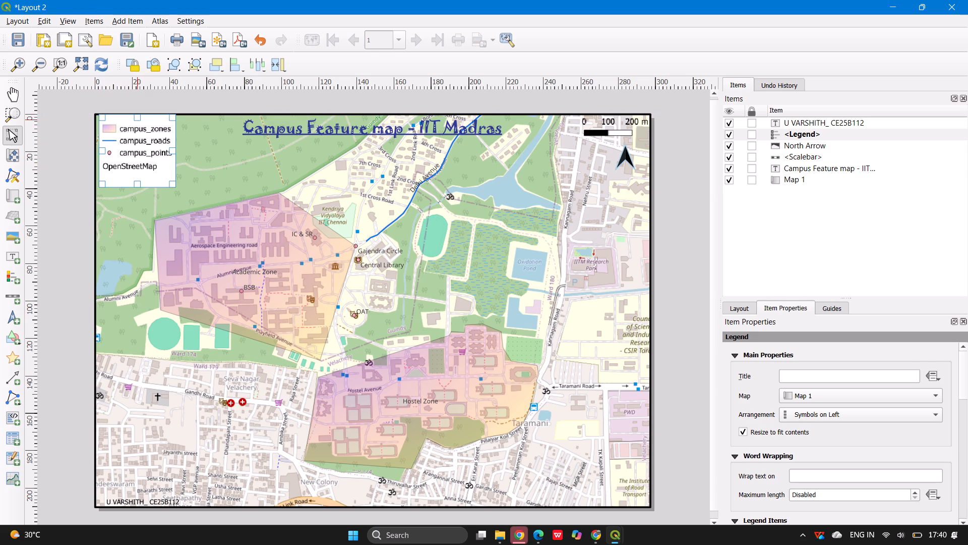
{"action": "left_click", "coordinate": [138, 120]}
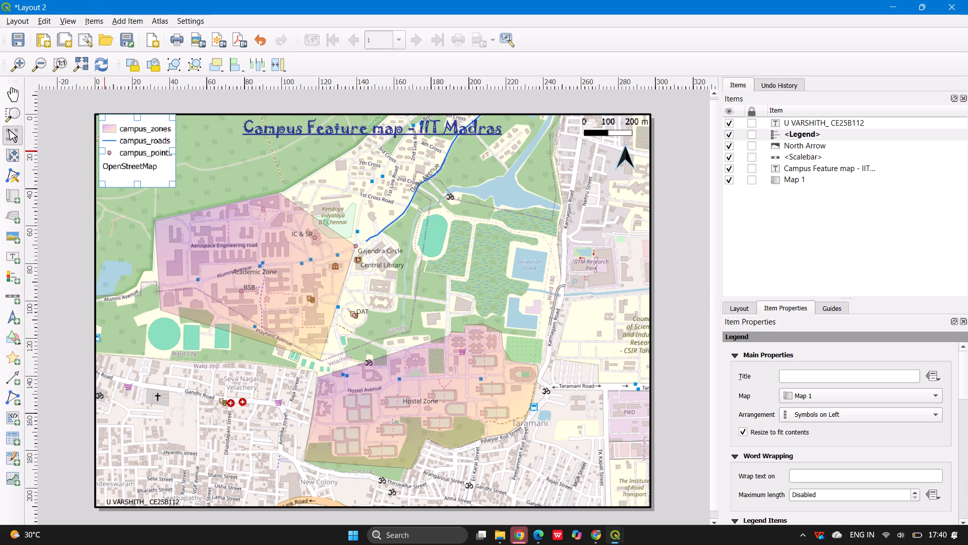
{"action": "left_click", "coordinate": [104, 151]}
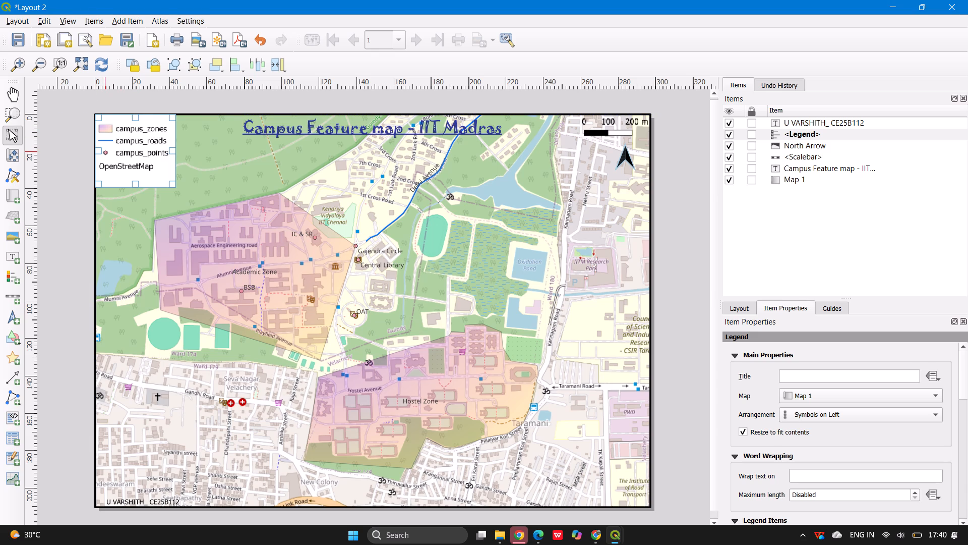
{"action": "left_click", "coordinate": [117, 140]}
{"action": "left_click", "coordinate": [118, 141]}
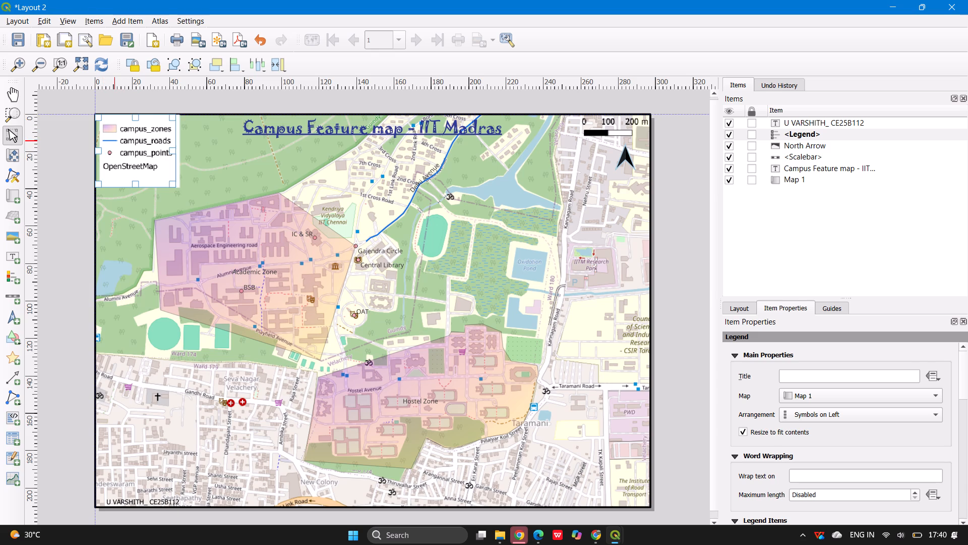
{"action": "left_click", "coordinate": [79, 144]}
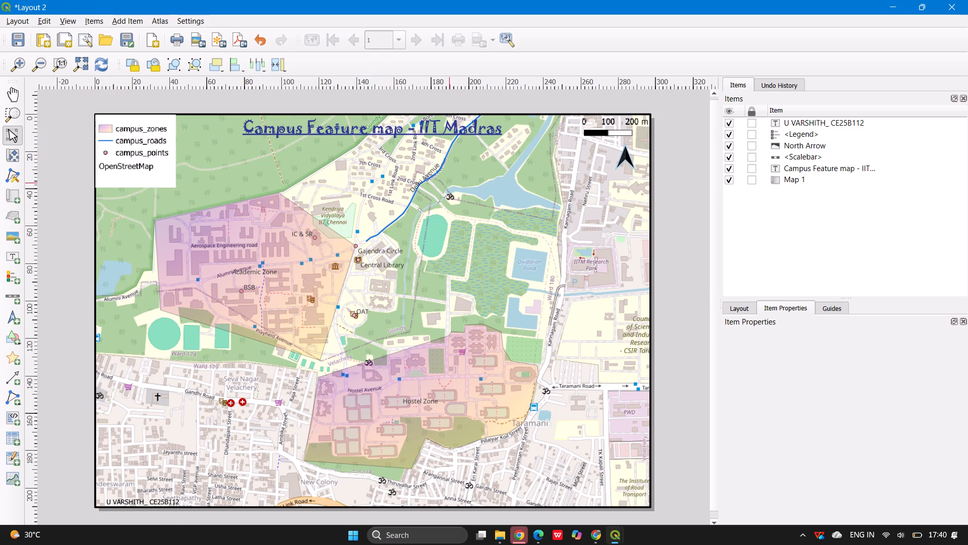
Set the thickness of Map 1's frame to 0.30 mm.
{"action": "left_click", "coordinate": [620, 287]}
{"action": "scroll", "coordinate": [785, 325], "scroll_direction": "down", "scroll_amount": 3}
{"action": "scroll", "coordinate": [788, 333], "scroll_direction": "up", "scroll_amount": 1}
{"action": "scroll", "coordinate": [751, 405], "scroll_direction": "down", "scroll_amount": 12}
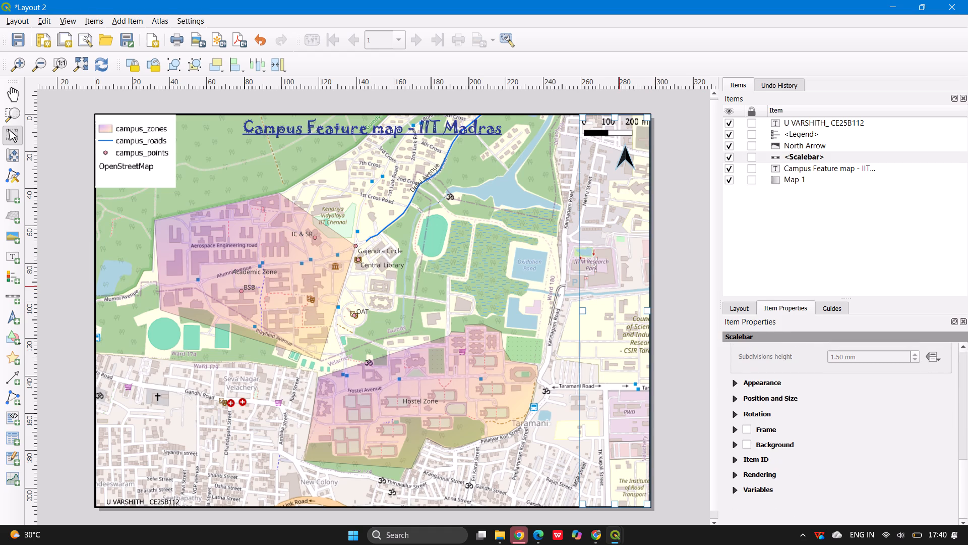
{"action": "left_click", "coordinate": [488, 437]}
{"action": "left_click", "coordinate": [492, 452]}
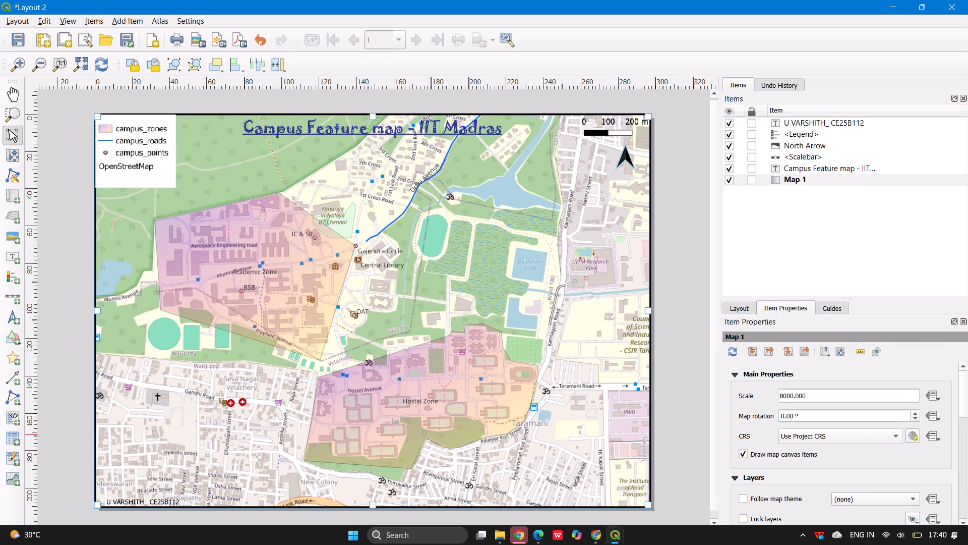
{"action": "scroll", "coordinate": [770, 412], "scroll_direction": "down", "scroll_amount": 6}
{"action": "scroll", "coordinate": [770, 413], "scroll_direction": "up", "scroll_amount": 1}
{"action": "scroll", "coordinate": [770, 413], "scroll_direction": "down", "scroll_amount": 3}
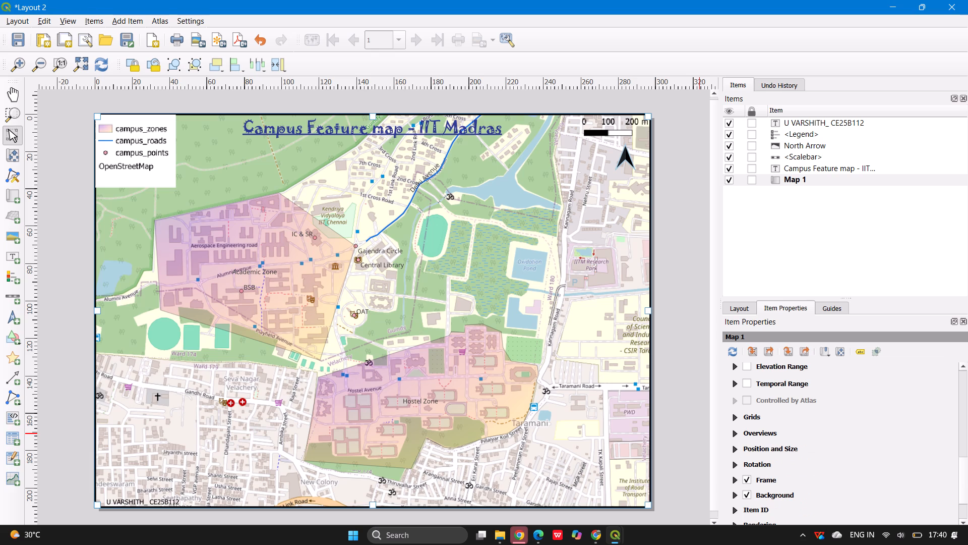
{"action": "left_click", "coordinate": [731, 477]}
{"action": "scroll", "coordinate": [798, 467], "scroll_direction": "down", "scroll_amount": 4}
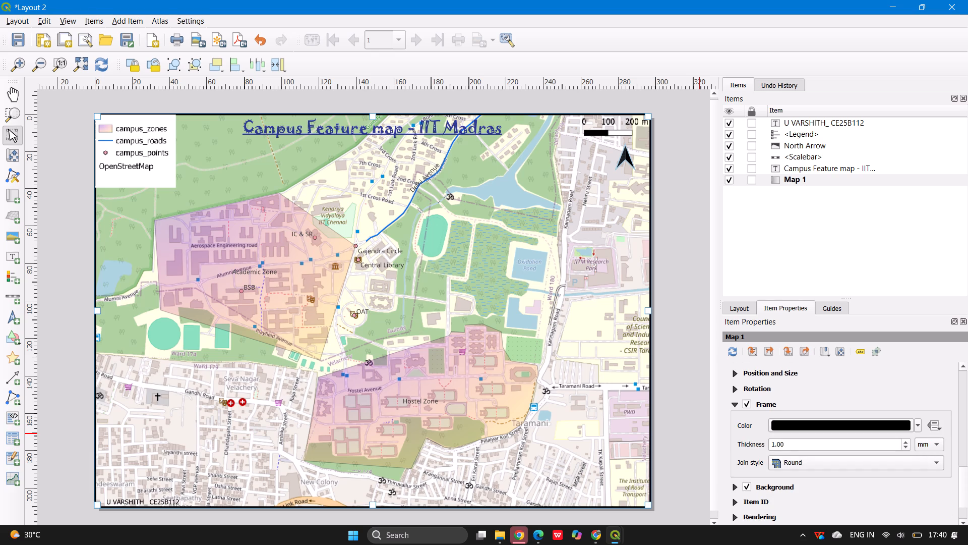
{"action": "left_click", "coordinate": [904, 447]}
{"action": "triple_click", "coordinate": [904, 447]}
{"action": "left_click", "coordinate": [904, 448]}
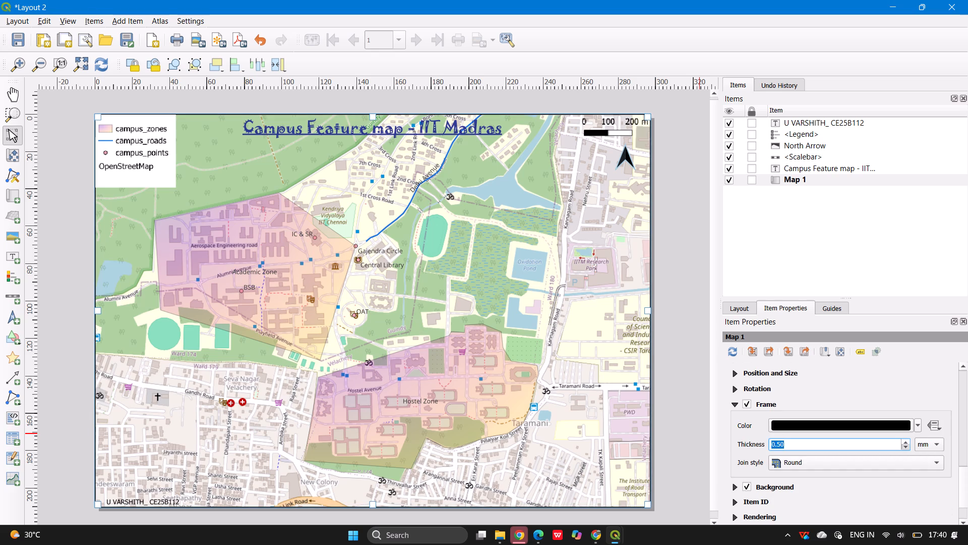
{"action": "double_click", "coordinate": [904, 449]}
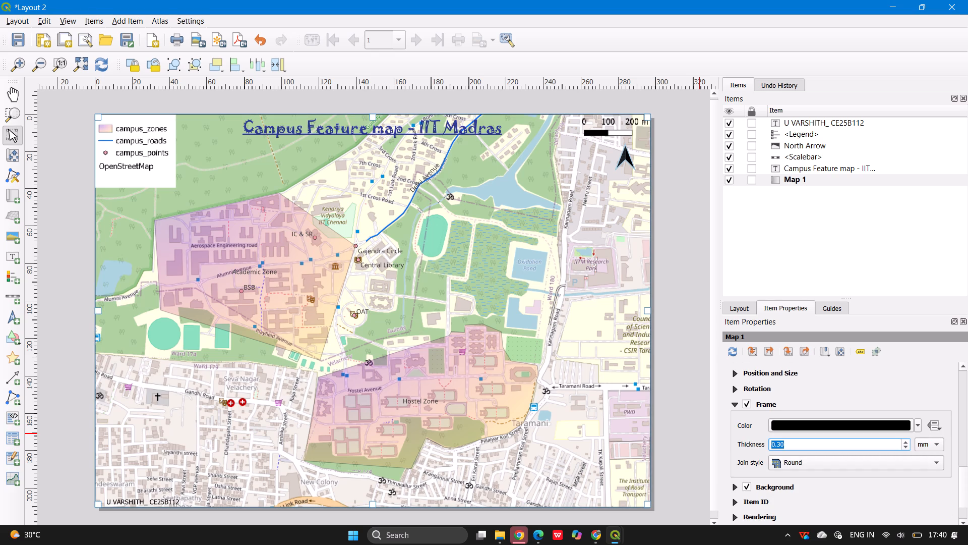
{"action": "left_click", "coordinate": [699, 444]}
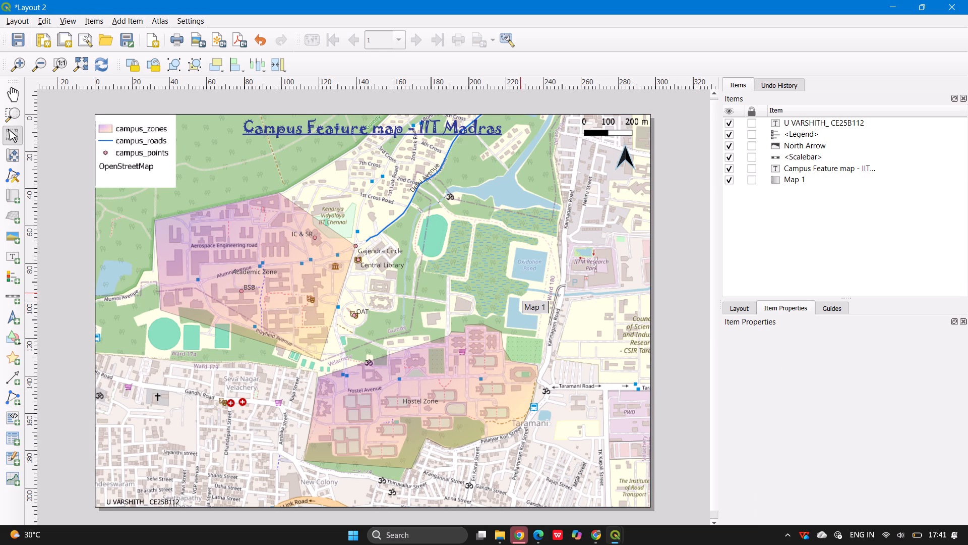
Export the layout as a PDF in the CV2030 folder, naming the file with the roll number followed by _QGIS.
{"action": "left_click", "coordinate": [28, 17]}
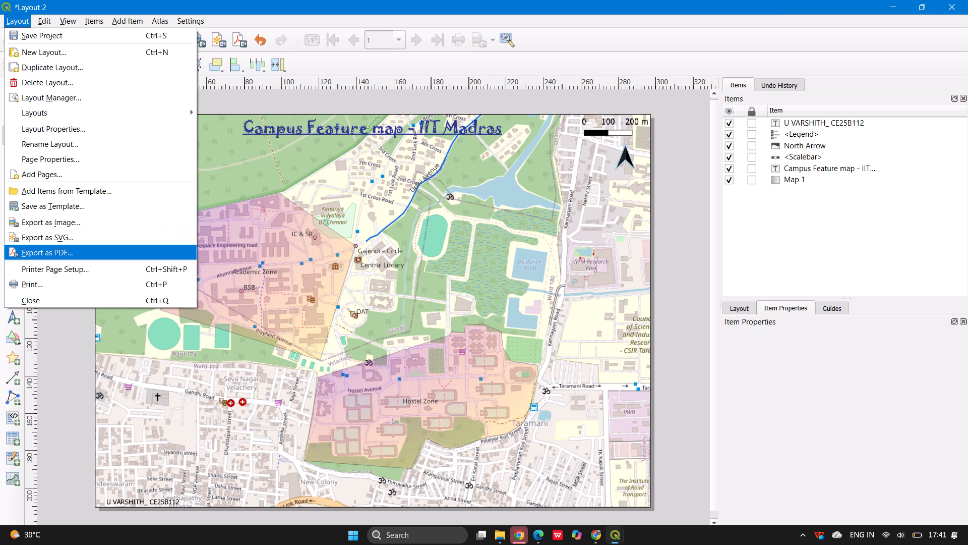
{"action": "left_click", "coordinate": [45, 248]}
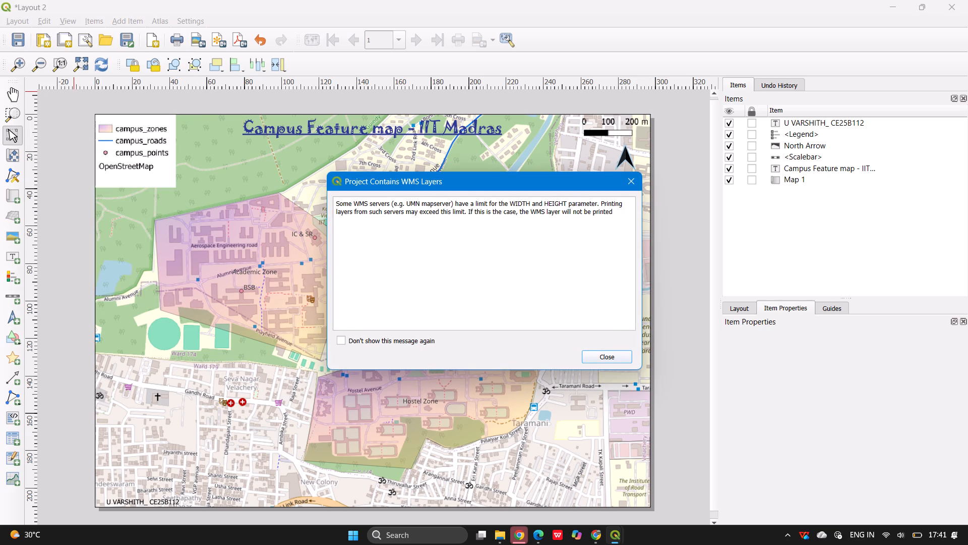
{"action": "left_click", "coordinate": [606, 358]}
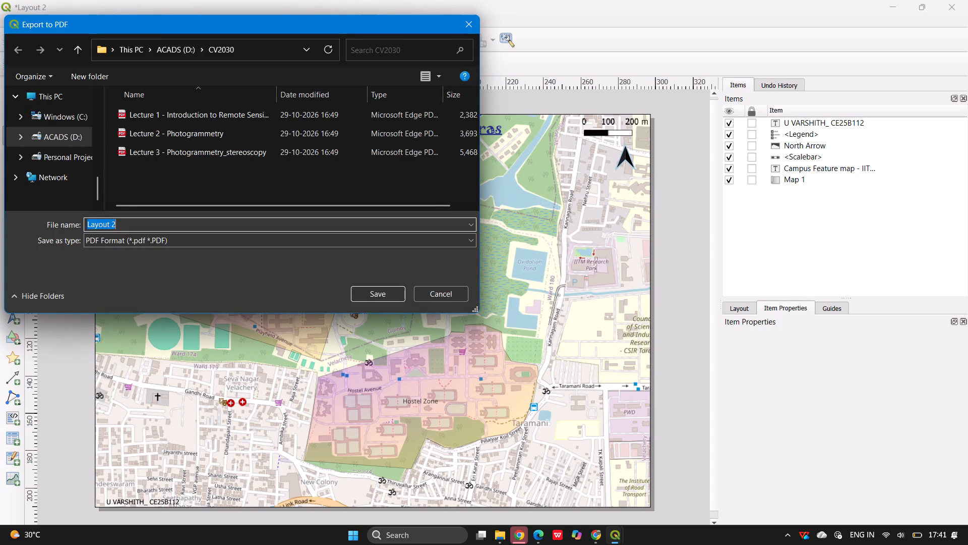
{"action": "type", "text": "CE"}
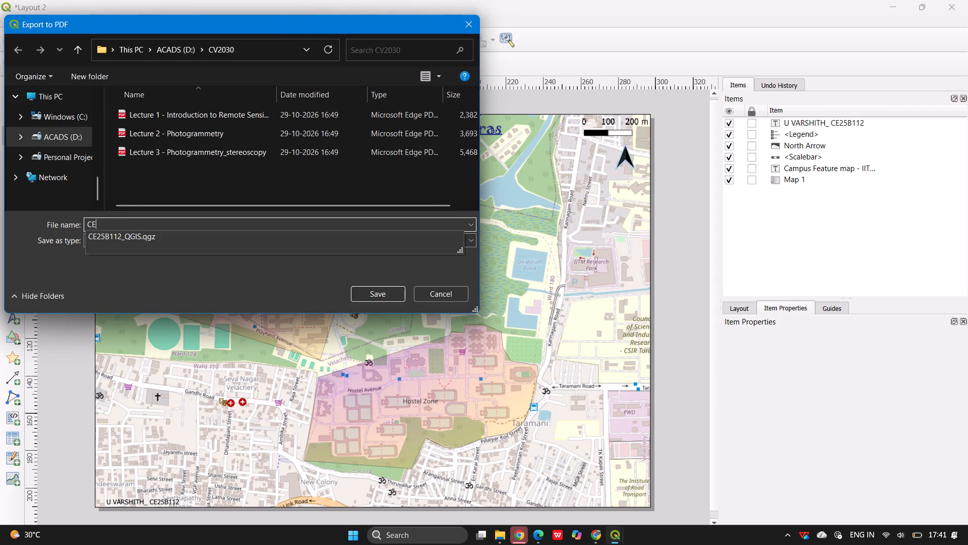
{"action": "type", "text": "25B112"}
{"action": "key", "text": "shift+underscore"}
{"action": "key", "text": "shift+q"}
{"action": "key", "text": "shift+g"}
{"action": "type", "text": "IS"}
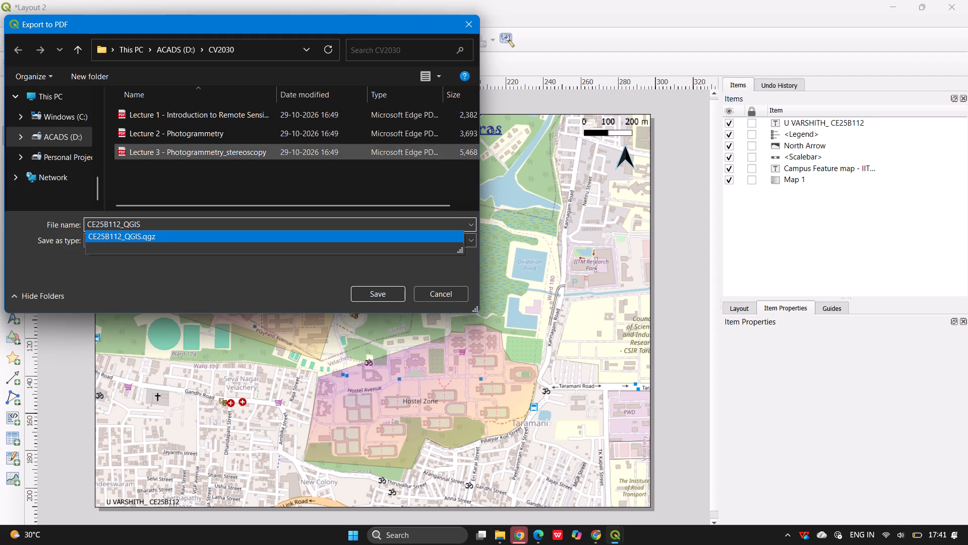
{"action": "left_click", "coordinate": [190, 224]}
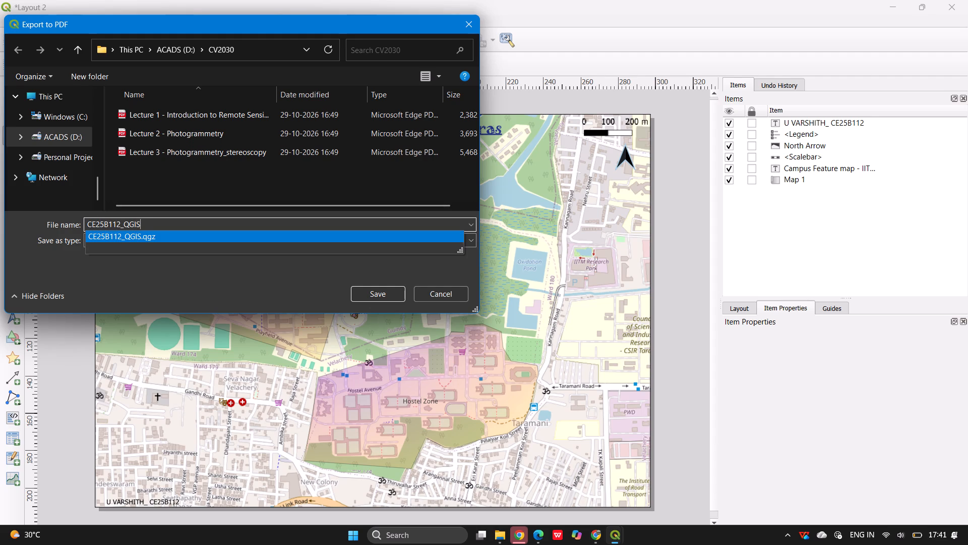
{"action": "left_click", "coordinate": [183, 272]}
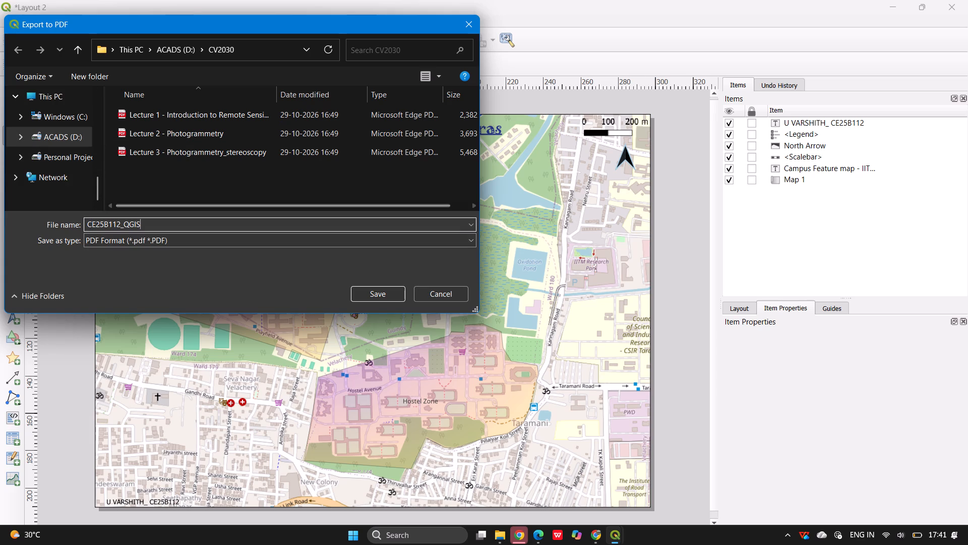
{"action": "left_click", "coordinate": [373, 291]}
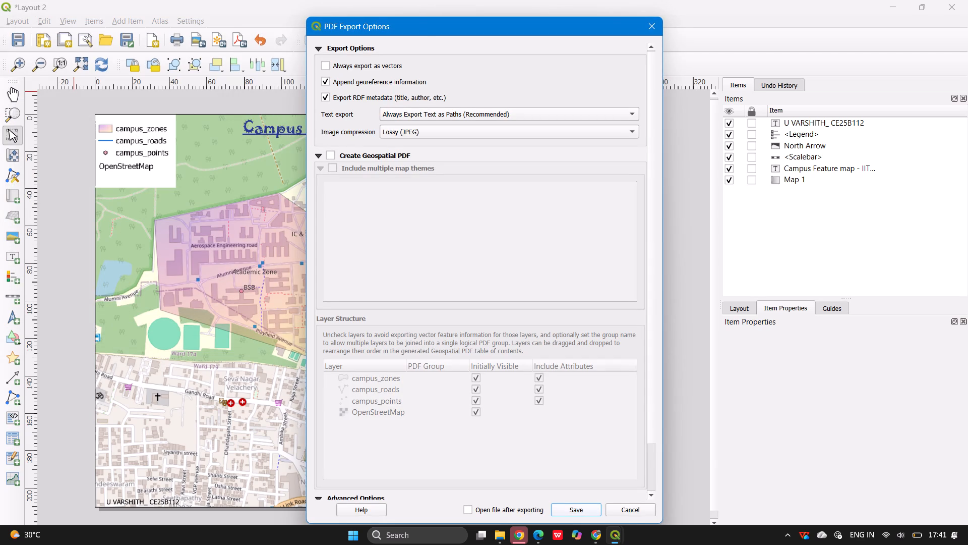
Set the PDF to open after exporting, keep the other export options, and save it.
{"action": "left_click", "coordinate": [524, 511]}
{"action": "scroll", "coordinate": [549, 440], "scroll_direction": "down", "scroll_amount": 4}
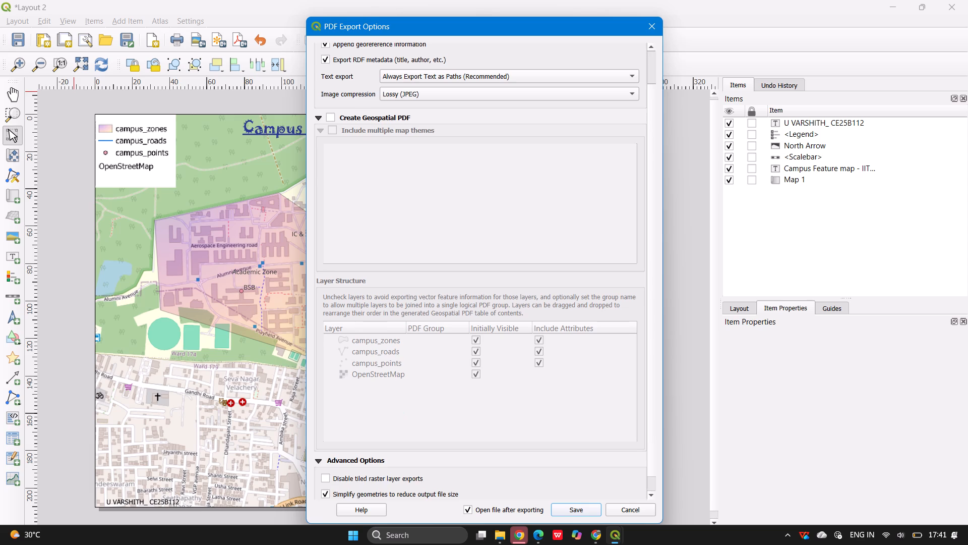
{"action": "scroll", "coordinate": [551, 441], "scroll_direction": "down", "scroll_amount": 1}
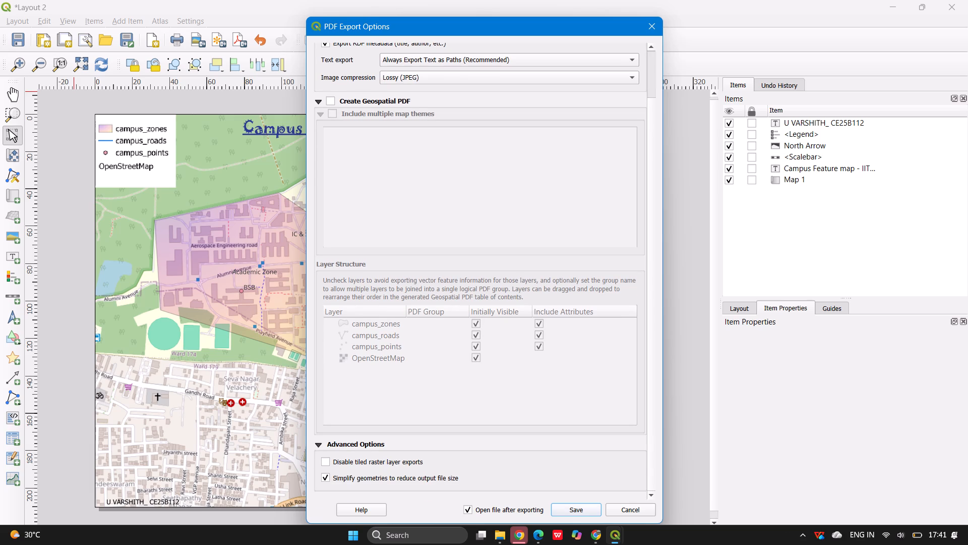
{"action": "scroll", "coordinate": [556, 483], "scroll_direction": "down", "scroll_amount": 1}
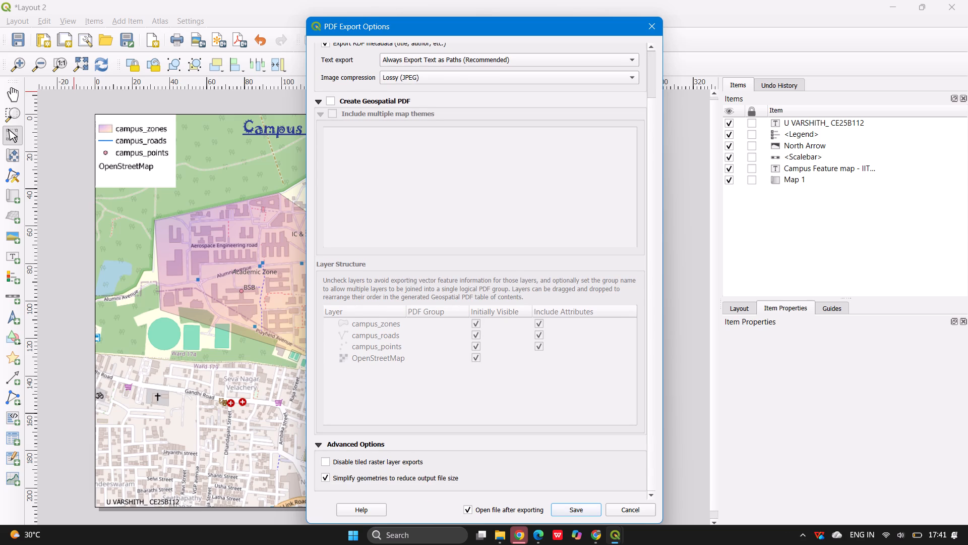
{"action": "left_click", "coordinate": [567, 503]}
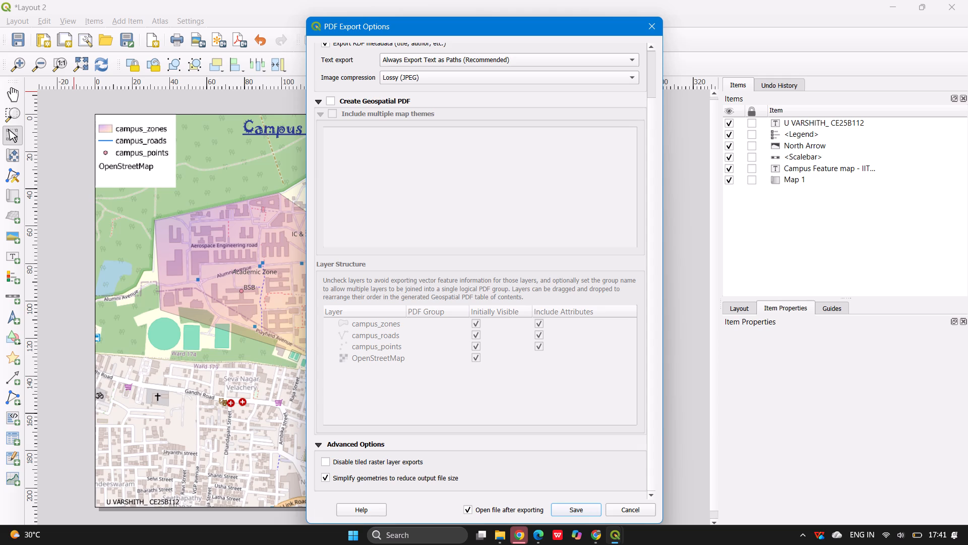
{"action": "left_click", "coordinate": [568, 511]}
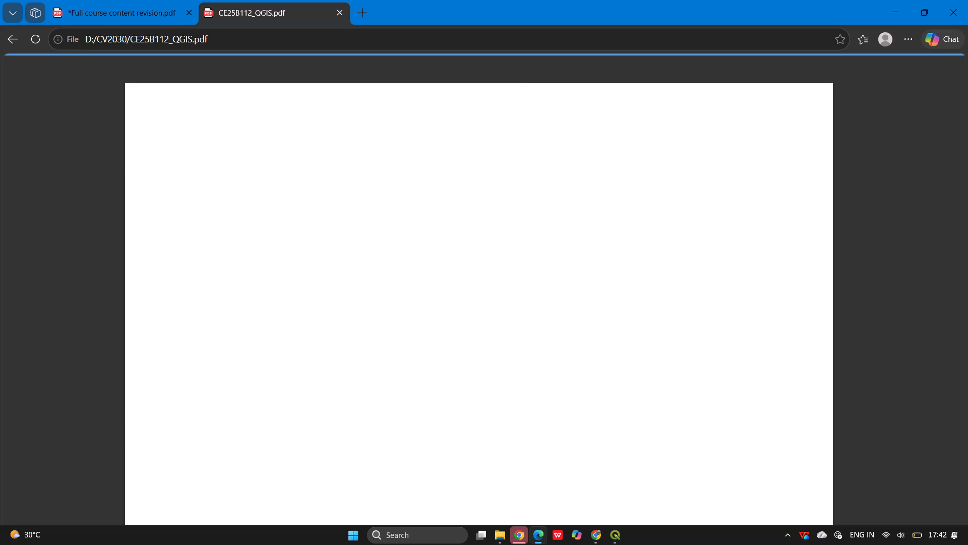
Examine the whole exported PDF page, including the legend, title, scale bar and author label, and return to the layout.
{"action": "scroll", "coordinate": [624, 351], "scroll_direction": "down", "scroll_amount": 6}
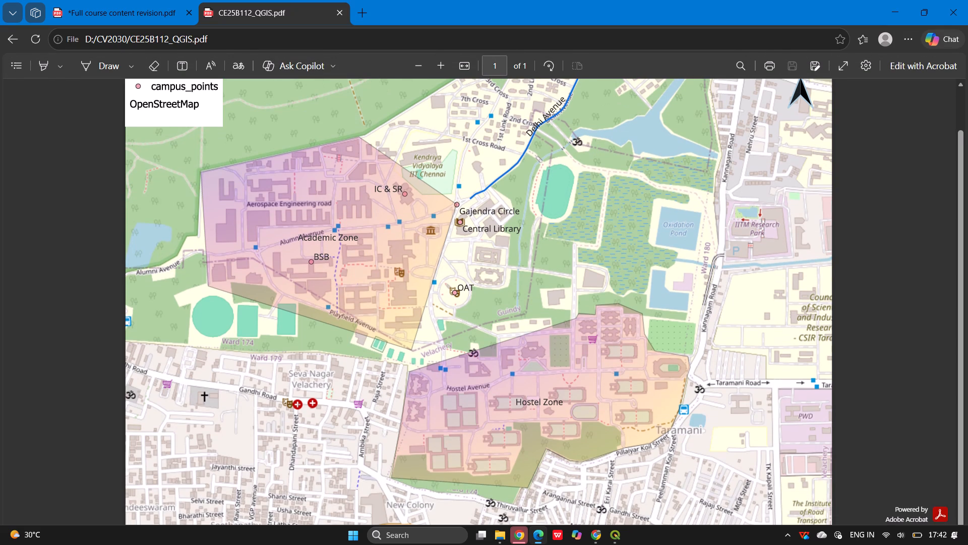
{"action": "scroll", "coordinate": [624, 351], "scroll_direction": "down", "scroll_amount": 1}
{"action": "scroll", "coordinate": [624, 351], "scroll_direction": "up", "scroll_amount": 1}
{"action": "scroll", "coordinate": [624, 351], "scroll_direction": "down", "scroll_amount": 2}
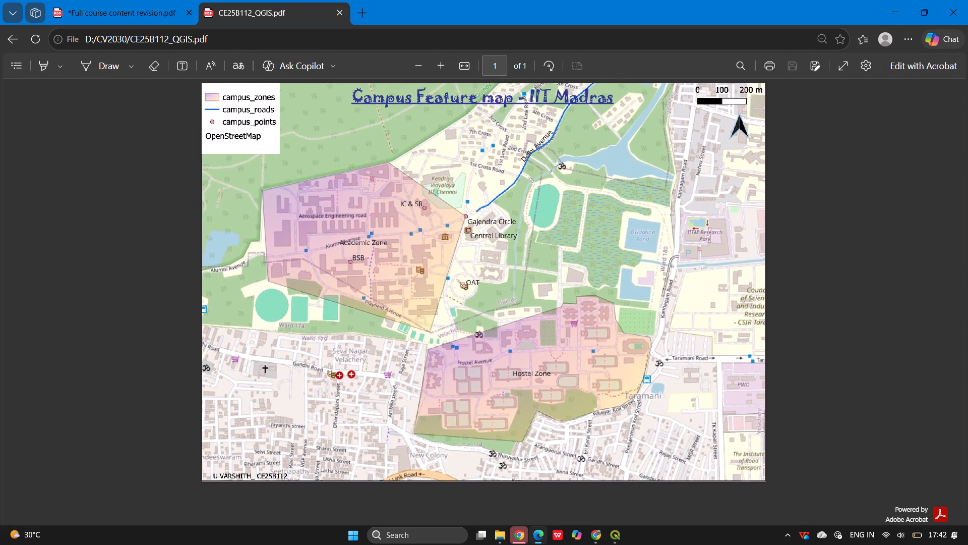
{"action": "scroll", "coordinate": [547, 248], "scroll_direction": "up", "scroll_amount": 2}
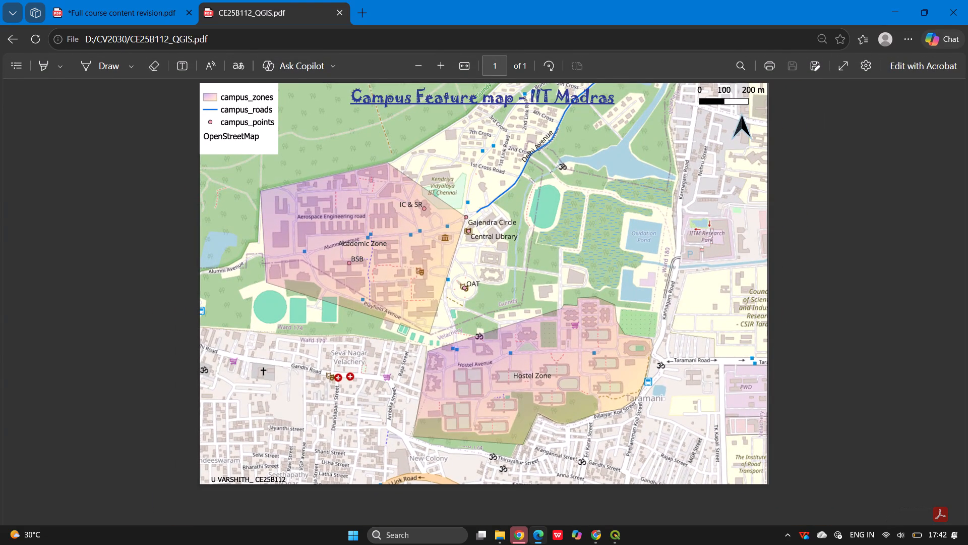
{"action": "left_click", "coordinate": [894, 0]}
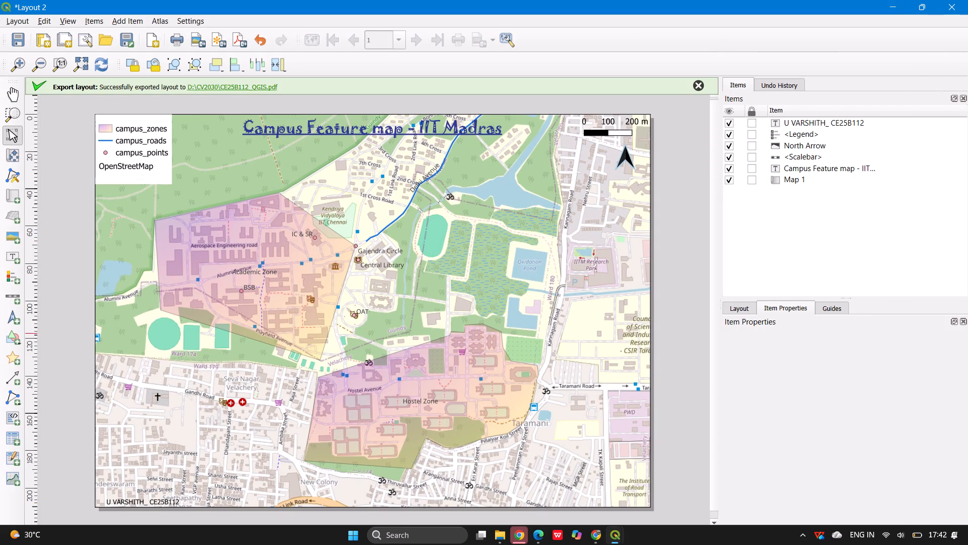
Close the layout window to return to the main QGIS project.
{"action": "left_click", "coordinate": [967, 0]}
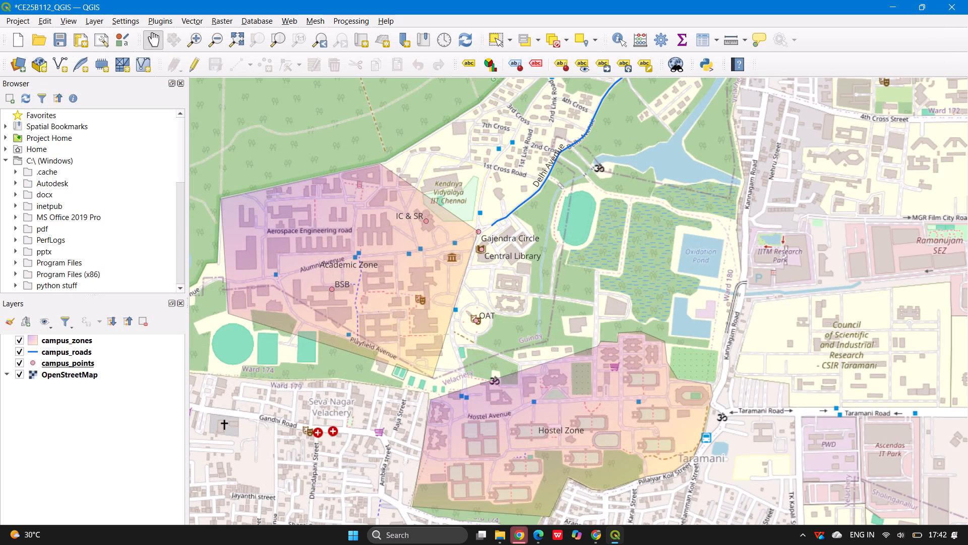
Save the current project.
{"action": "left_click", "coordinate": [57, 37]}
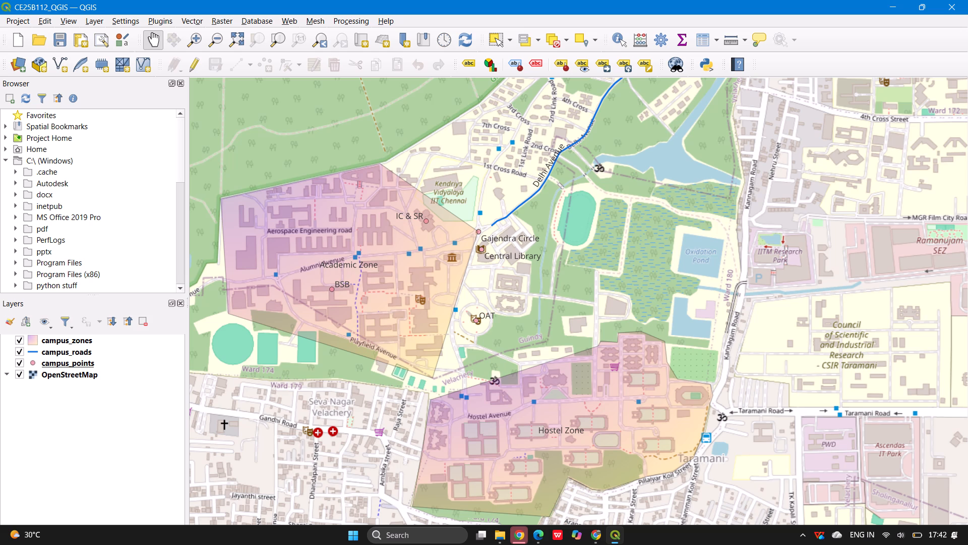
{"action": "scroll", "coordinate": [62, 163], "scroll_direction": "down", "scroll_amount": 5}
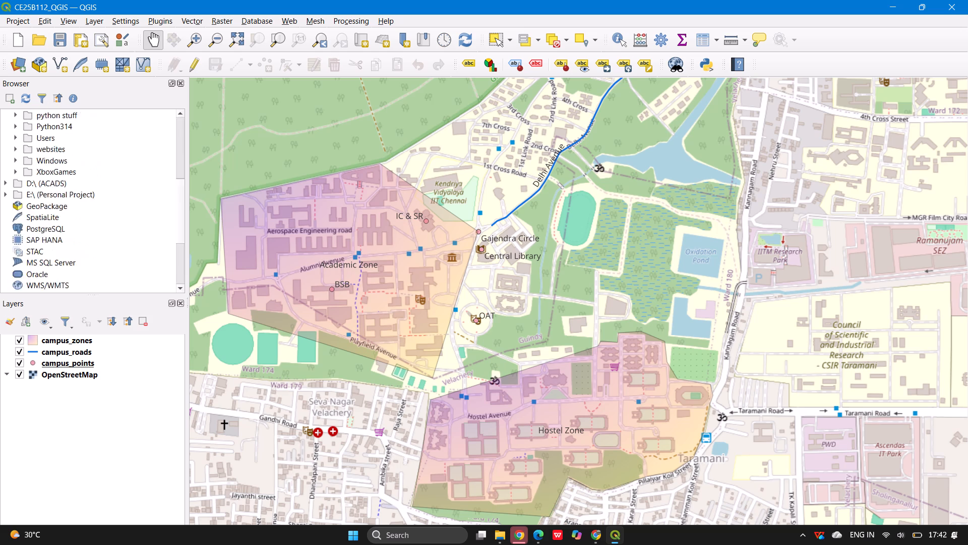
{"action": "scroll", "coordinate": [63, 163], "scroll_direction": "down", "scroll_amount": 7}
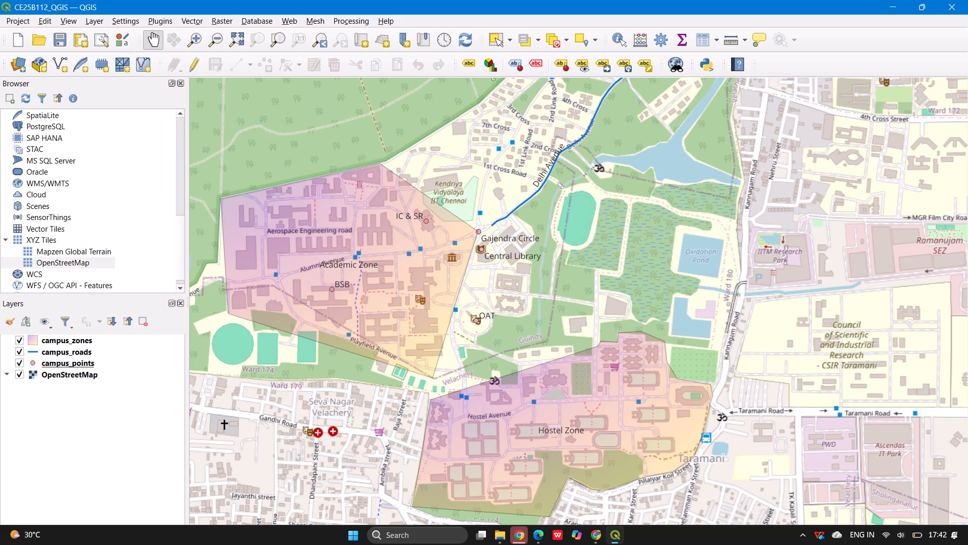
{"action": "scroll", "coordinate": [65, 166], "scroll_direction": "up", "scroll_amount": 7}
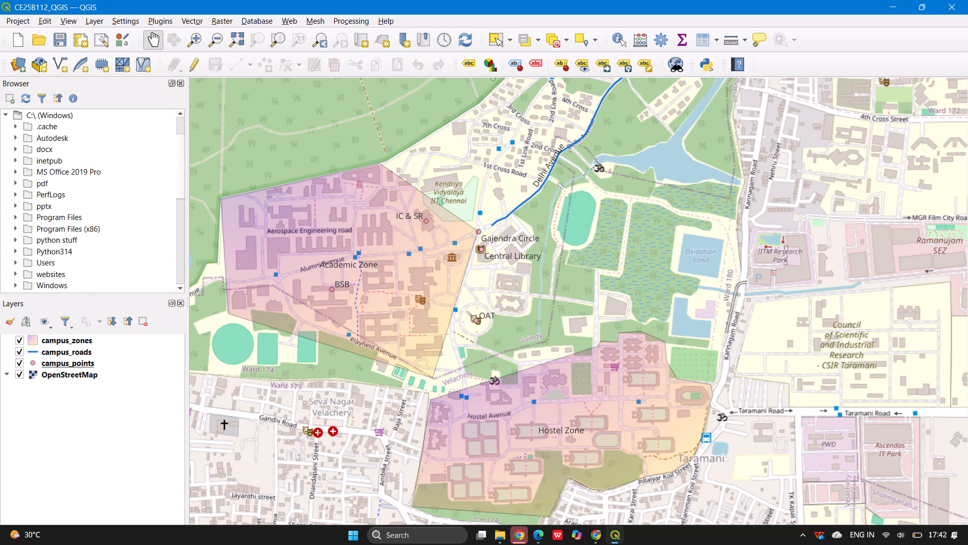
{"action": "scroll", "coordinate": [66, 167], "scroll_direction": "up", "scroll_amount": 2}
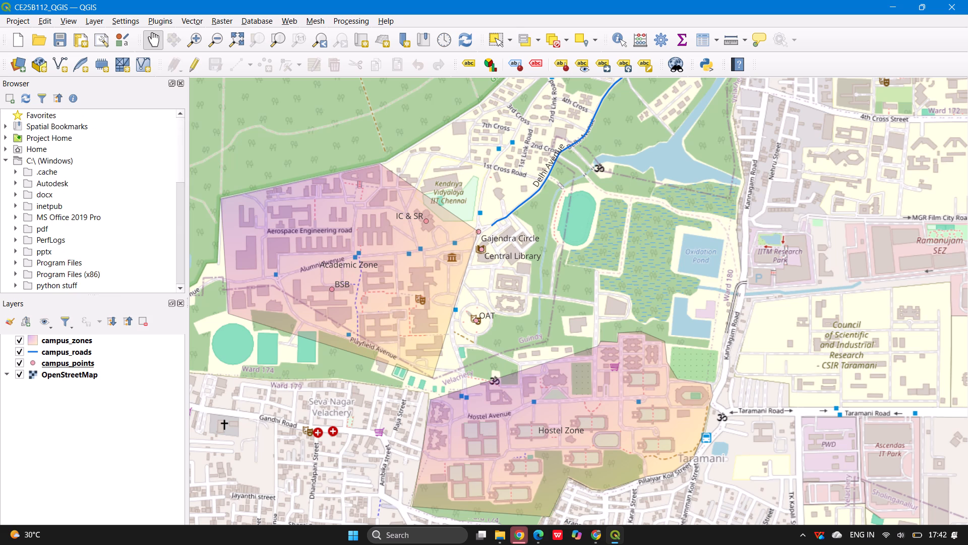
Save a copy of the project in the CV2030 folder, adding (1) to the end of its existing file name.
{"action": "left_click", "coordinate": [16, 23]}
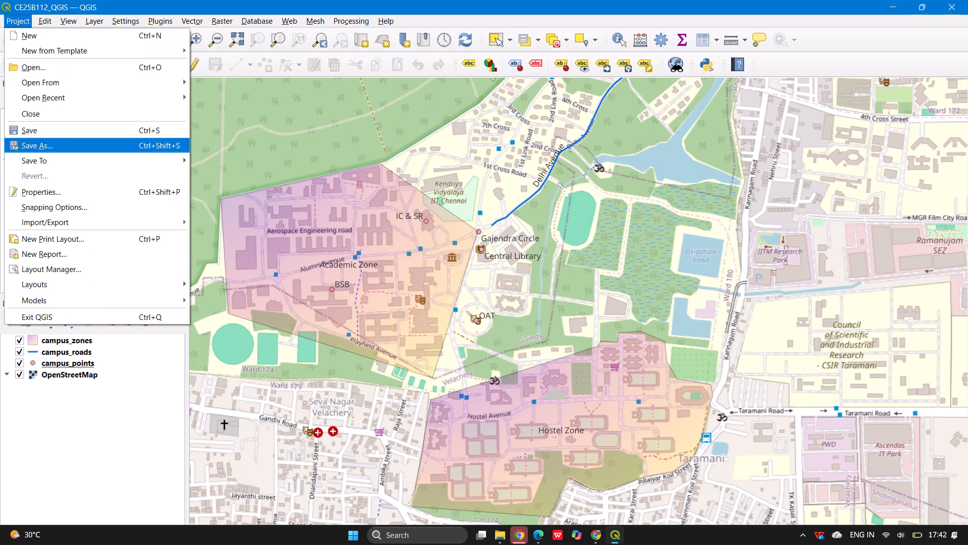
{"action": "left_click", "coordinate": [49, 144]}
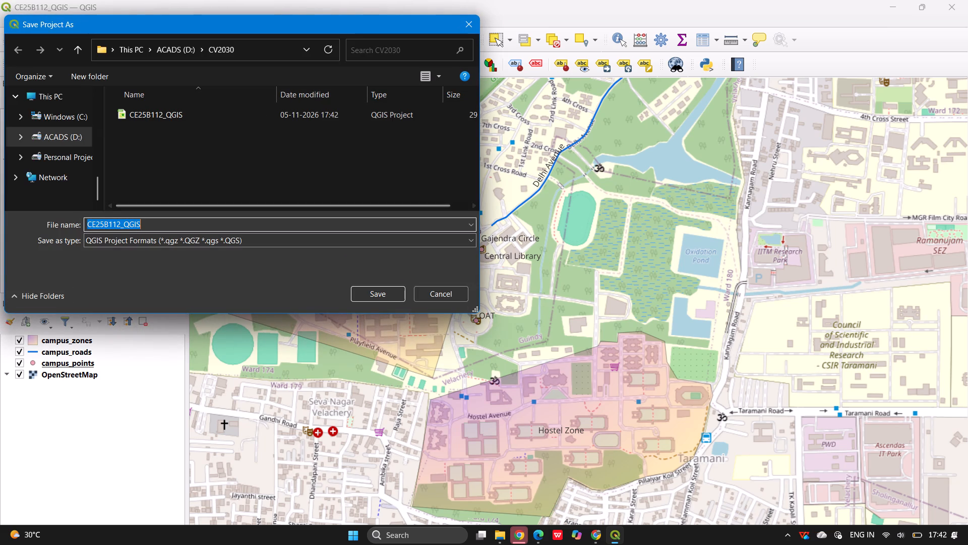
{"action": "left_click", "coordinate": [159, 222]}
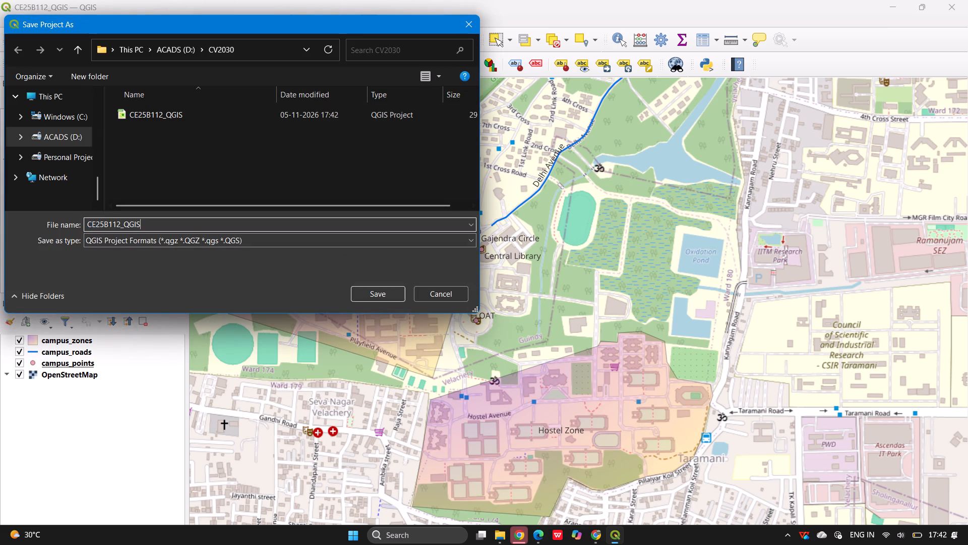
{"action": "left_click", "coordinate": [365, 297]}
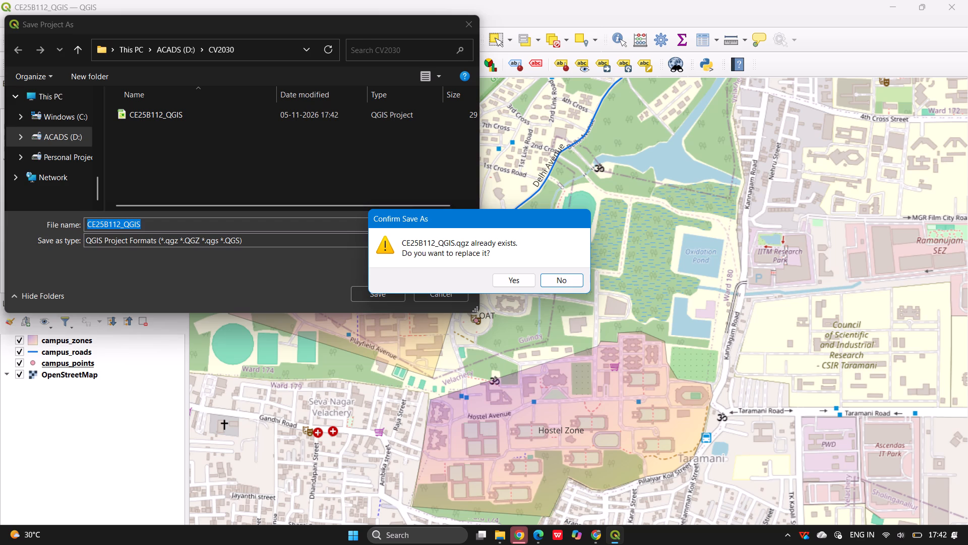
{"action": "left_click", "coordinate": [208, 227]}
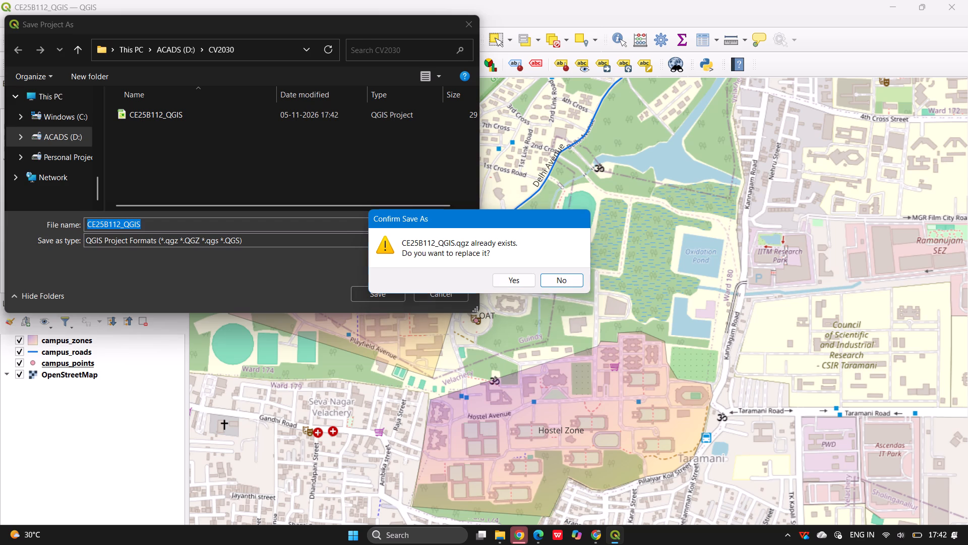
{"action": "left_click", "coordinate": [151, 220]}
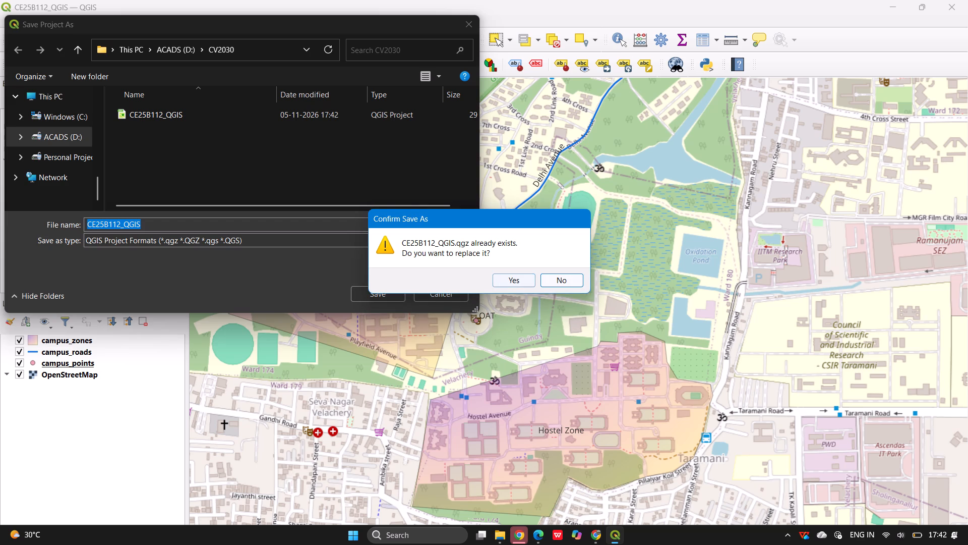
{"action": "left_click", "coordinate": [500, 313]}
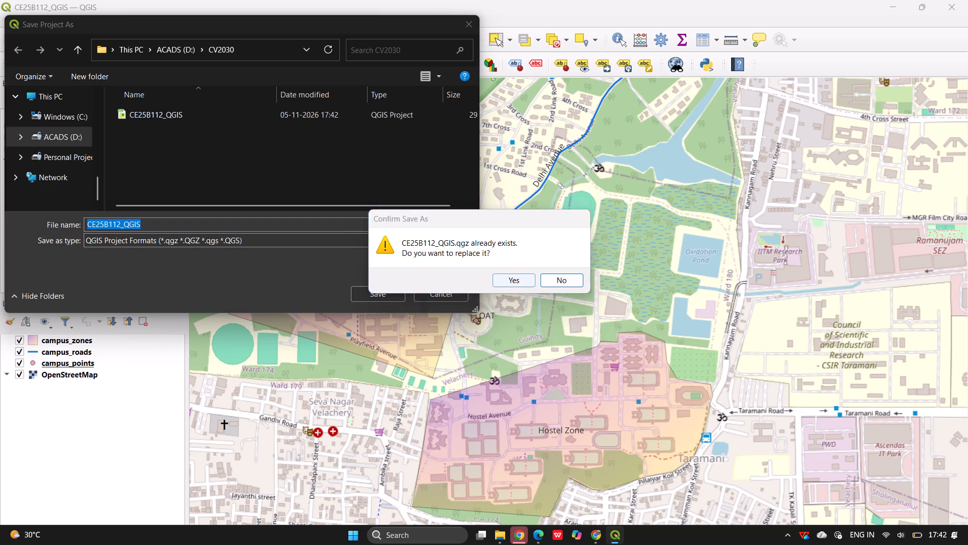
{"action": "left_click", "coordinate": [555, 282]}
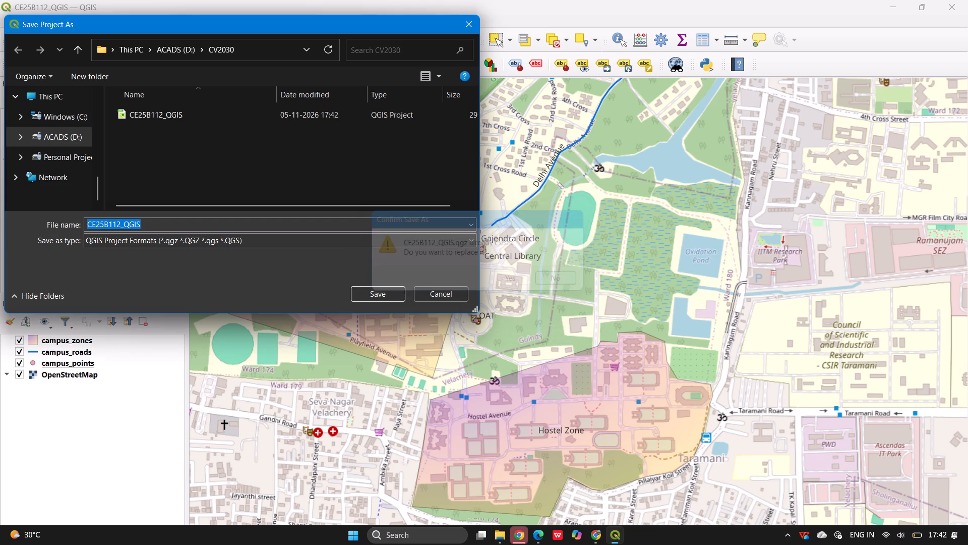
{"action": "left_click", "coordinate": [247, 225]}
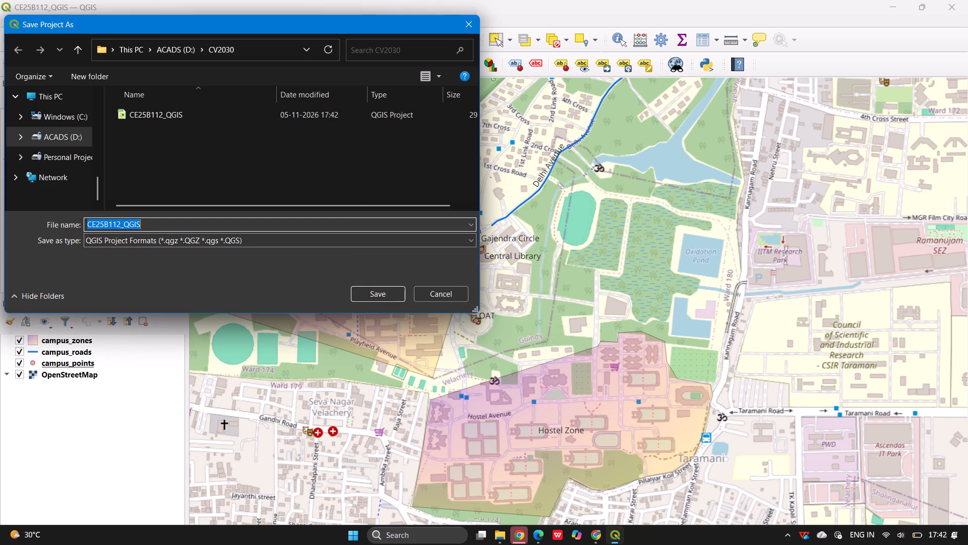
{"action": "left_click", "coordinate": [247, 225]}
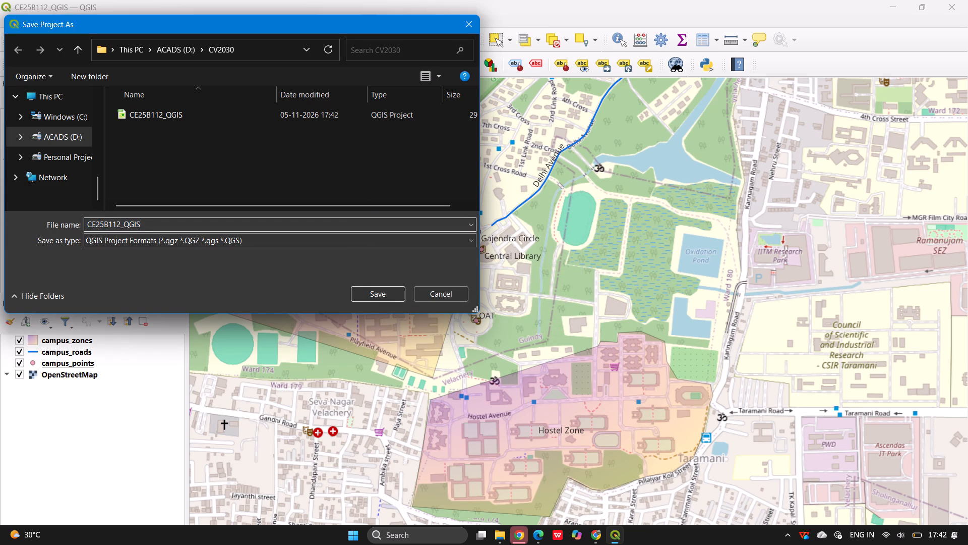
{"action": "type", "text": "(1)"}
{"action": "left_click", "coordinate": [405, 297]}
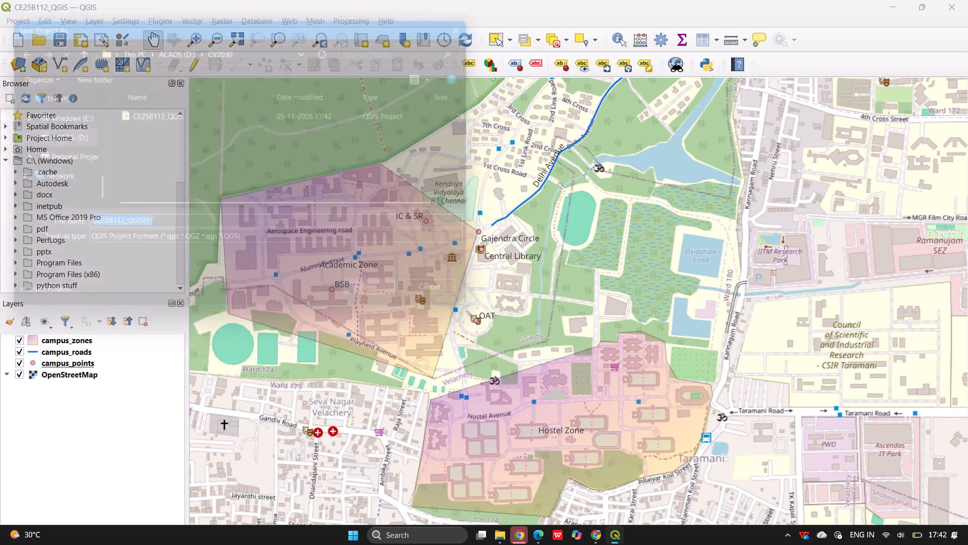
Open the project copy ending in (1) from the CV2030 folder on the D: drive.
{"action": "scroll", "coordinate": [72, 204], "scroll_direction": "up", "scroll_amount": 6}
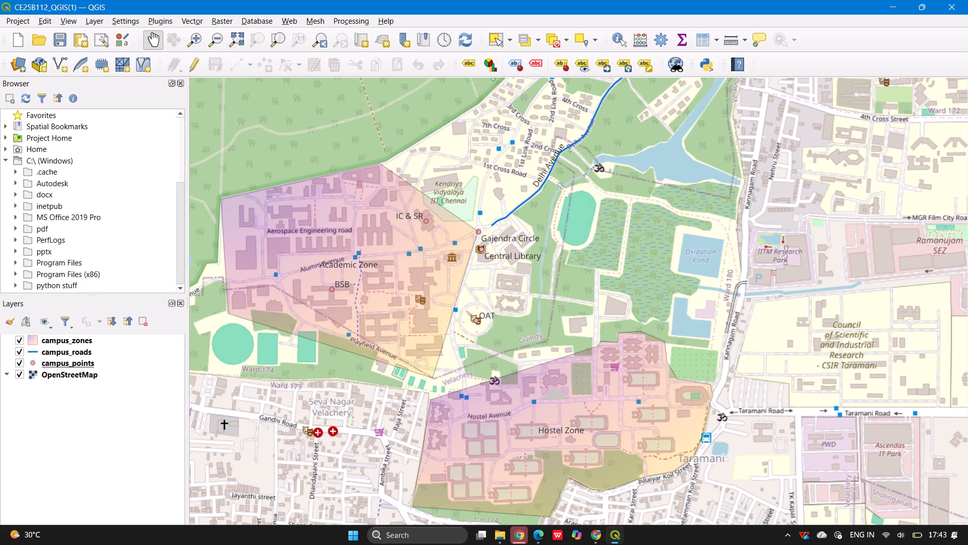
{"action": "left_click", "coordinate": [5, 158]}
{"action": "left_click", "coordinate": [6, 172]}
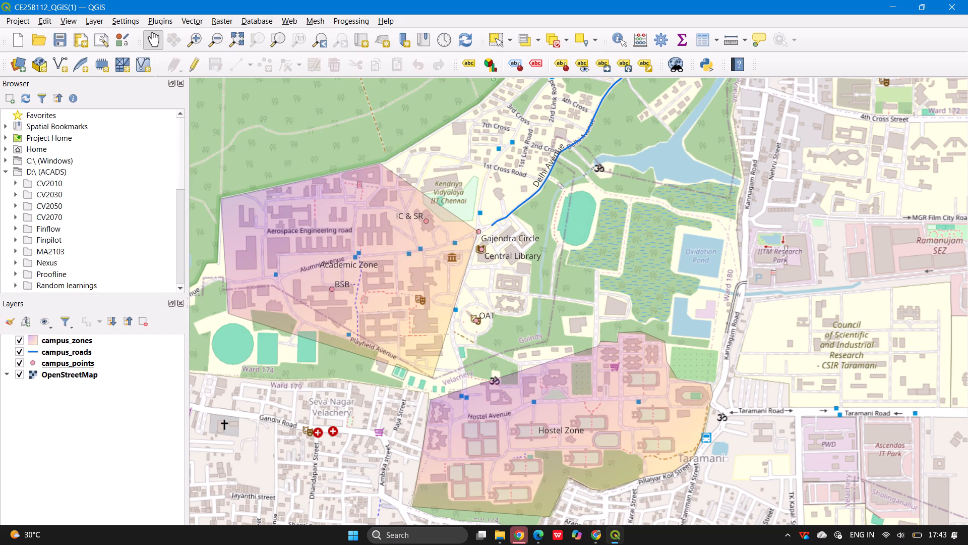
{"action": "left_click", "coordinate": [17, 189]}
{"action": "double_click", "coordinate": [54, 212]}
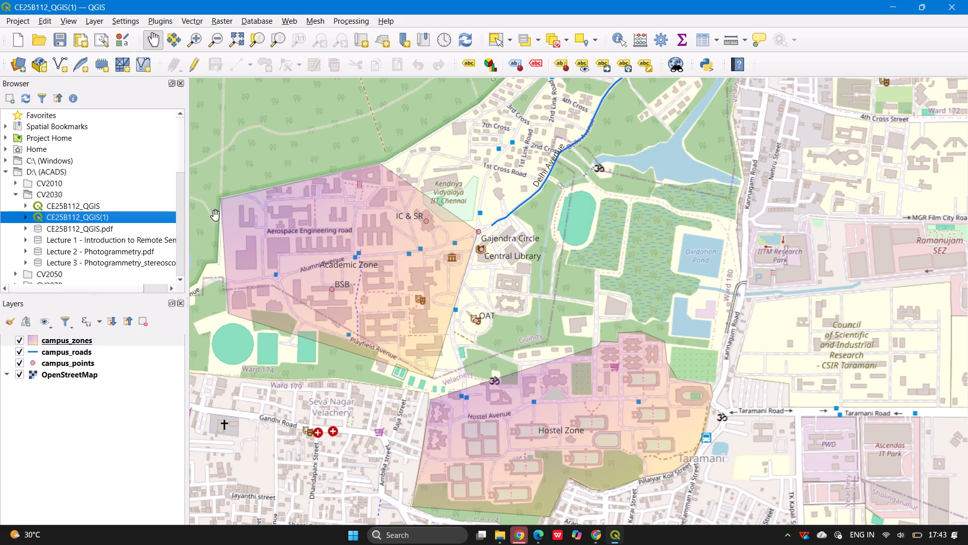
Examine the reopened map around the Academic Zone, Hostel Zone, Delhi Avenue road and the labelled campus points.
{"action": "left_click", "coordinate": [311, 161]}
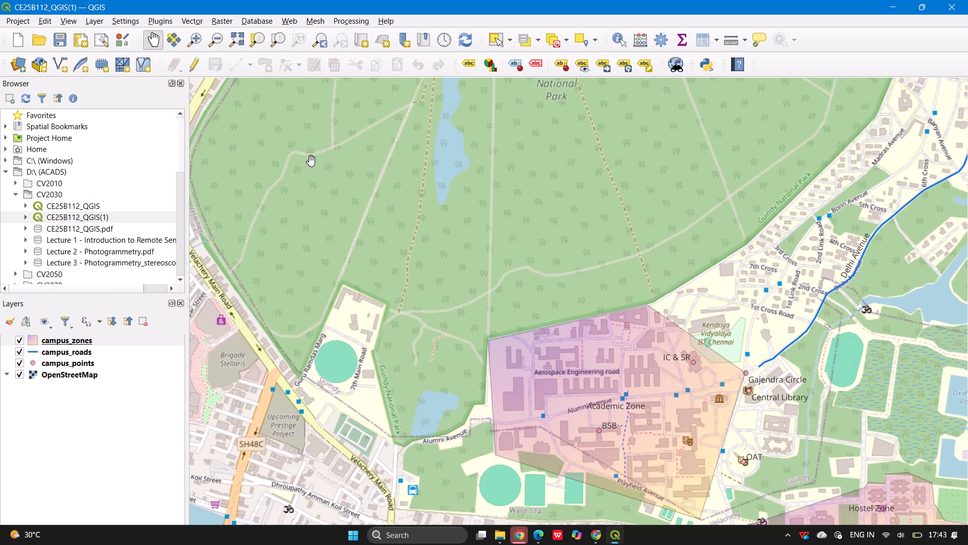
{"action": "scroll", "coordinate": [534, 344], "scroll_direction": "down", "scroll_amount": 2}
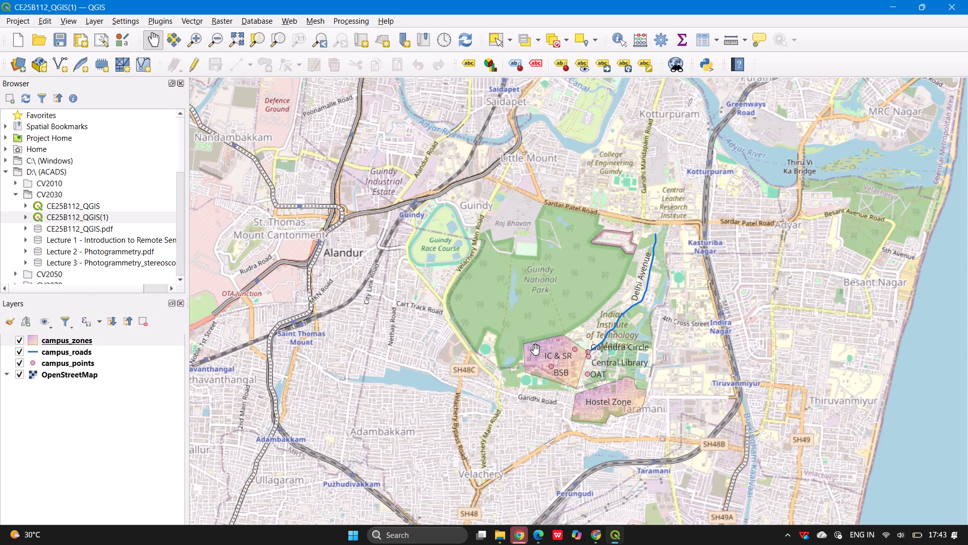
{"action": "left_click", "coordinate": [596, 359]}
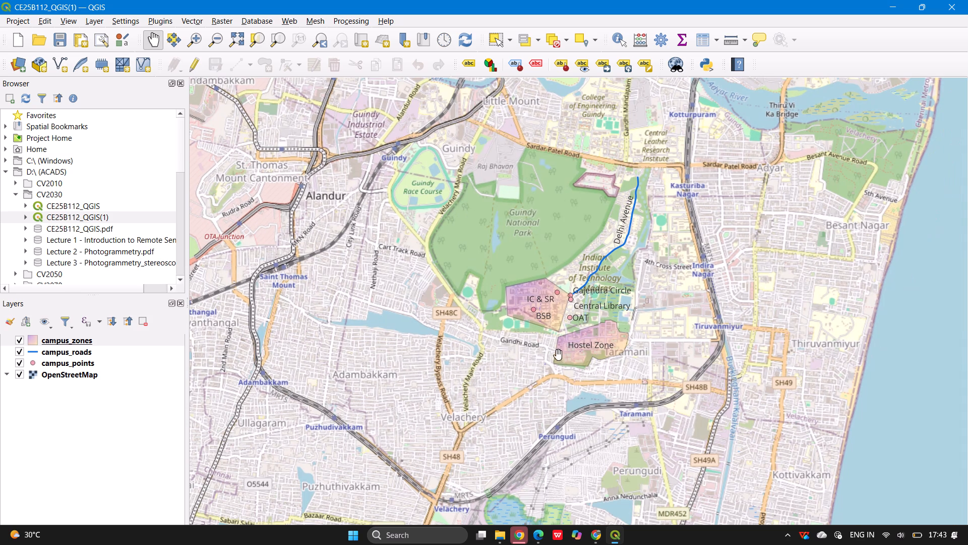
{"action": "left_click", "coordinate": [571, 300]}
{"action": "left_click", "coordinate": [583, 304]}
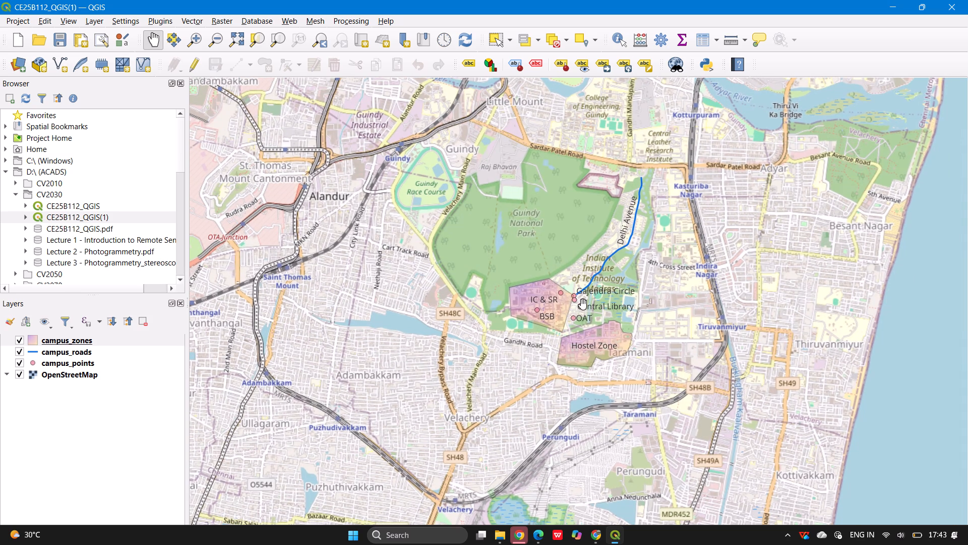
{"action": "scroll", "coordinate": [582, 304], "scroll_direction": "up", "scroll_amount": 4}
{"action": "scroll", "coordinate": [581, 304], "scroll_direction": "down", "scroll_amount": 1}
{"action": "scroll", "coordinate": [581, 305], "scroll_direction": "up", "scroll_amount": 1}
{"action": "scroll", "coordinate": [581, 305], "scroll_direction": "down", "scroll_amount": 2}
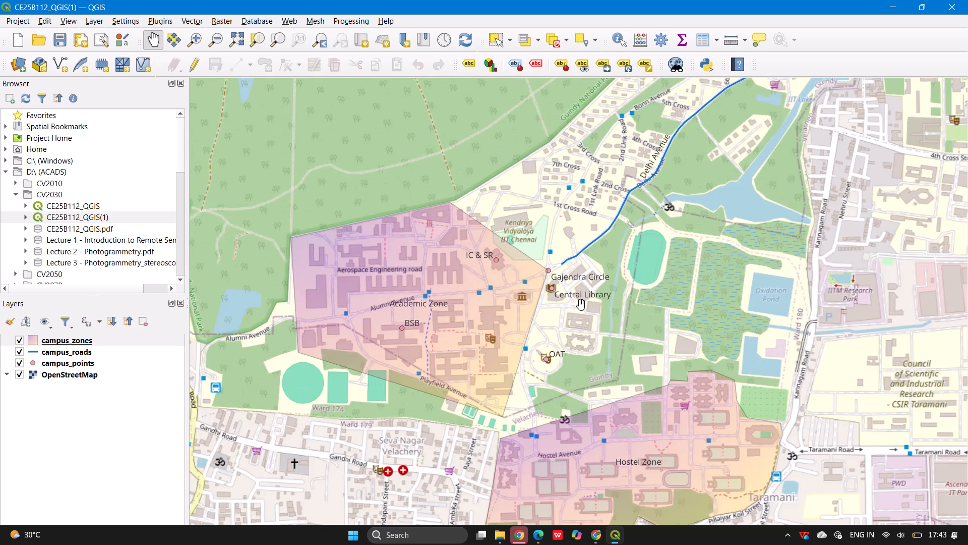
{"action": "scroll", "coordinate": [580, 305], "scroll_direction": "down", "scroll_amount": 1}
{"action": "scroll", "coordinate": [565, 305], "scroll_direction": "up", "scroll_amount": 1}
{"action": "scroll", "coordinate": [529, 343], "scroll_direction": "up", "scroll_amount": 1}
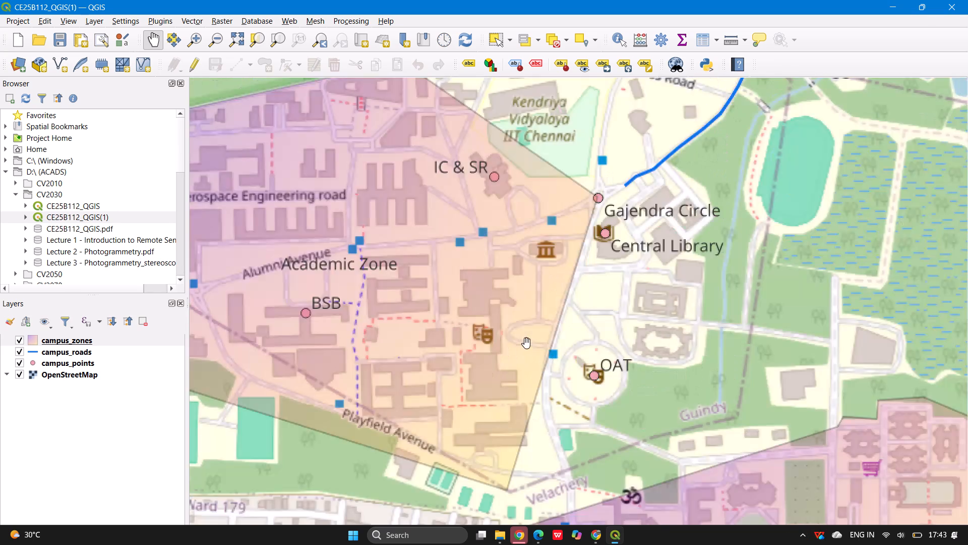
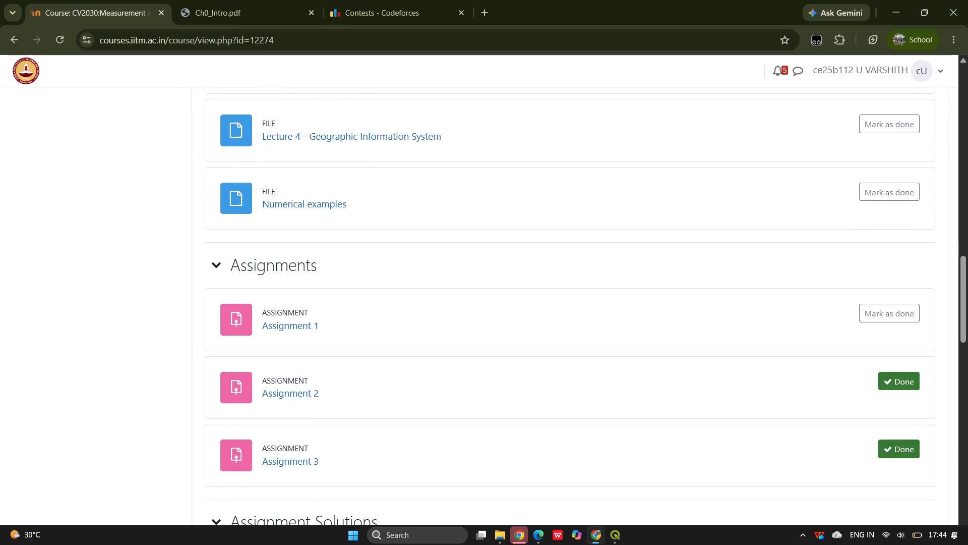
Check the submission page for the Badminton Court setting-out report (Oct 22) in the CV2030 course.
{"action": "scroll", "coordinate": [376, 374], "scroll_direction": "down", "scroll_amount": 12}
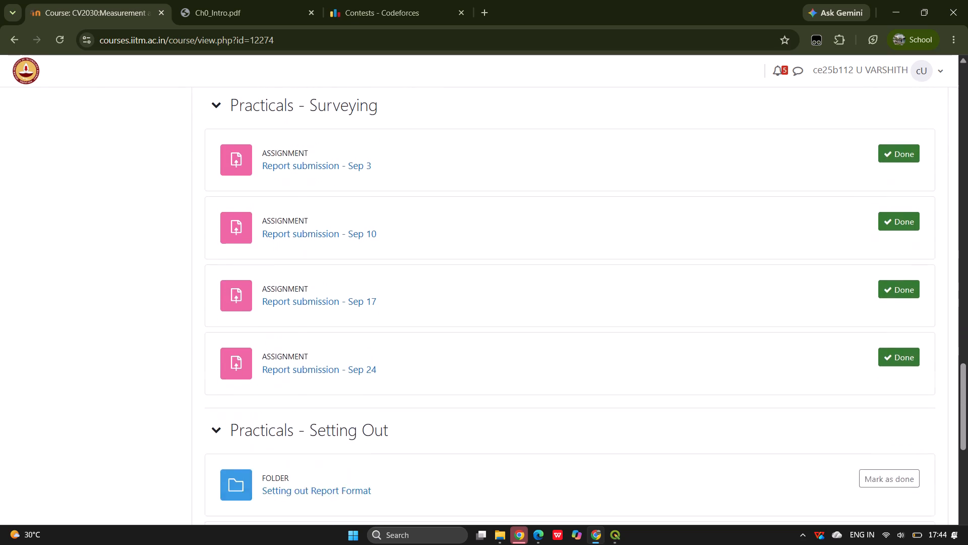
{"action": "scroll", "coordinate": [376, 374], "scroll_direction": "down", "scroll_amount": 3}
{"action": "scroll", "coordinate": [376, 374], "scroll_direction": "up", "scroll_amount": 1}
{"action": "scroll", "coordinate": [376, 374], "scroll_direction": "down", "scroll_amount": 1}
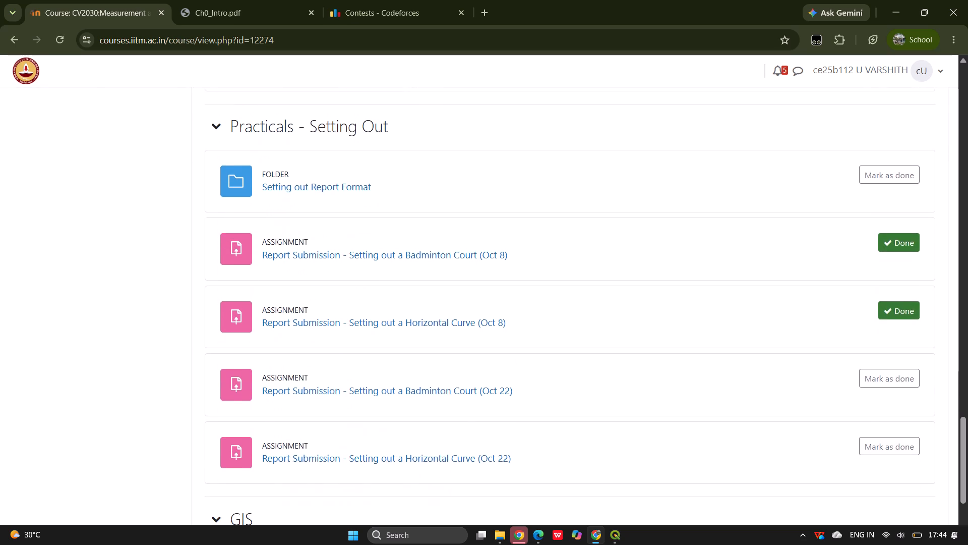
{"action": "scroll", "coordinate": [376, 374], "scroll_direction": "down", "scroll_amount": 2}
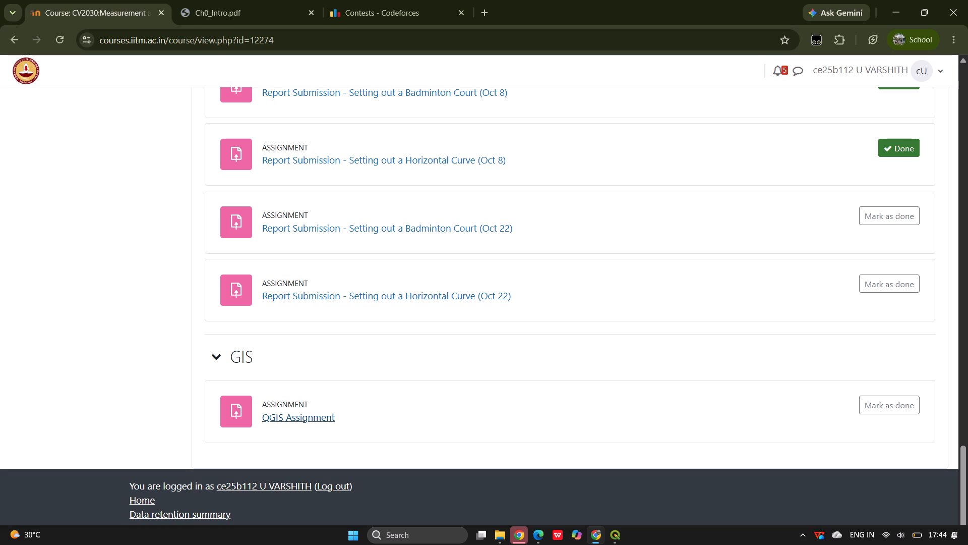
{"action": "left_click", "coordinate": [402, 235]}
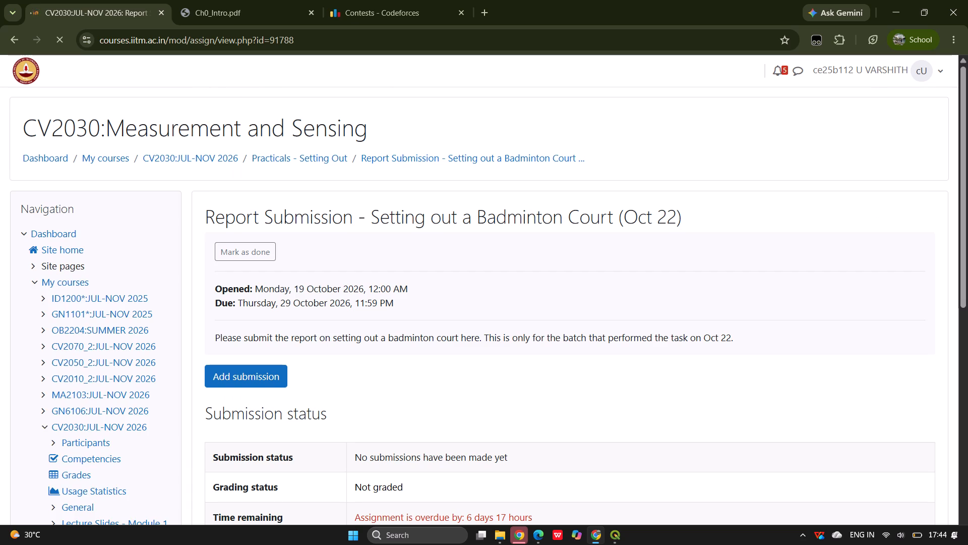
{"action": "scroll", "coordinate": [375, 310], "scroll_direction": "down", "scroll_amount": 5}
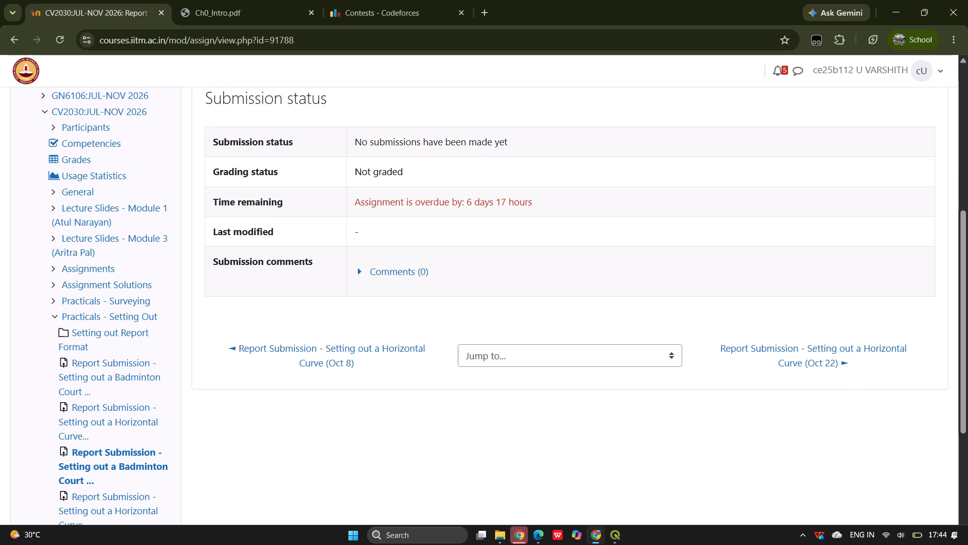
{"action": "scroll", "coordinate": [374, 312], "scroll_direction": "up", "scroll_amount": 4}
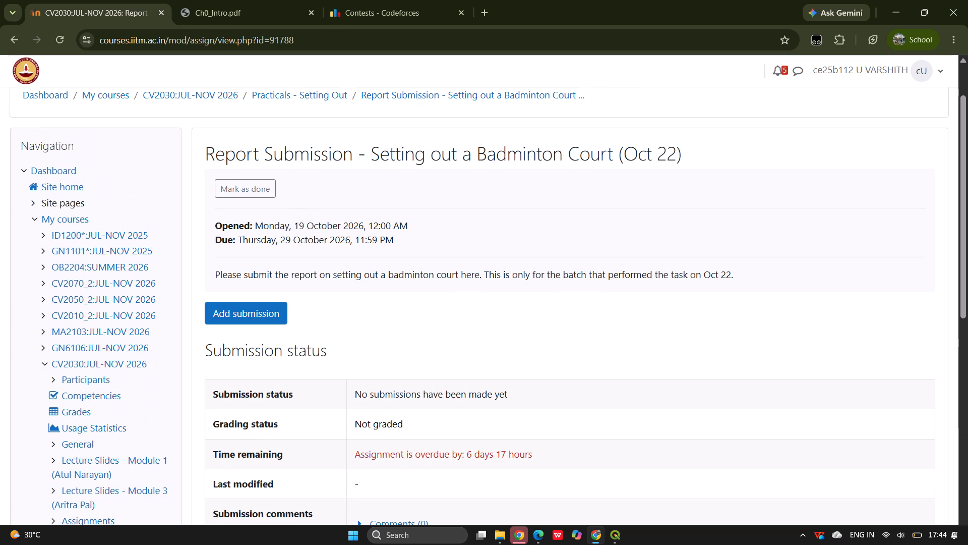
{"action": "left_click", "coordinate": [18, 34]}
Check the submission page for the Horizontal Curve setting-out report (Oct 22) in the CV2030 course.
{"action": "scroll", "coordinate": [384, 309], "scroll_direction": "down", "scroll_amount": 5}
{"action": "scroll", "coordinate": [369, 365], "scroll_direction": "down", "scroll_amount": 10}
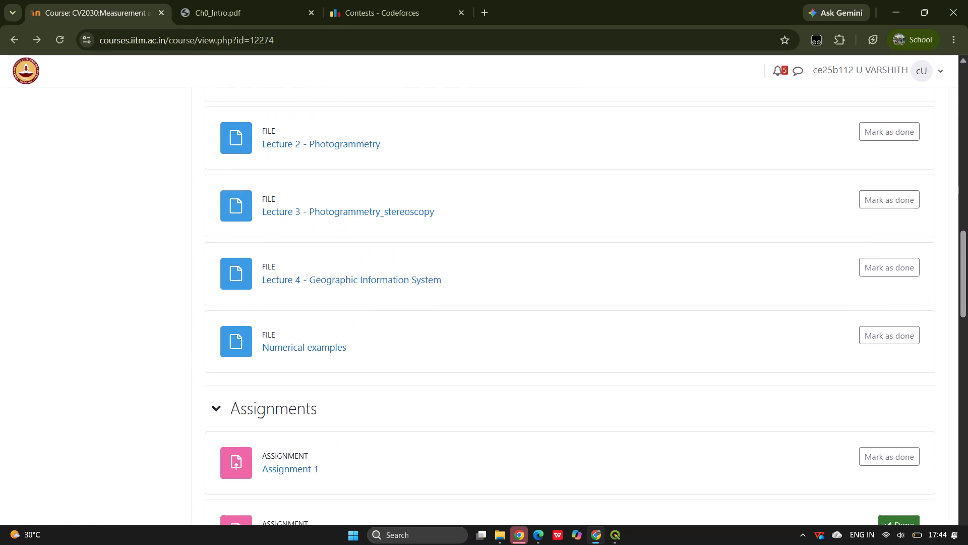
{"action": "scroll", "coordinate": [282, 319], "scroll_direction": "down", "scroll_amount": 2}
{"action": "scroll", "coordinate": [293, 353], "scroll_direction": "up", "scroll_amount": 1}
{"action": "scroll", "coordinate": [296, 362], "scroll_direction": "down", "scroll_amount": 5}
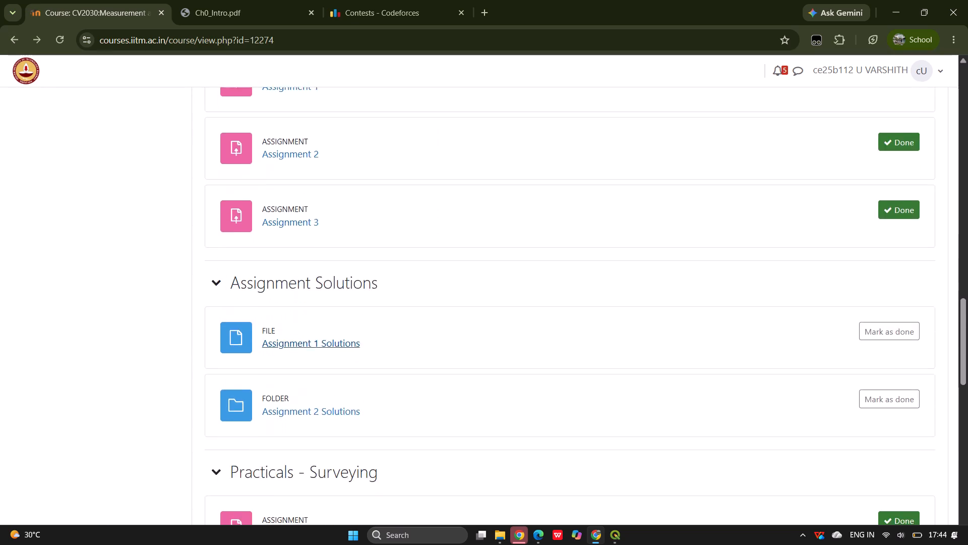
{"action": "scroll", "coordinate": [301, 379], "scroll_direction": "down", "scroll_amount": 12}
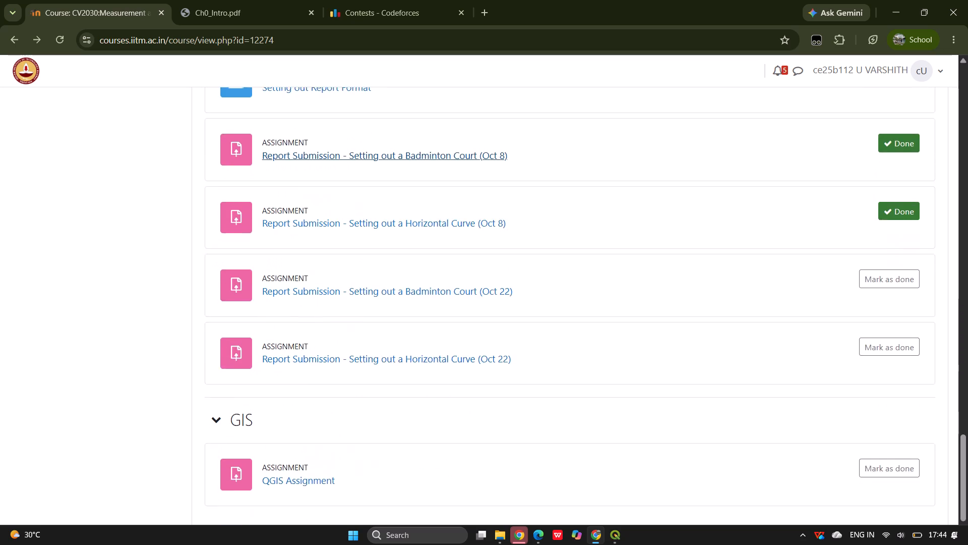
{"action": "scroll", "coordinate": [302, 386], "scroll_direction": "down", "scroll_amount": 1}
{"action": "left_click", "coordinate": [319, 301]}
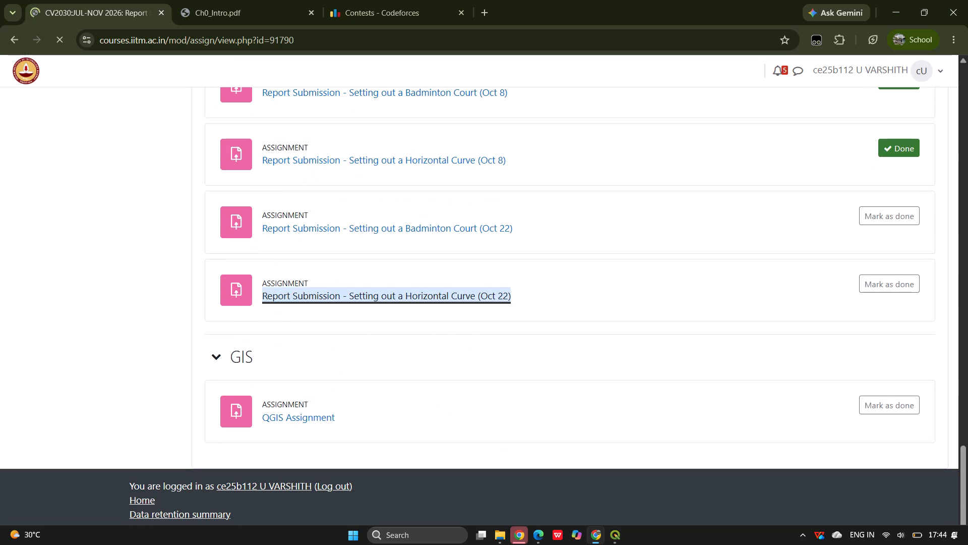
{"action": "scroll", "coordinate": [326, 317], "scroll_direction": "down", "scroll_amount": 3}
{"action": "scroll", "coordinate": [326, 318], "scroll_direction": "up", "scroll_amount": 1}
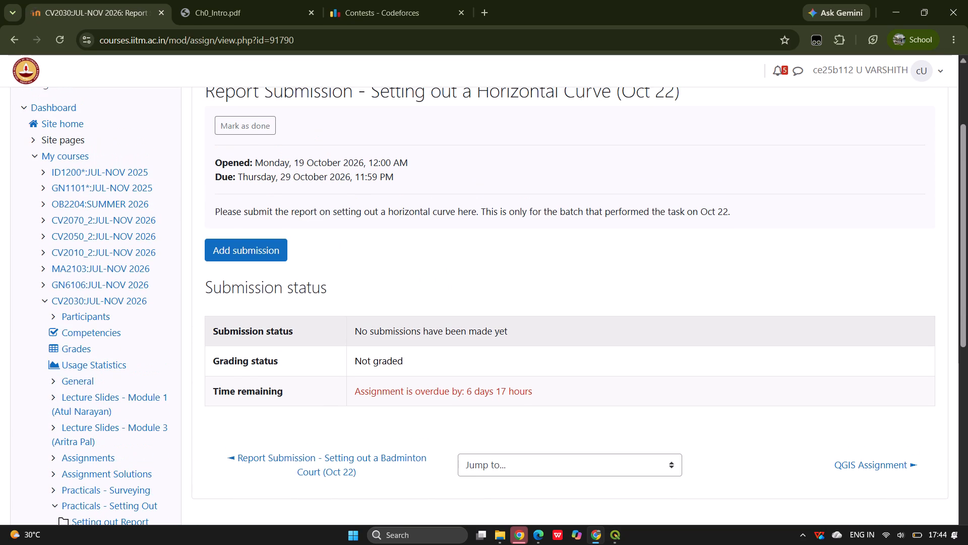
{"action": "scroll", "coordinate": [326, 318], "scroll_direction": "up", "scroll_amount": 3}
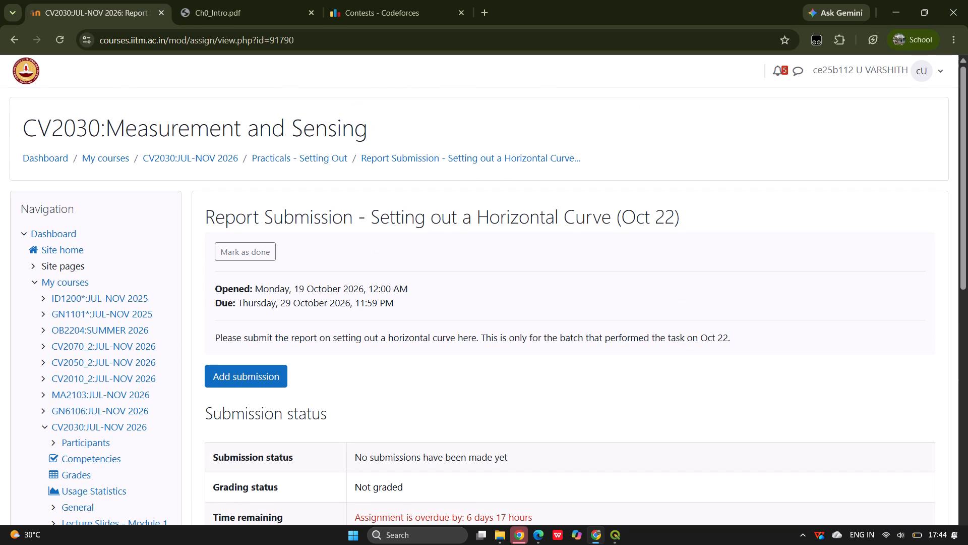
{"action": "left_click", "coordinate": [16, 46]}
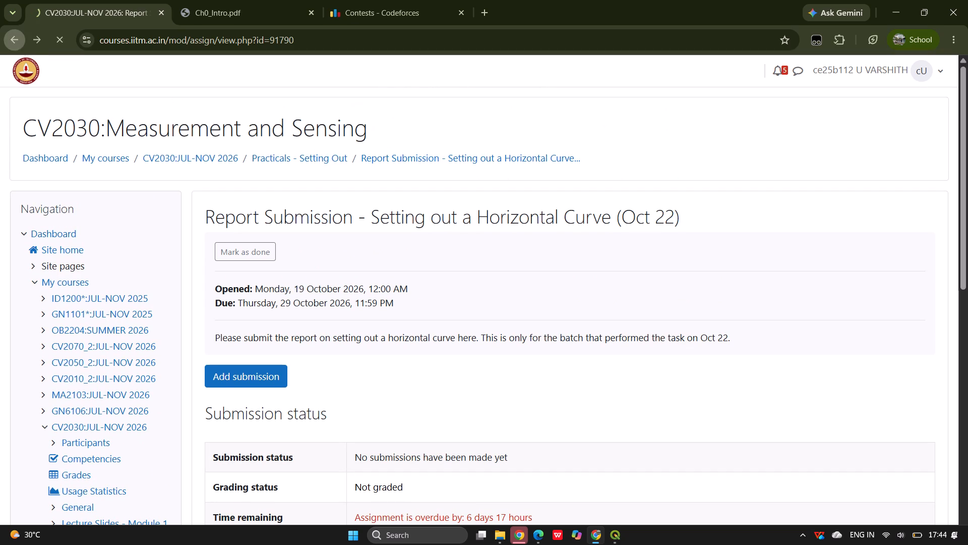
Open the QGIS Assignment in the course's GIS section and start adding a submission.
{"action": "scroll", "coordinate": [411, 285], "scroll_direction": "down", "scroll_amount": 8}
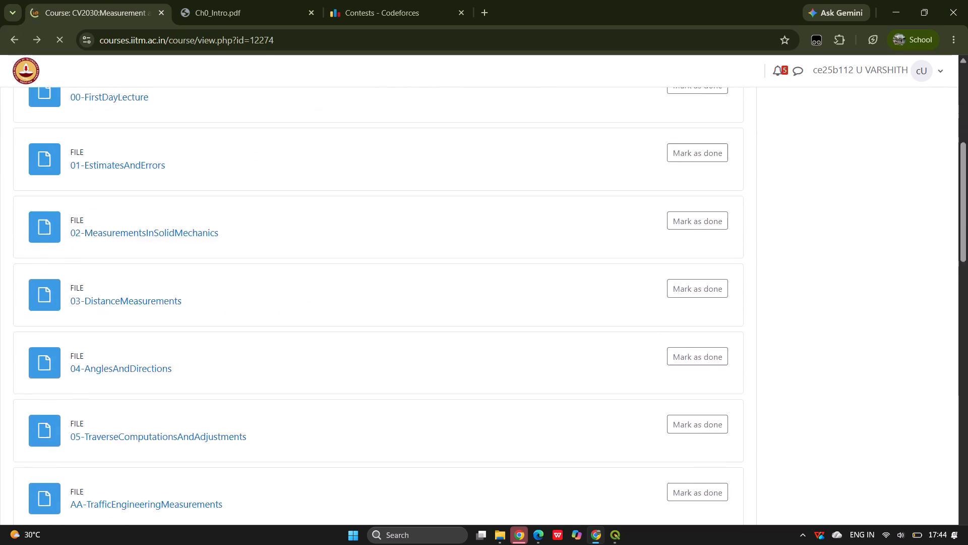
{"action": "scroll", "coordinate": [412, 285], "scroll_direction": "down", "scroll_amount": 12}
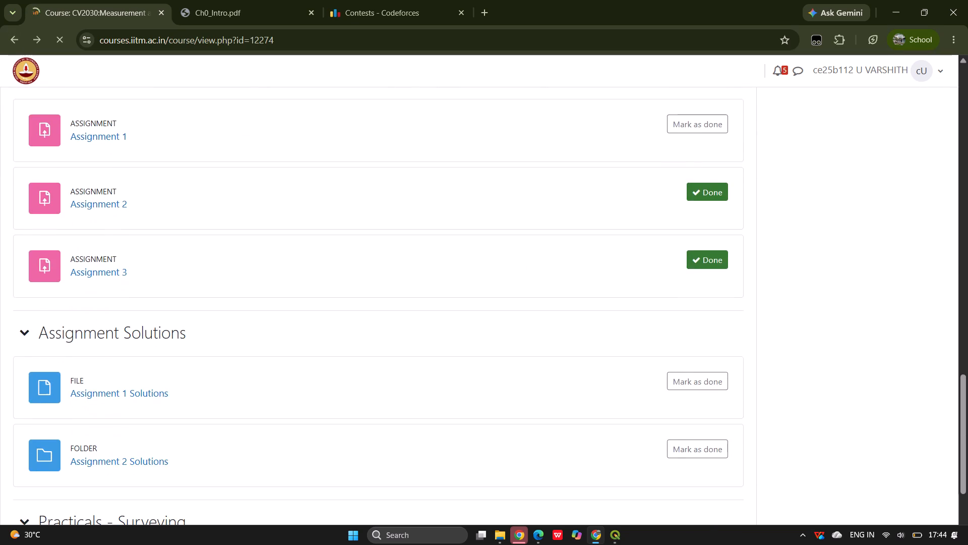
{"action": "scroll", "coordinate": [420, 284], "scroll_direction": "down", "scroll_amount": 12}
{"action": "scroll", "coordinate": [432, 413], "scroll_direction": "down", "scroll_amount": 4}
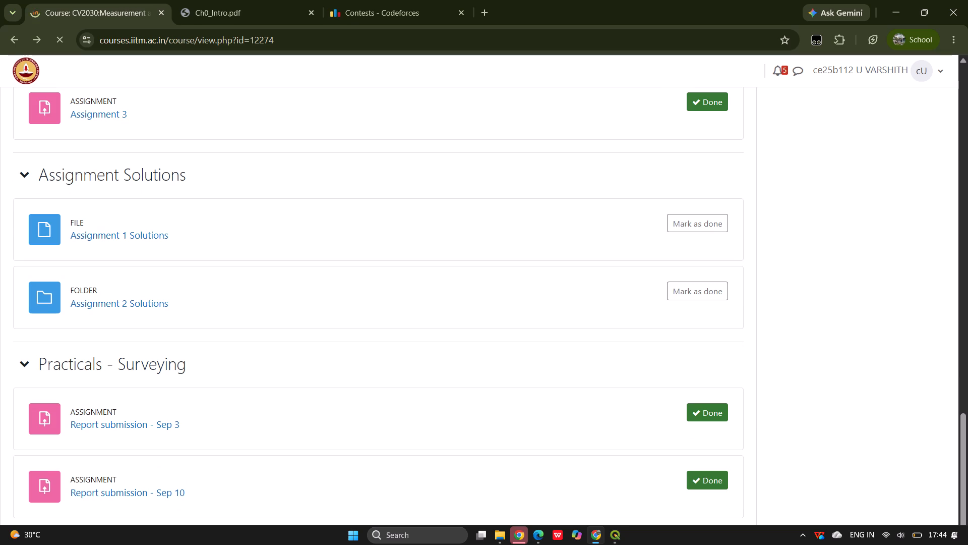
{"action": "scroll", "coordinate": [433, 435], "scroll_direction": "down", "scroll_amount": 4}
{"action": "scroll", "coordinate": [433, 435], "scroll_direction": "up", "scroll_amount": 6}
{"action": "scroll", "coordinate": [433, 435], "scroll_direction": "down", "scroll_amount": 18}
{"action": "scroll", "coordinate": [433, 435], "scroll_direction": "down", "scroll_amount": 20}
{"action": "scroll", "coordinate": [433, 435], "scroll_direction": "down", "scroll_amount": 7}
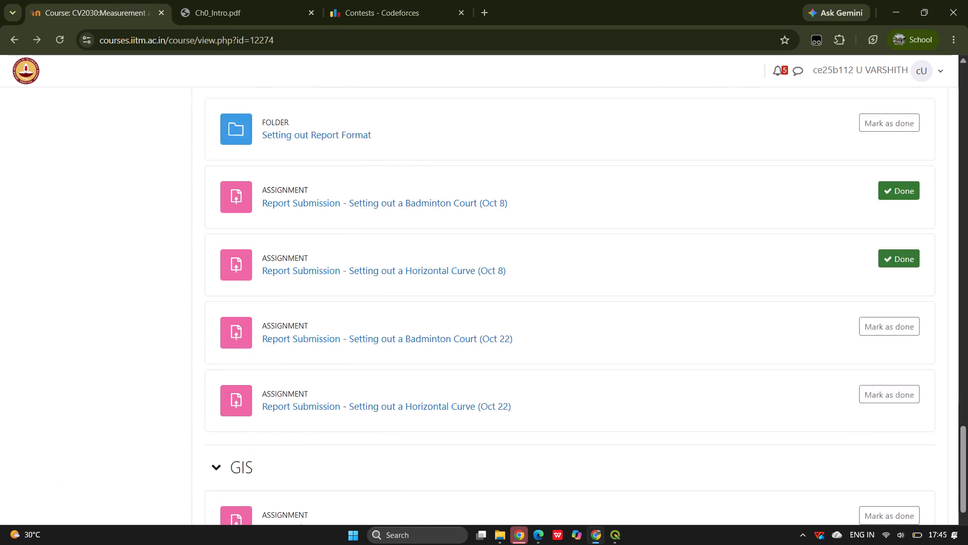
{"action": "scroll", "coordinate": [433, 435], "scroll_direction": "down", "scroll_amount": 3}
{"action": "left_click", "coordinate": [270, 414]}
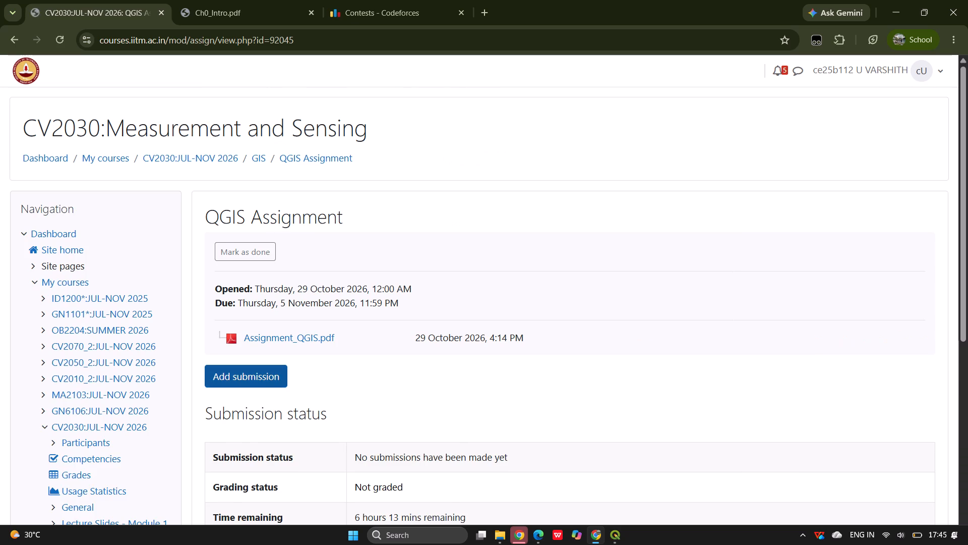
{"action": "left_click", "coordinate": [259, 378]}
{"action": "scroll", "coordinate": [430, 438], "scroll_direction": "down", "scroll_amount": 2}
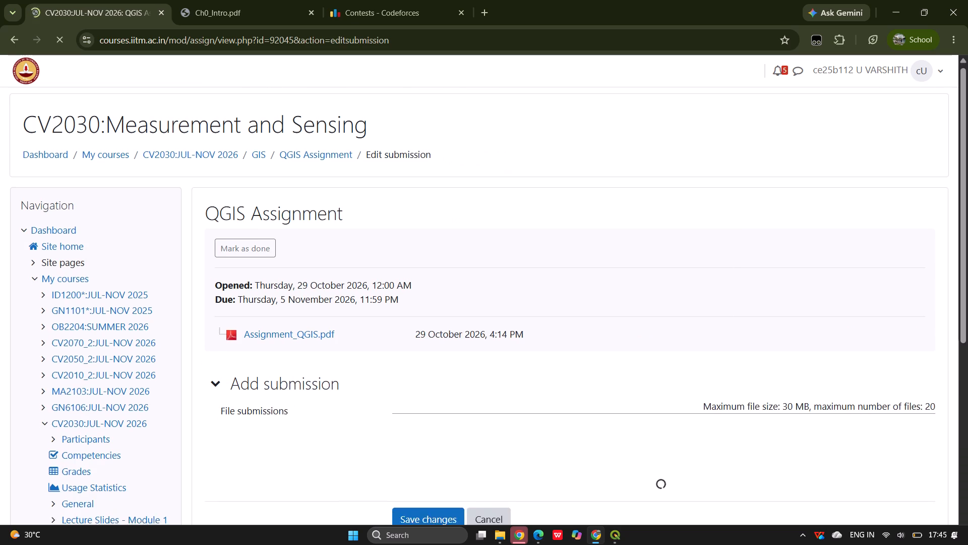
{"action": "scroll", "coordinate": [442, 441], "scroll_direction": "down", "scroll_amount": 1}
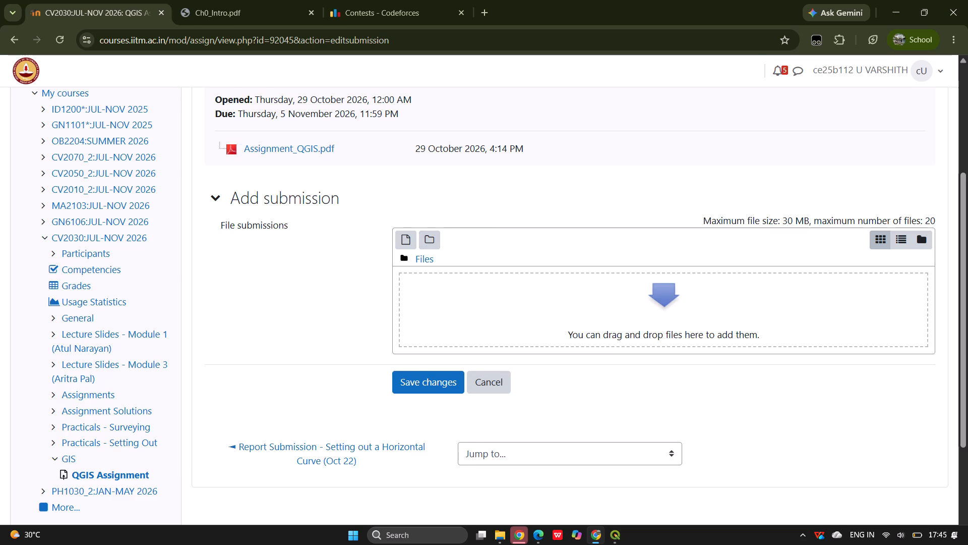
Upload the QGIS project copy ending in (1) from the CV2030 folder on the D: drive to the submission files.
{"action": "left_click", "coordinate": [487, 329]}
{"action": "left_click", "coordinate": [660, 299]}
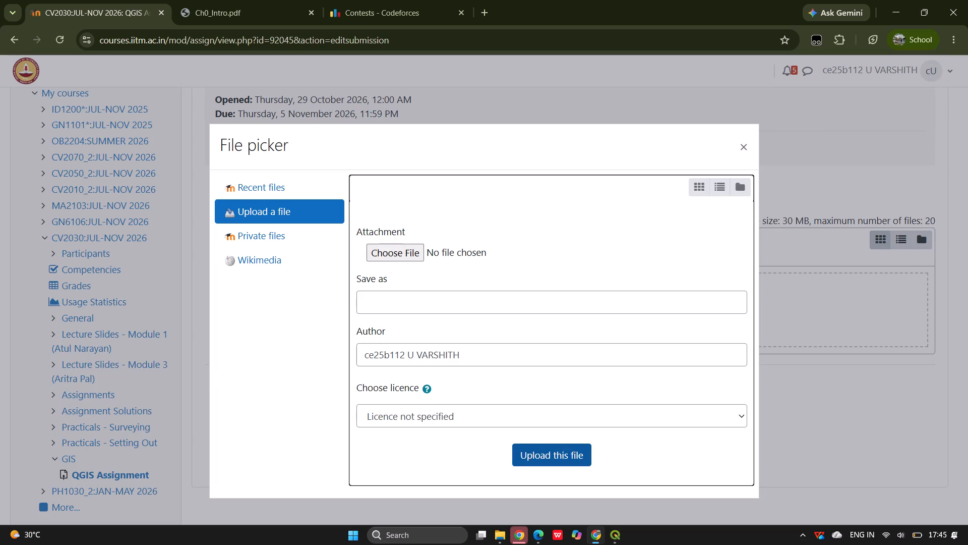
{"action": "left_click", "coordinate": [410, 245]}
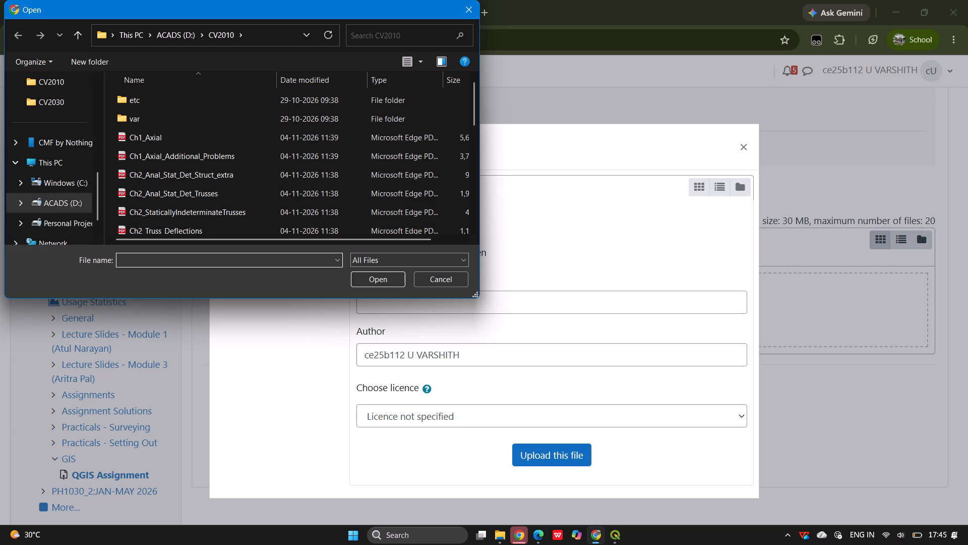
{"action": "left_click", "coordinate": [182, 40]}
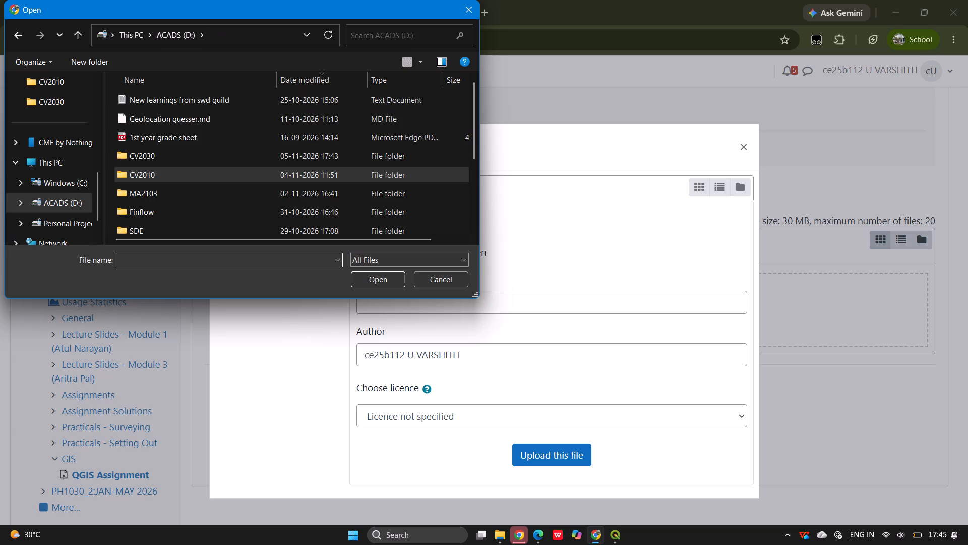
{"action": "double_click", "coordinate": [162, 163]}
{"action": "double_click", "coordinate": [160, 158]}
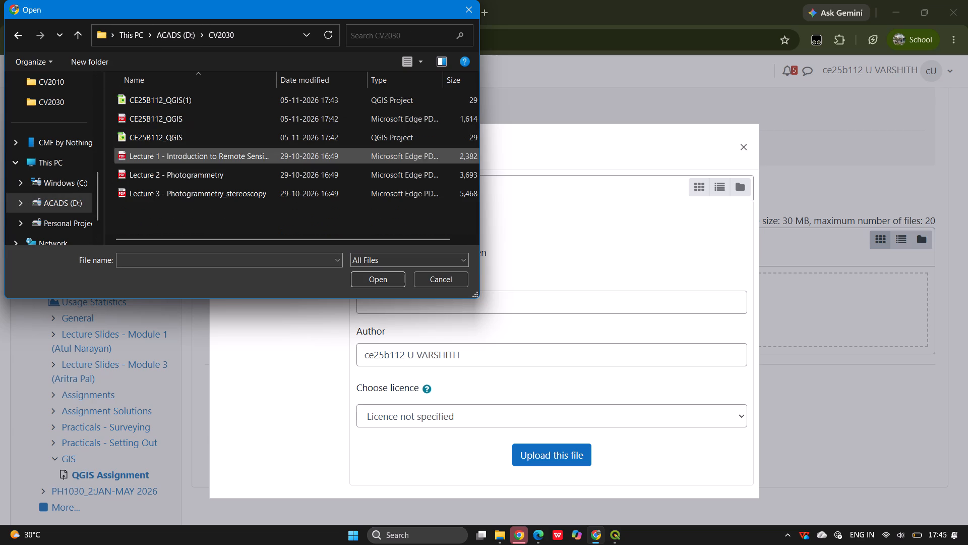
{"action": "left_click", "coordinate": [184, 106]}
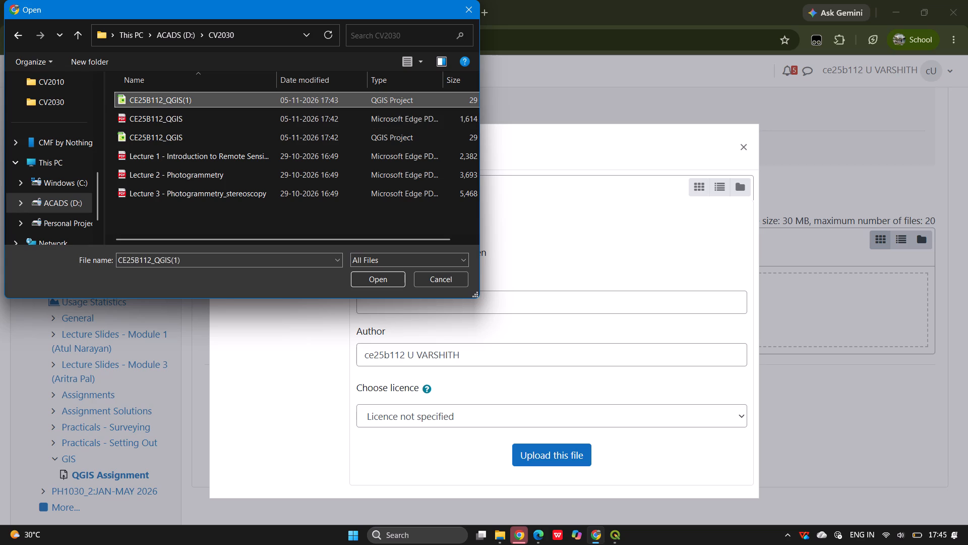
{"action": "left_click", "coordinate": [187, 123], "text": "ctrl"}
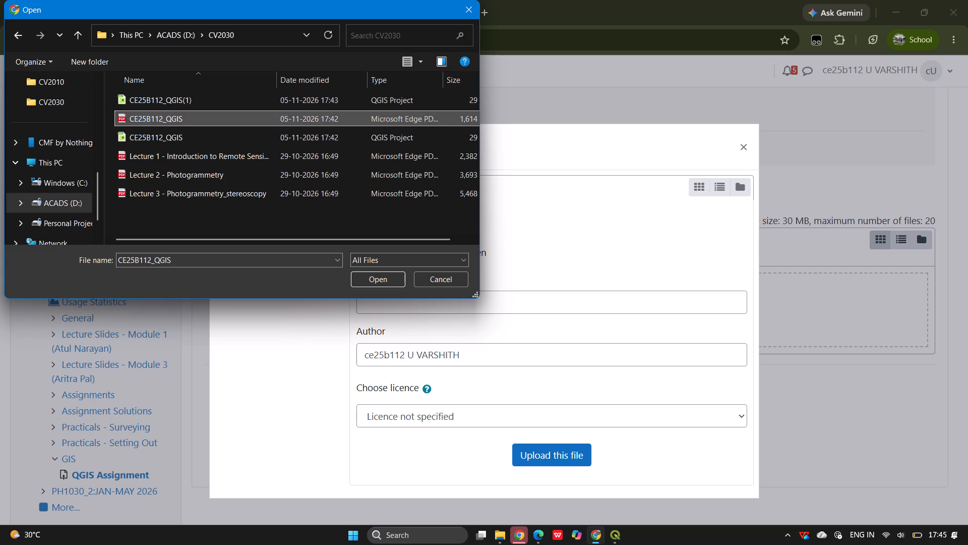
{"action": "left_click", "coordinate": [193, 97], "text": "ctrl"}
{"action": "left_click", "coordinate": [204, 116], "text": "ctrl"}
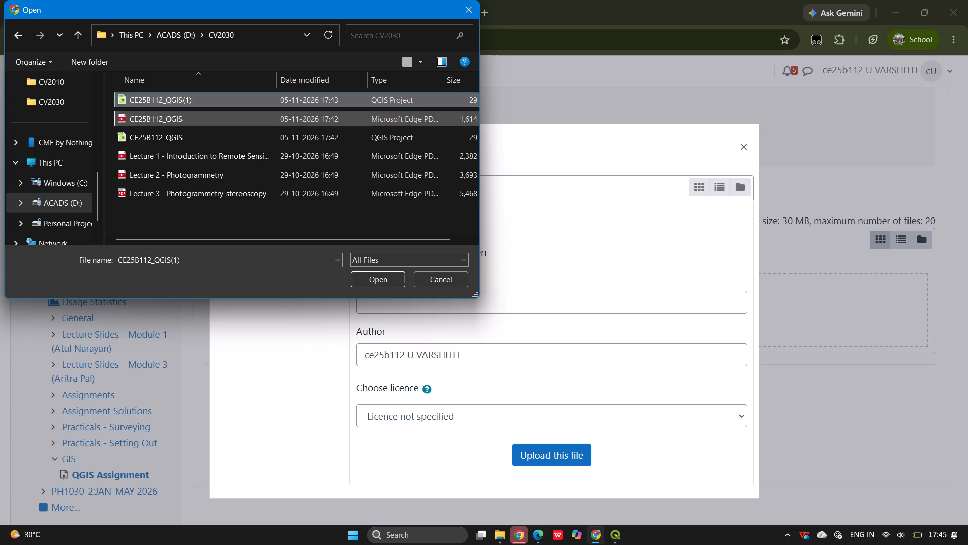
{"action": "left_click", "coordinate": [205, 100], "text": "ctrl"}
{"action": "left_click_drag", "start_coordinate": [205, 100], "coordinate": [206, 119], "text": "ctrl"}
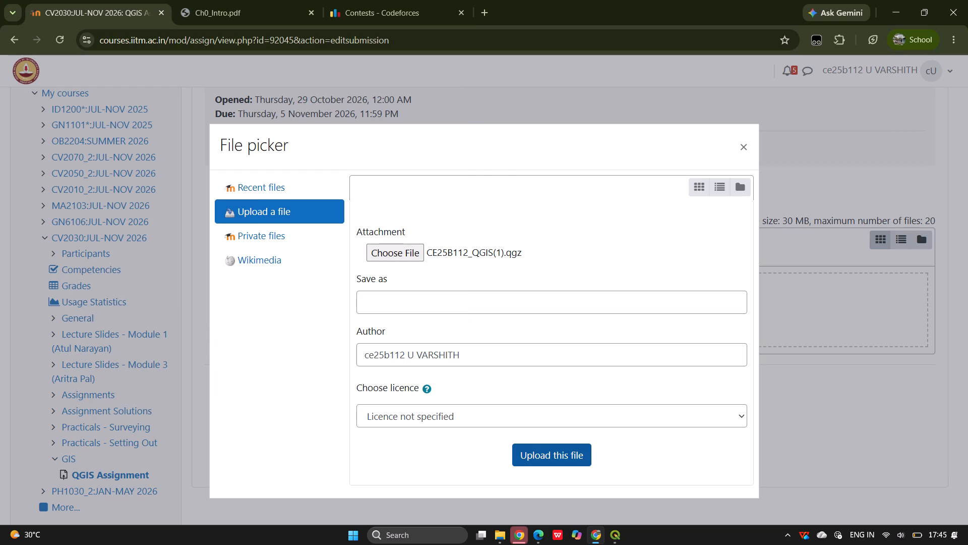
{"action": "left_click", "coordinate": [447, 302]}
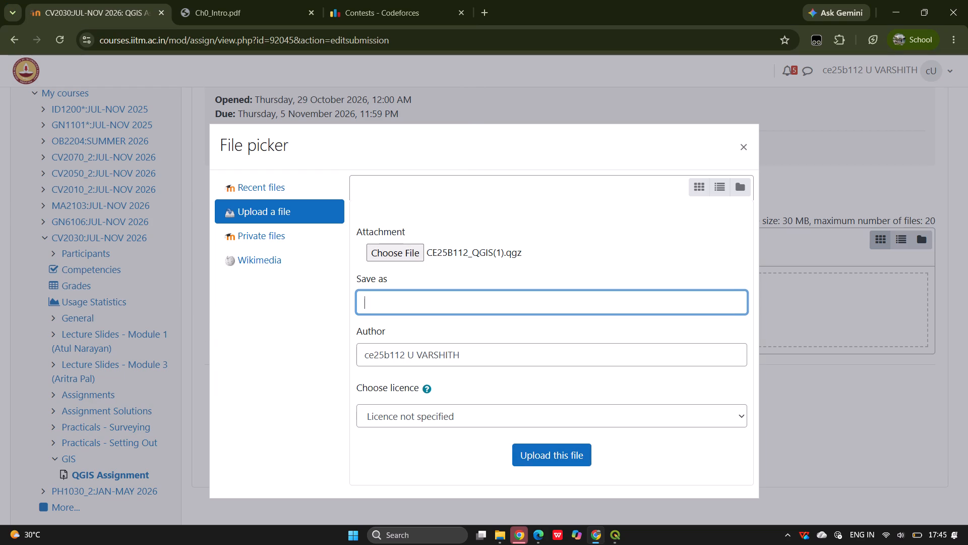
{"action": "left_click", "coordinate": [543, 447]}
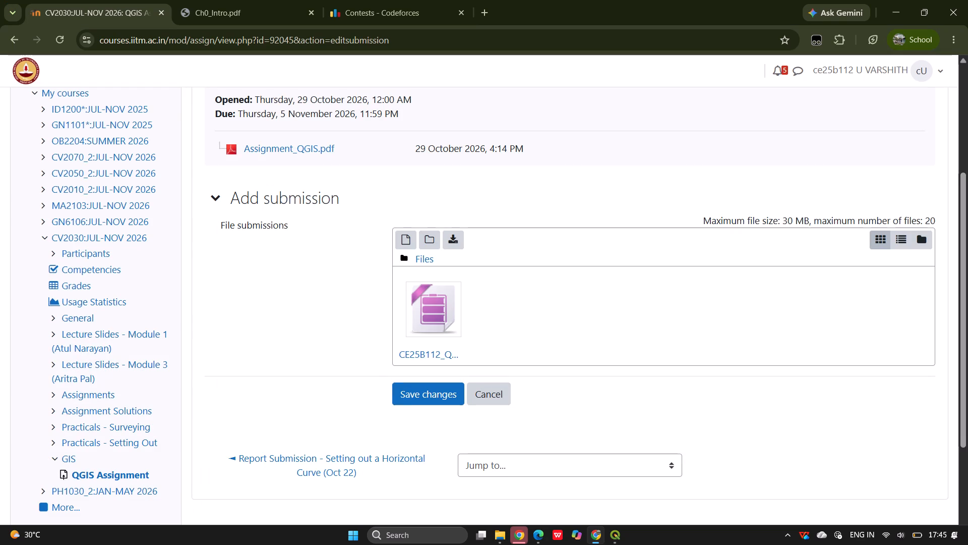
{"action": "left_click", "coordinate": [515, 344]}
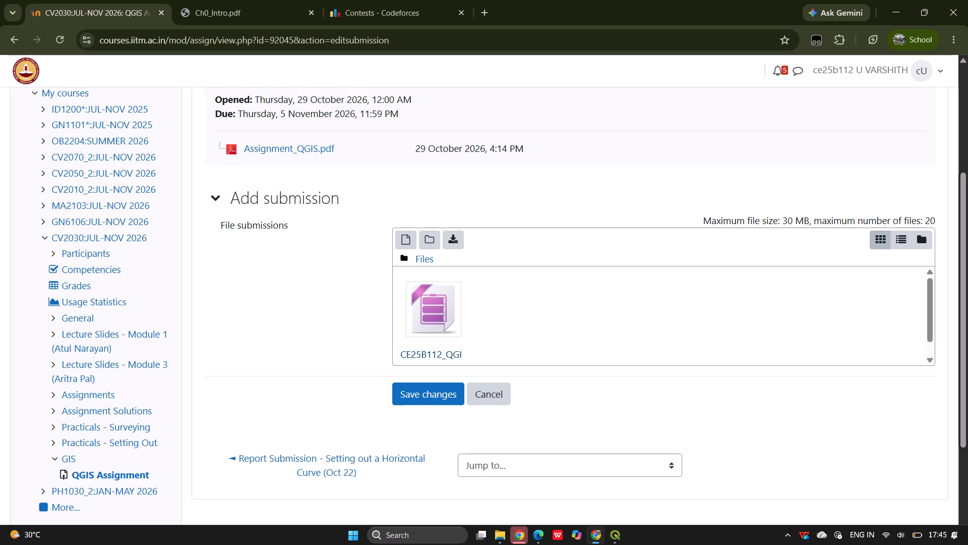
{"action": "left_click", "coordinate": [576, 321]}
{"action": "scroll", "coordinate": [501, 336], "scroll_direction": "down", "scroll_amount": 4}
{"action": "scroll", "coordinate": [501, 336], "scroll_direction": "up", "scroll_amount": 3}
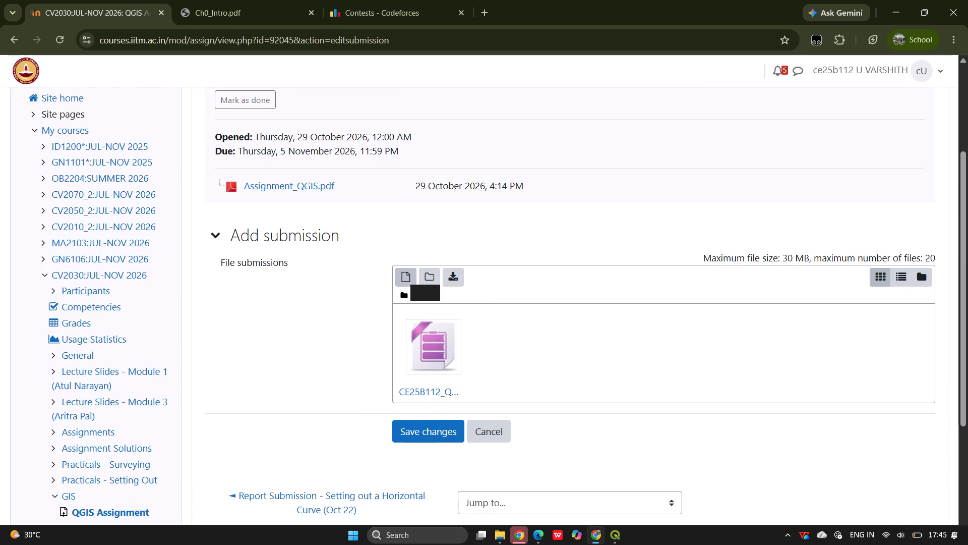
Upload the exported QGIS map PDF from the CV2030 folder on the D: drive to the submission files.
{"action": "left_click", "coordinate": [404, 276]}
{"action": "left_click", "coordinate": [402, 256]}
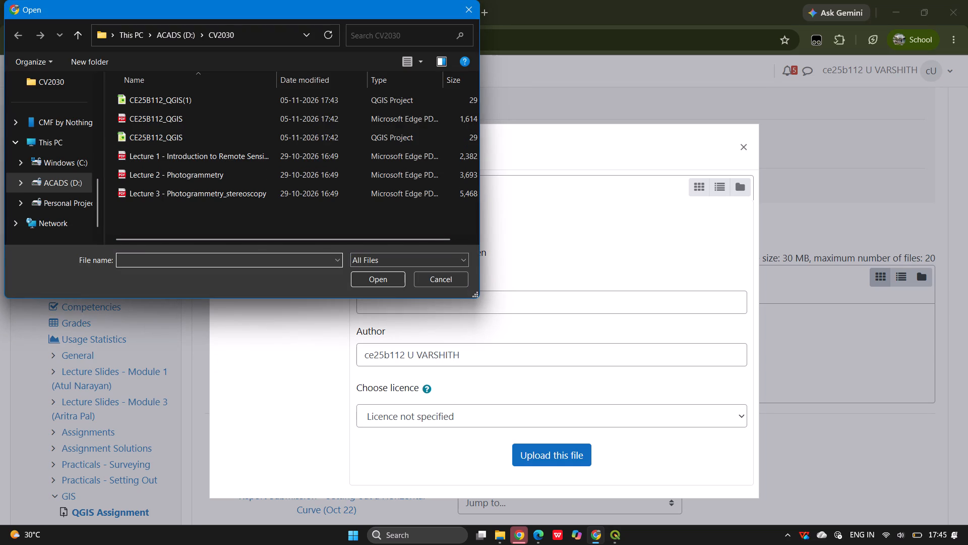
{"action": "left_click", "coordinate": [167, 117]}
{"action": "left_click", "coordinate": [373, 278]}
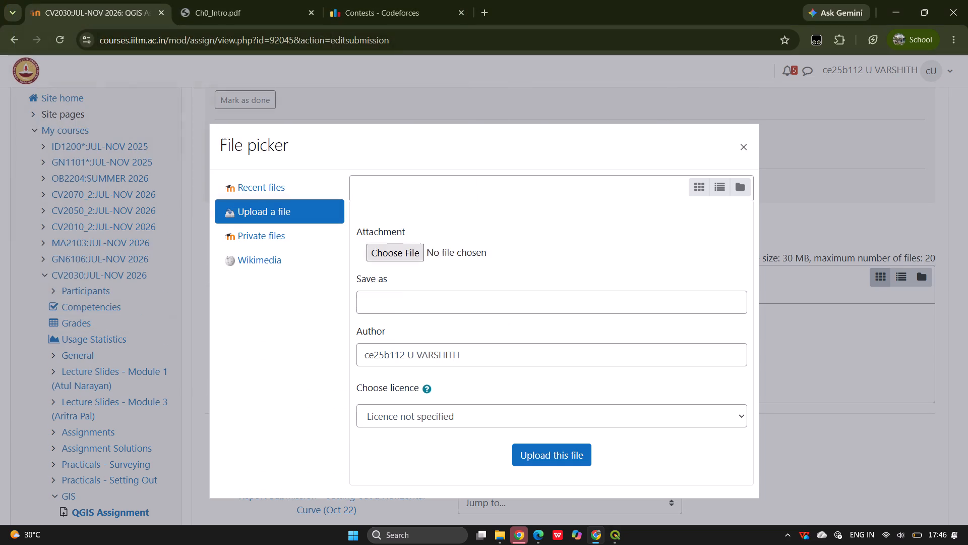
{"action": "left_click", "coordinate": [534, 450]}
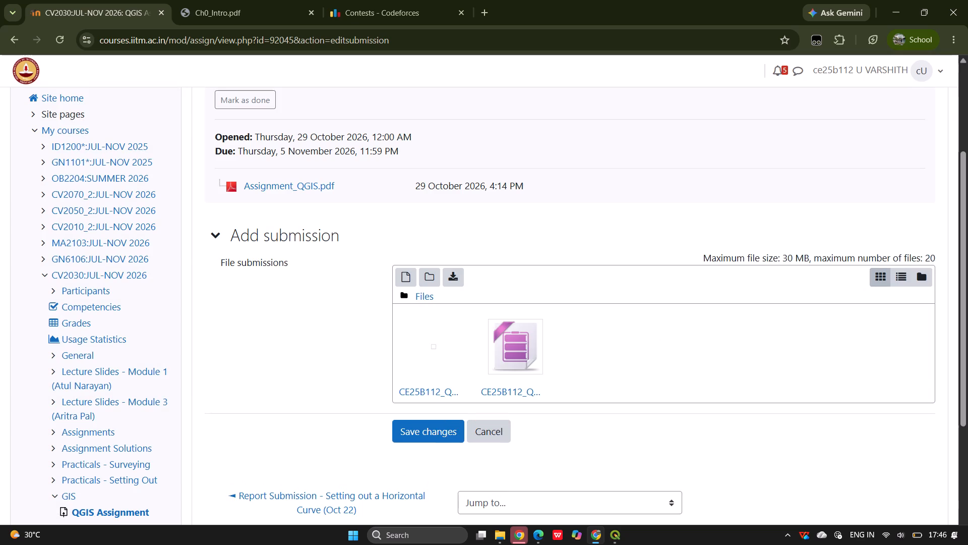
Save the QGIS Assignment submission and check its submission status and listed files.
{"action": "left_click", "coordinate": [448, 424]}
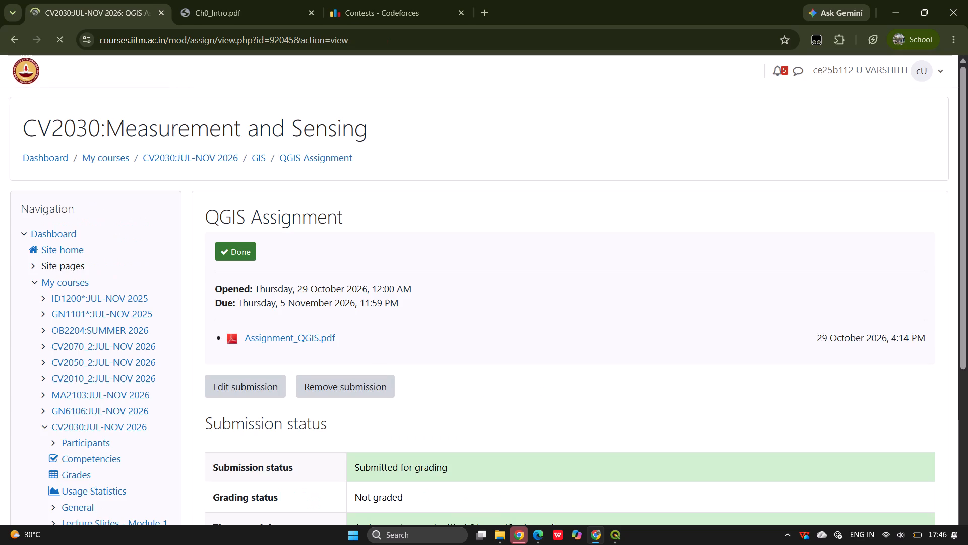
{"action": "scroll", "coordinate": [342, 343], "scroll_direction": "down", "scroll_amount": 4}
{"action": "scroll", "coordinate": [340, 343], "scroll_direction": "up", "scroll_amount": 5}
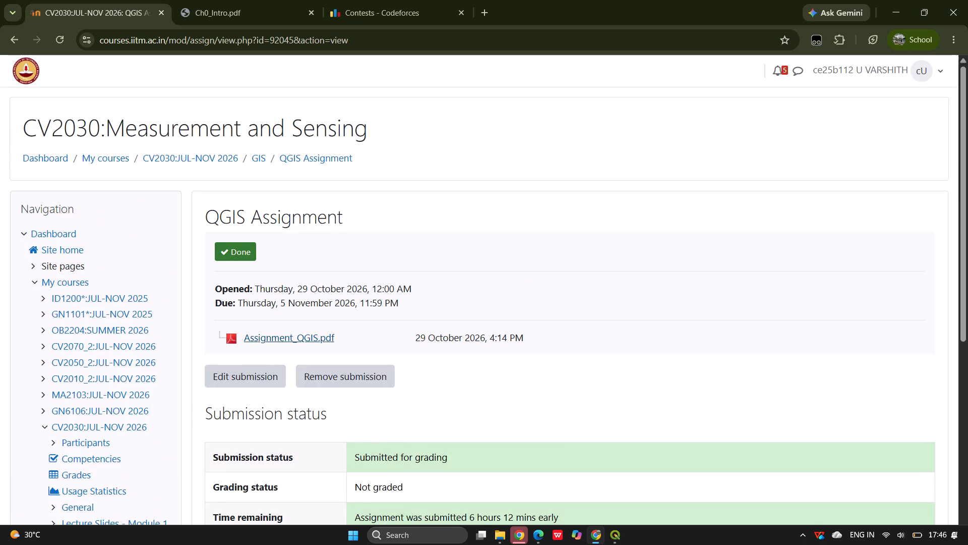
{"action": "scroll", "coordinate": [184, 356], "scroll_direction": "down", "scroll_amount": 2}
{"action": "scroll", "coordinate": [184, 357], "scroll_direction": "up", "scroll_amount": 1}
{"action": "scroll", "coordinate": [184, 357], "scroll_direction": "down", "scroll_amount": 2}
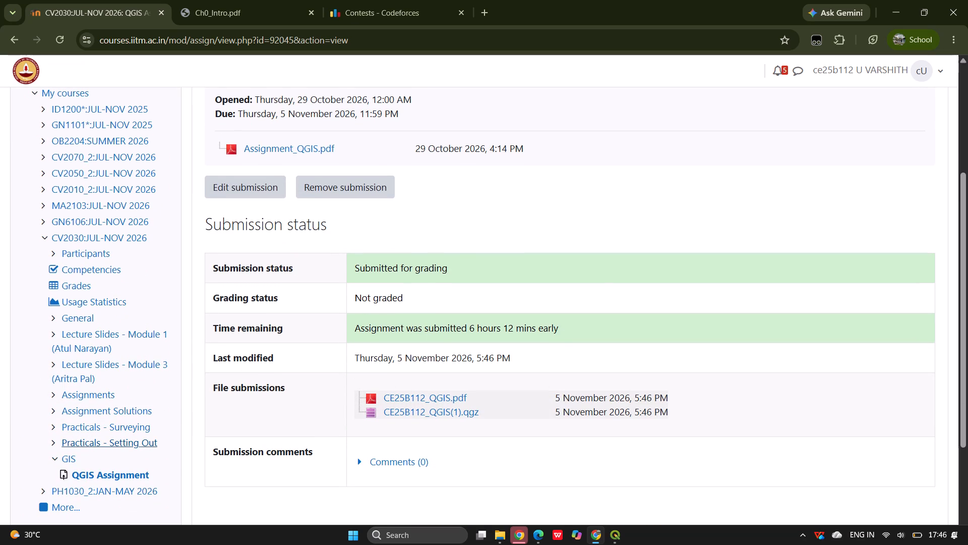
Check the submission page for the Horizontal Curve setting-out report (Oct 8) and return to the course page.
{"action": "left_click", "coordinate": [123, 439]}
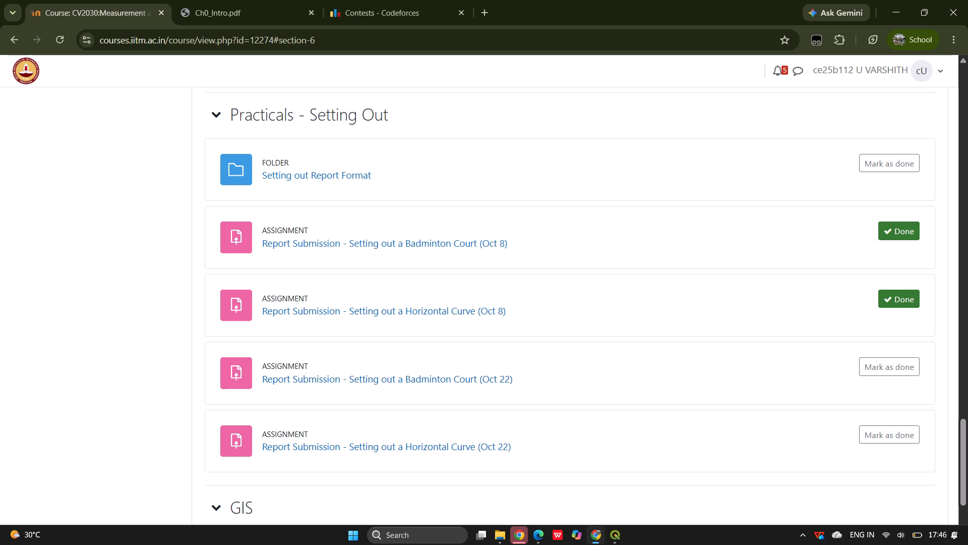
{"action": "left_click", "coordinate": [440, 317]}
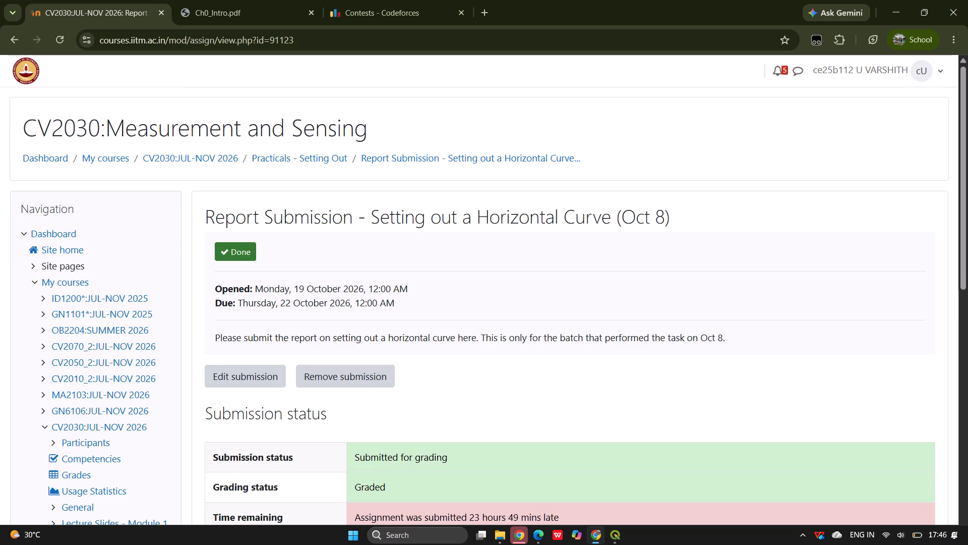
{"action": "scroll", "coordinate": [440, 317], "scroll_direction": "down", "scroll_amount": 4}
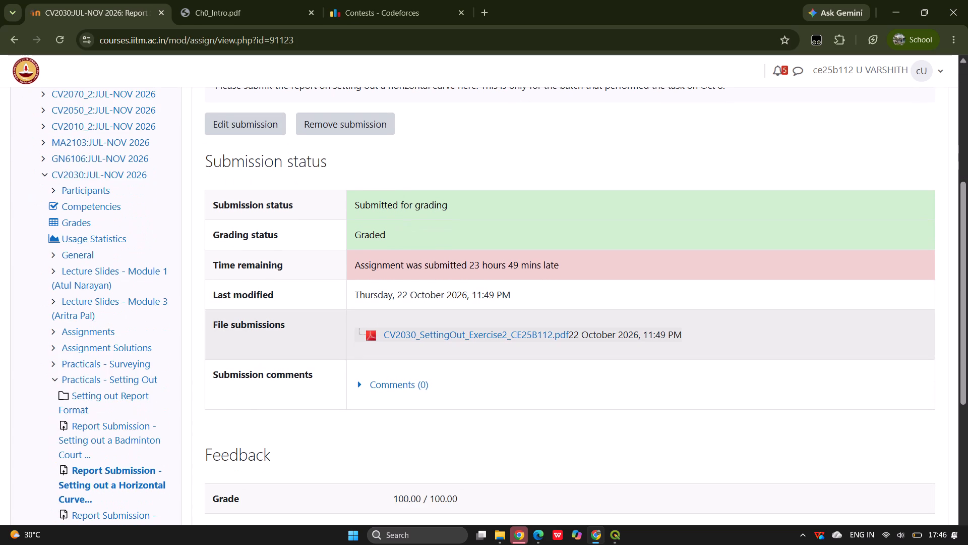
{"action": "scroll", "coordinate": [440, 317], "scroll_direction": "up", "scroll_amount": 3}
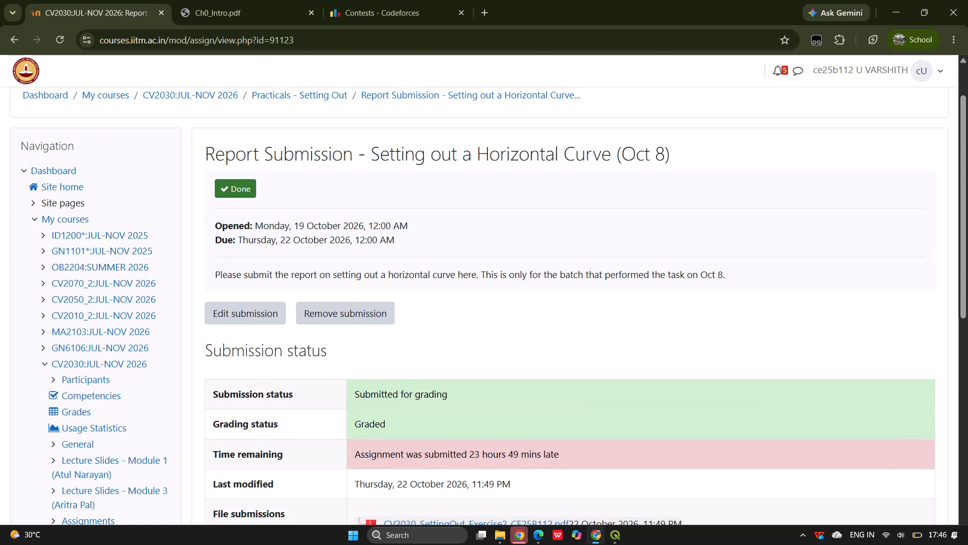
{"action": "left_click", "coordinate": [12, 46]}
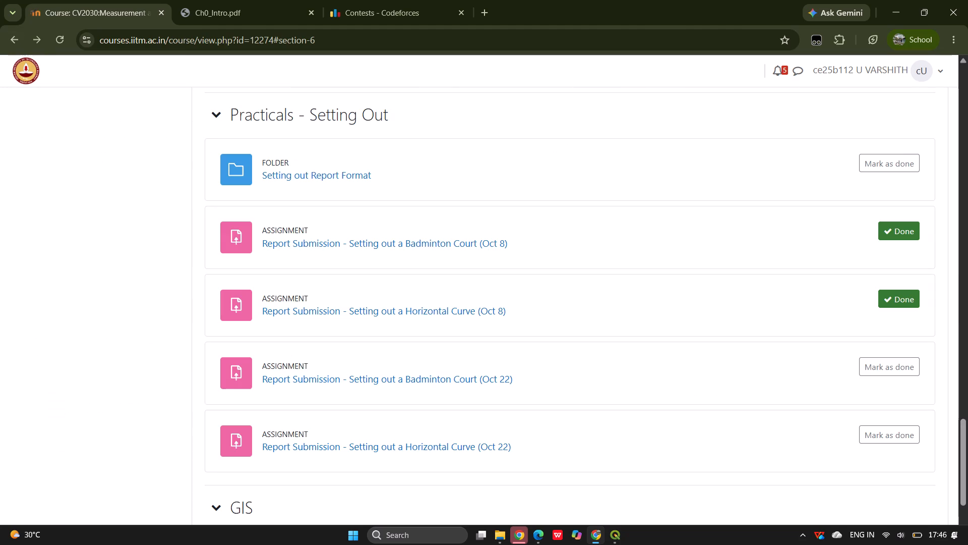
Mark the Setting out Report Format folder and both Oct 22 report submissions, Badminton Court and Horizontal Curve, as done.
{"action": "left_click", "coordinate": [907, 166]}
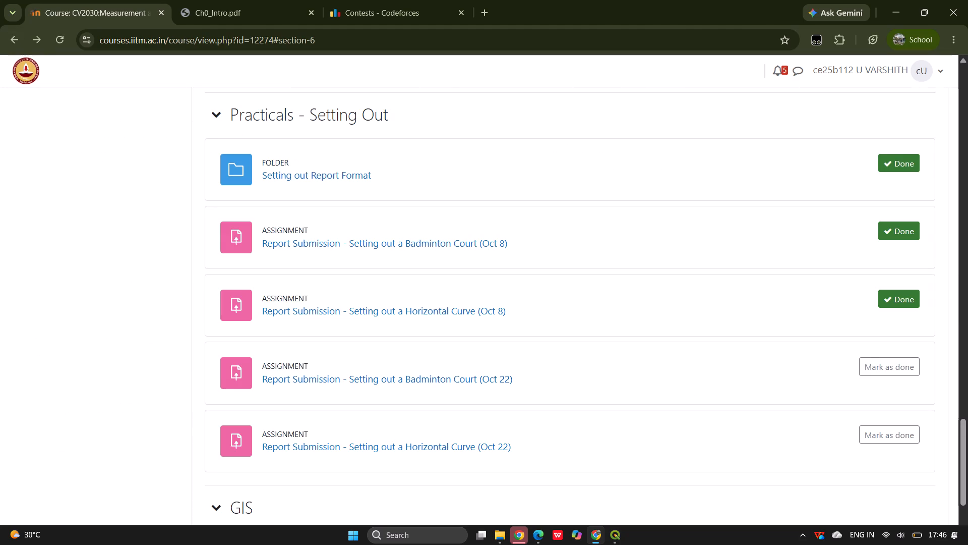
{"action": "left_click", "coordinate": [889, 361]}
{"action": "left_click", "coordinate": [884, 430]}
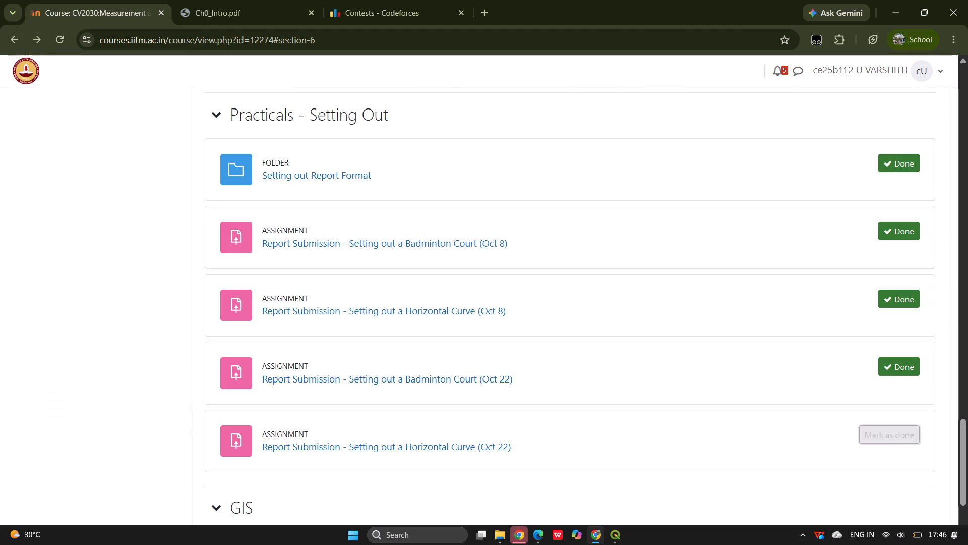
Review the completion marks of the CV2030 course items from the GIS section up to the General section.
{"action": "scroll", "coordinate": [291, 316], "scroll_direction": "down", "scroll_amount": 6}
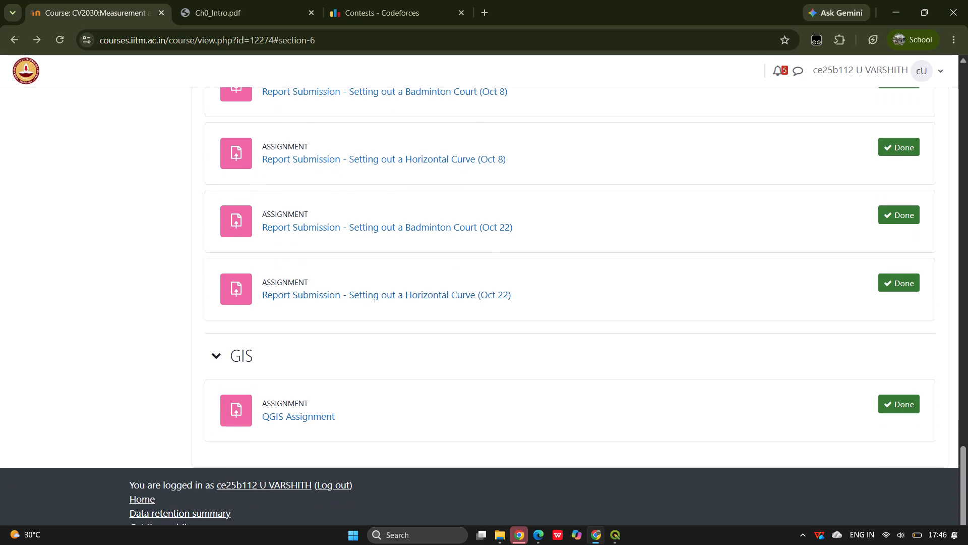
{"action": "scroll", "coordinate": [270, 344], "scroll_direction": "up", "scroll_amount": 12}
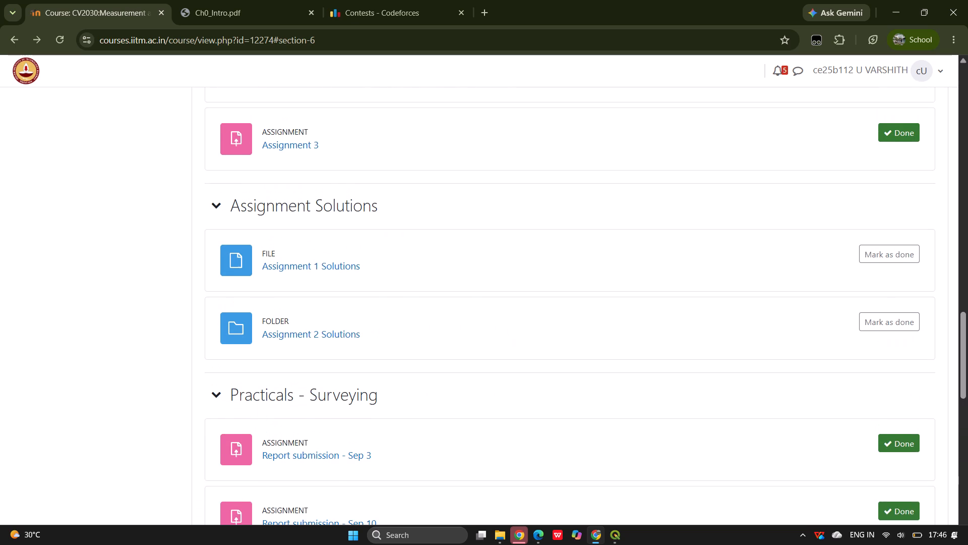
{"action": "scroll", "coordinate": [639, 254], "scroll_direction": "up", "scroll_amount": 5}
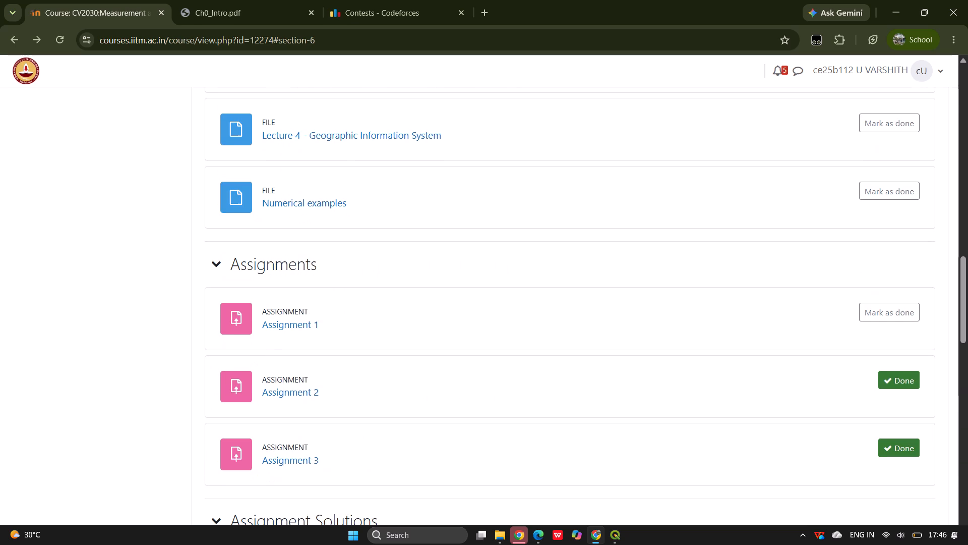
{"action": "scroll", "coordinate": [808, 310], "scroll_direction": "up", "scroll_amount": 3}
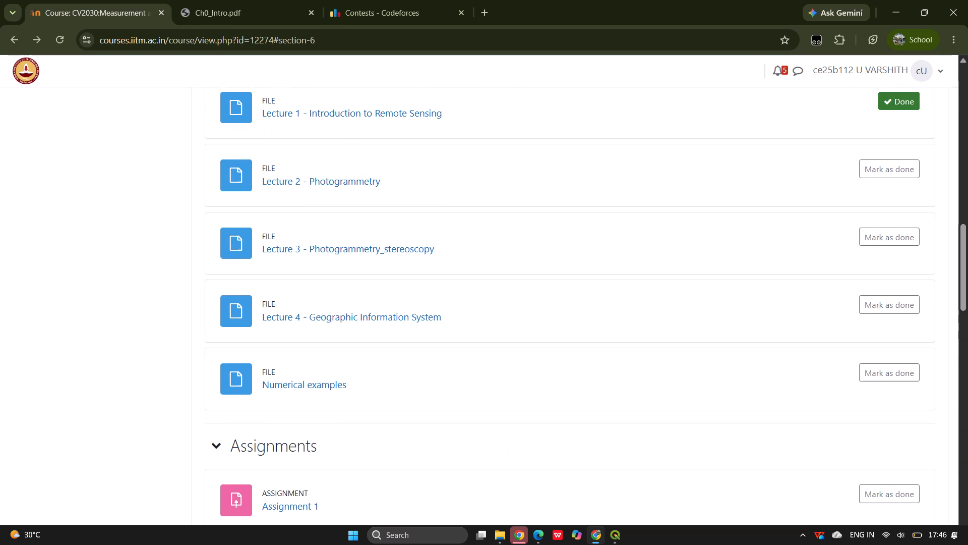
{"action": "scroll", "coordinate": [821, 323], "scroll_direction": "up", "scroll_amount": 19}
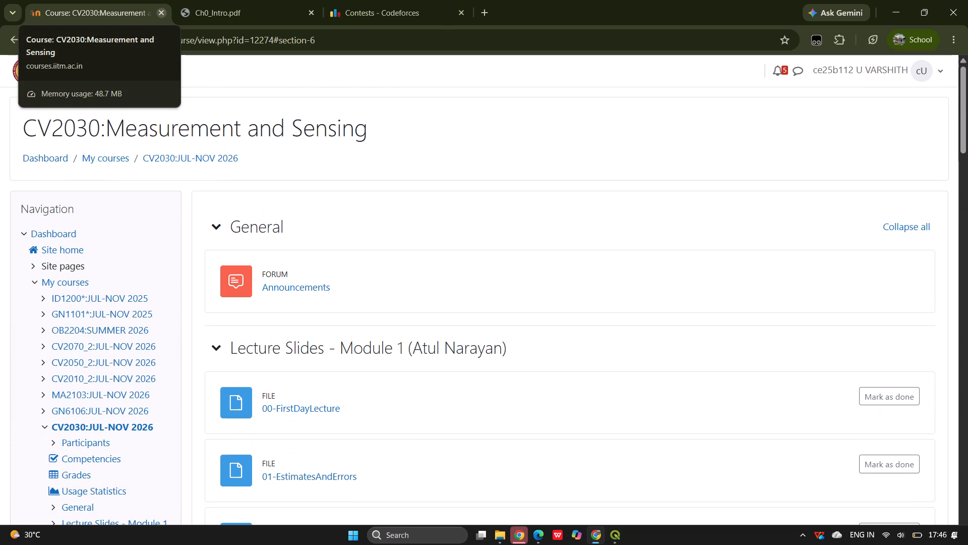
Switch to the open Ch0_Intro.pdf document.
{"action": "left_click", "coordinate": [215, 10]}
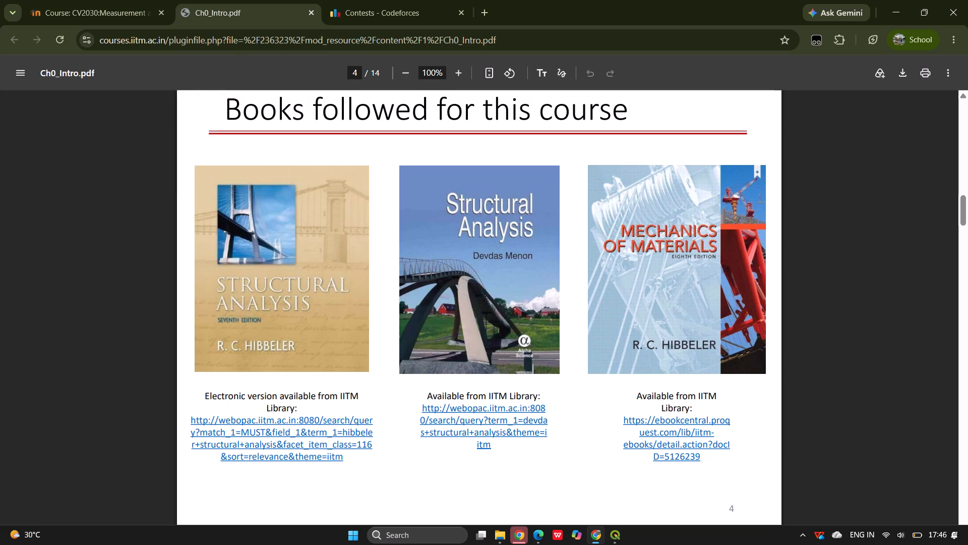